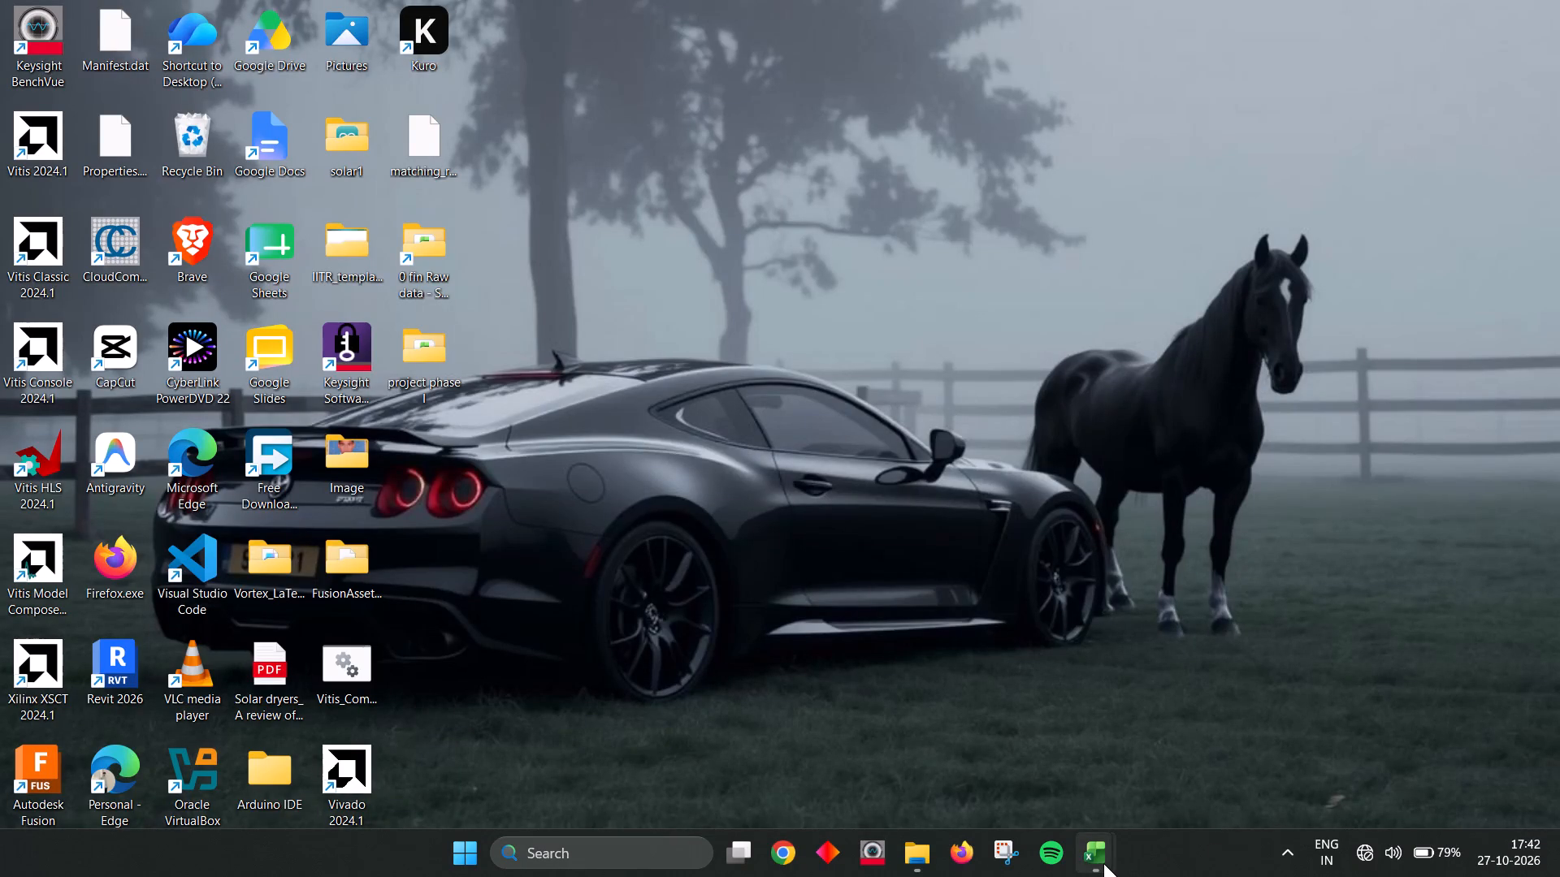
# Switch to the Excel workbook 'graph 0 fin 3.5kw(with different fan speed)'.
pyautogui.click(1103, 863)
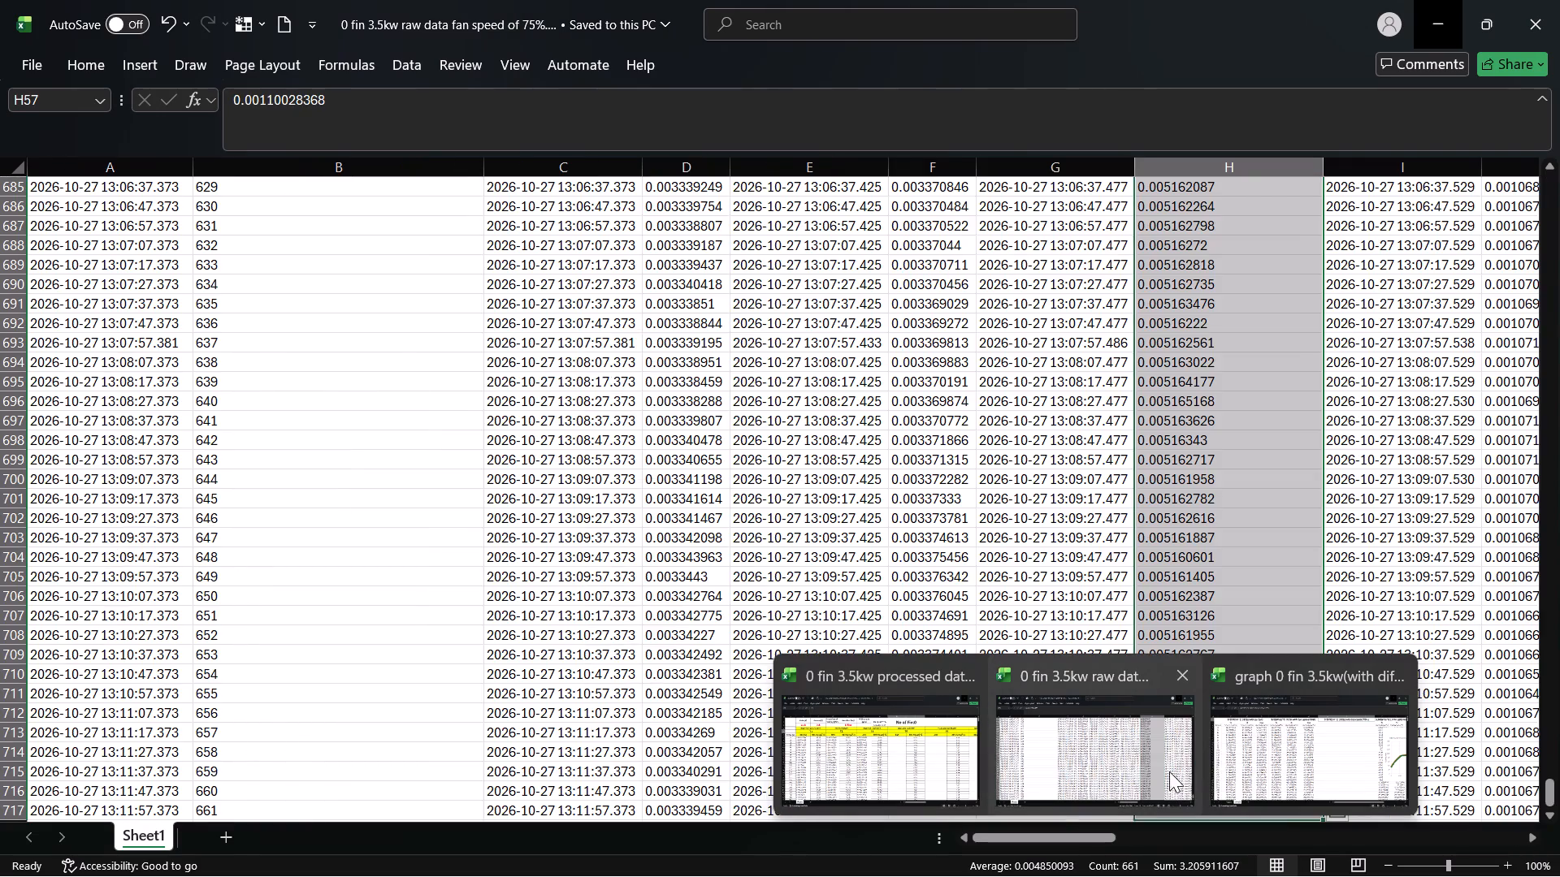
pyautogui.click(1307, 758)
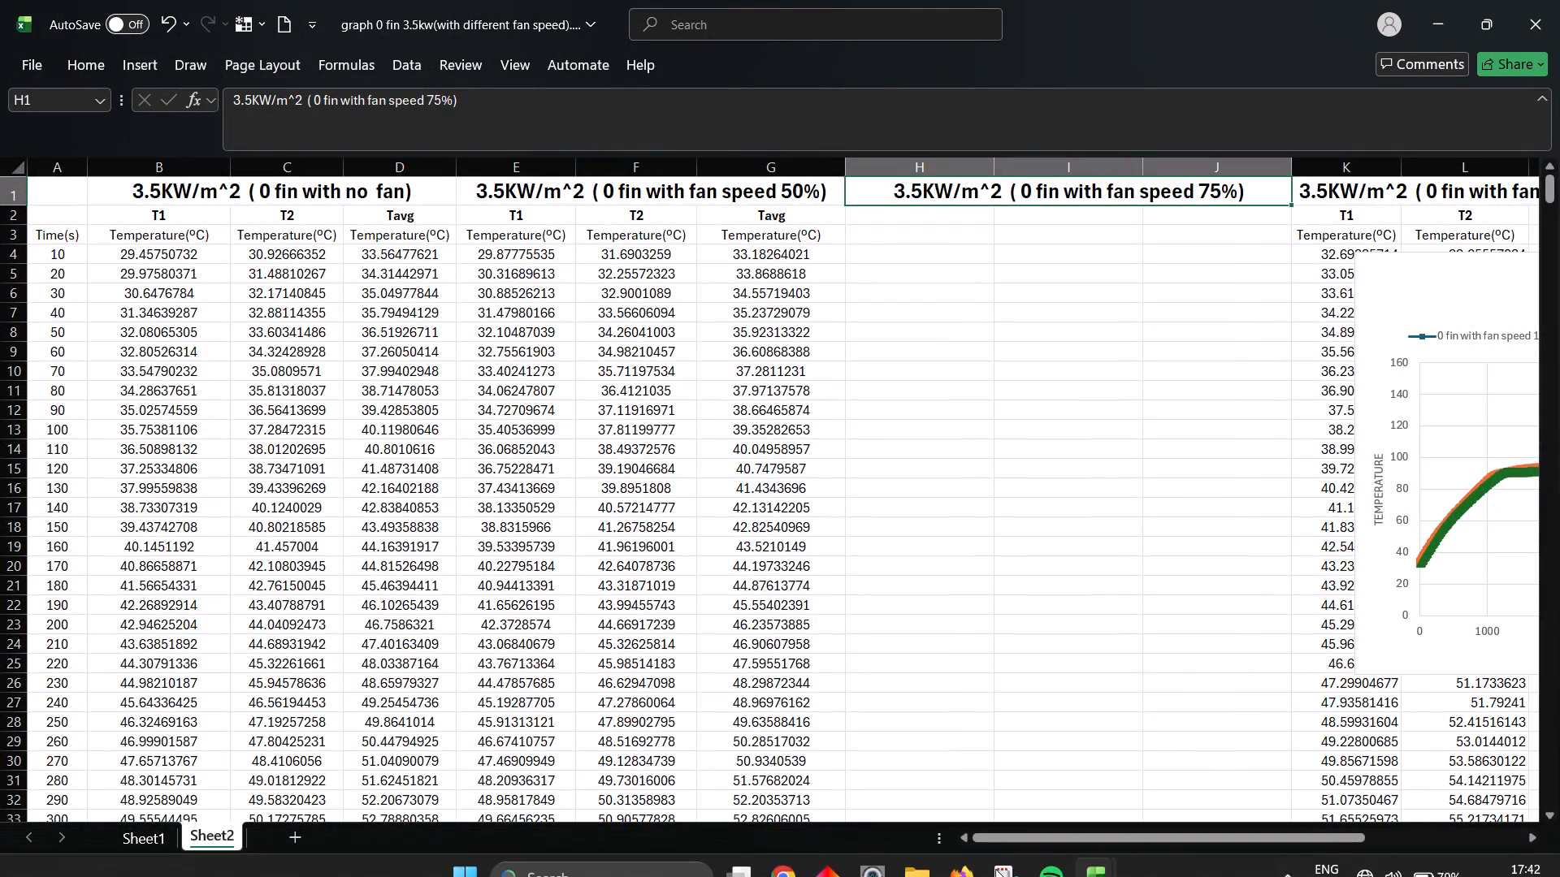
# Examine the series plotted in the Heat Flux 3.5KW/m^2 chart and their data ranges.
pyautogui.moveTo(1124, 842); pyautogui.dragTo(1098, 836)
pyautogui.moveTo(1094, 834); pyautogui.dragTo(1211, 825)
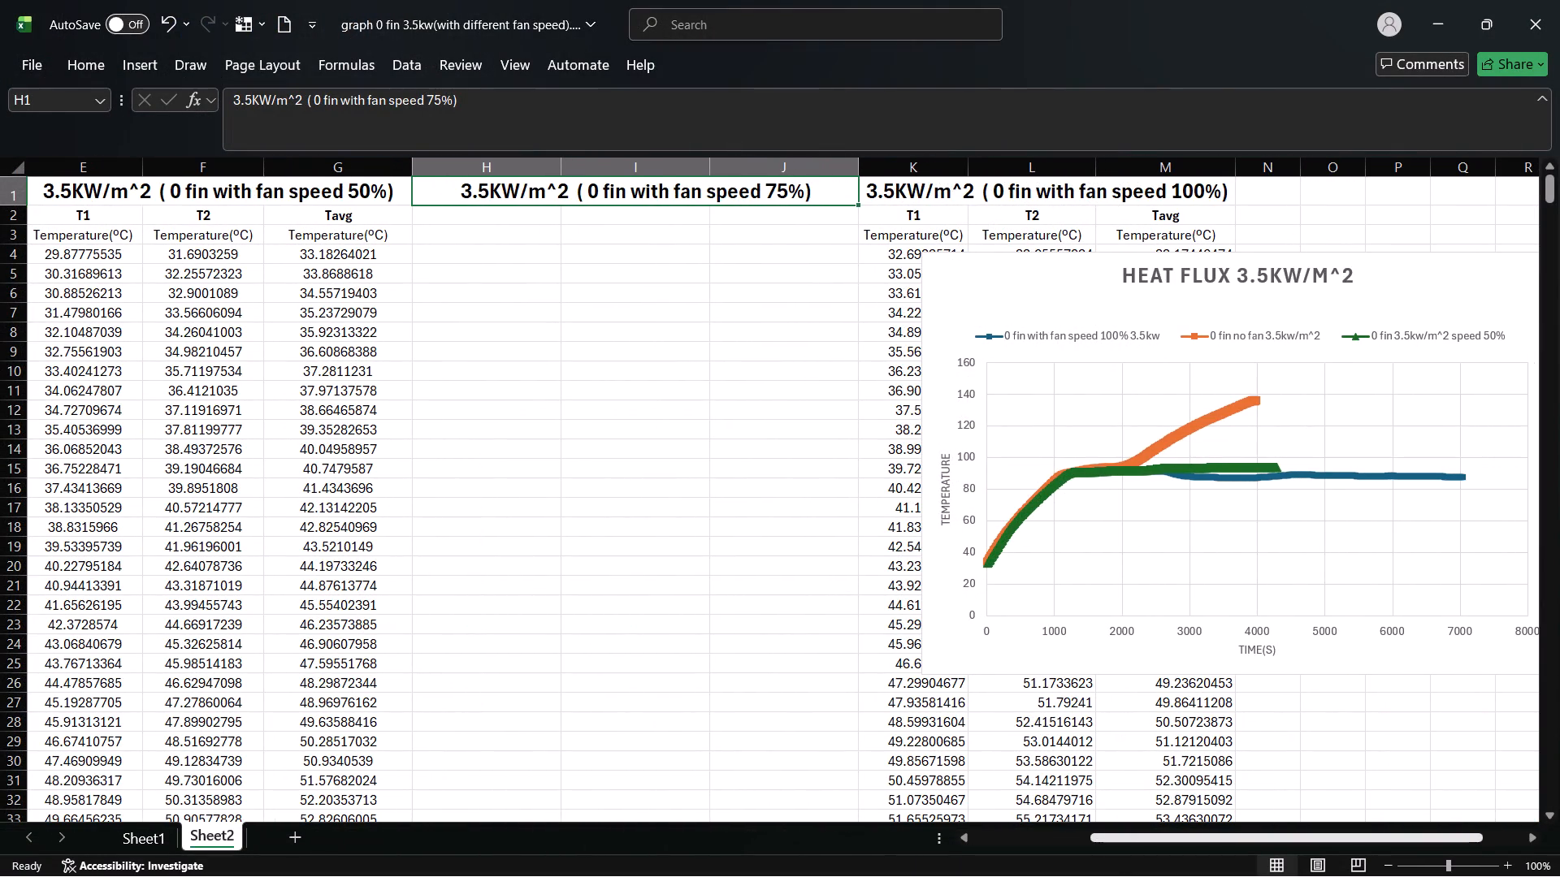
pyautogui.click(1202, 510)
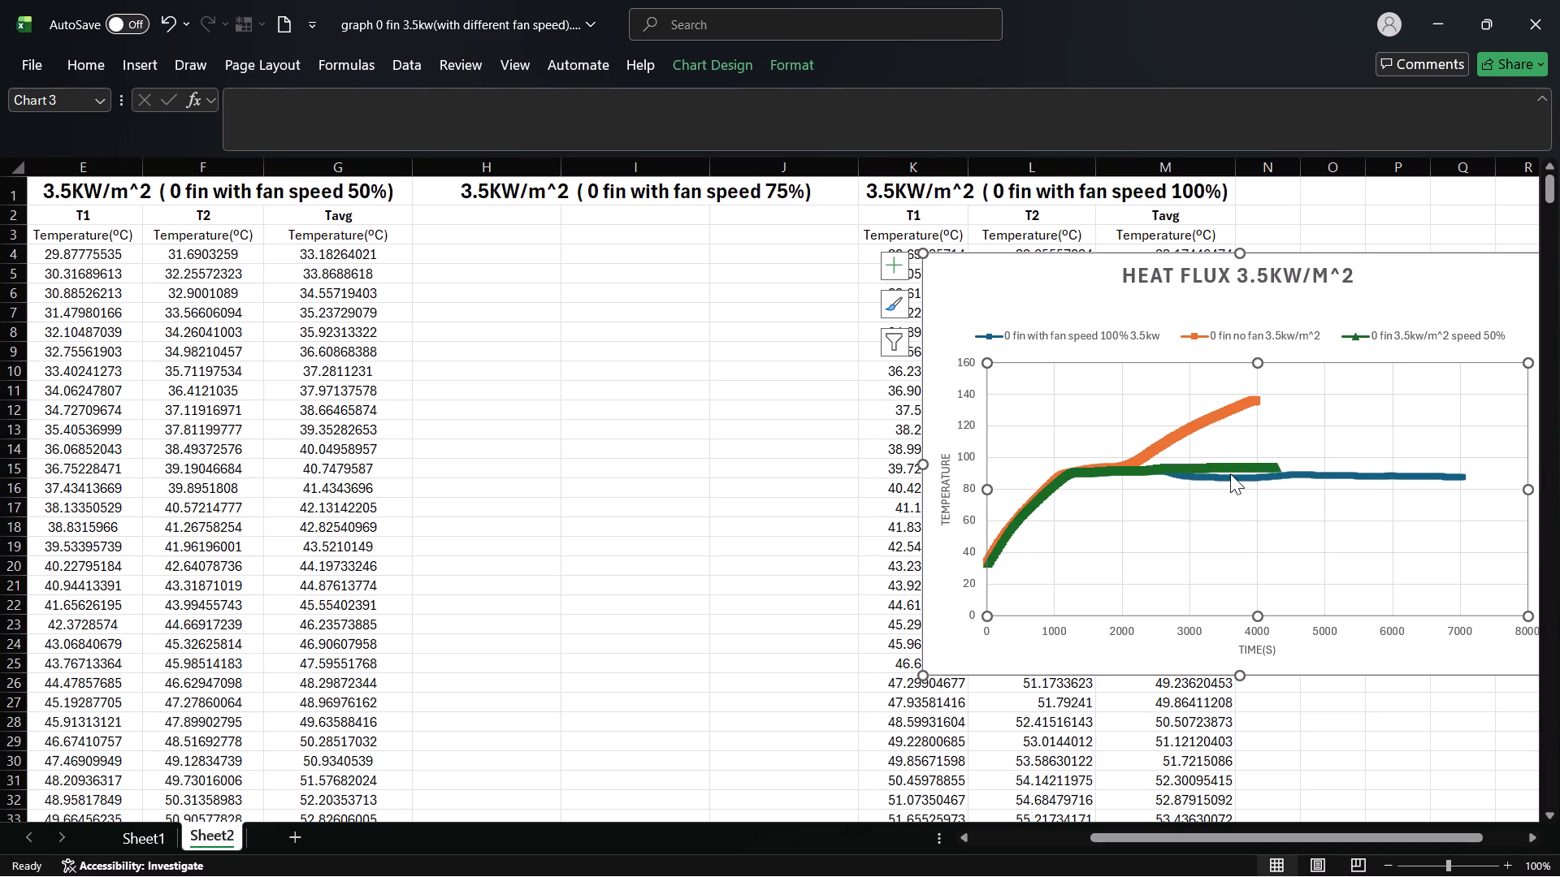
pyautogui.click(1238, 465)
pyautogui.click(1211, 422)
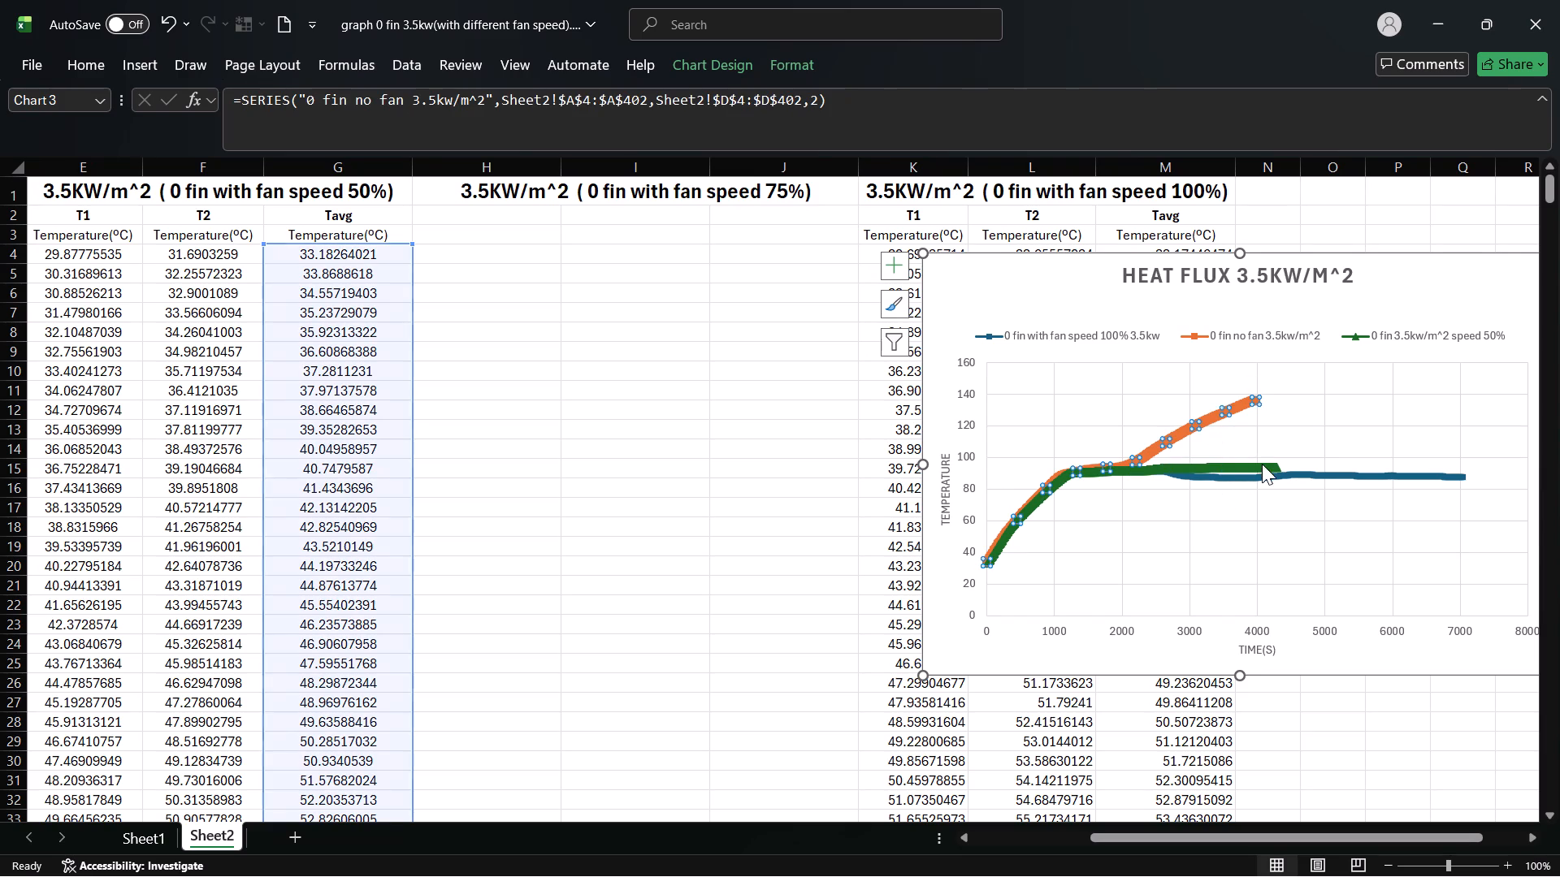
pyautogui.click(1262, 464)
pyautogui.click(1268, 476)
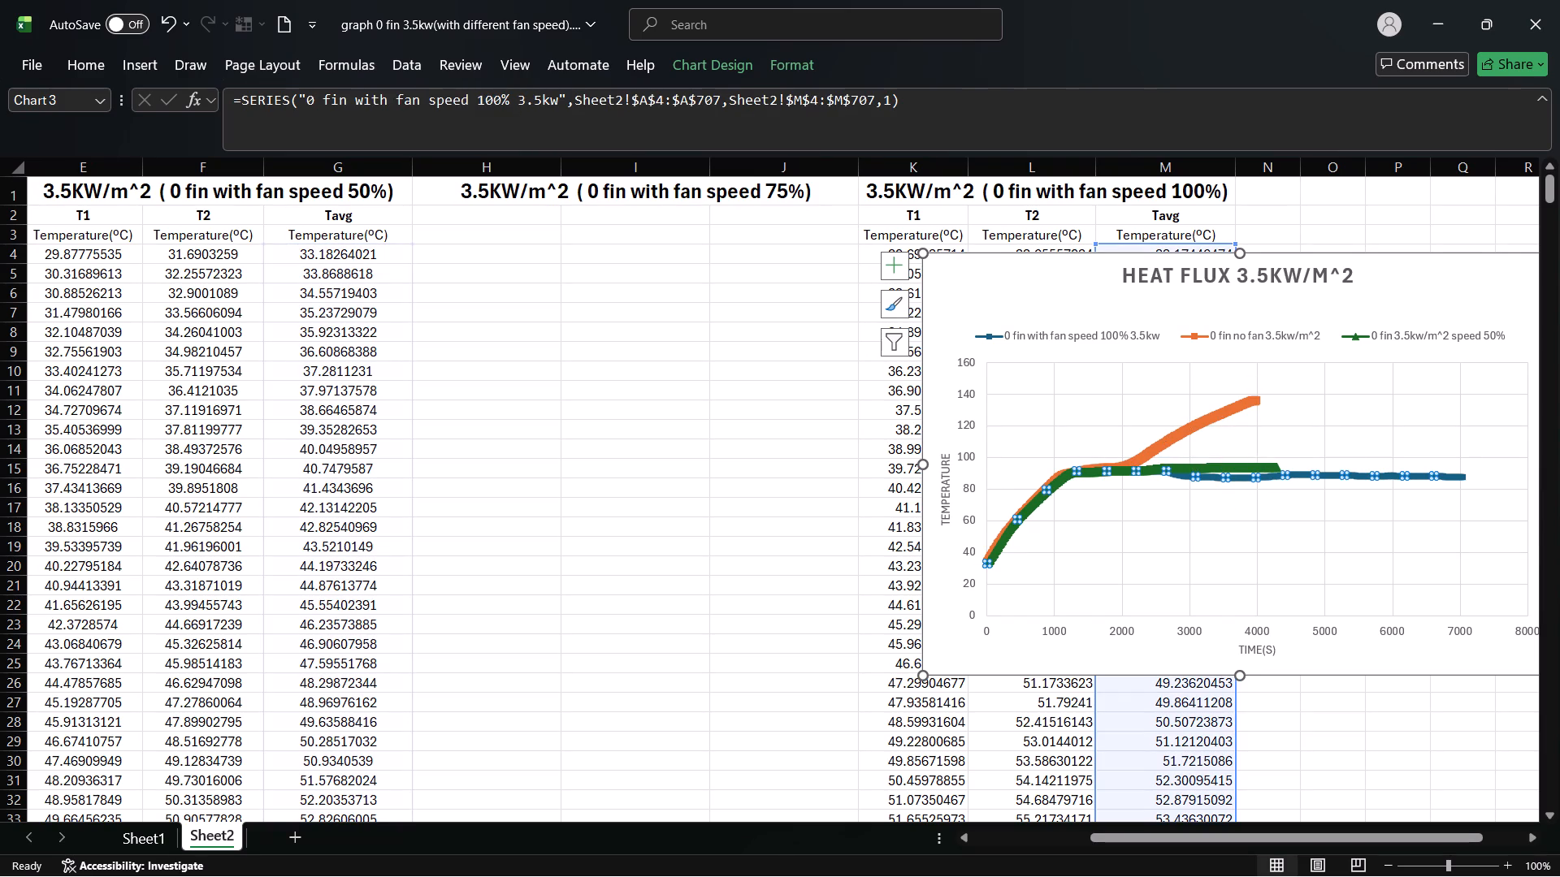
# Open the marker and border formatting options for the '0 fin no fan 3.5kw/m^2' series in the chart.
pyautogui.click(1223, 410)
pyautogui.rightClick(1223, 410)
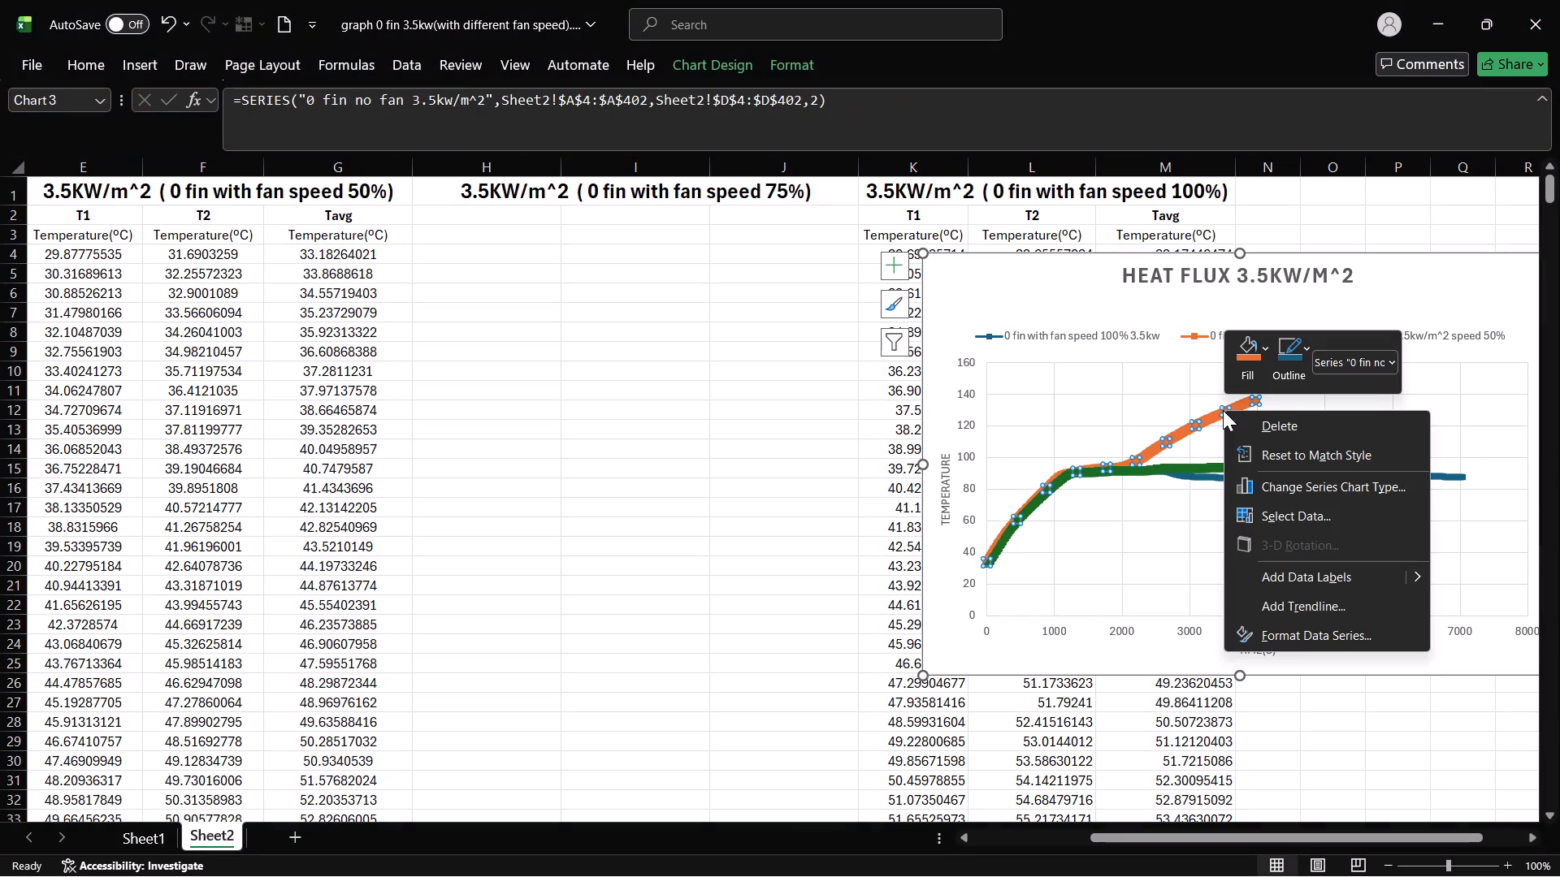
pyautogui.click(1293, 638)
pyautogui.click(1330, 268)
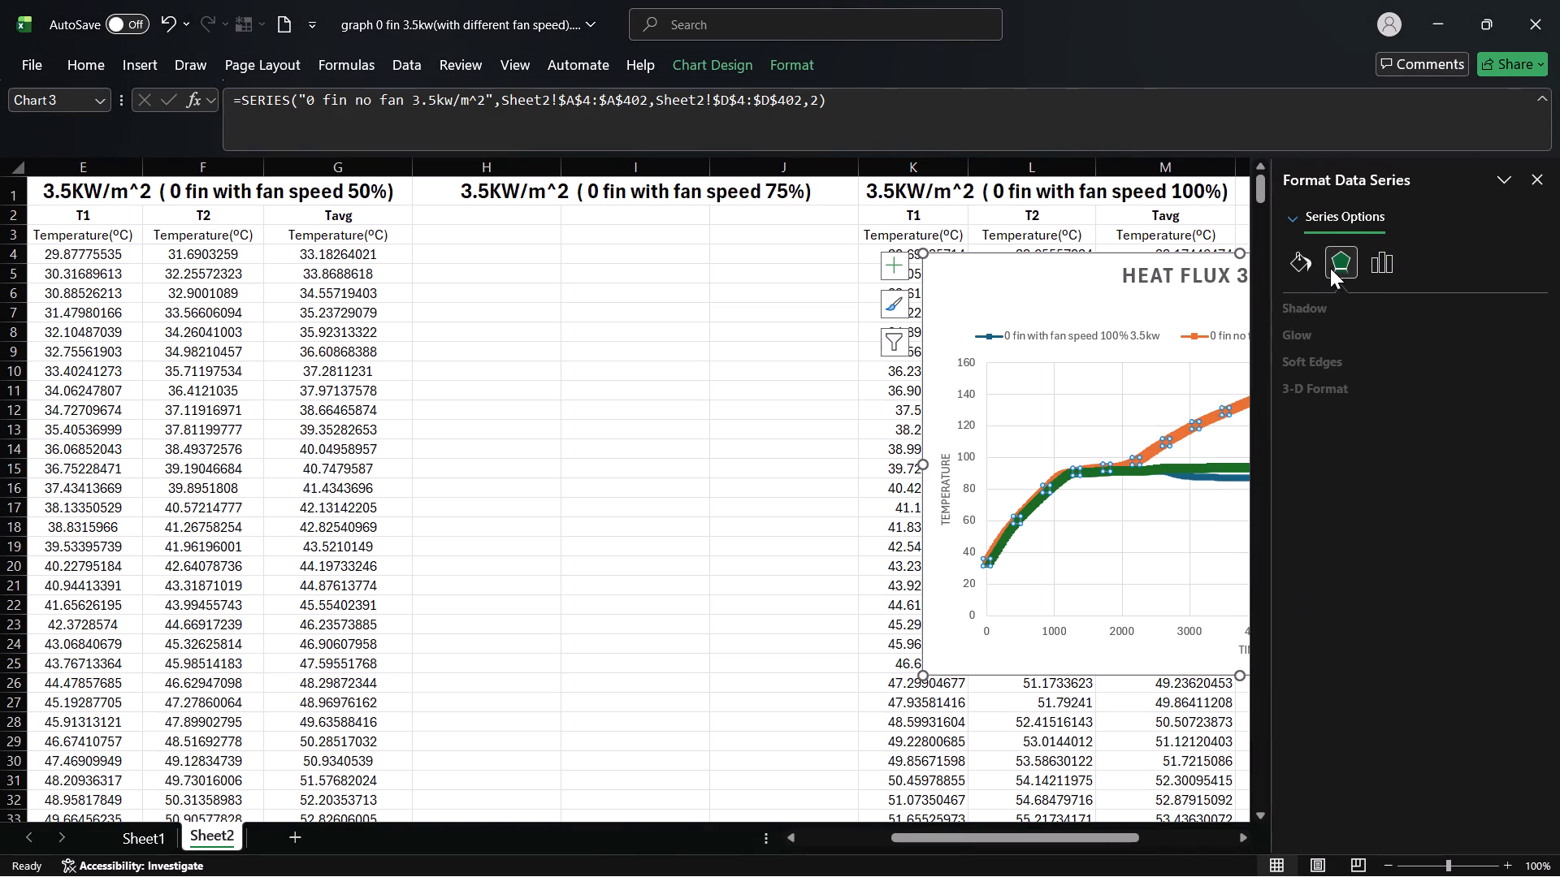
pyautogui.click(1292, 264)
pyautogui.click(1370, 305)
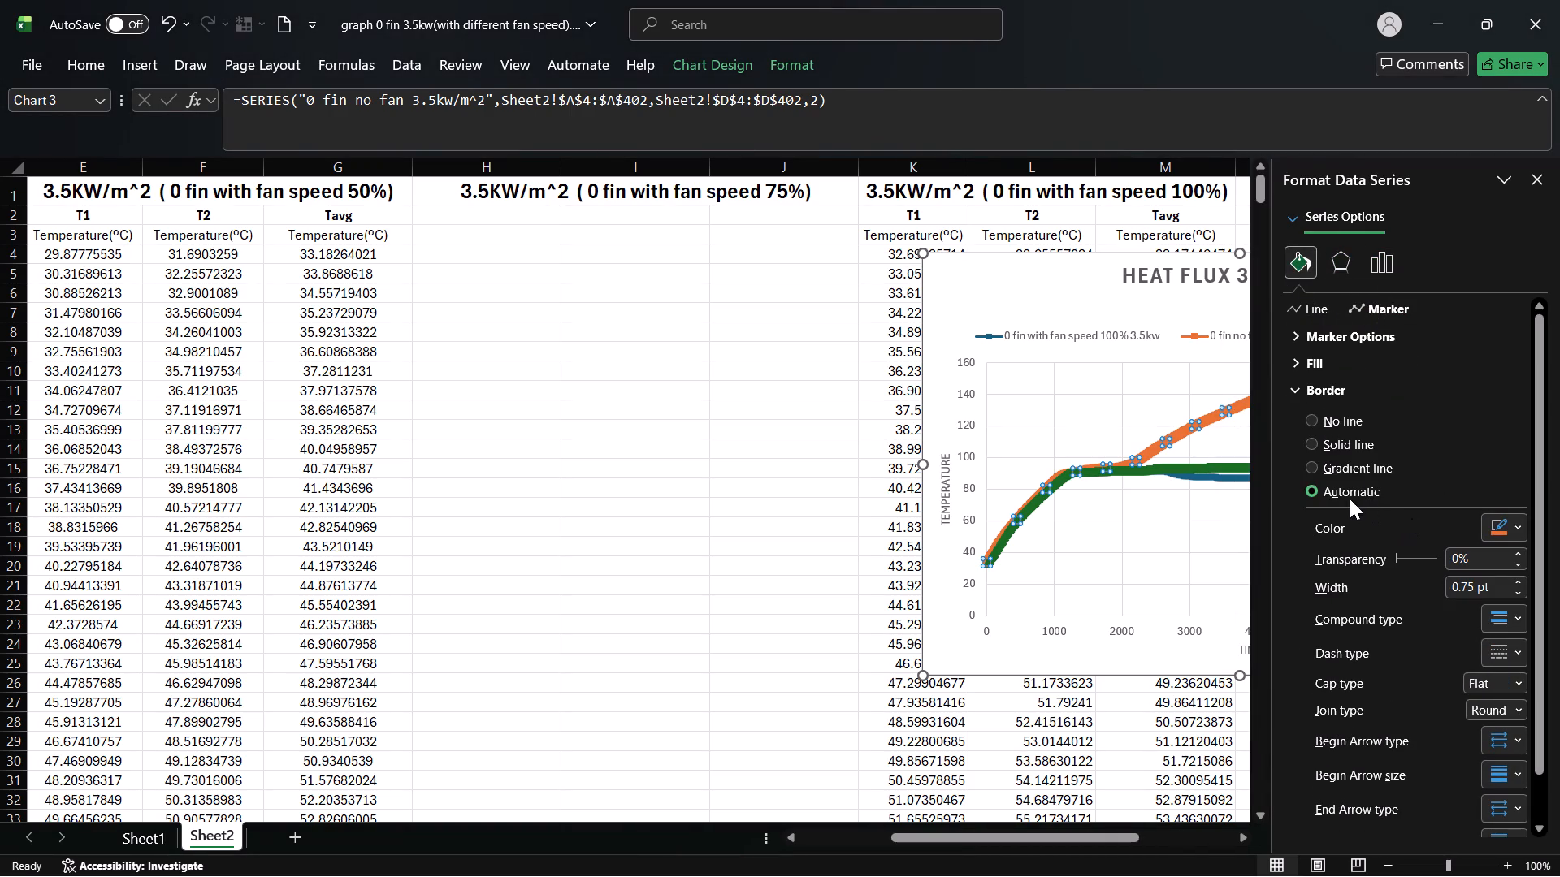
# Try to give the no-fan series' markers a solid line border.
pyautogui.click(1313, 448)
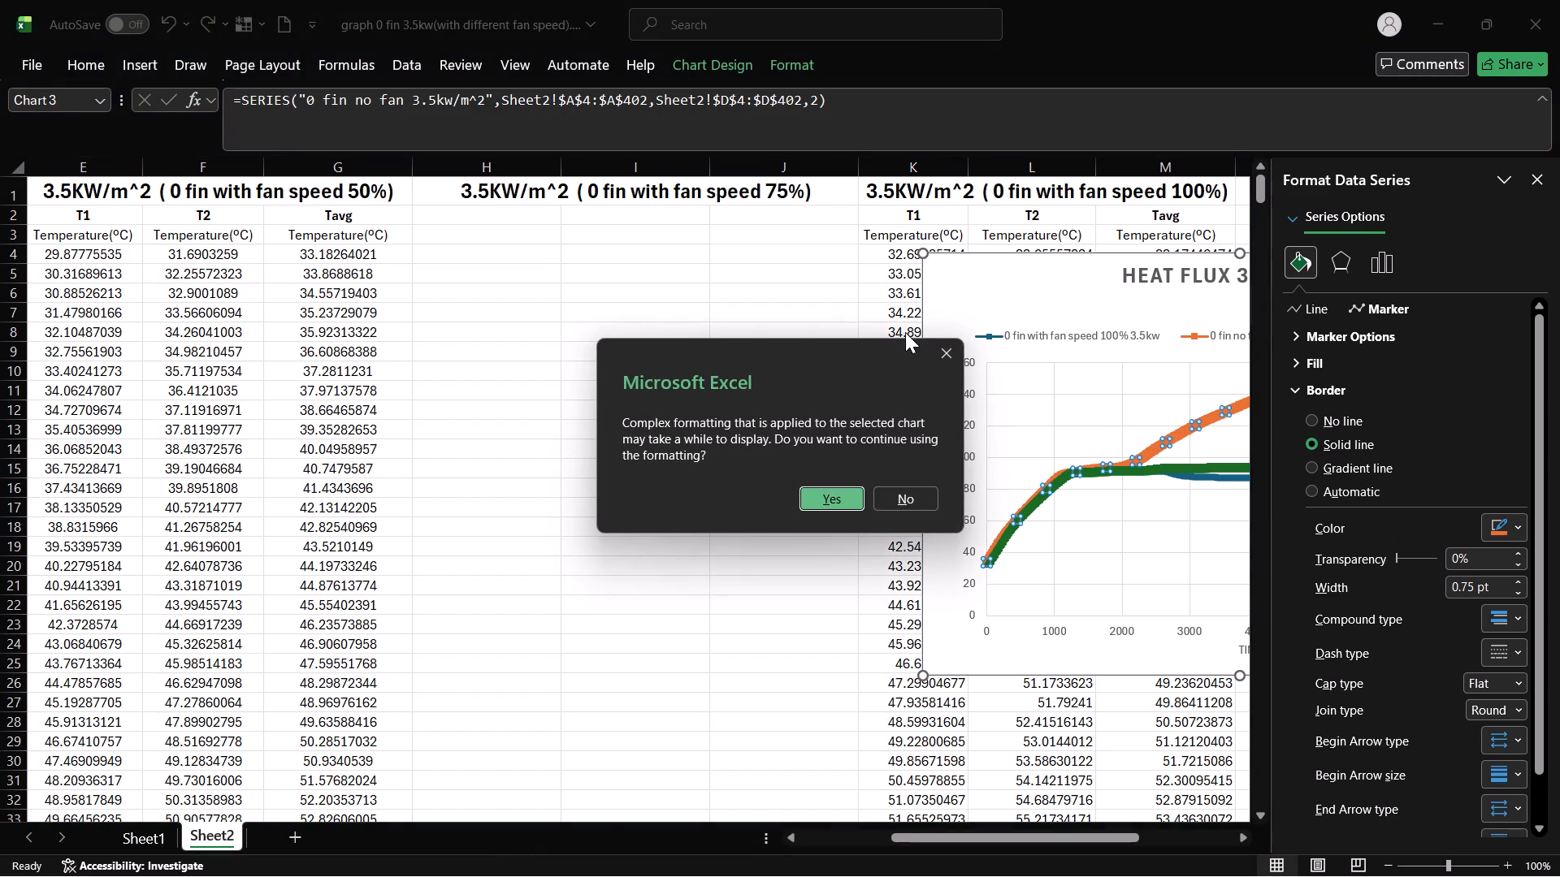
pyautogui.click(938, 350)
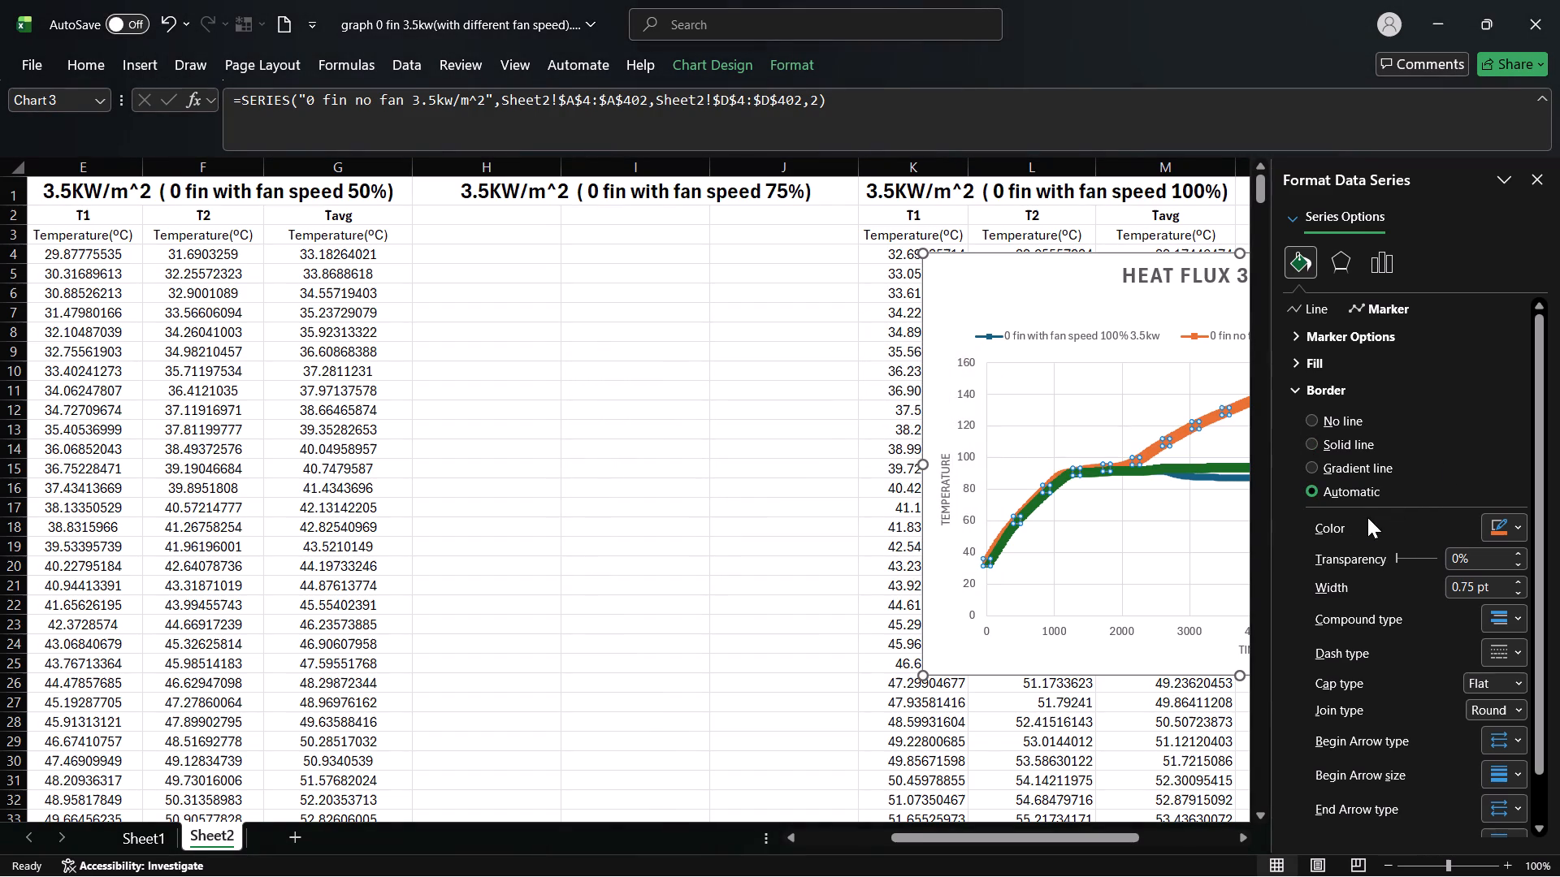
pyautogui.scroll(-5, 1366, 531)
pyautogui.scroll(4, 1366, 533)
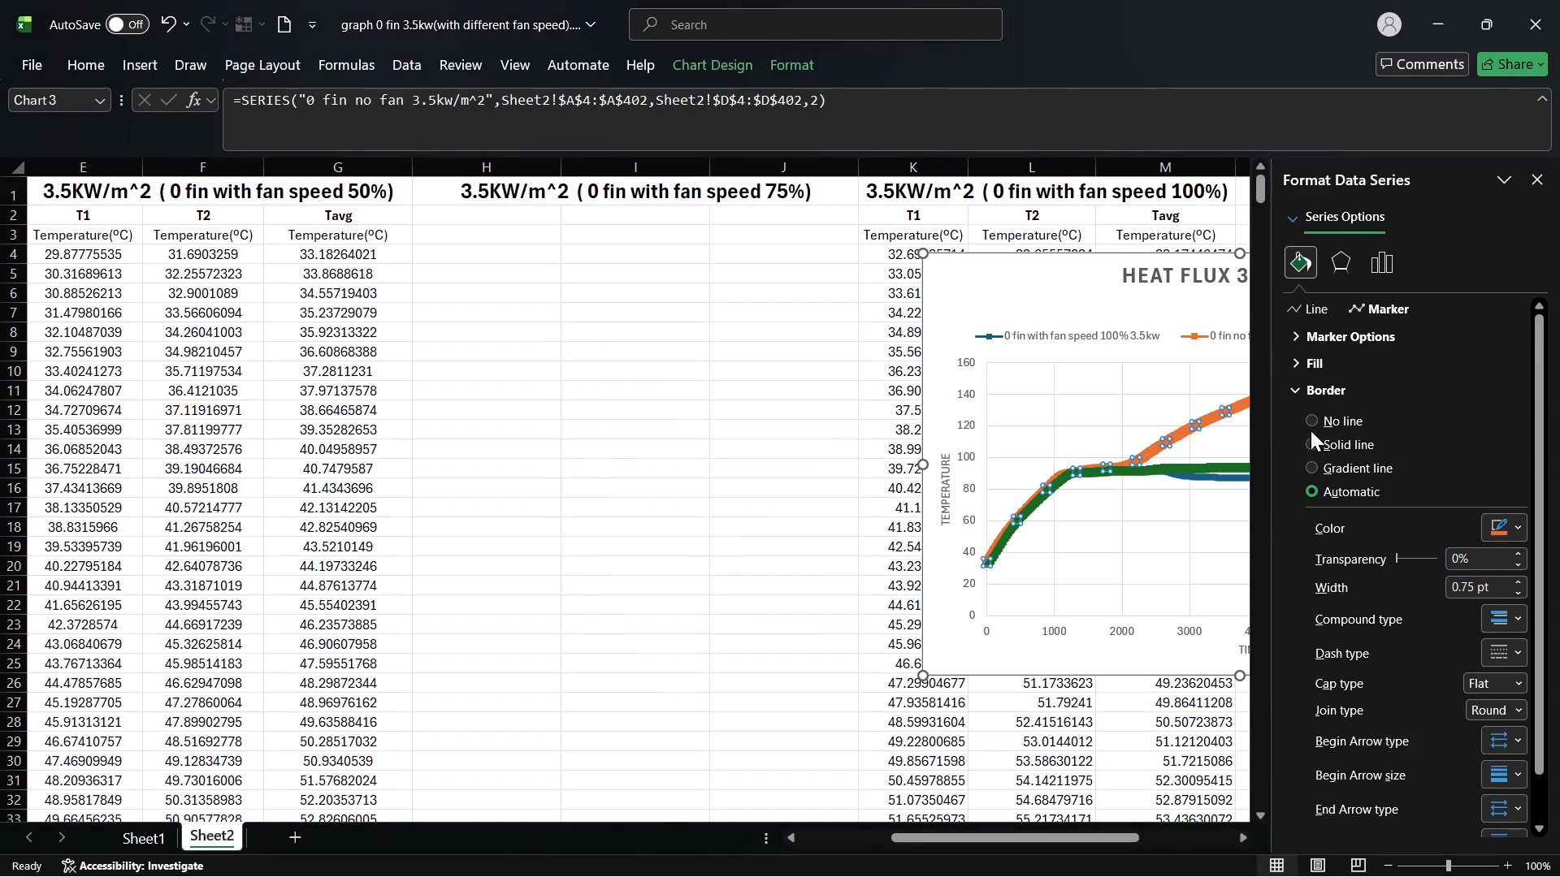
# Set the marker option of the '0 fin no fan 3.5kw/m^2' series to None.
pyautogui.click(1314, 333)
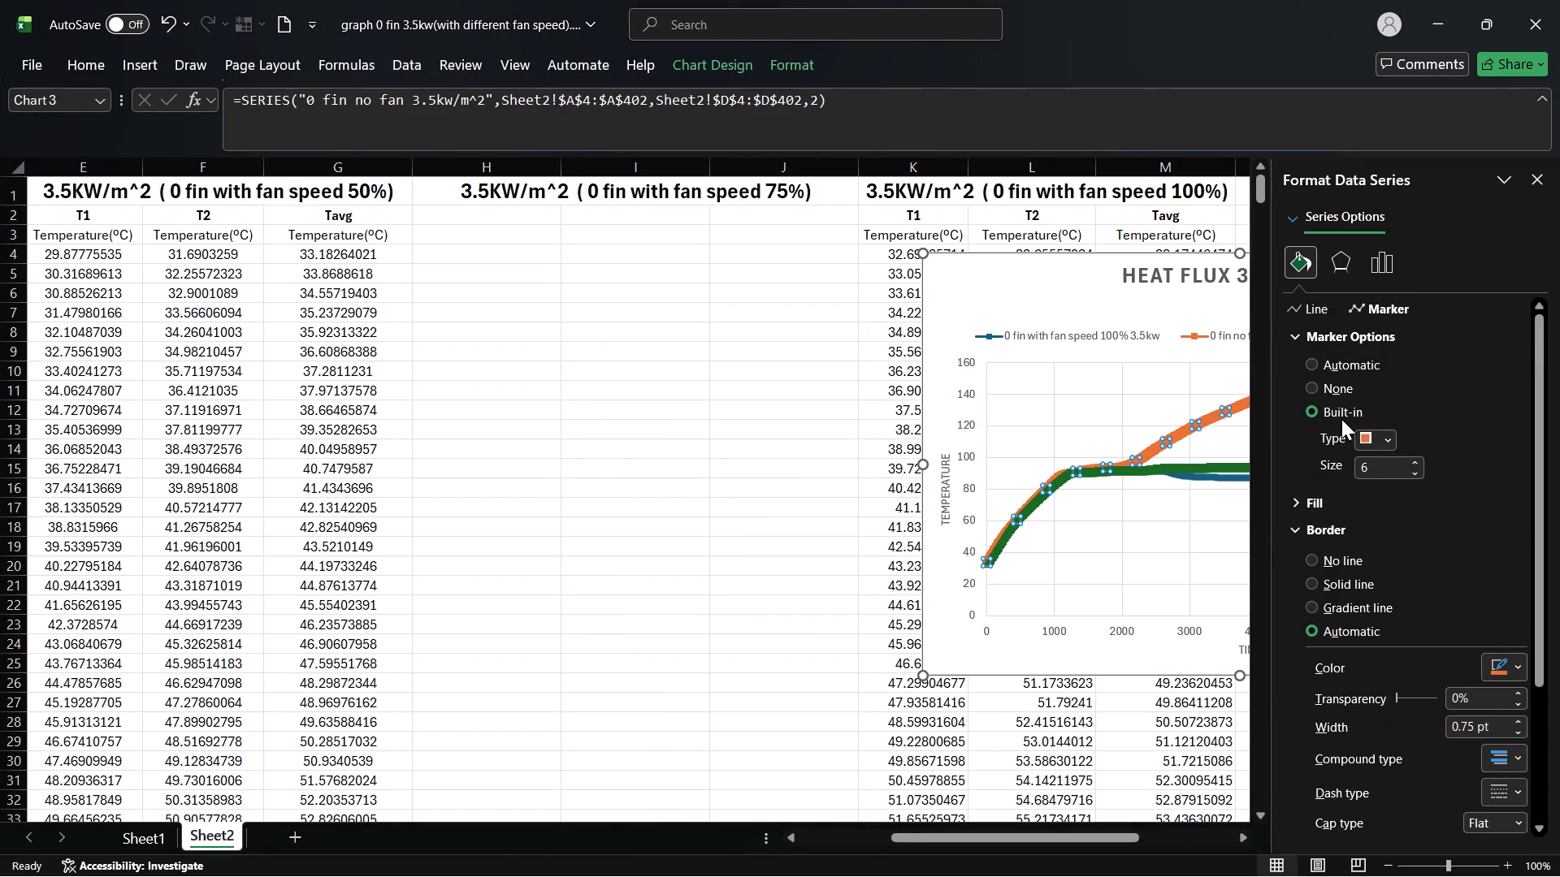
pyautogui.click(1395, 440)
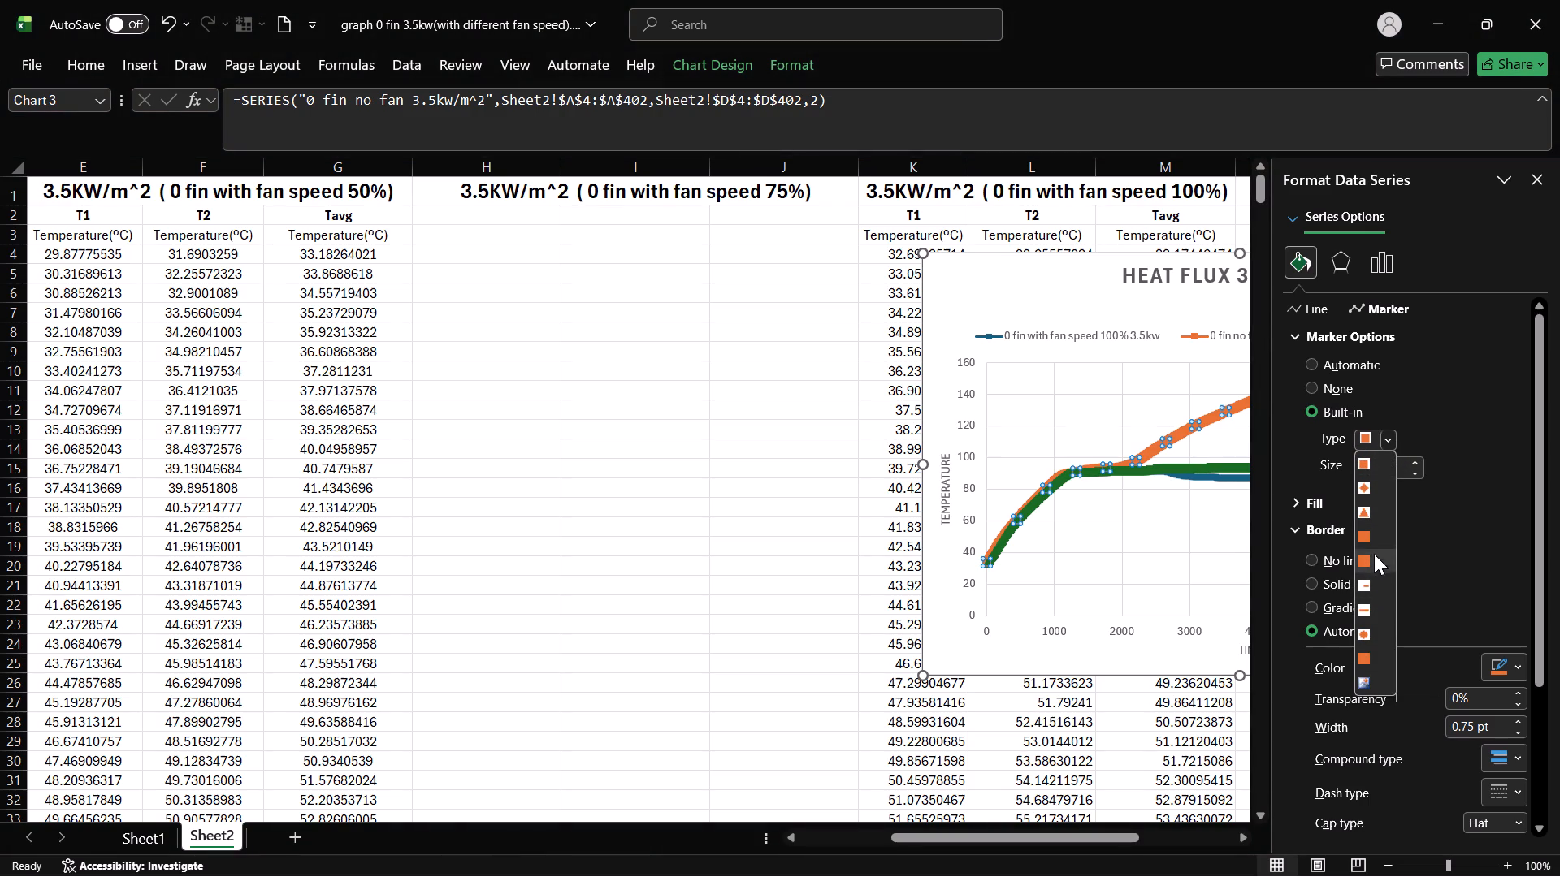
pyautogui.scroll(-3, 1376, 577)
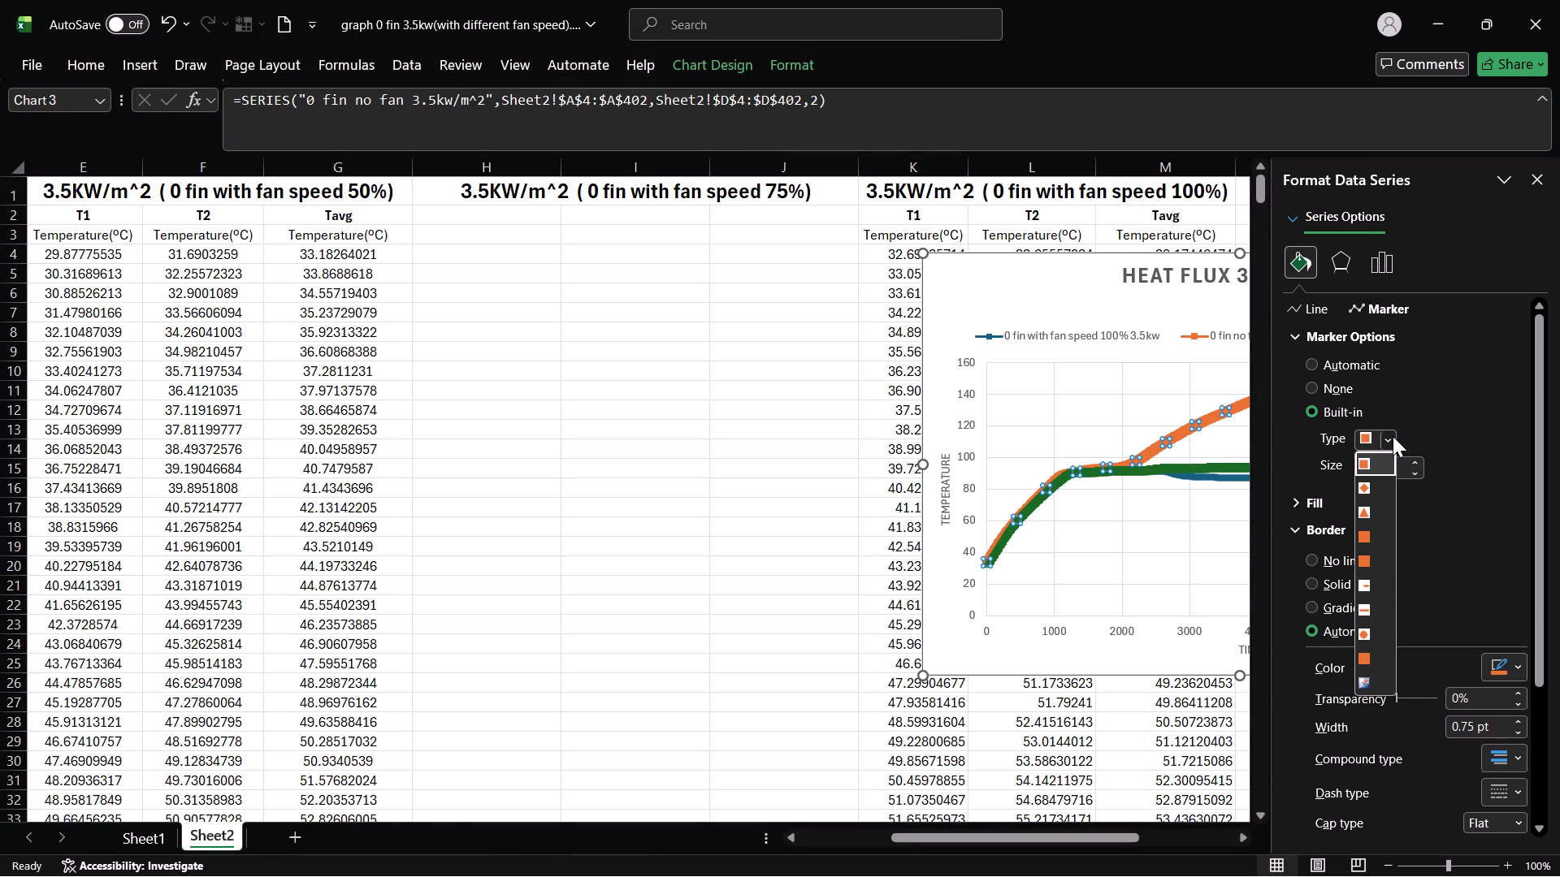
pyautogui.click(1393, 436)
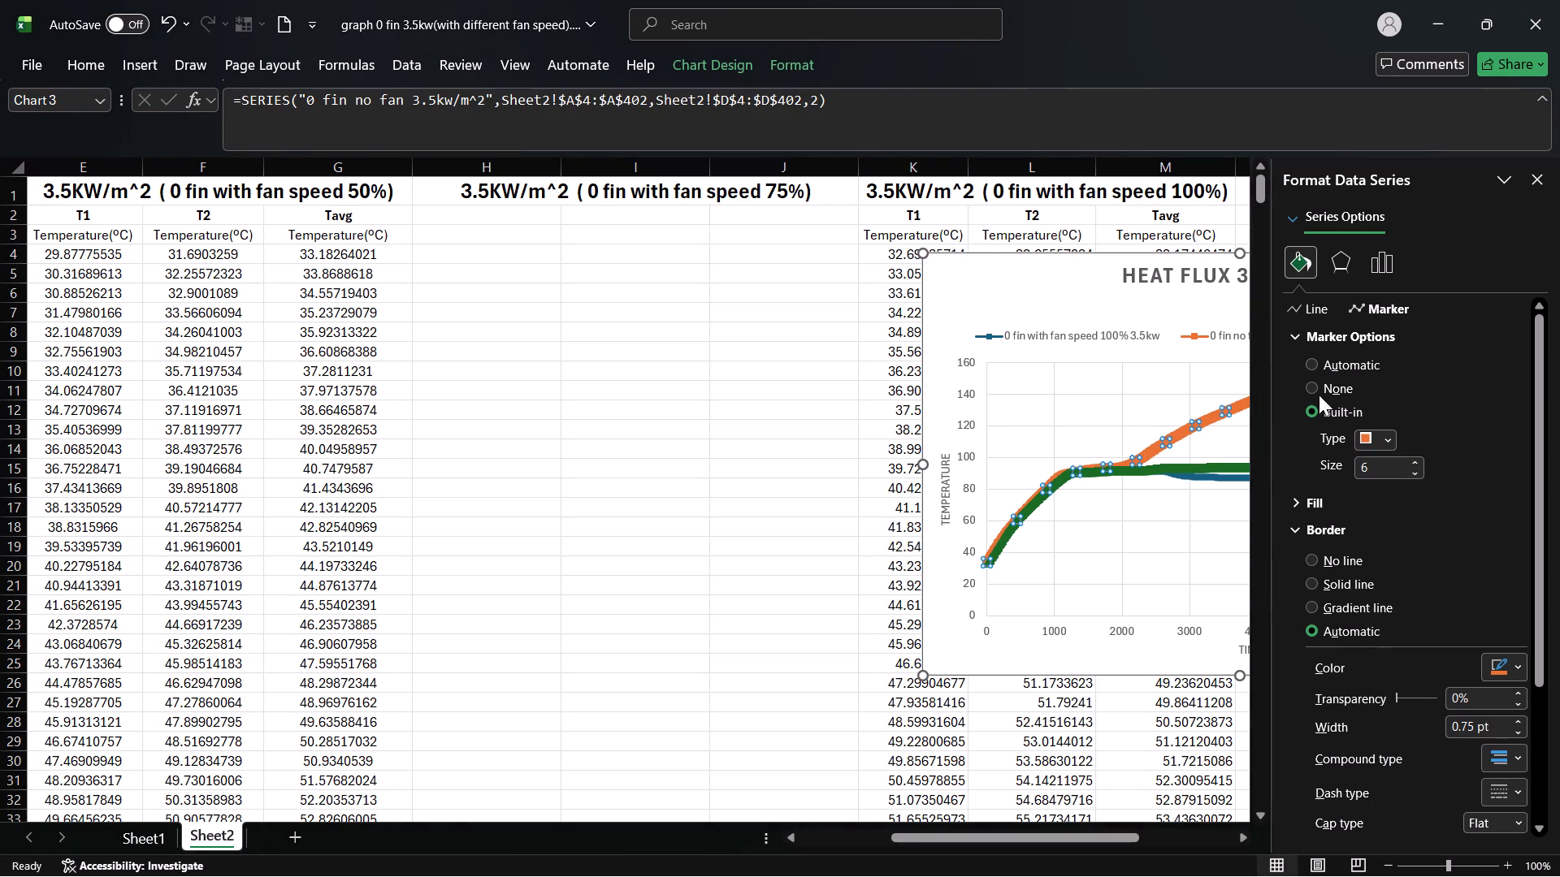
pyautogui.click(1307, 385)
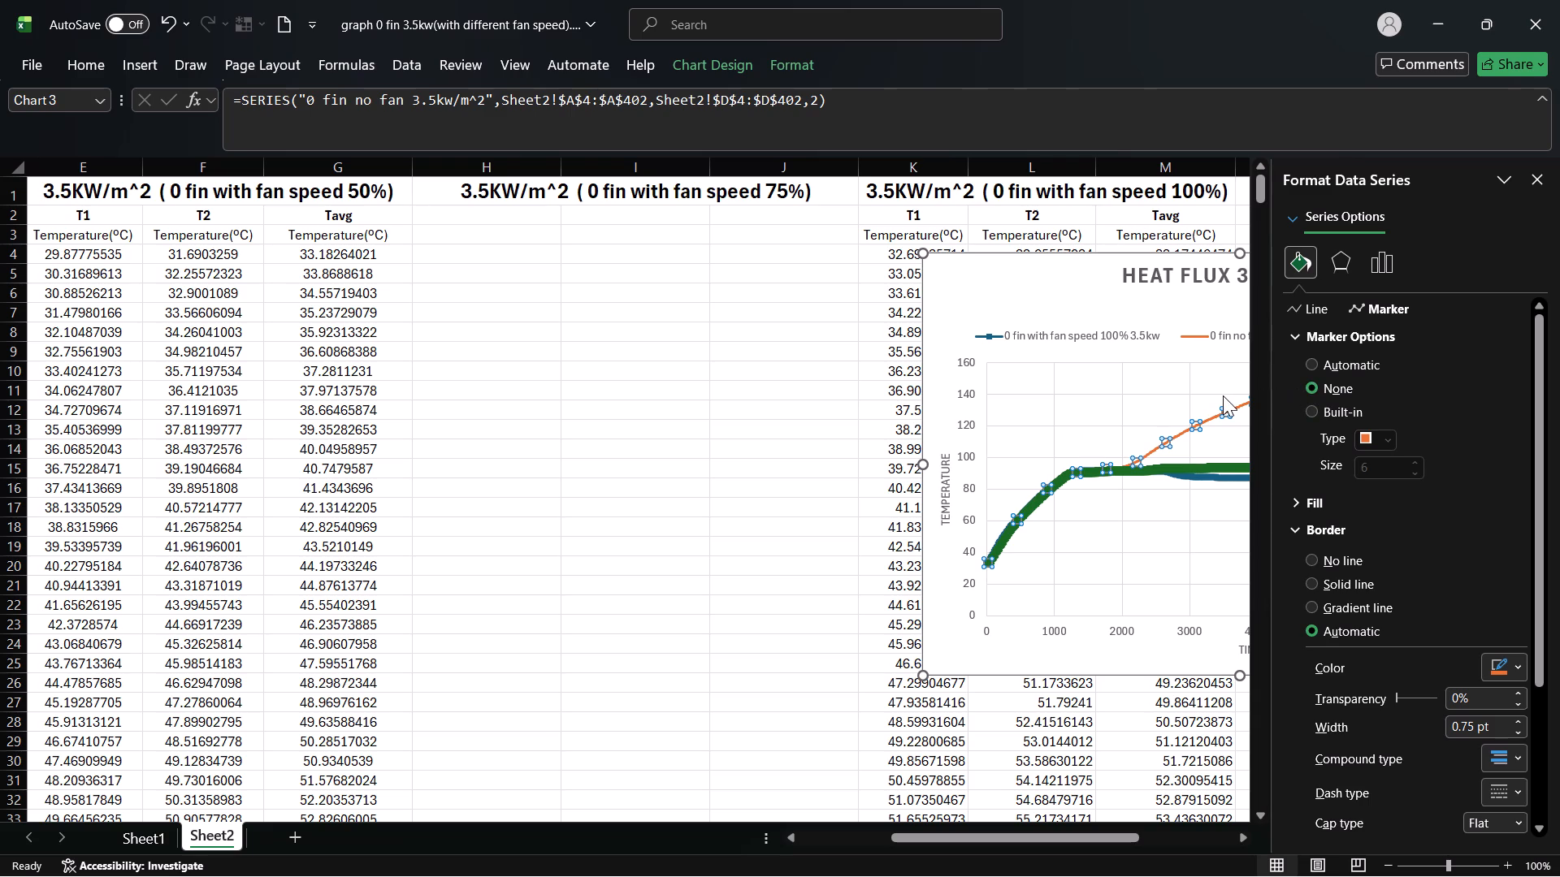
# Set the marker option to None for the 50% and 100% fan speed series as well, and close the series formatting.
pyautogui.click(1215, 464)
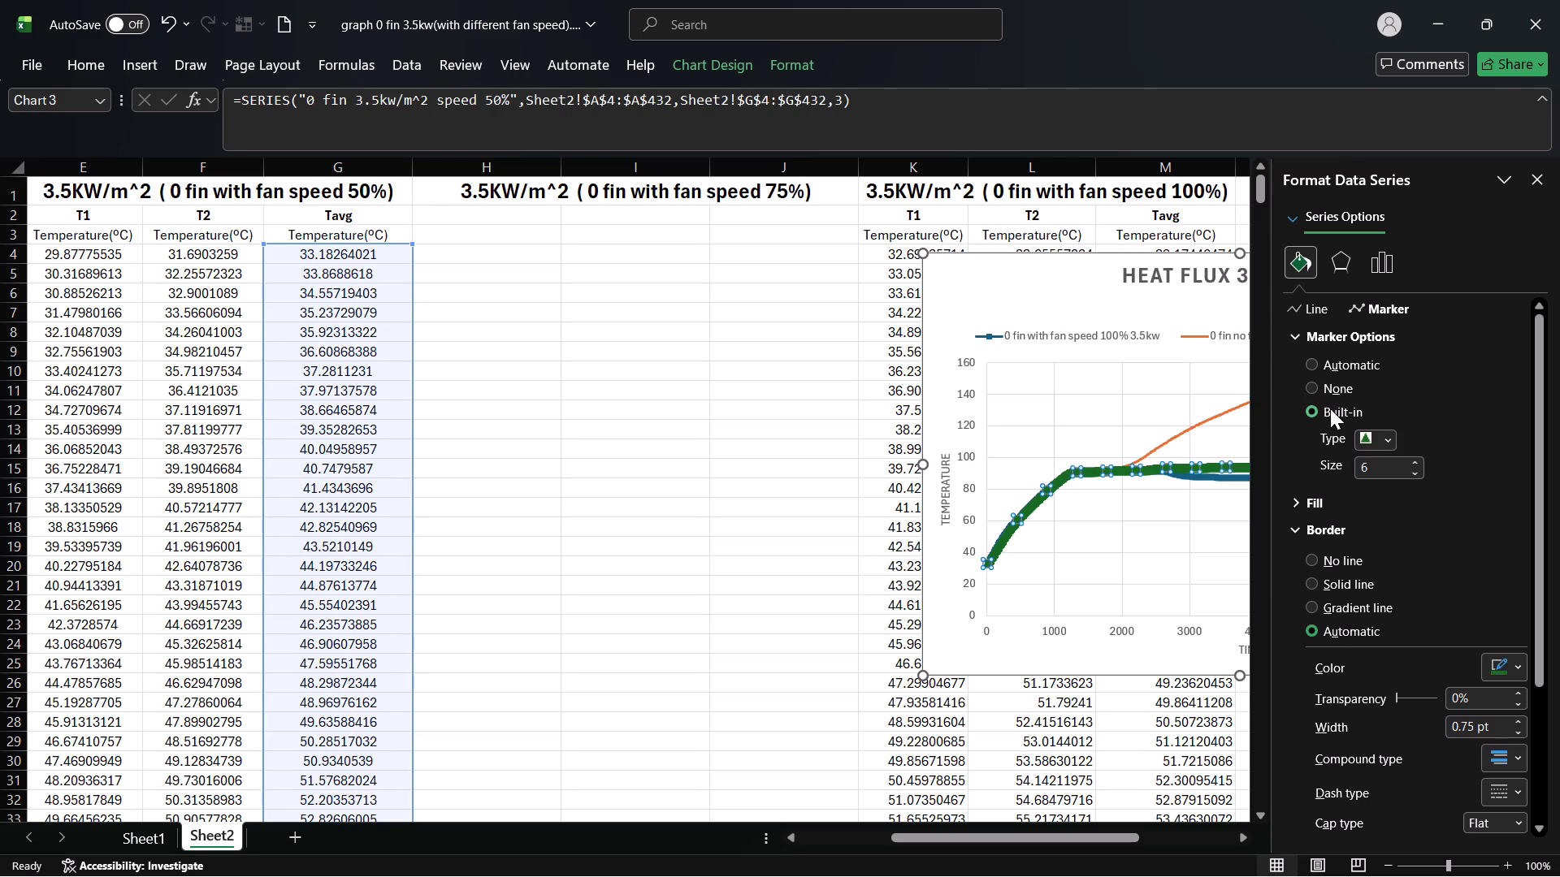
pyautogui.click(1316, 385)
pyautogui.click(1220, 477)
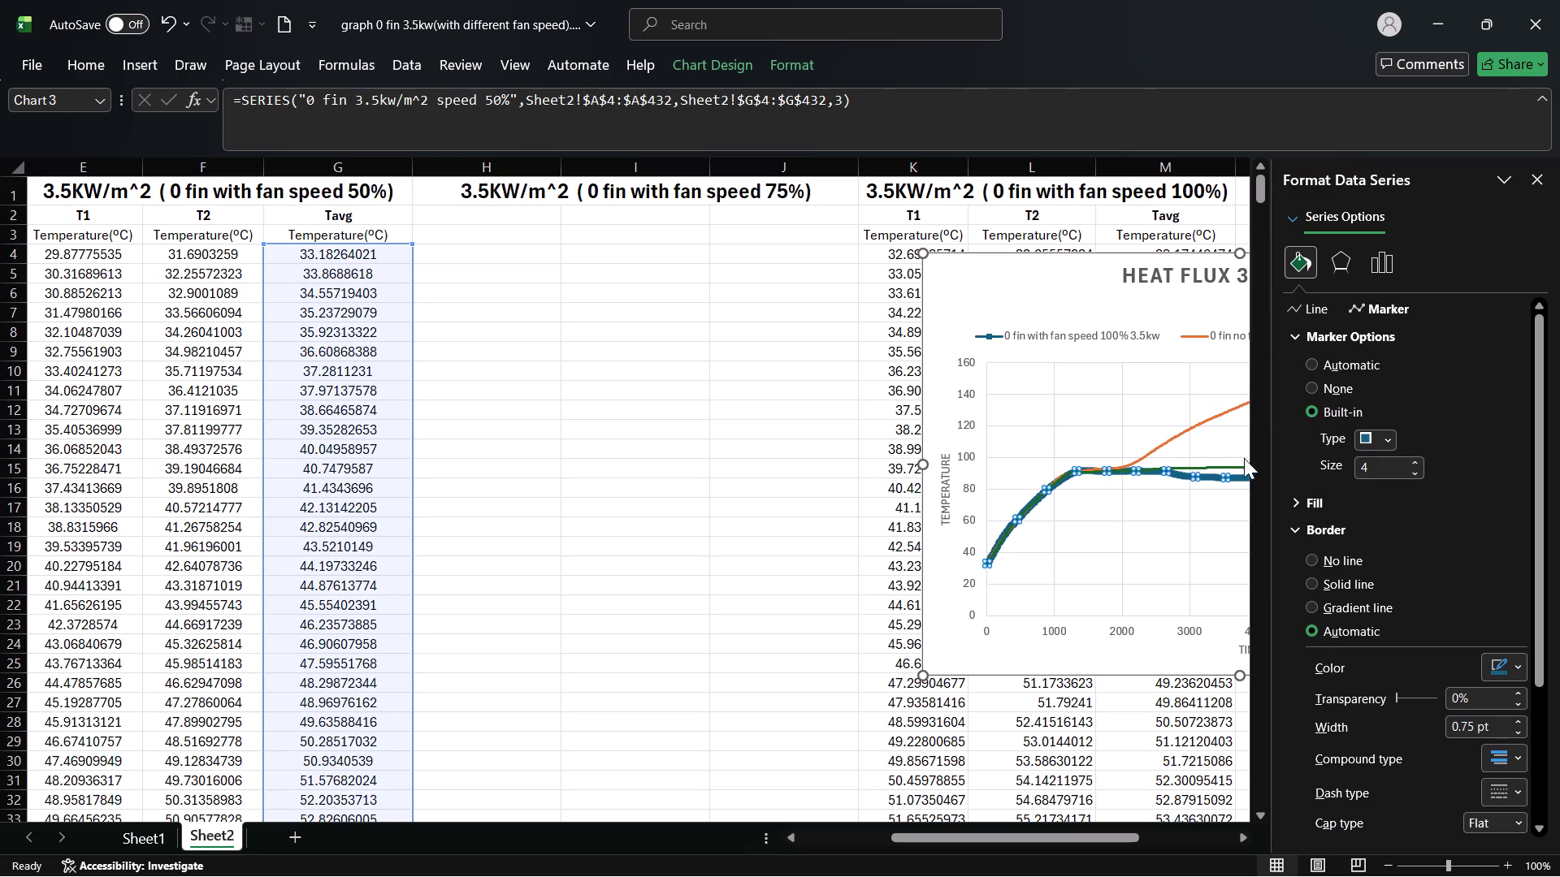
pyautogui.click(1312, 395)
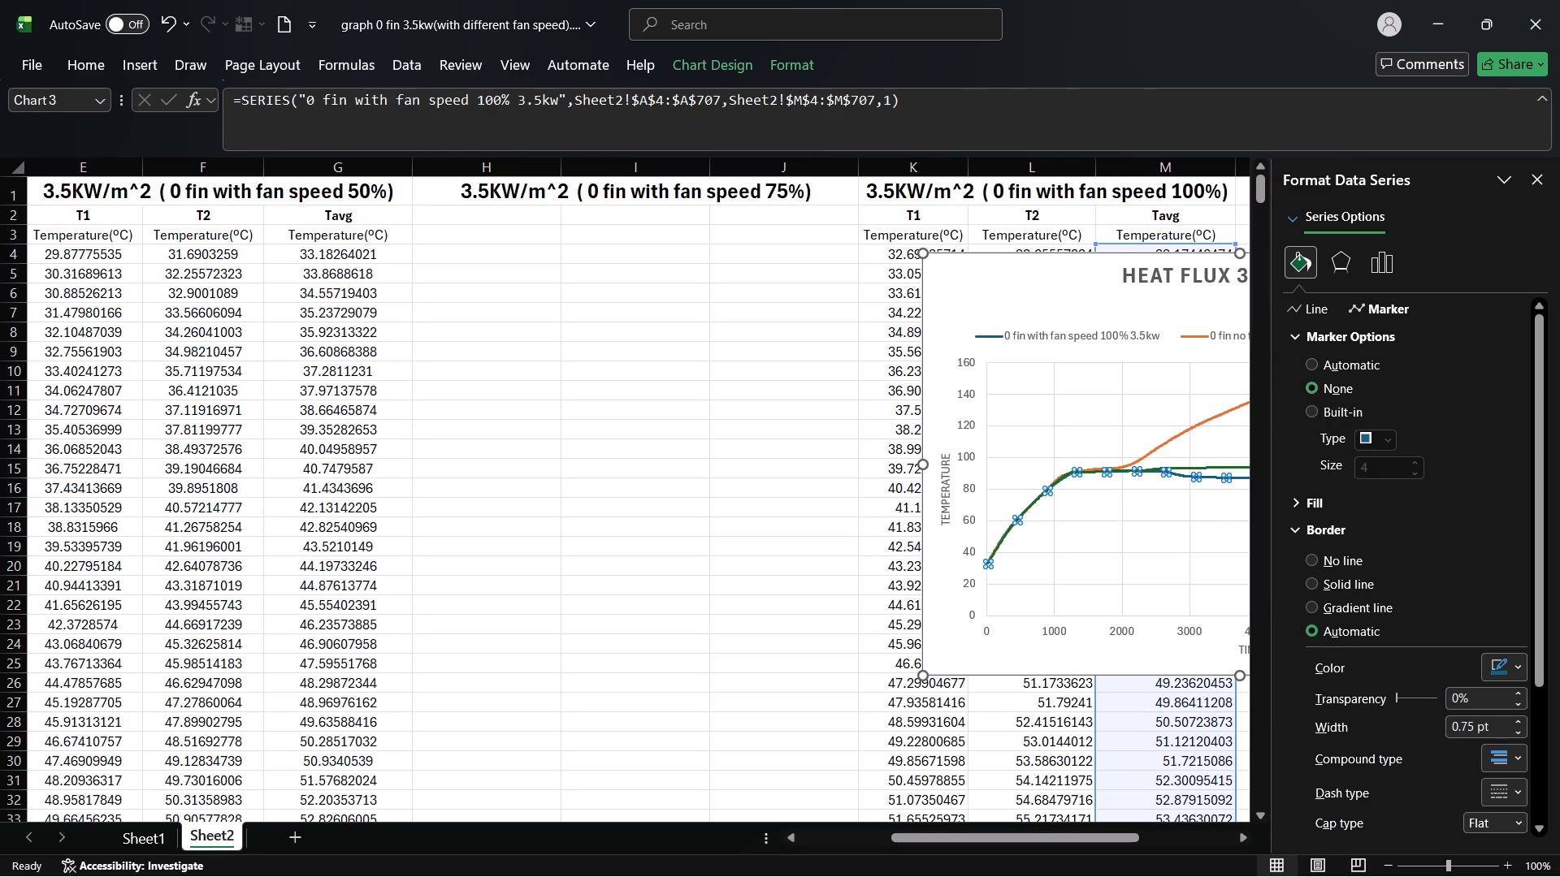
pyautogui.click(1077, 382)
pyautogui.click(1538, 185)
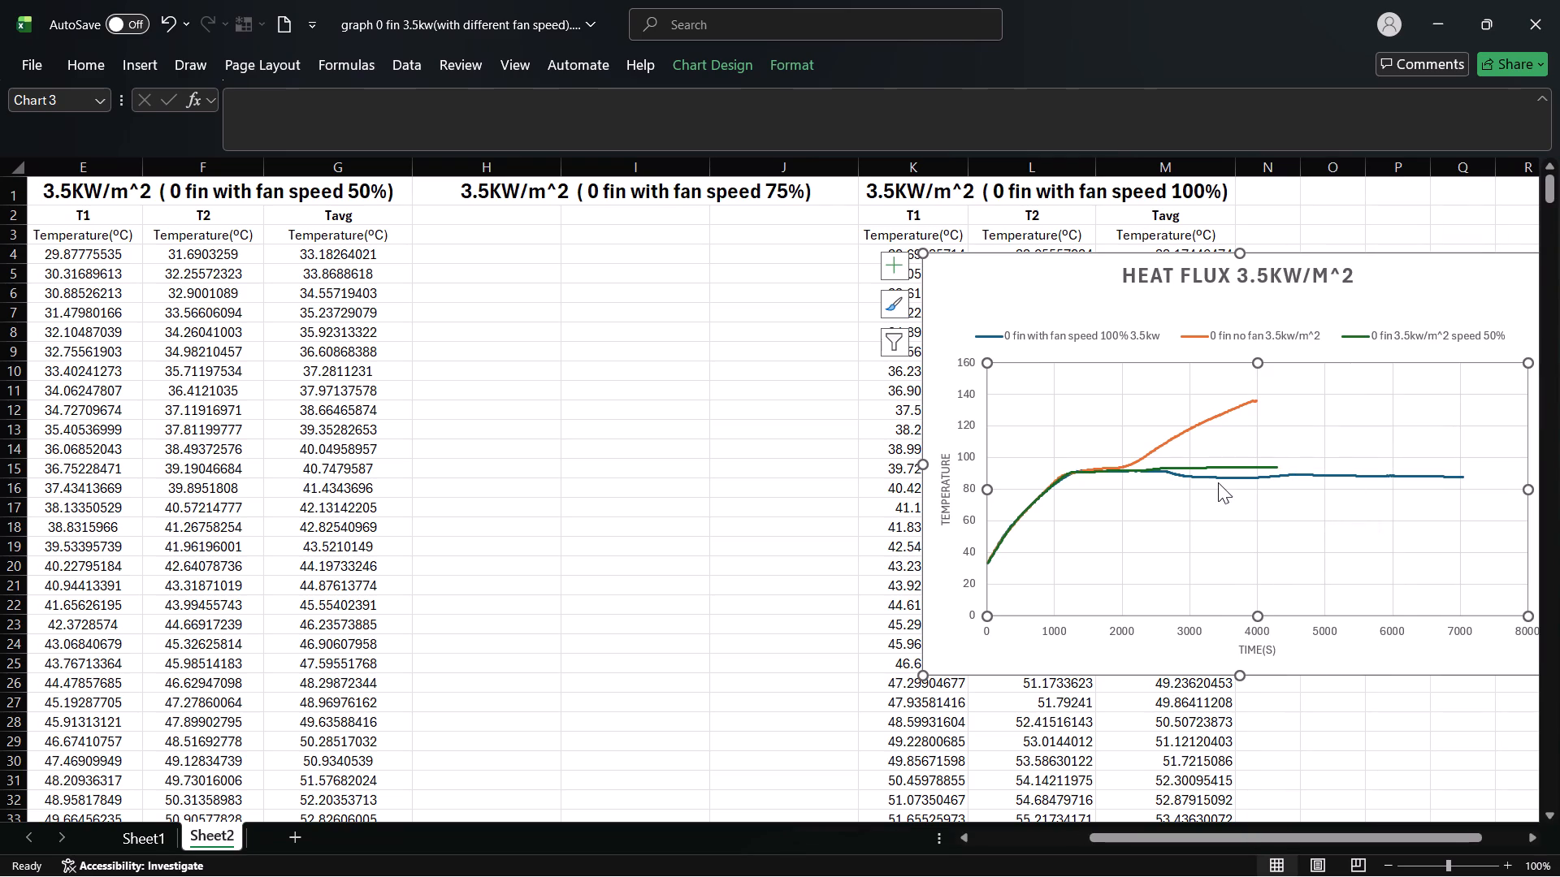
# In the 0 fin 3.5kw processed data workbook for fan speed 75%, copy the 201 Temp(°C) values from C6 to C434.
pyautogui.scroll(1, 1215, 486)
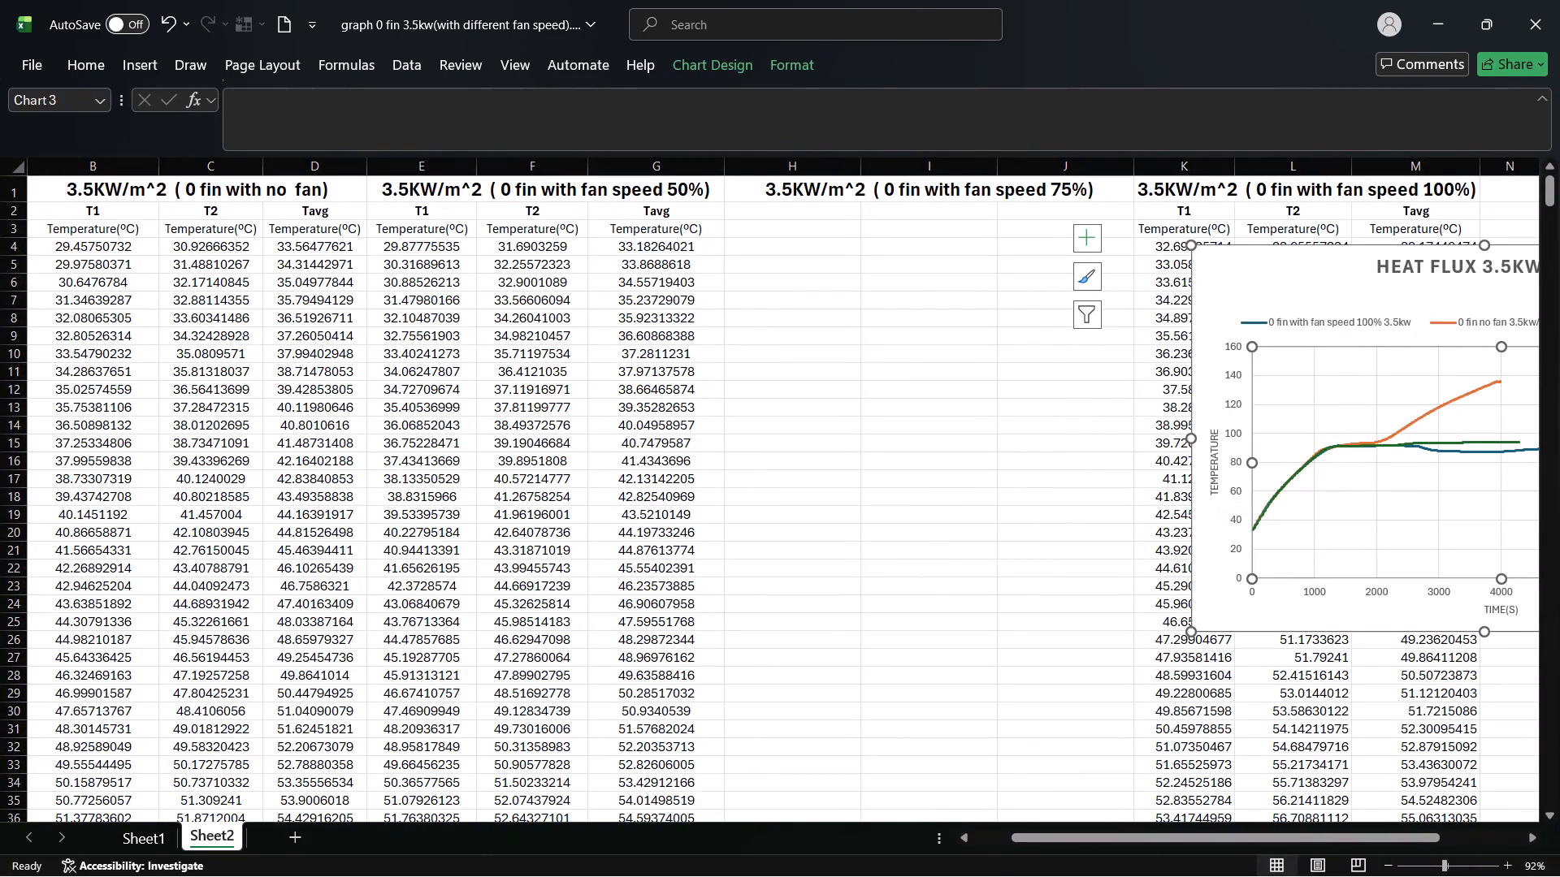
pyautogui.click(793, 209)
pyautogui.click(909, 205)
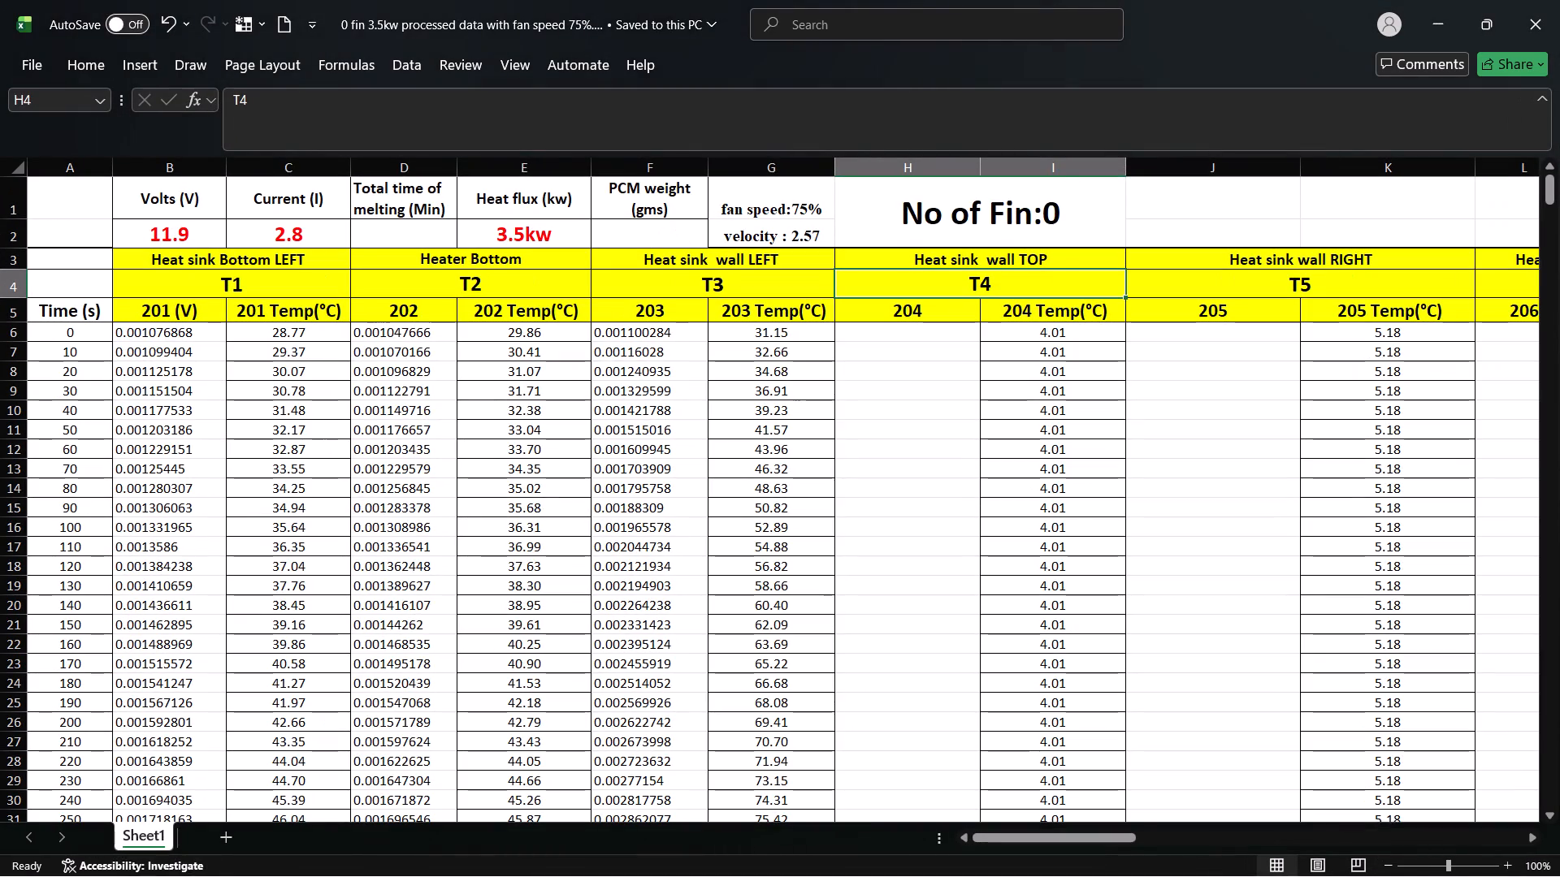
pyautogui.click(282, 330)
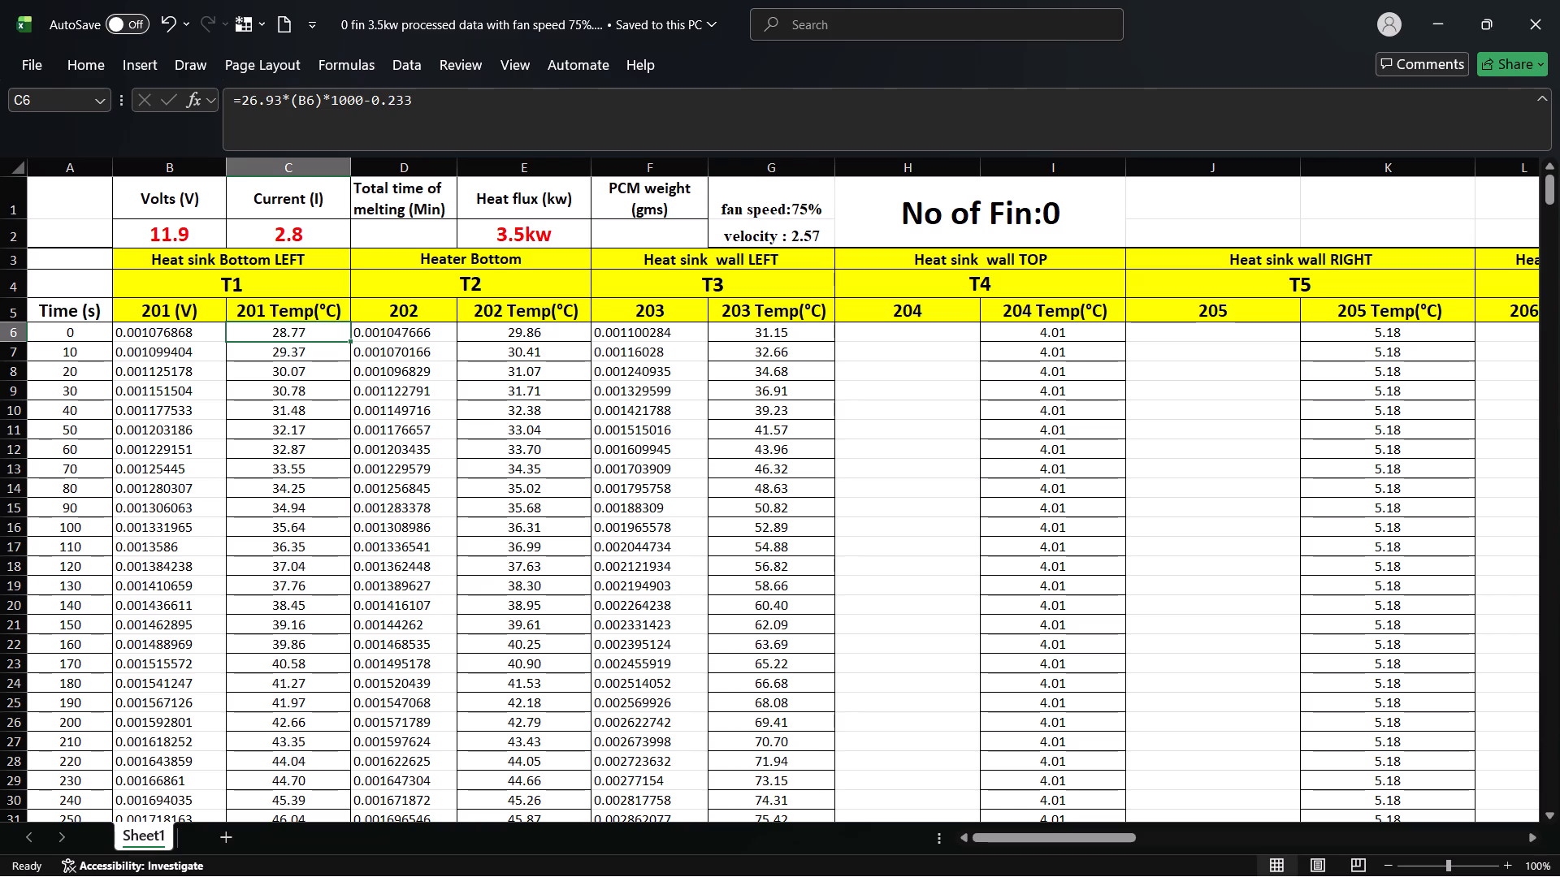
pyautogui.click(532, 335)
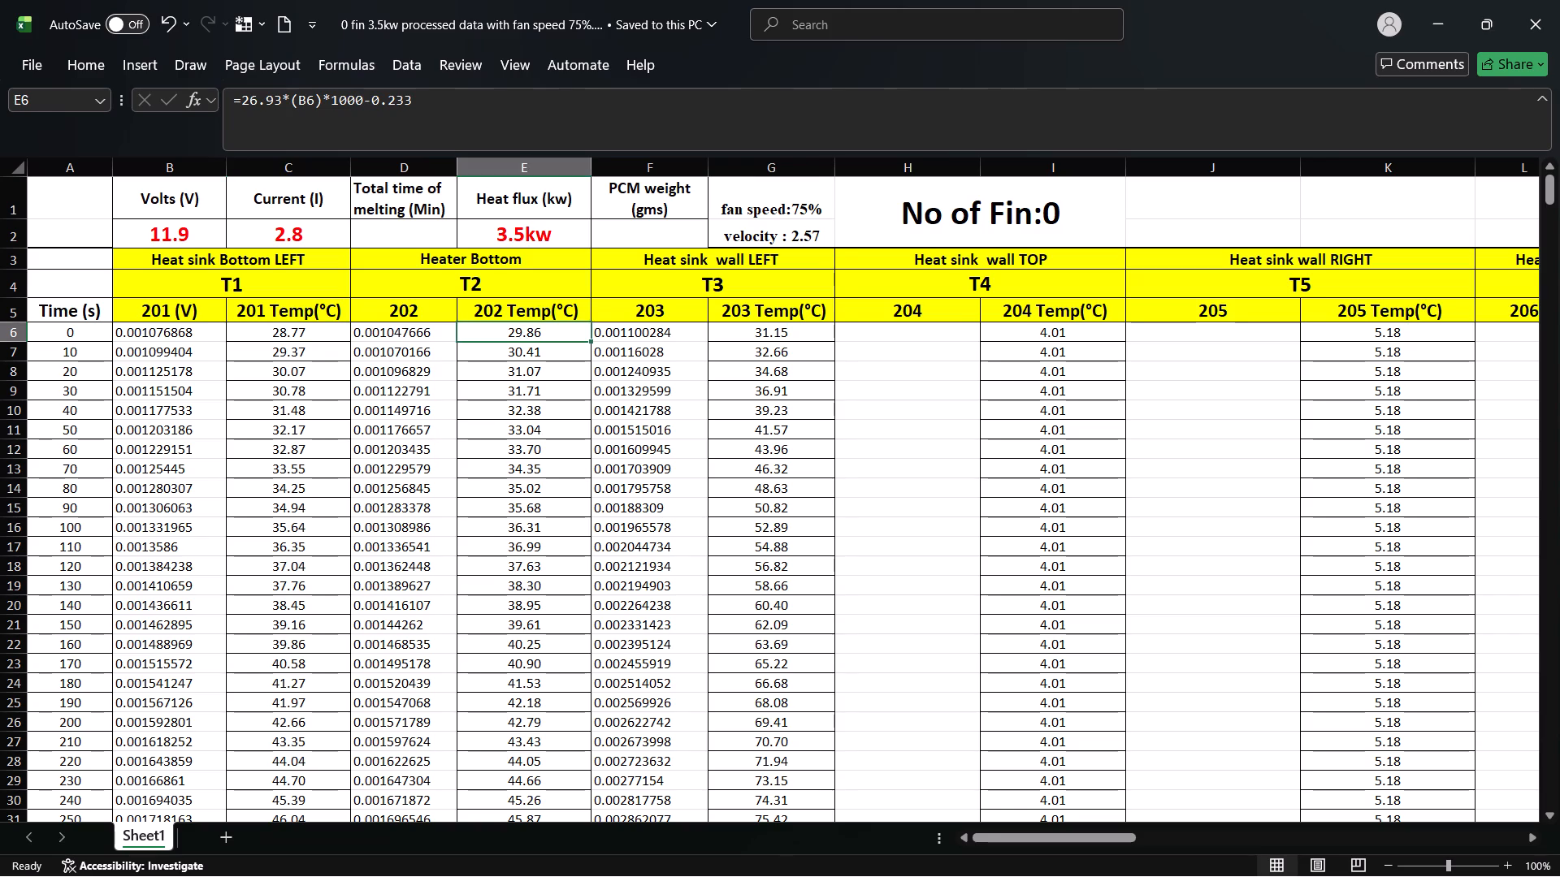
pyautogui.click(292, 327)
pyautogui.hotkey('ctrl', 'shift', 'Down')
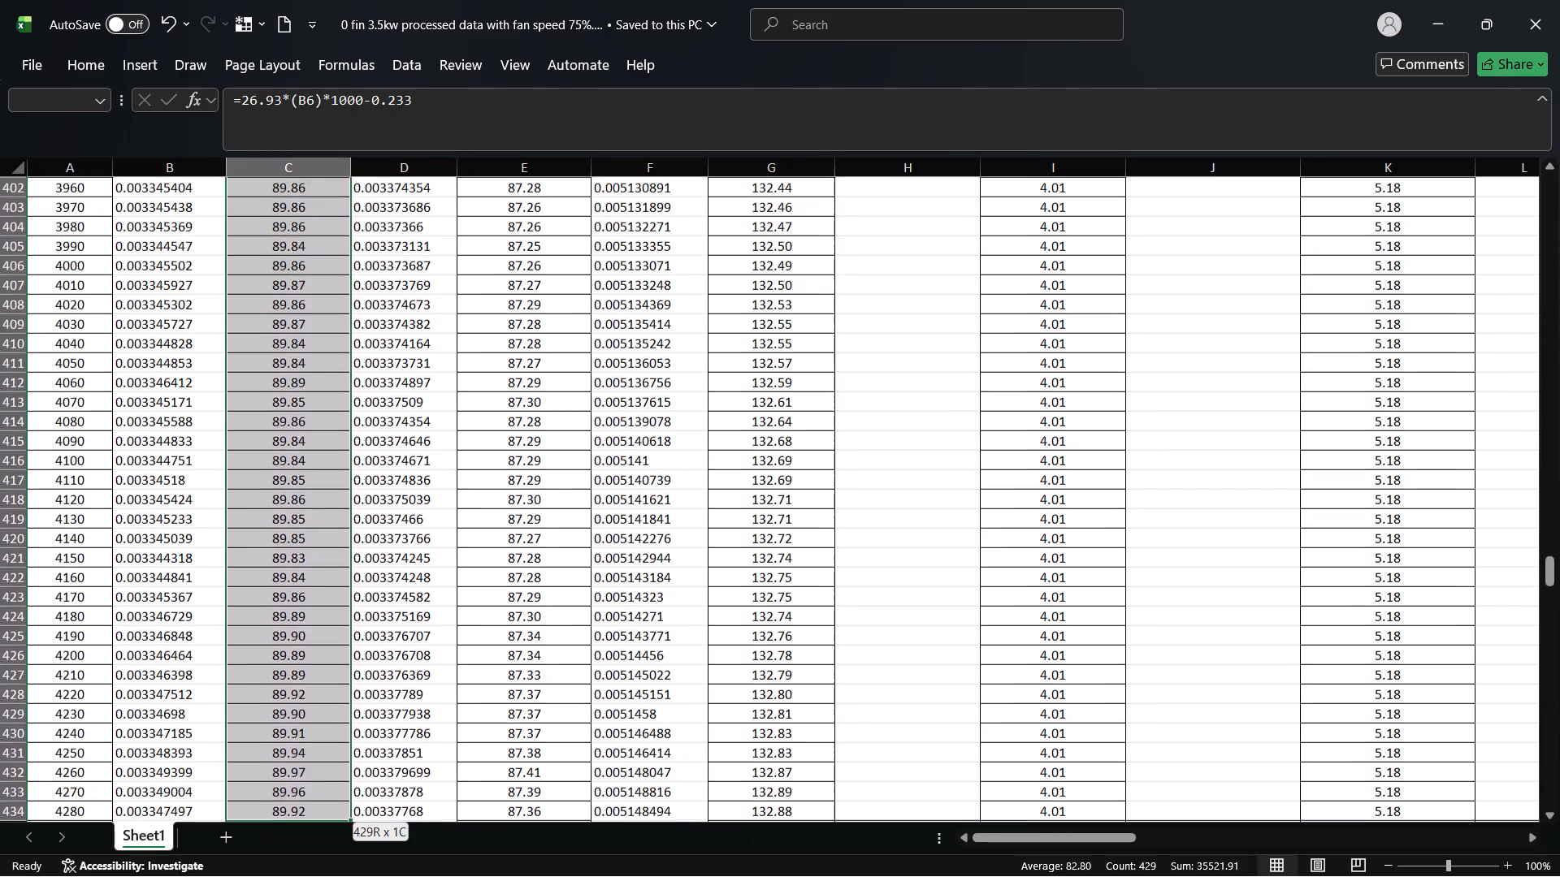
pyautogui.hotkey('ctrl', 'c')
pyautogui.scroll(-4, 294, 327)
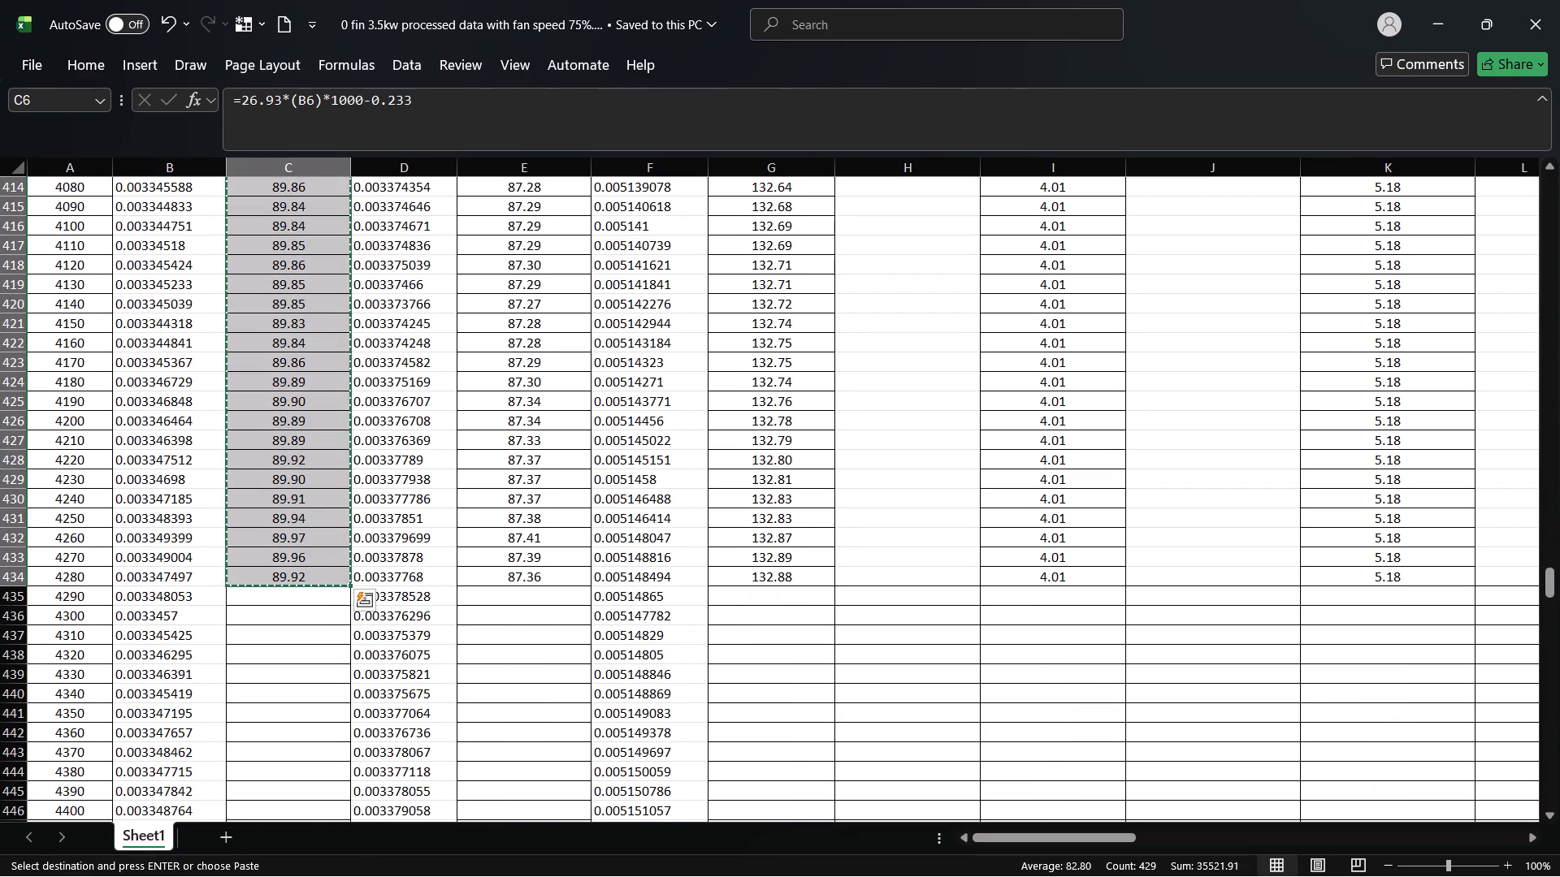
# Paste the copied temperature column into Sheet2 of the graph workbook from H4, under the '0 fin with fan speed 75%' heading.
pyautogui.click(535, 456)
pyautogui.scroll(3, 639, 305)
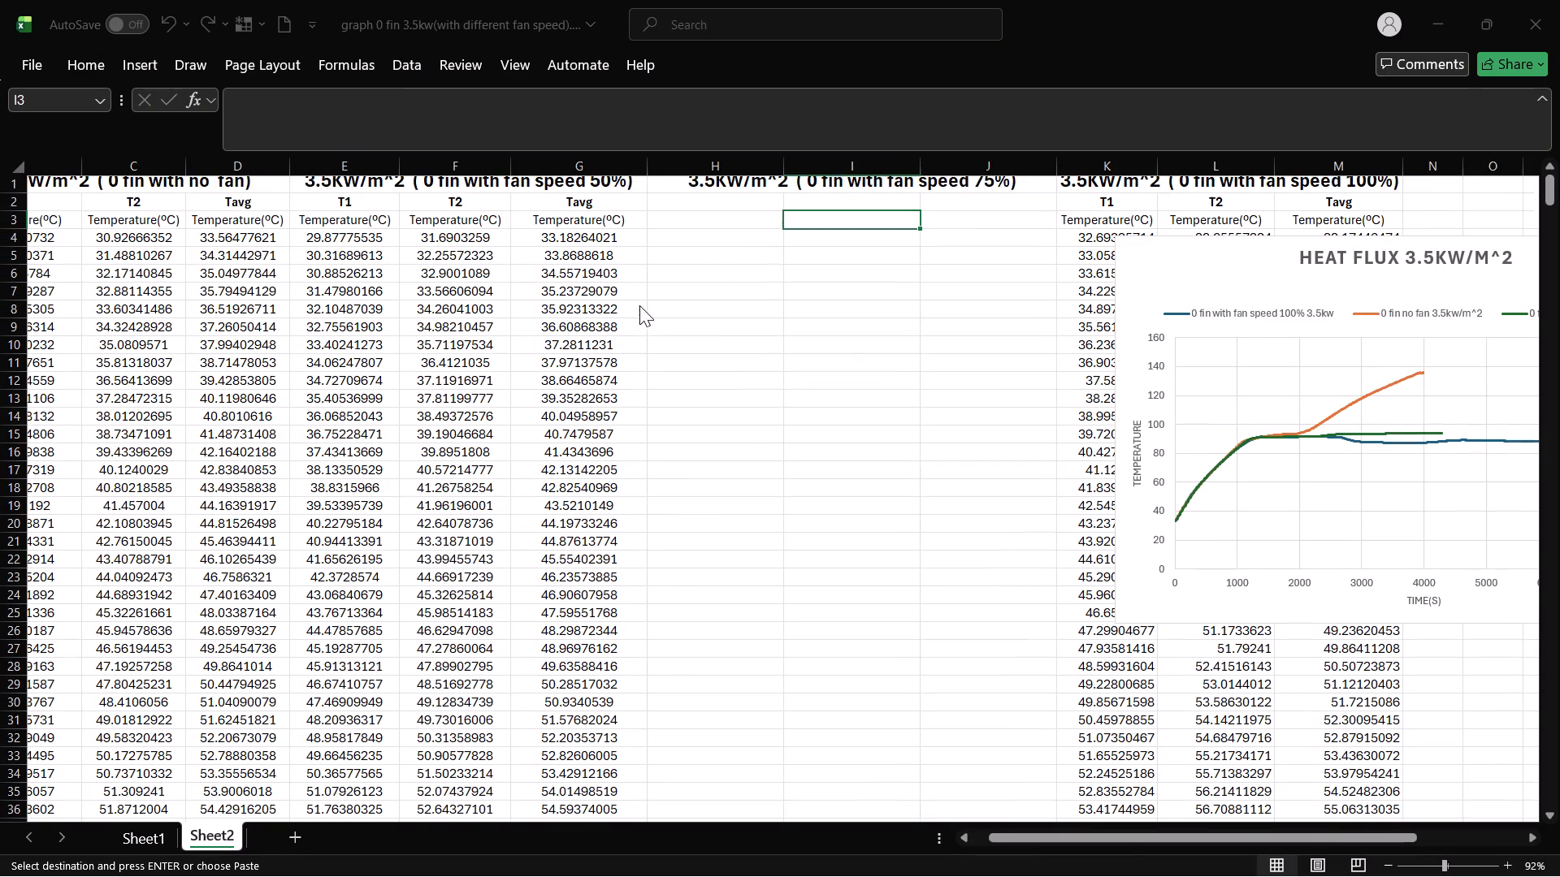
pyautogui.scroll(3, 639, 305)
pyautogui.click(676, 245)
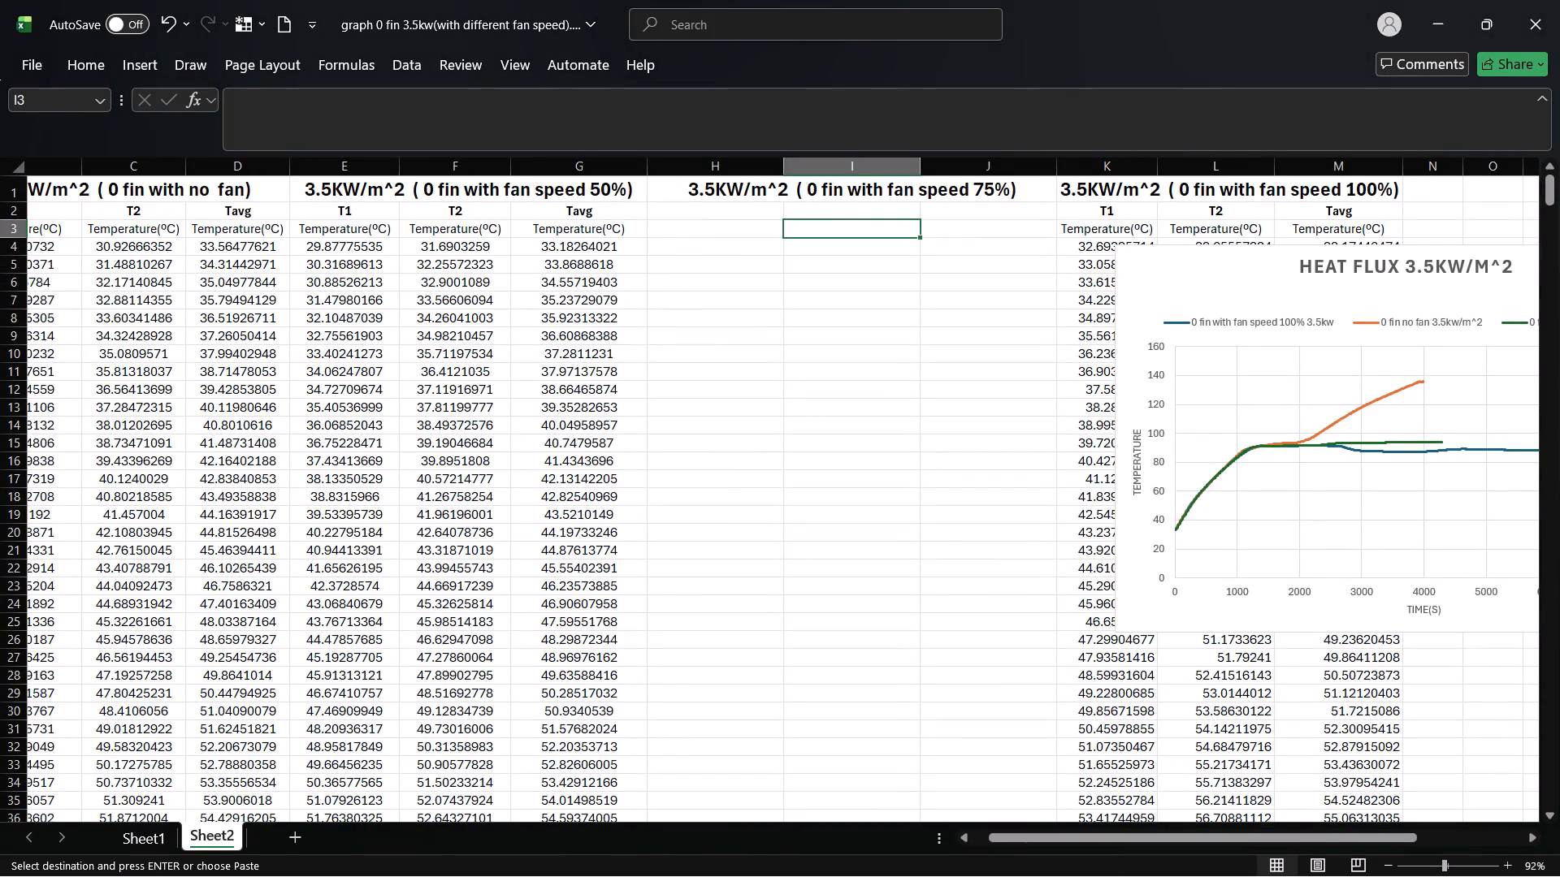
pyautogui.click(676, 248)
pyautogui.hotkey('ctrl', 'v')
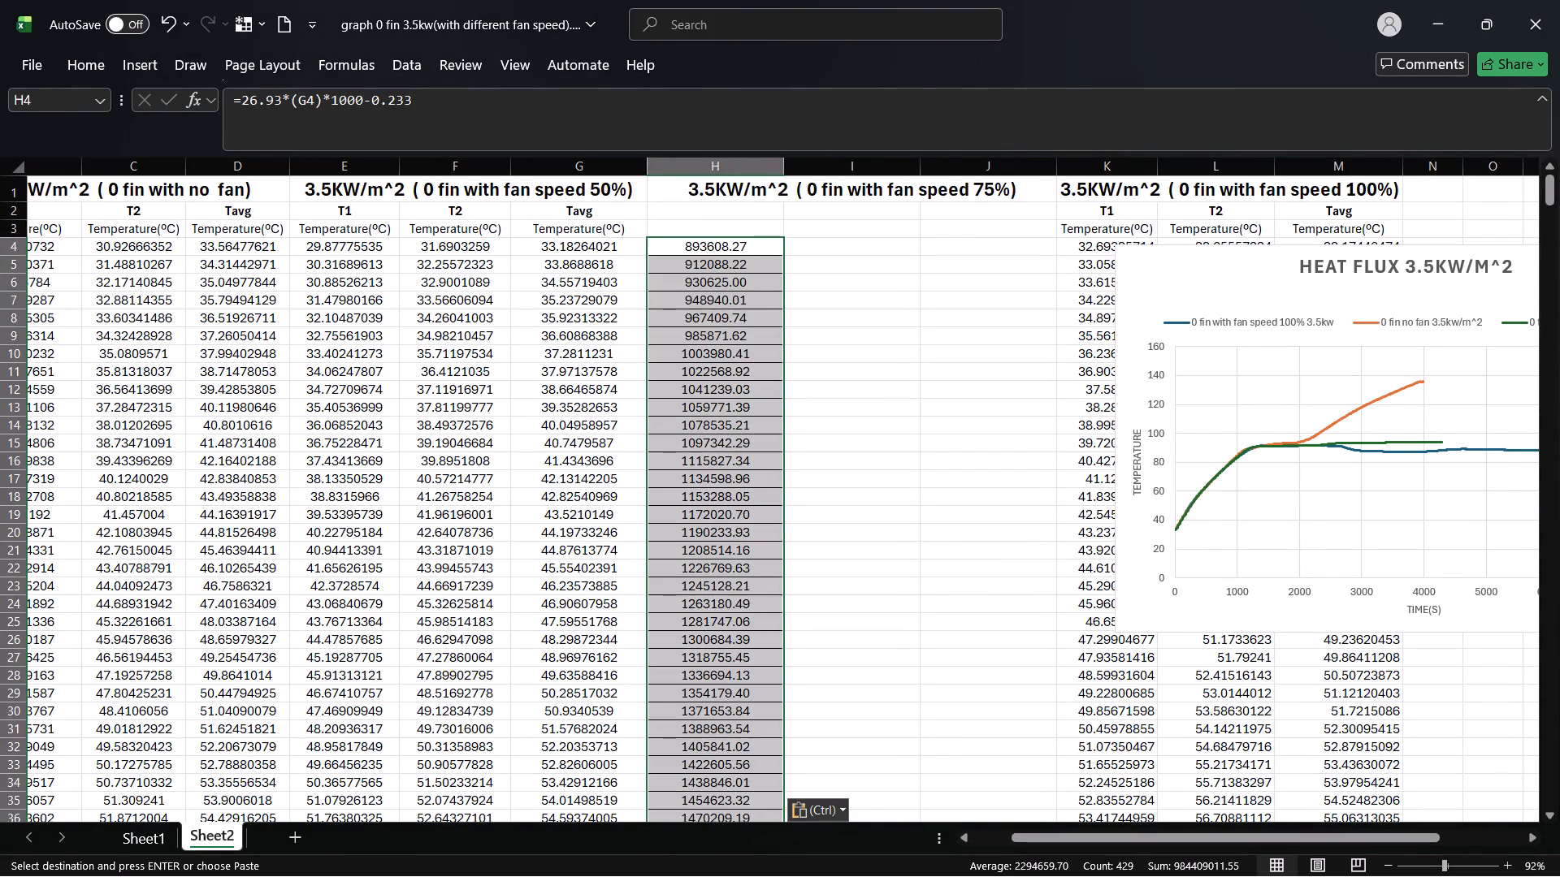
pyautogui.click(849, 240)
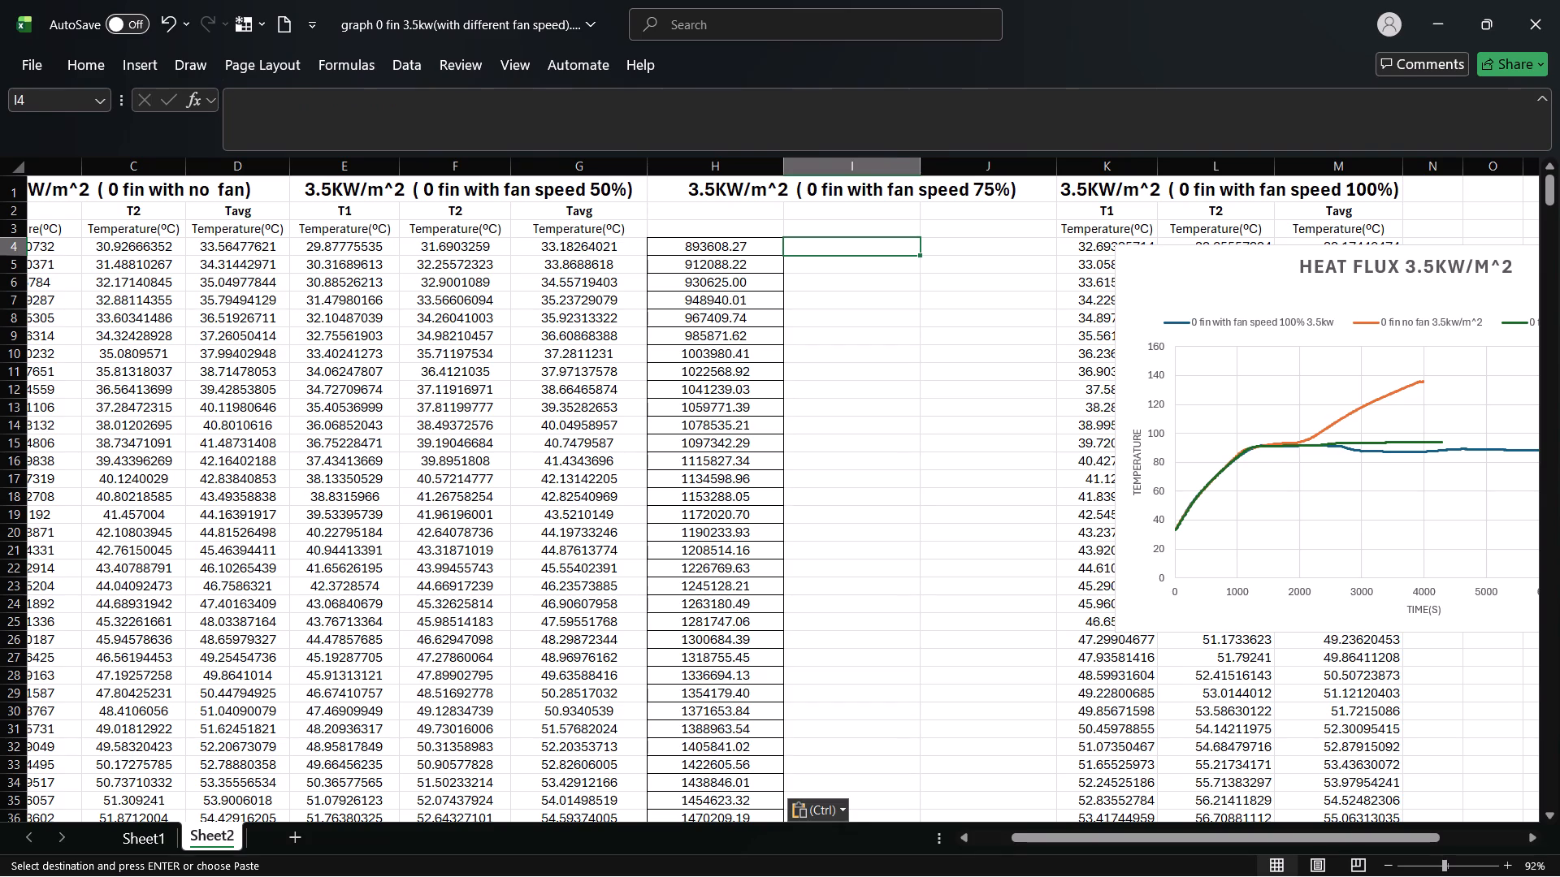
# Copy the Temperature(ºC) header from G3 into H3, I3 and J3 of the 75% fan speed block.
pyautogui.click(588, 229)
pyautogui.hotkey('ctrl', 'c')
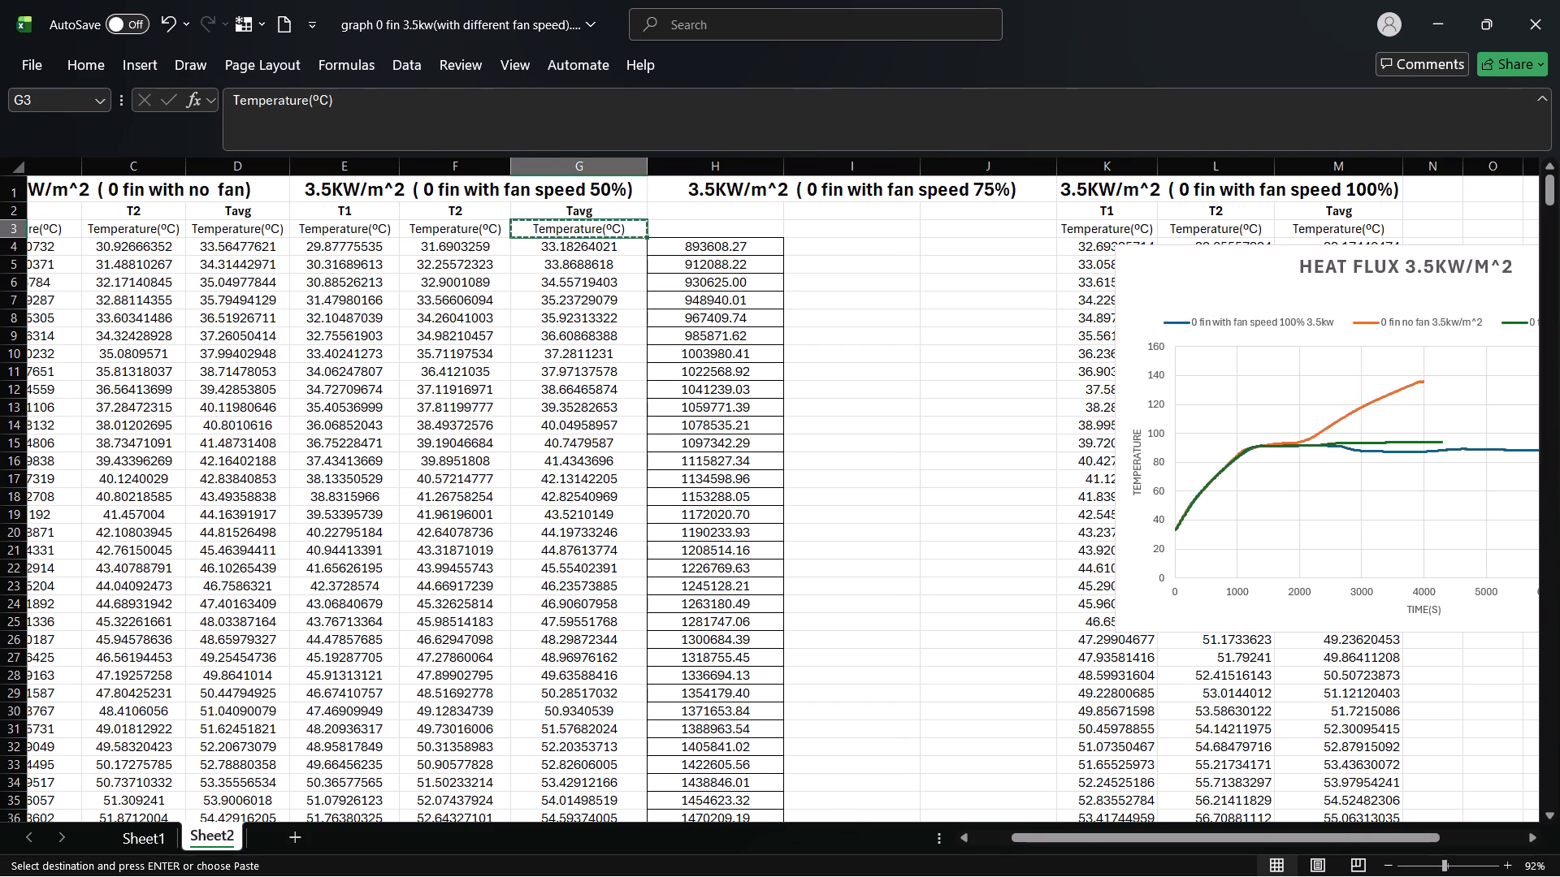
pyautogui.click(694, 227)
pyautogui.hotkey('ctrl', 'v')
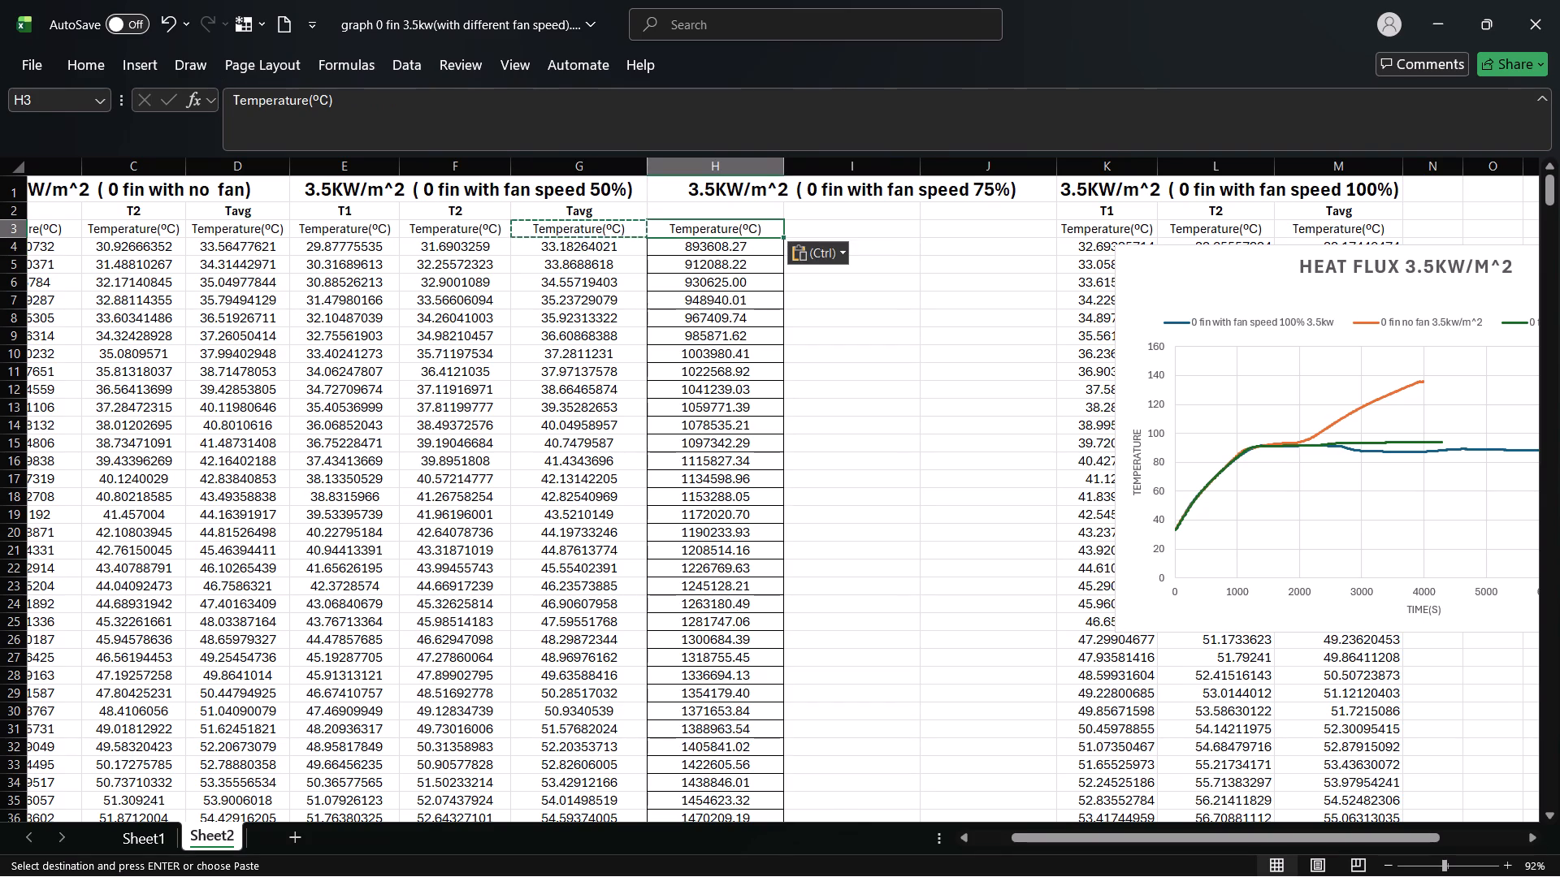
pyautogui.click(874, 232)
pyautogui.hotkey('ctrl', 'v')
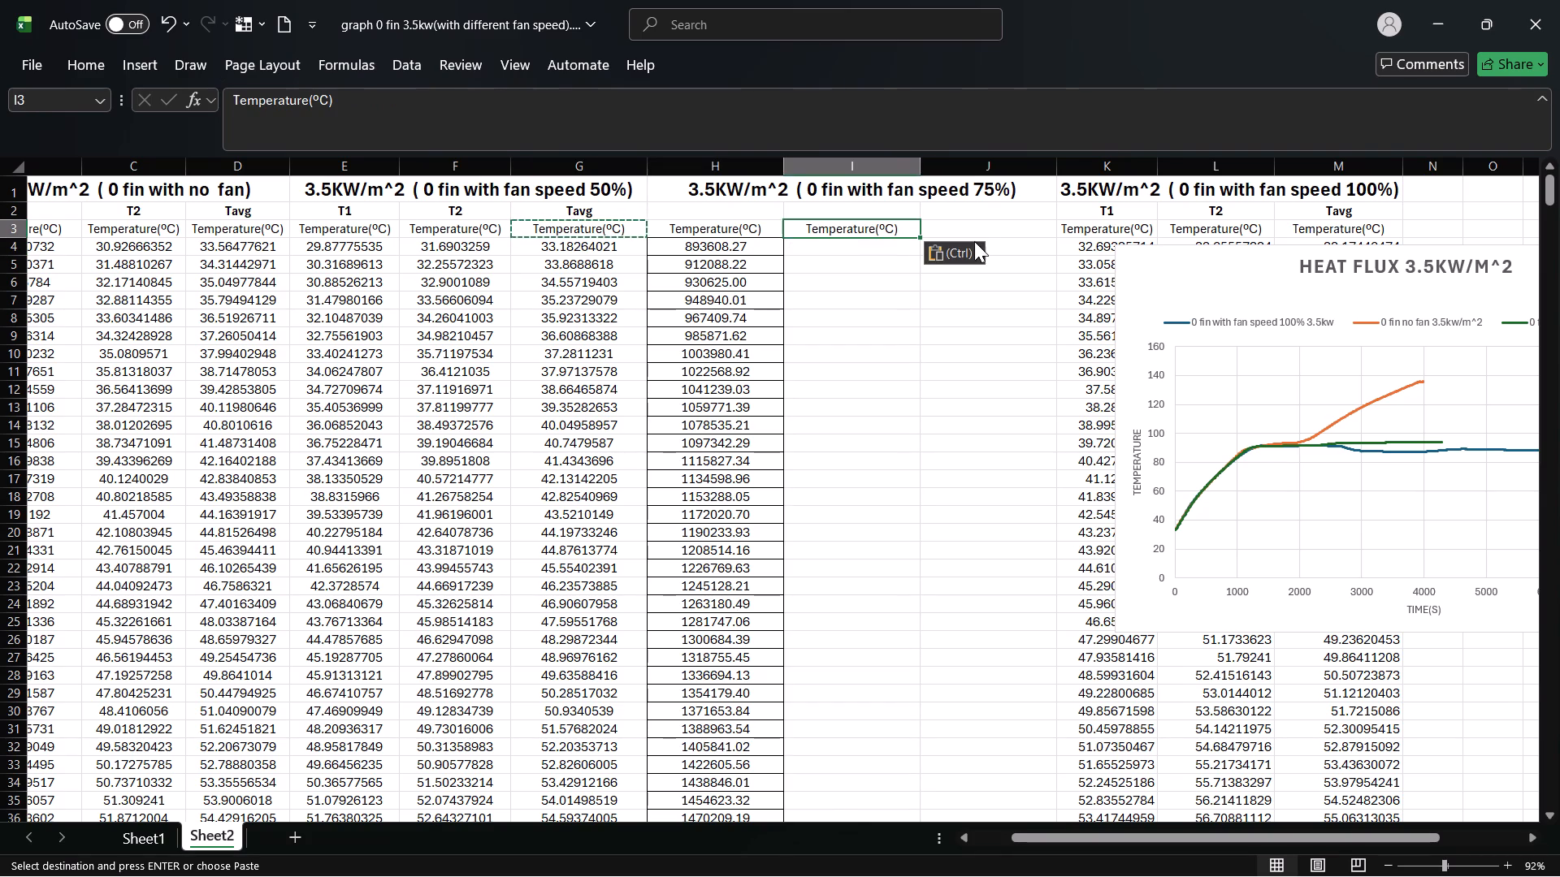
pyautogui.click(976, 226)
pyautogui.hotkey('ctrl', 'v')
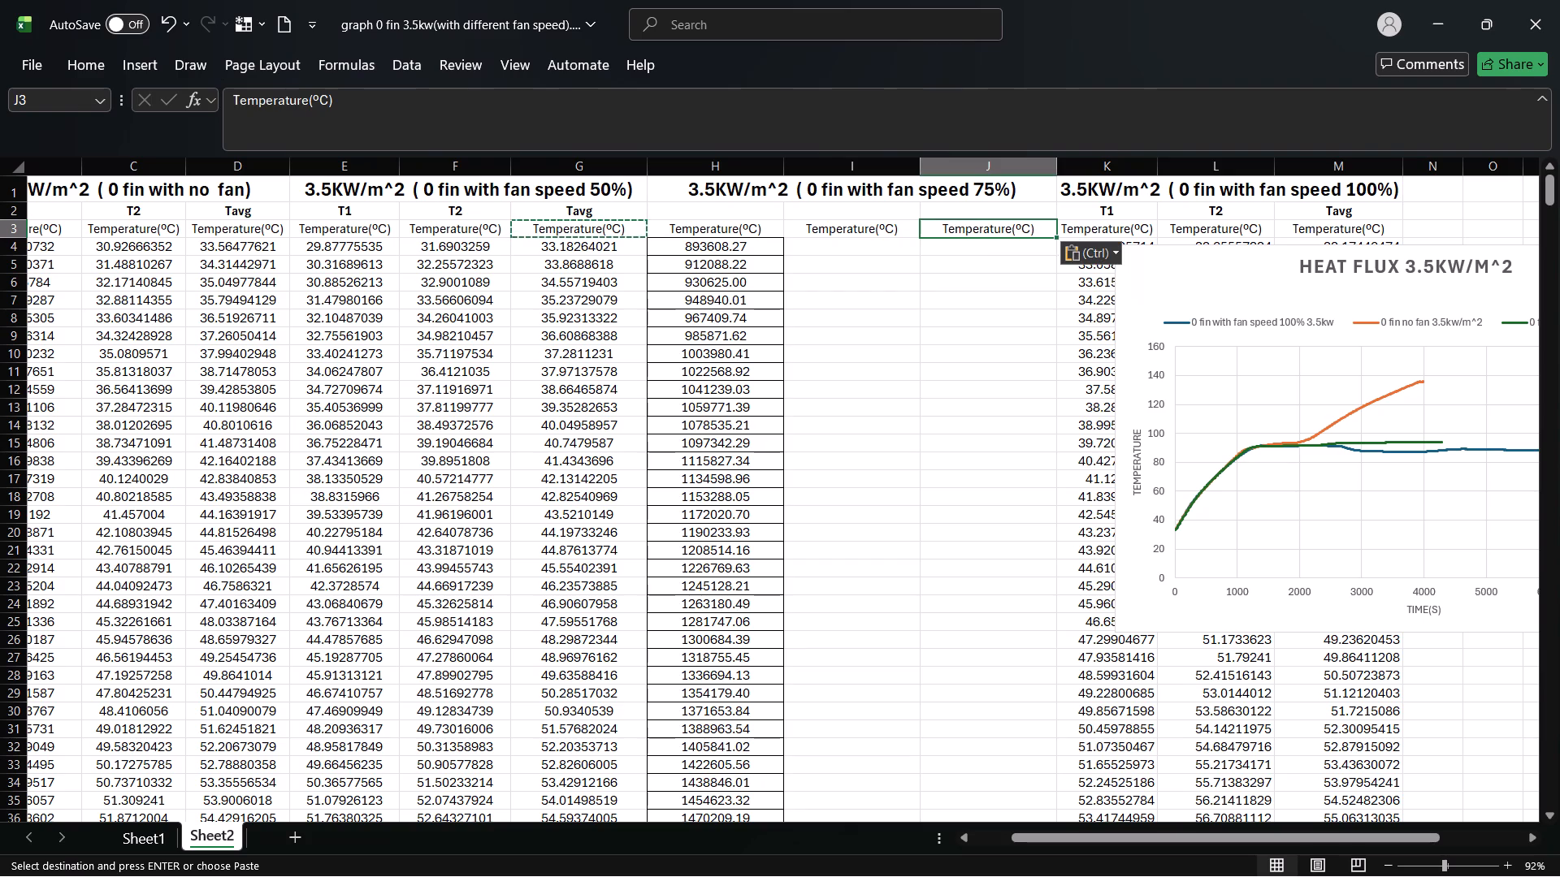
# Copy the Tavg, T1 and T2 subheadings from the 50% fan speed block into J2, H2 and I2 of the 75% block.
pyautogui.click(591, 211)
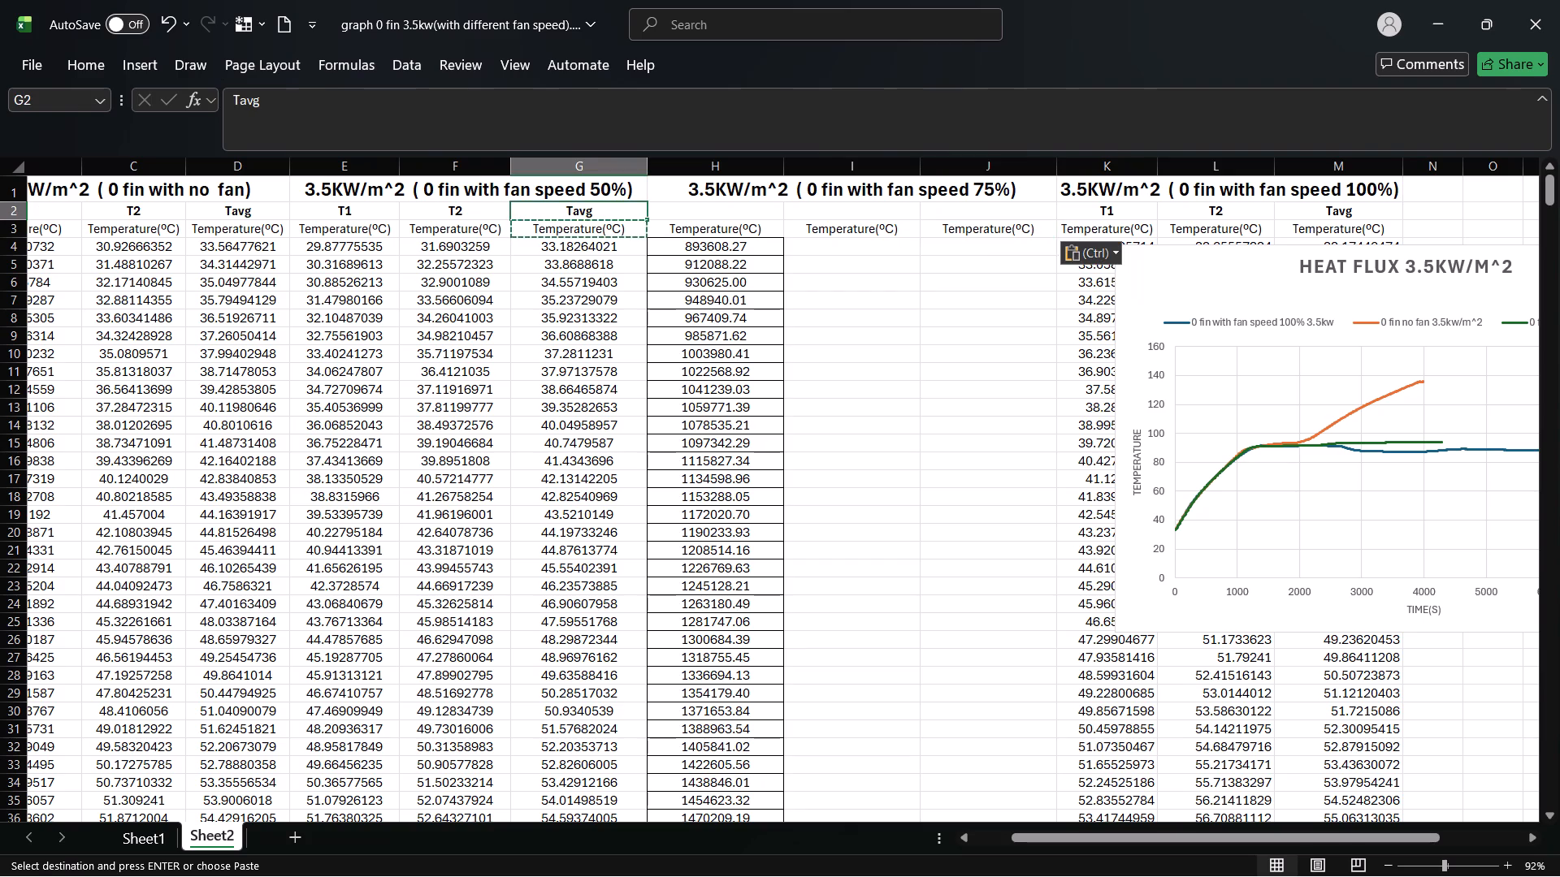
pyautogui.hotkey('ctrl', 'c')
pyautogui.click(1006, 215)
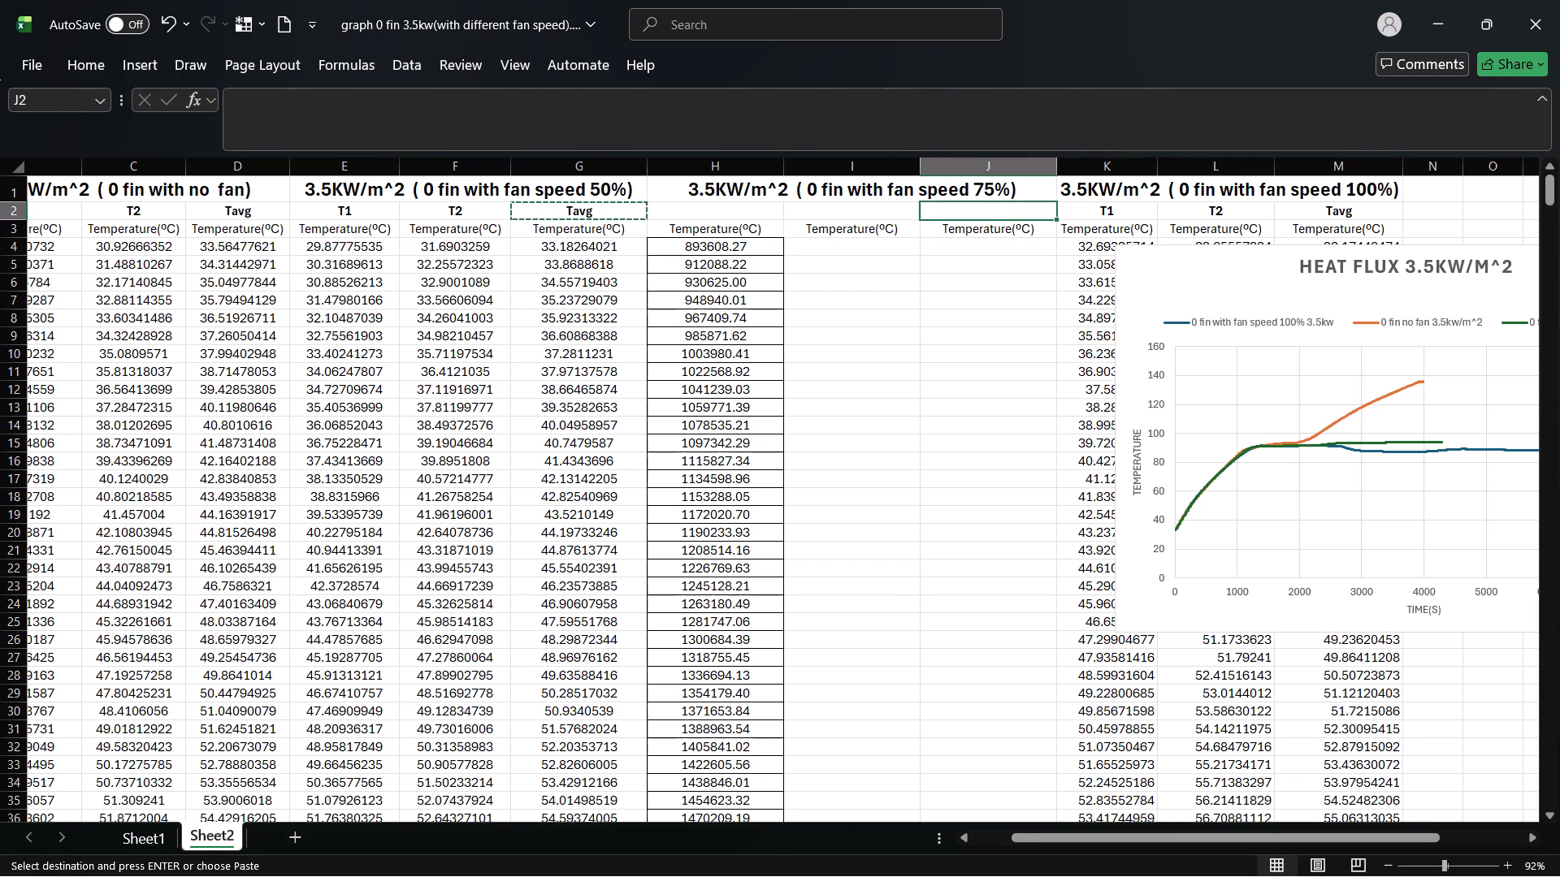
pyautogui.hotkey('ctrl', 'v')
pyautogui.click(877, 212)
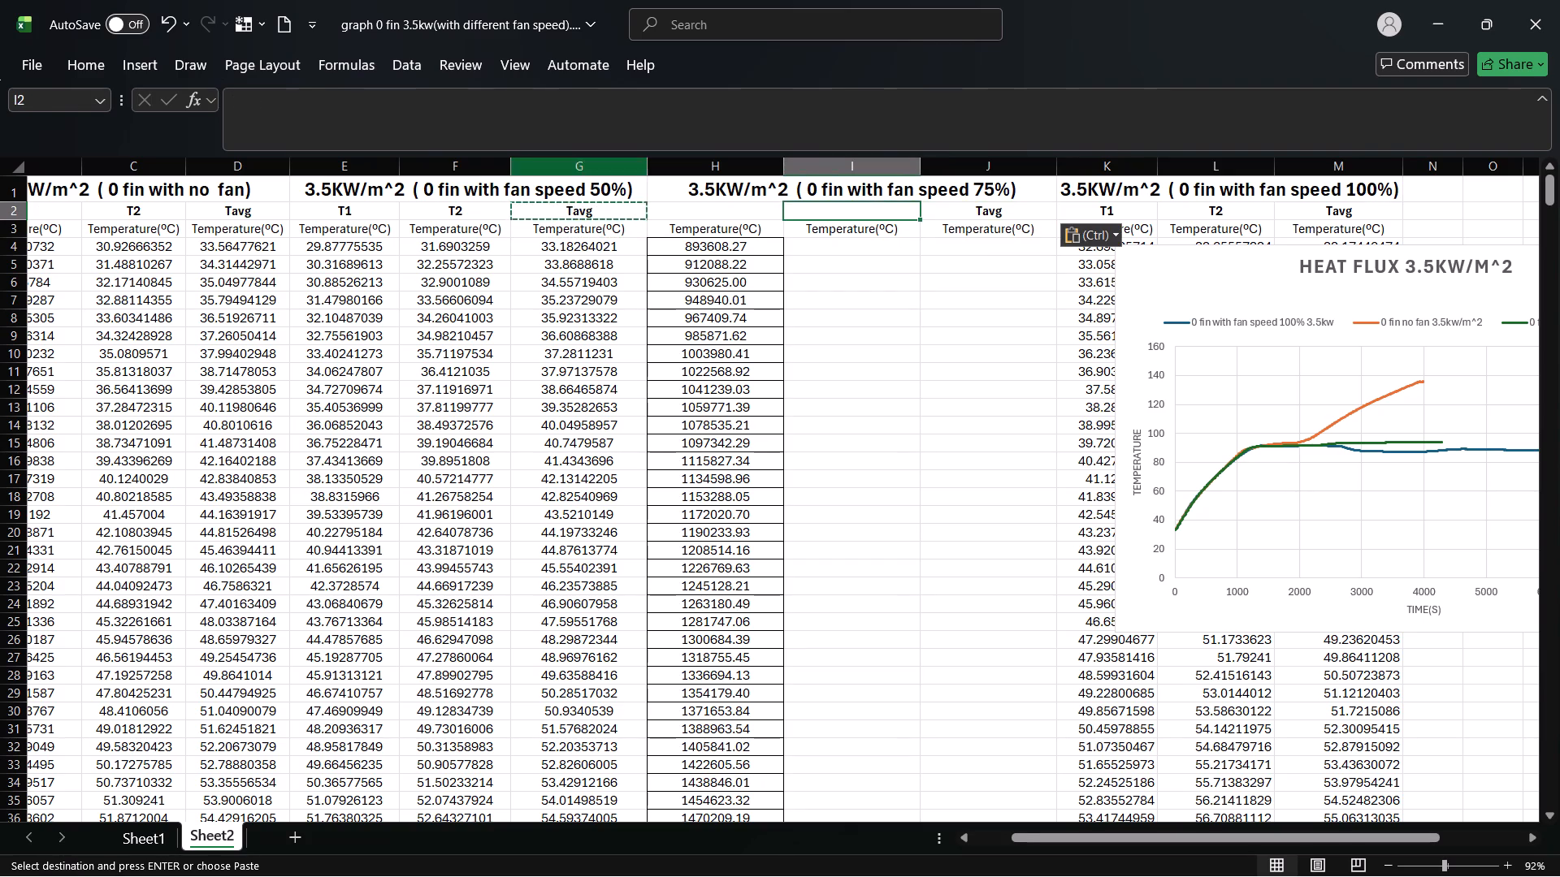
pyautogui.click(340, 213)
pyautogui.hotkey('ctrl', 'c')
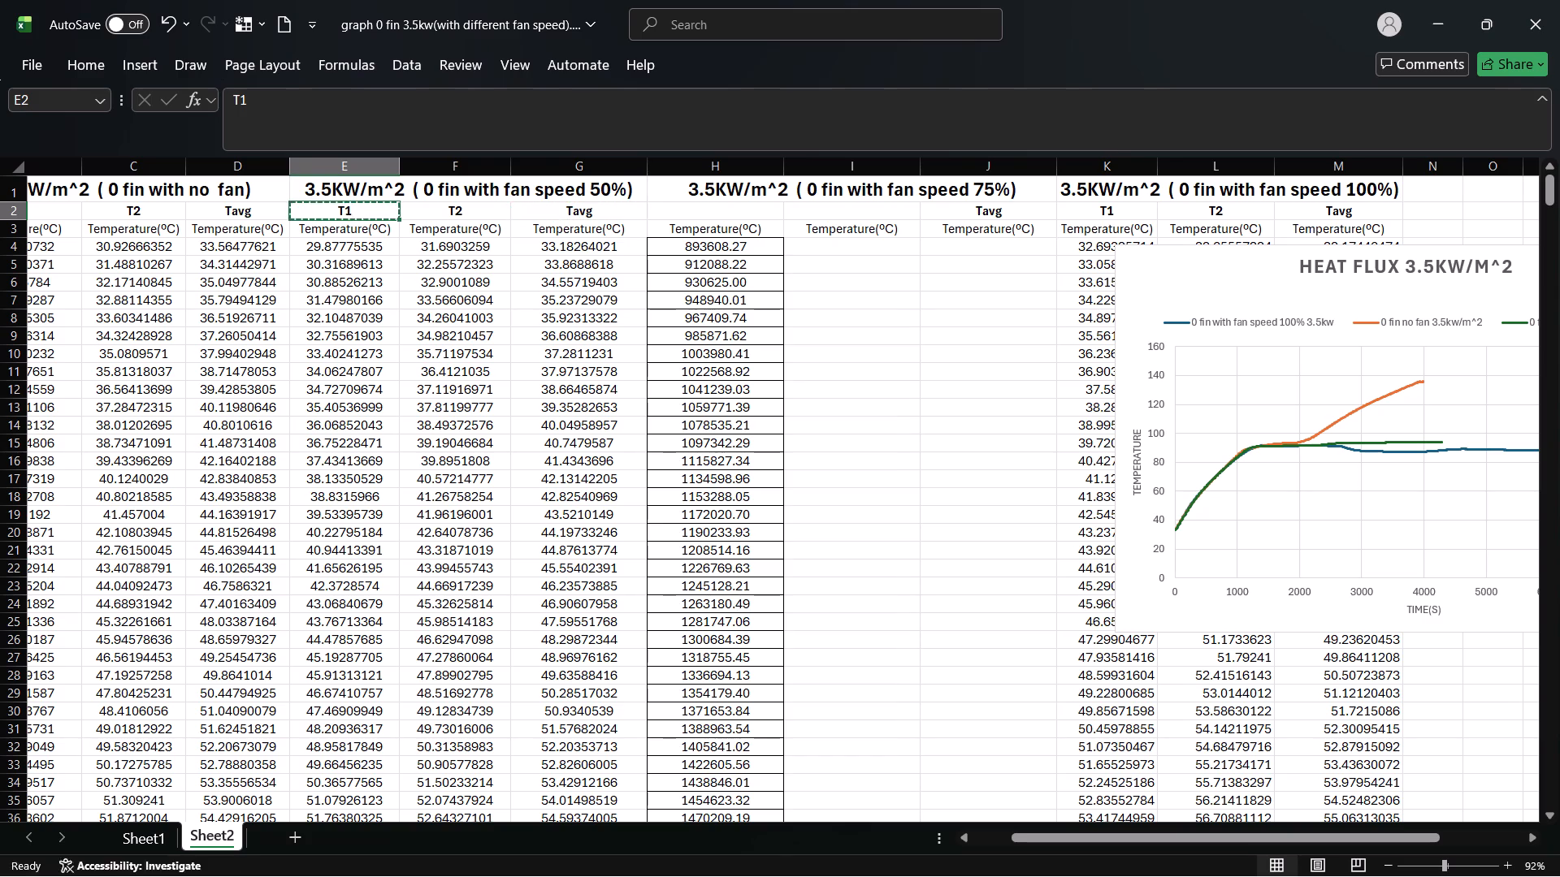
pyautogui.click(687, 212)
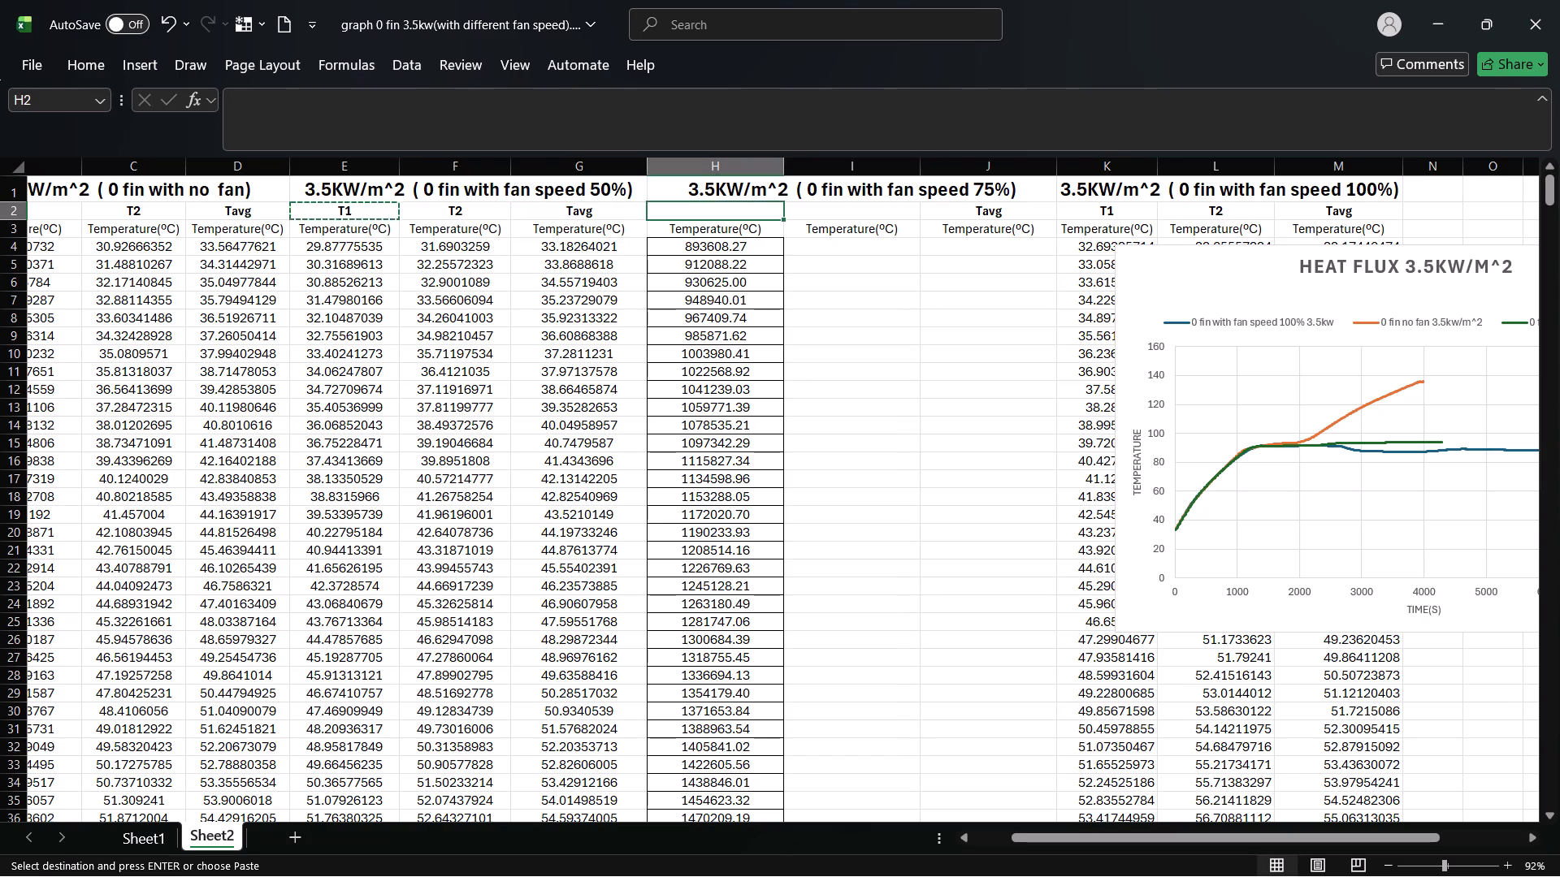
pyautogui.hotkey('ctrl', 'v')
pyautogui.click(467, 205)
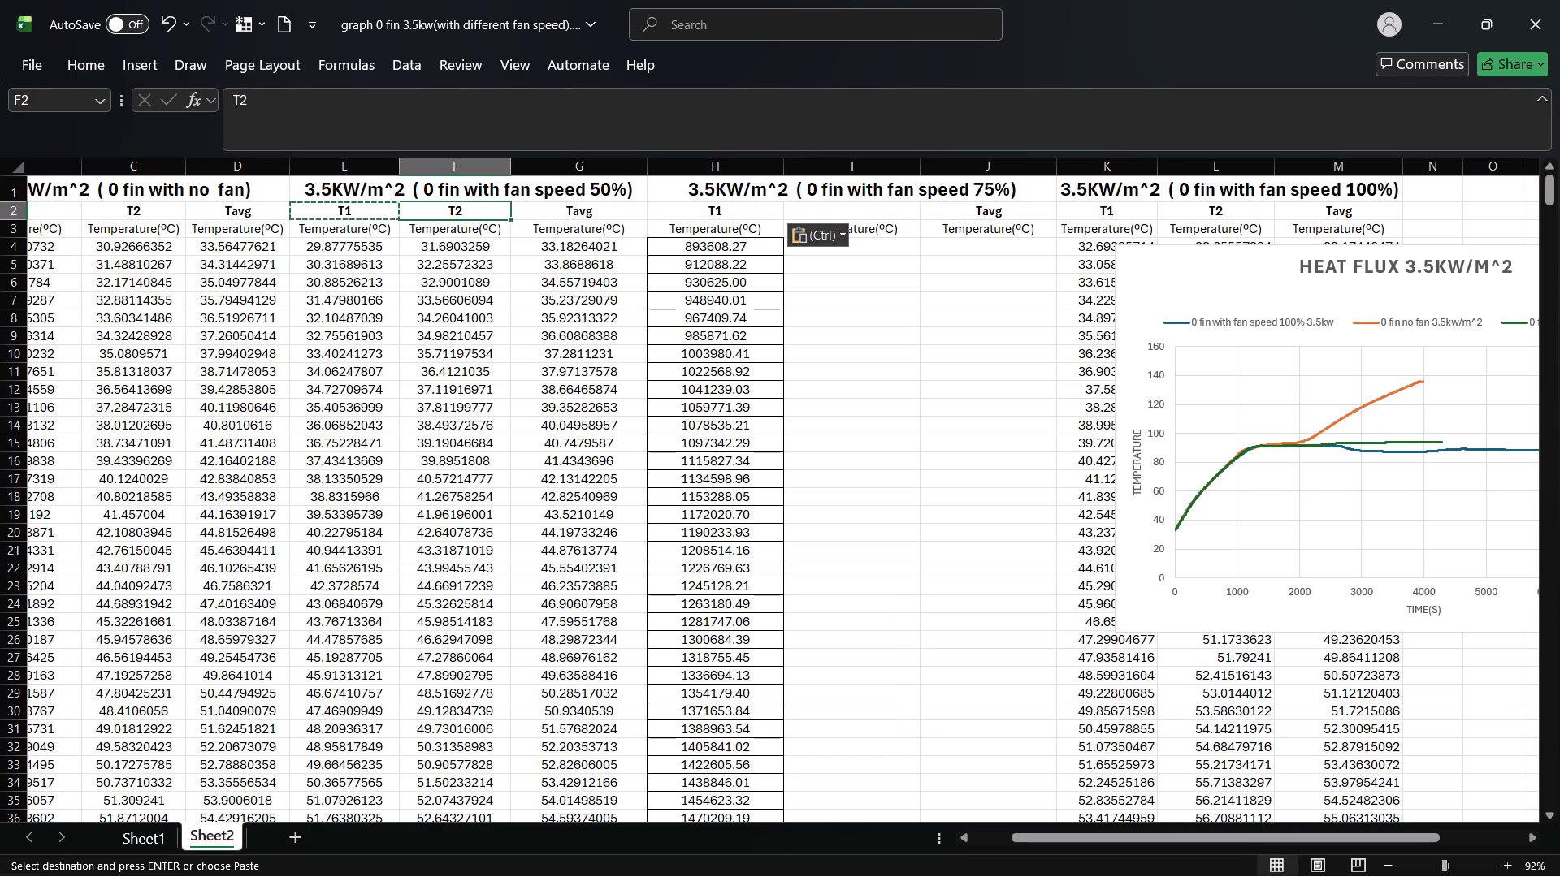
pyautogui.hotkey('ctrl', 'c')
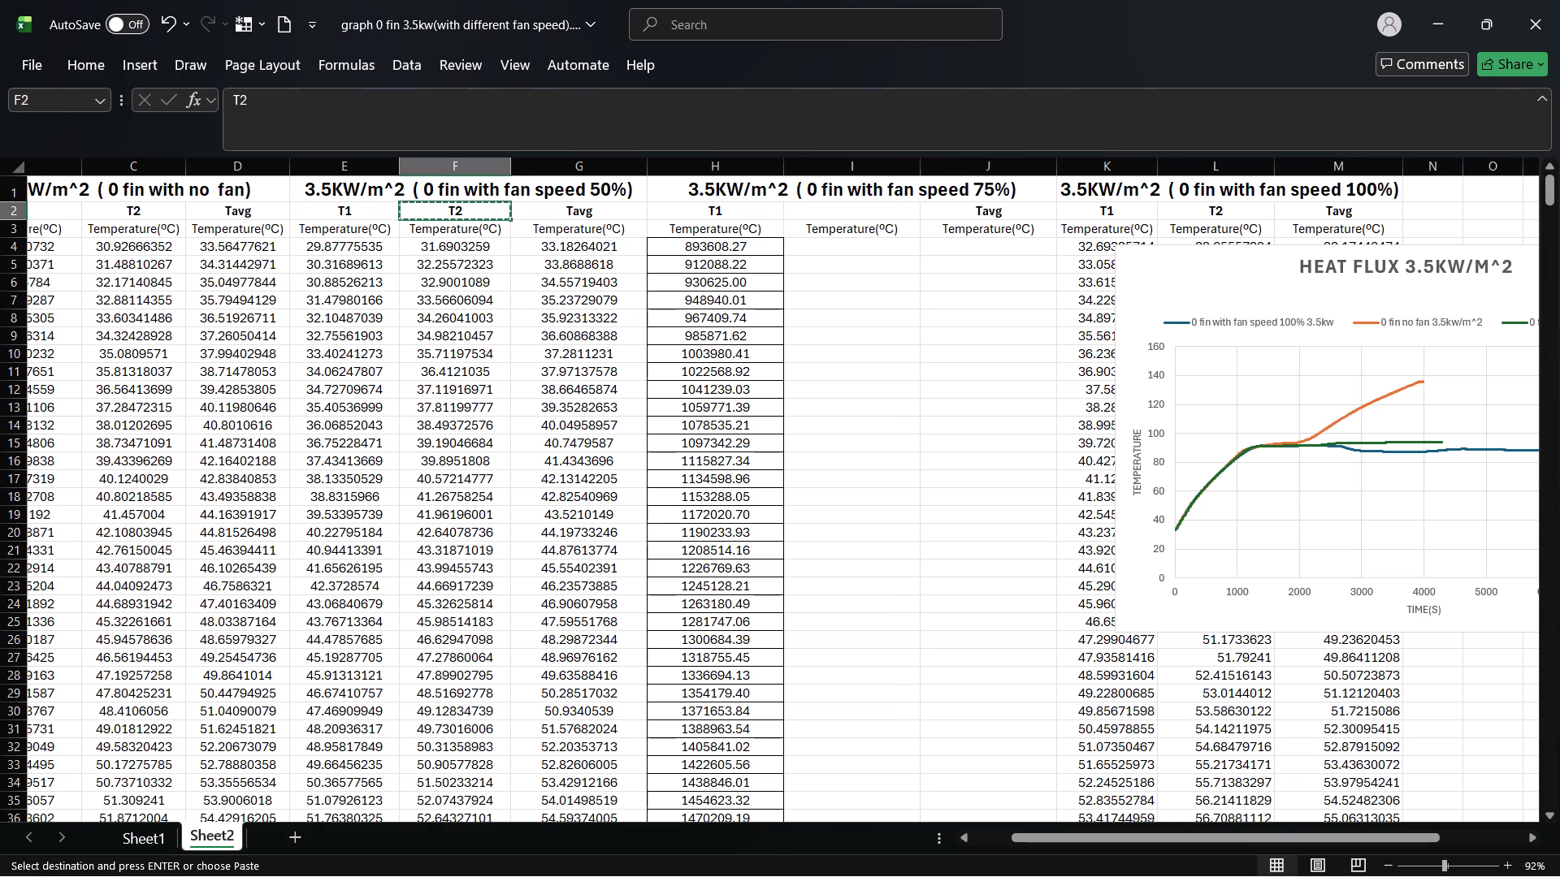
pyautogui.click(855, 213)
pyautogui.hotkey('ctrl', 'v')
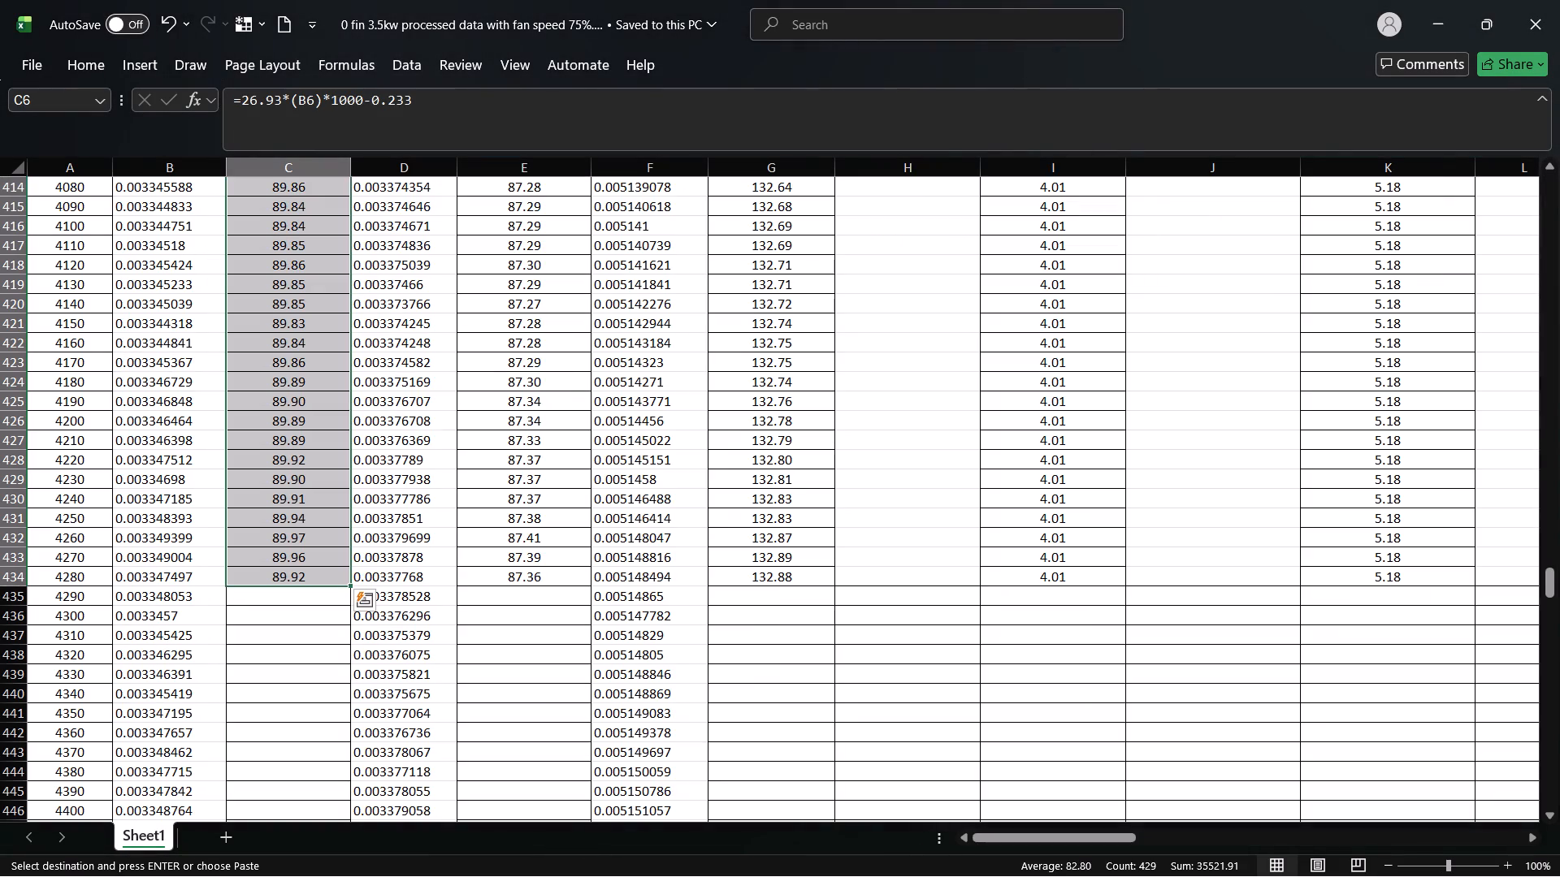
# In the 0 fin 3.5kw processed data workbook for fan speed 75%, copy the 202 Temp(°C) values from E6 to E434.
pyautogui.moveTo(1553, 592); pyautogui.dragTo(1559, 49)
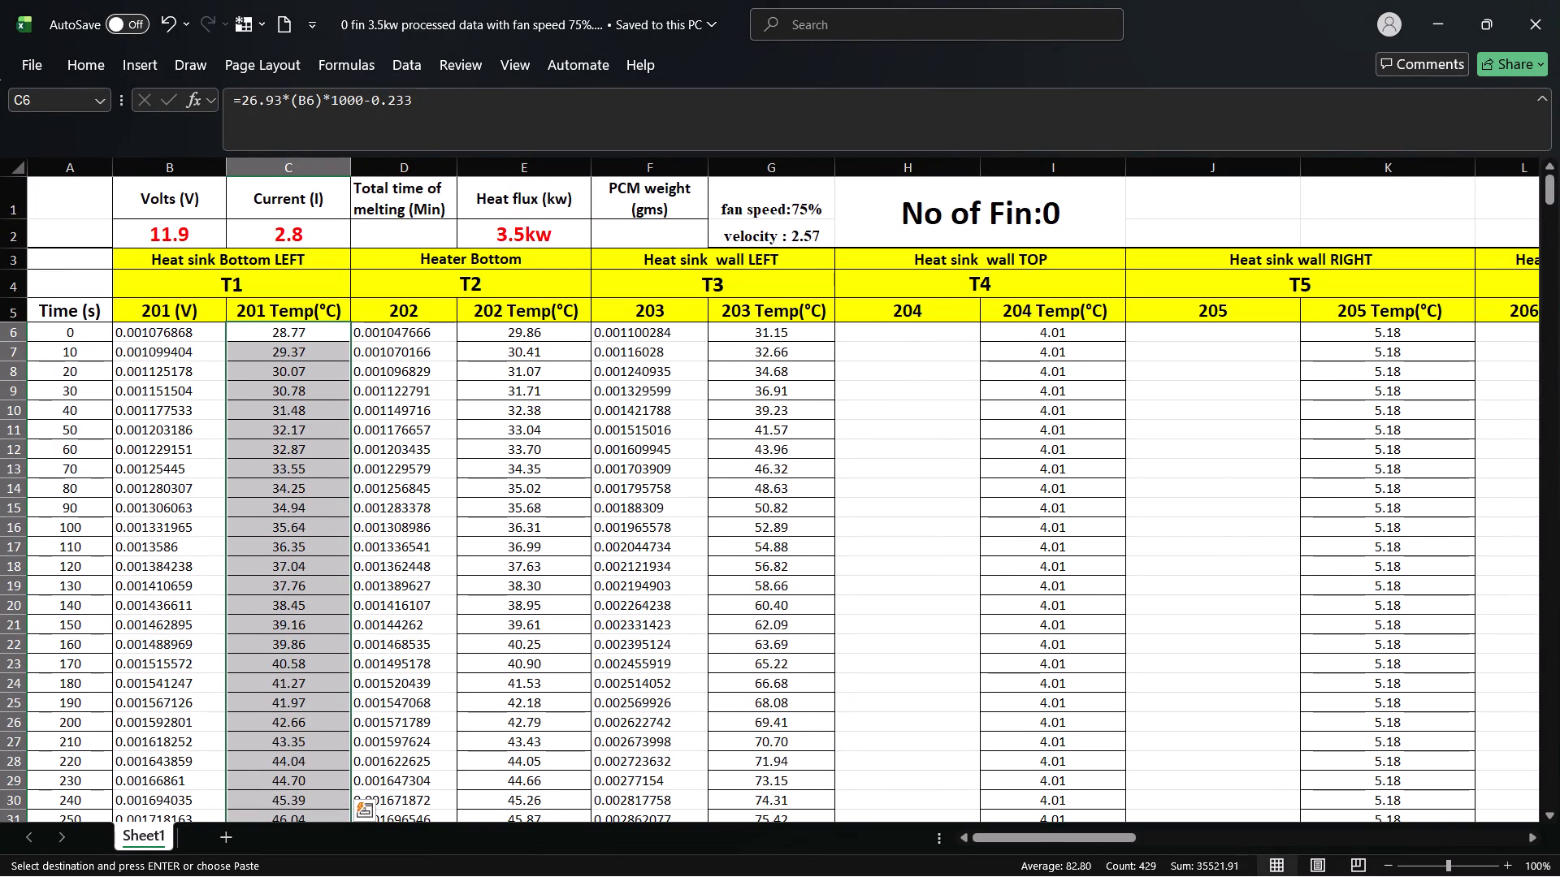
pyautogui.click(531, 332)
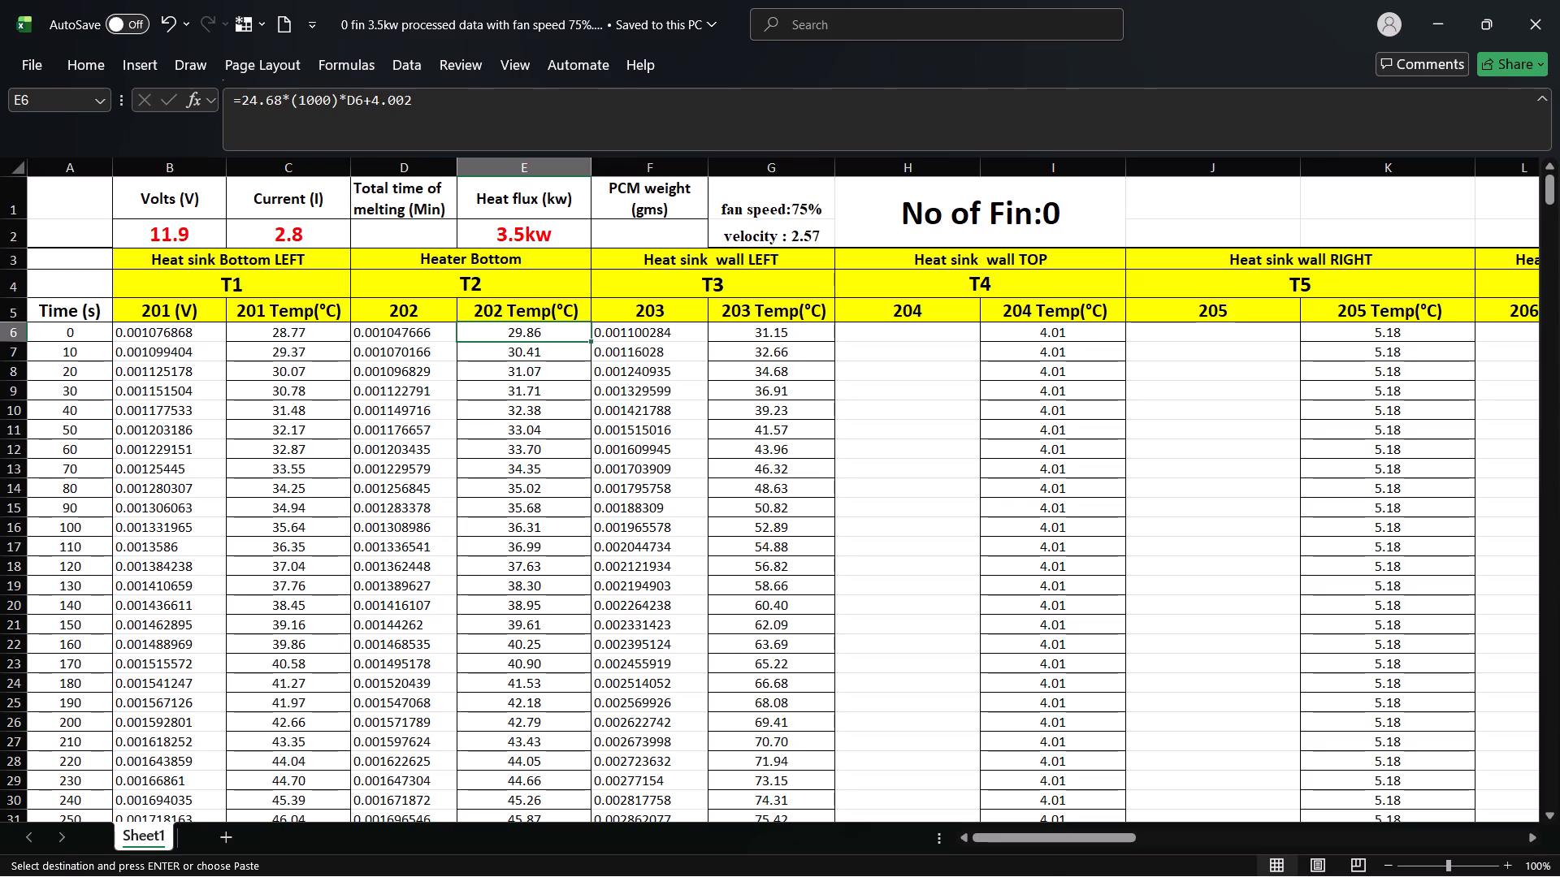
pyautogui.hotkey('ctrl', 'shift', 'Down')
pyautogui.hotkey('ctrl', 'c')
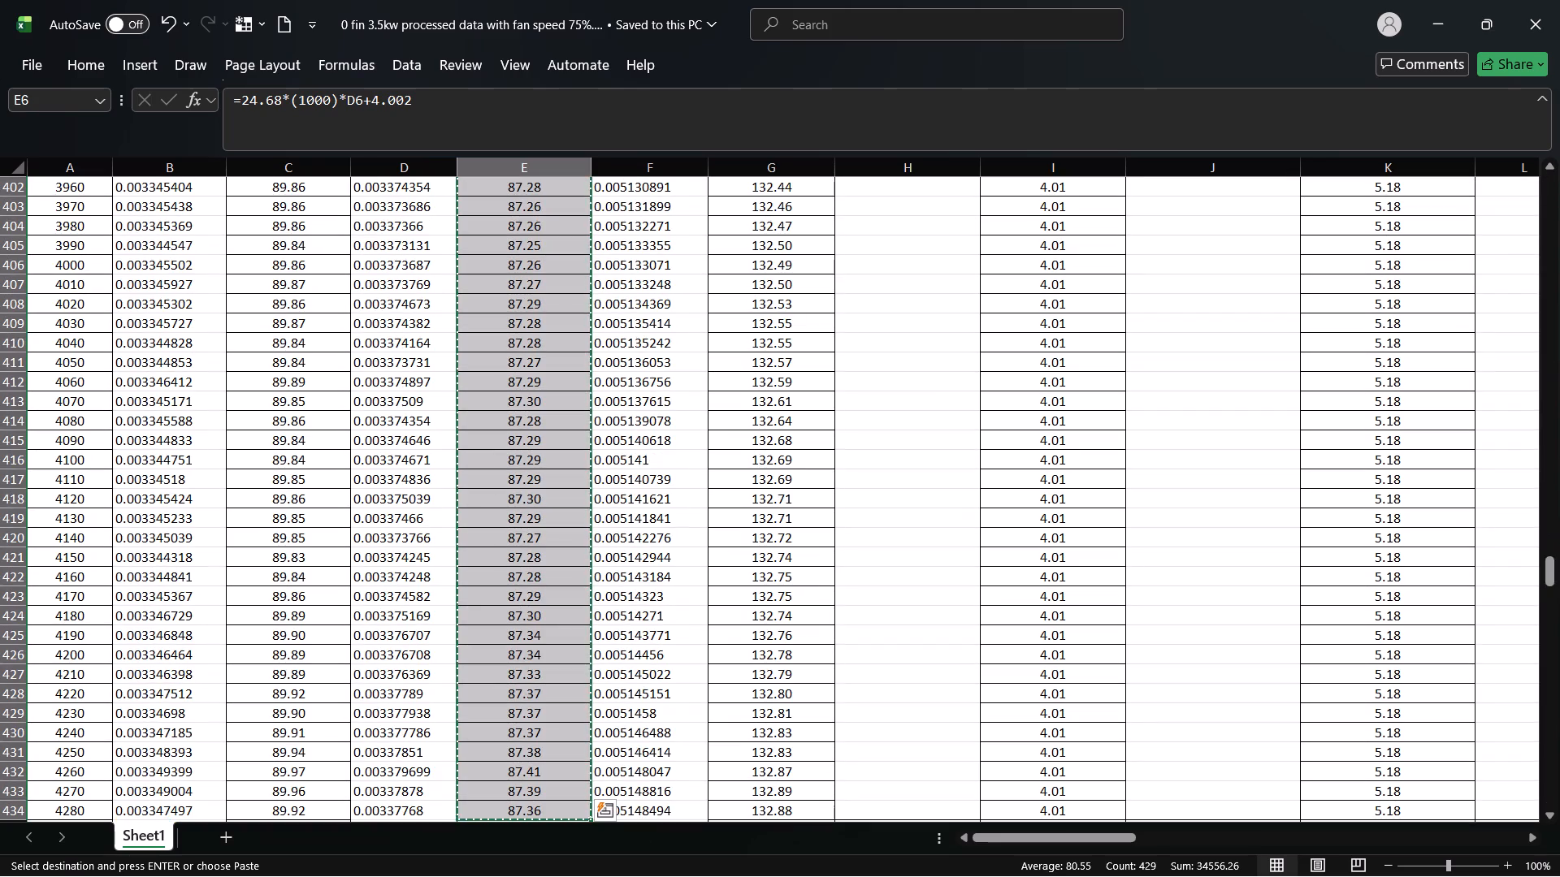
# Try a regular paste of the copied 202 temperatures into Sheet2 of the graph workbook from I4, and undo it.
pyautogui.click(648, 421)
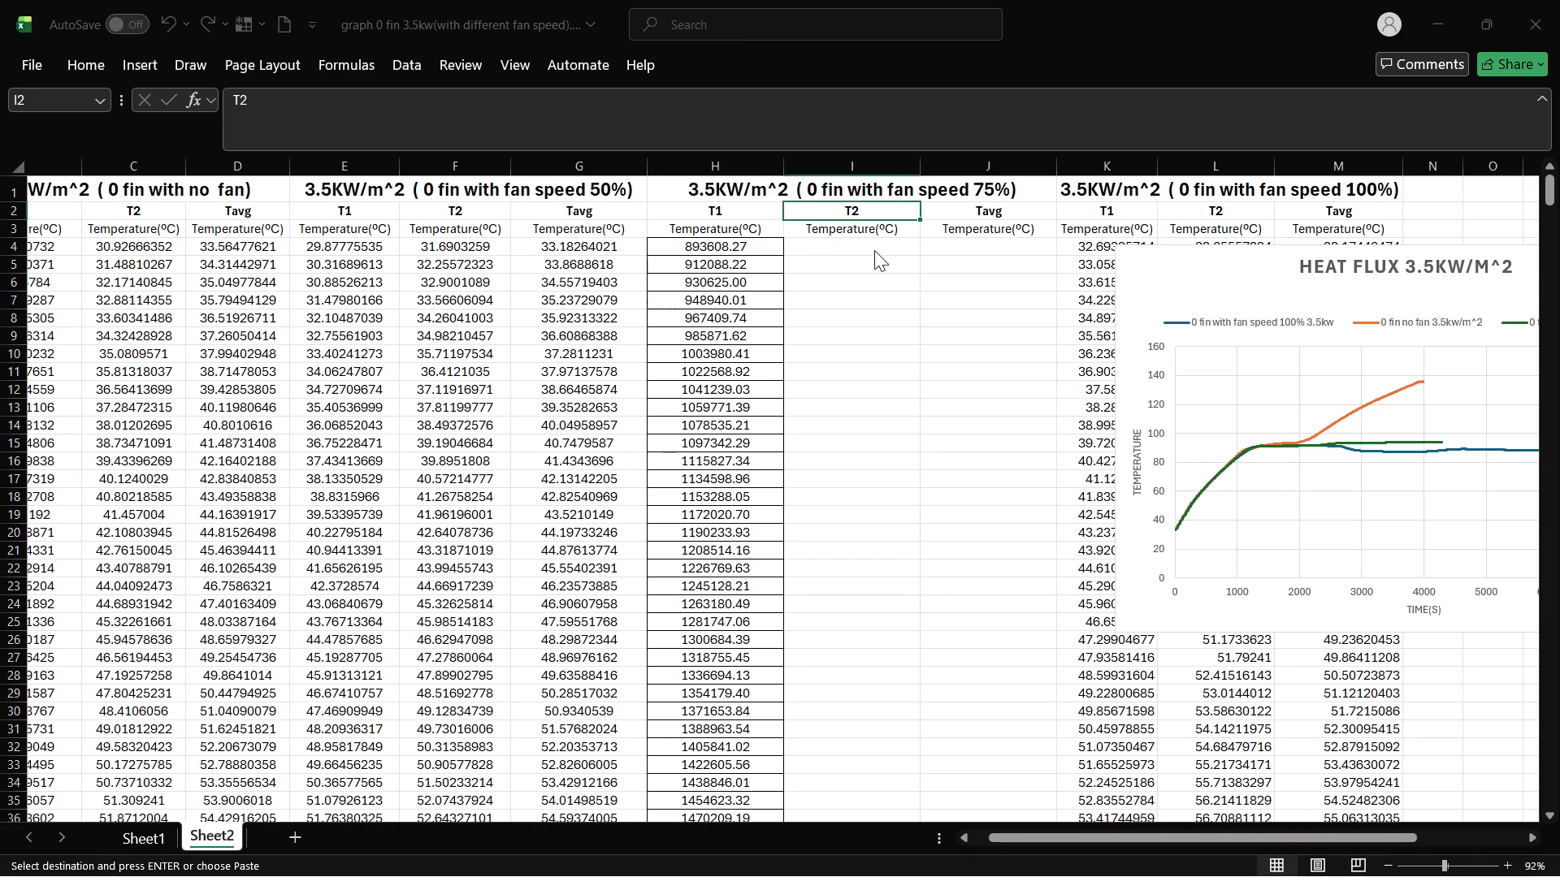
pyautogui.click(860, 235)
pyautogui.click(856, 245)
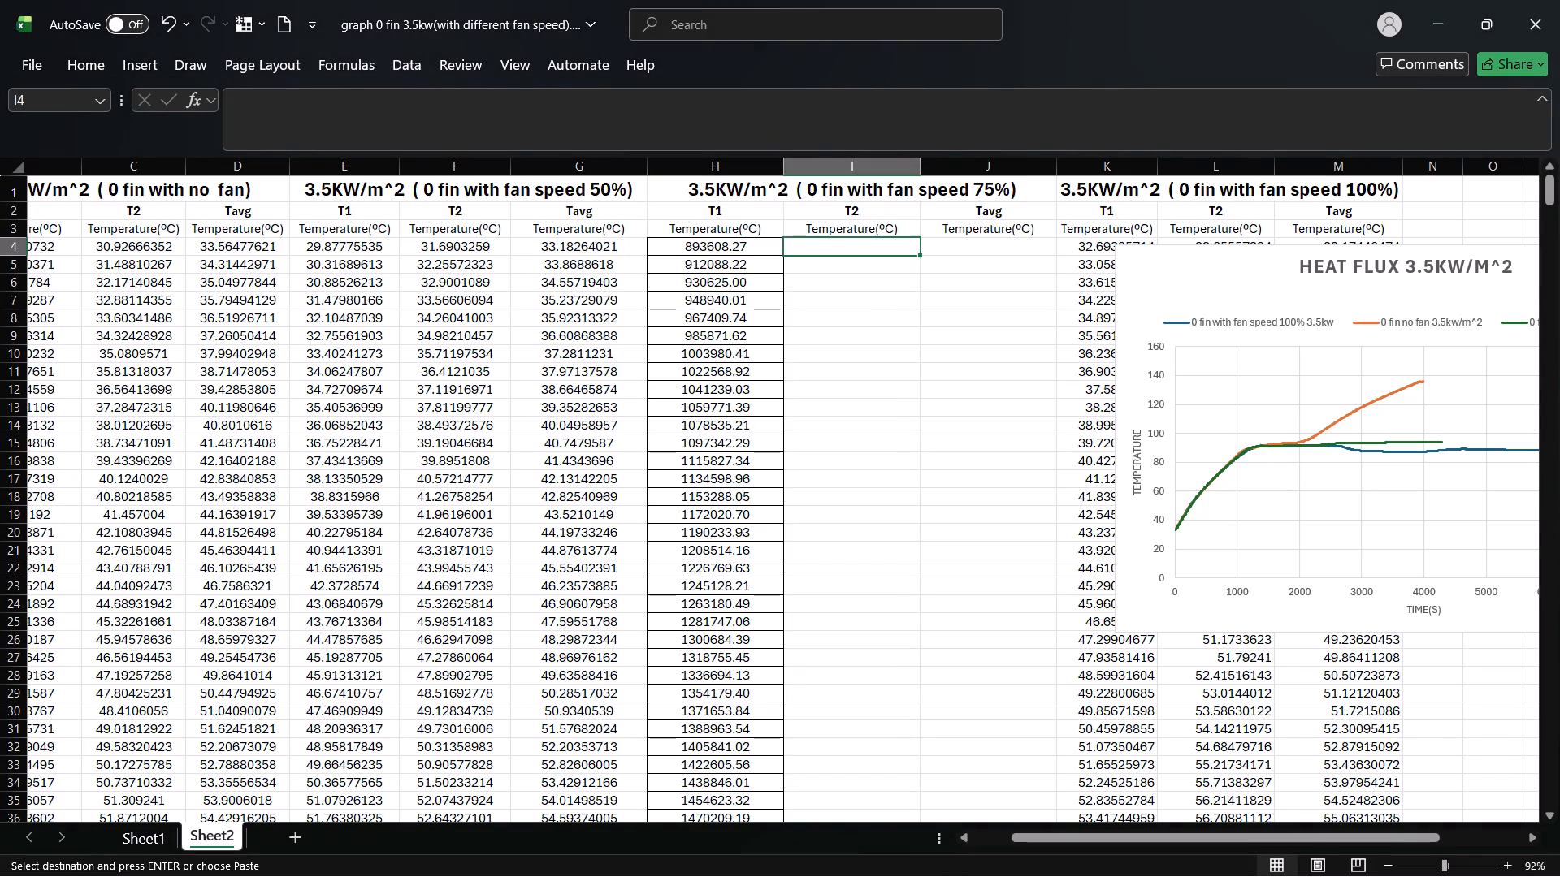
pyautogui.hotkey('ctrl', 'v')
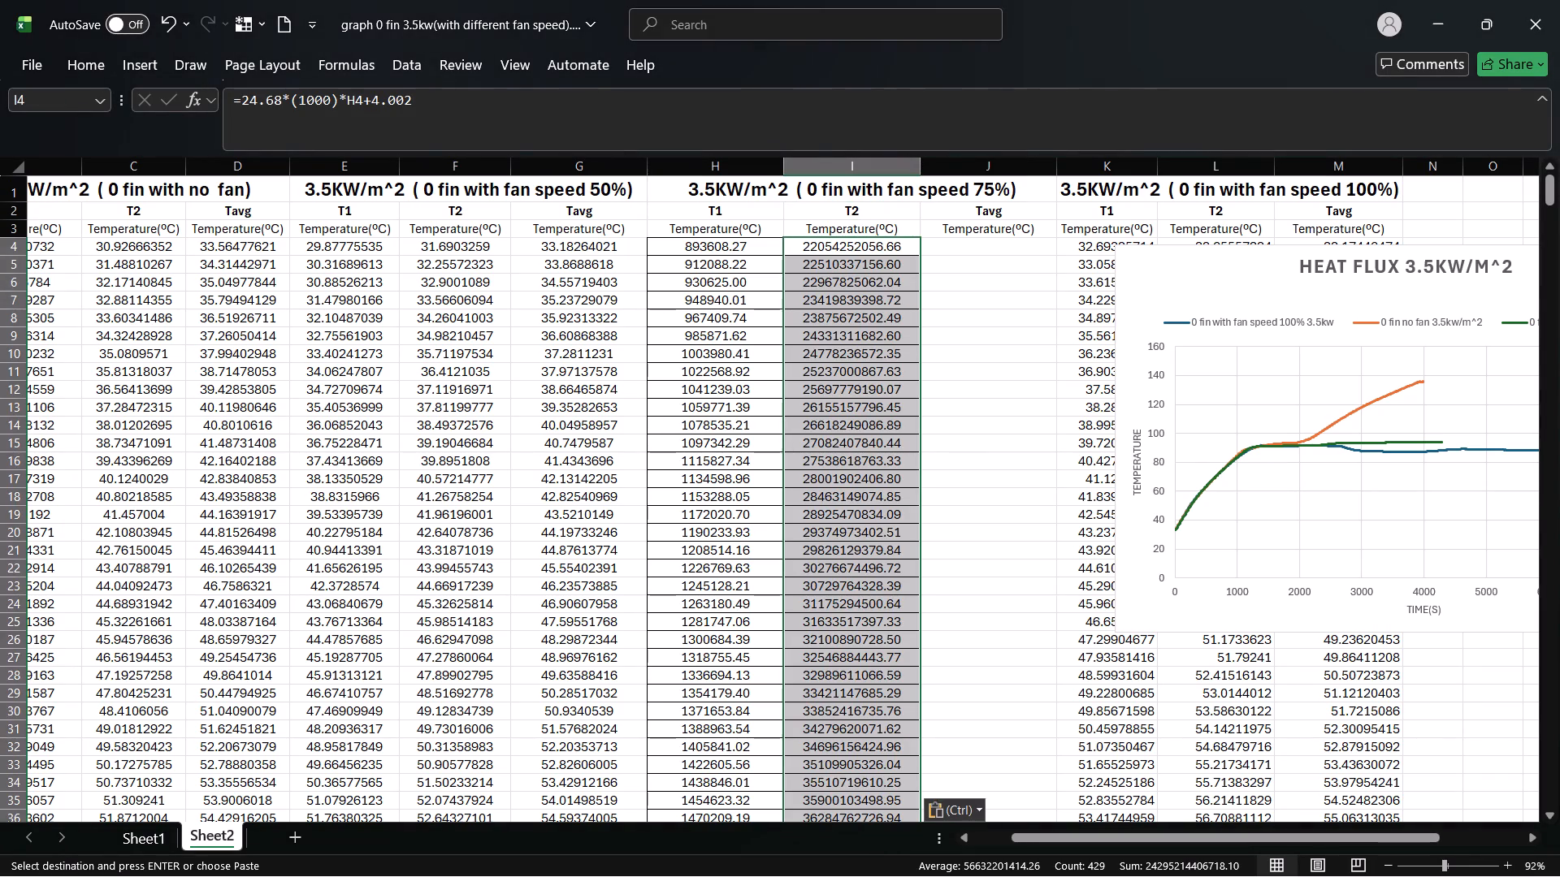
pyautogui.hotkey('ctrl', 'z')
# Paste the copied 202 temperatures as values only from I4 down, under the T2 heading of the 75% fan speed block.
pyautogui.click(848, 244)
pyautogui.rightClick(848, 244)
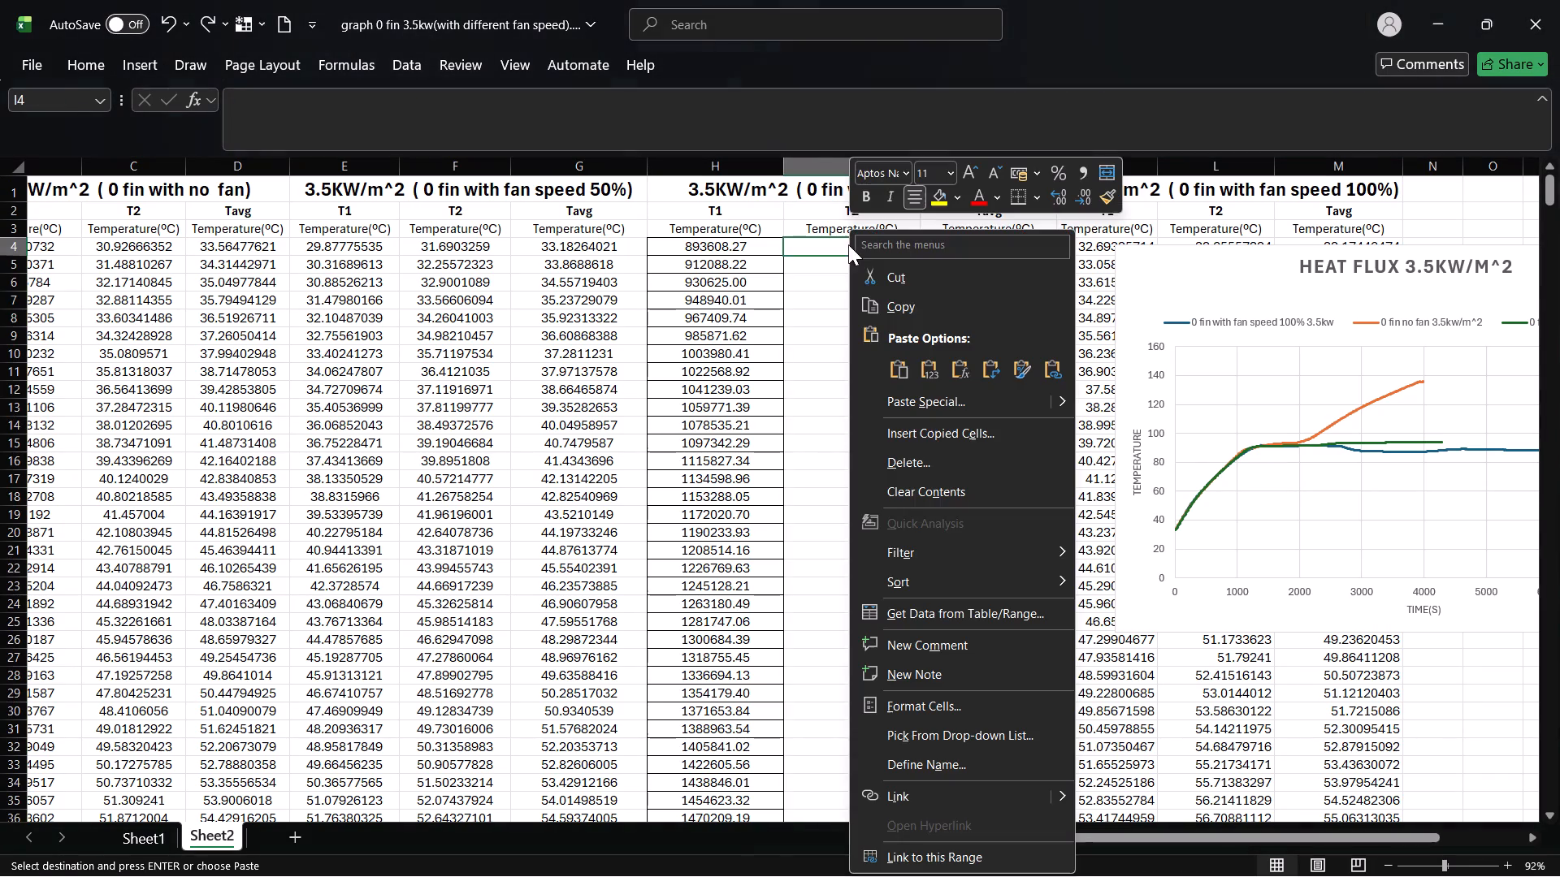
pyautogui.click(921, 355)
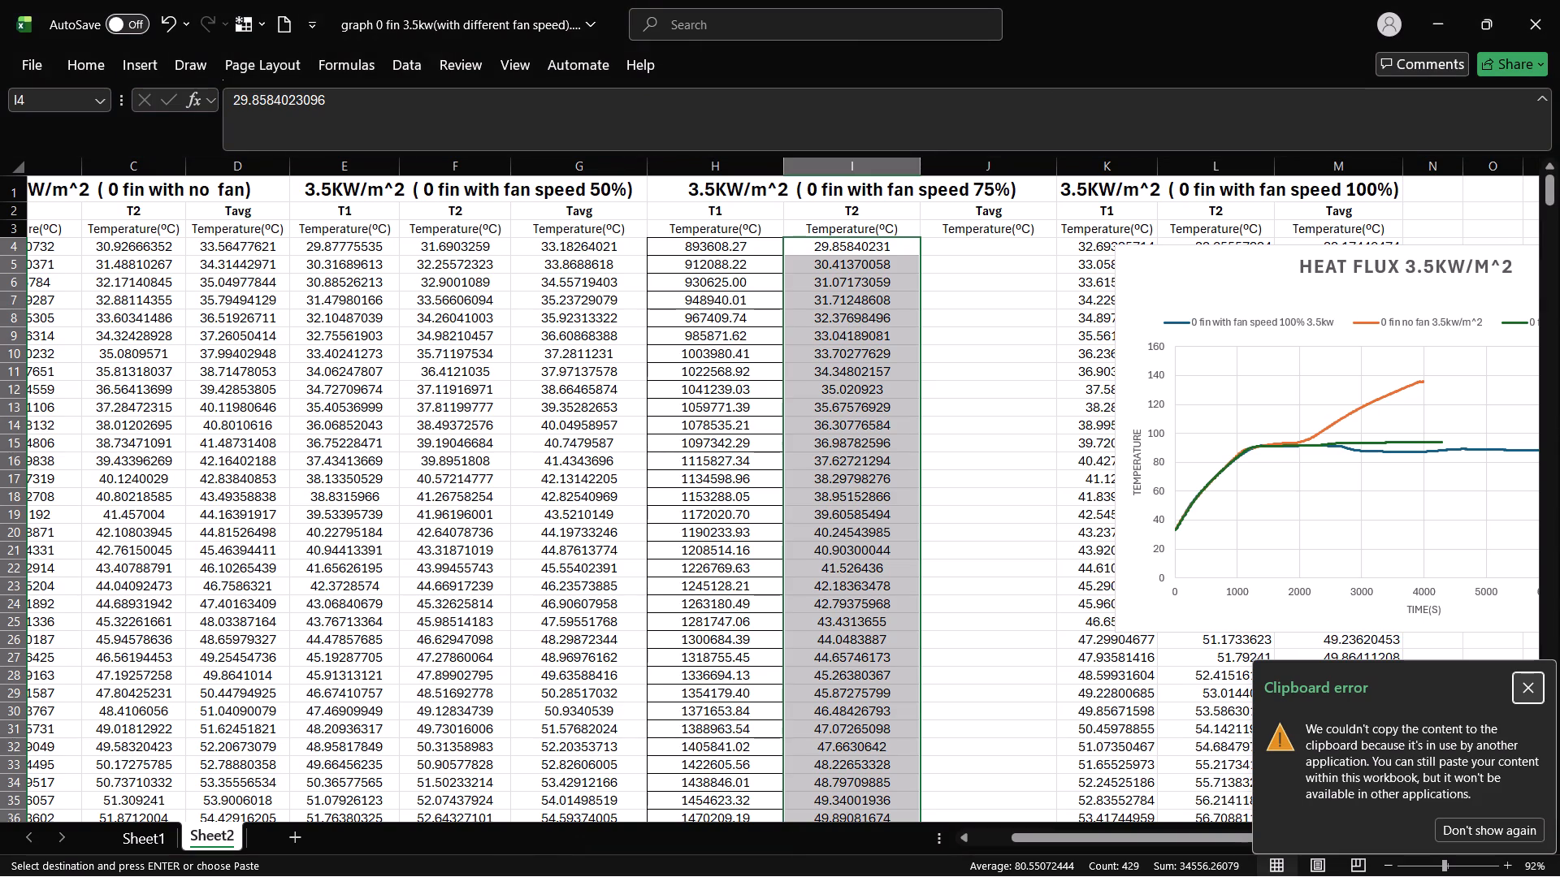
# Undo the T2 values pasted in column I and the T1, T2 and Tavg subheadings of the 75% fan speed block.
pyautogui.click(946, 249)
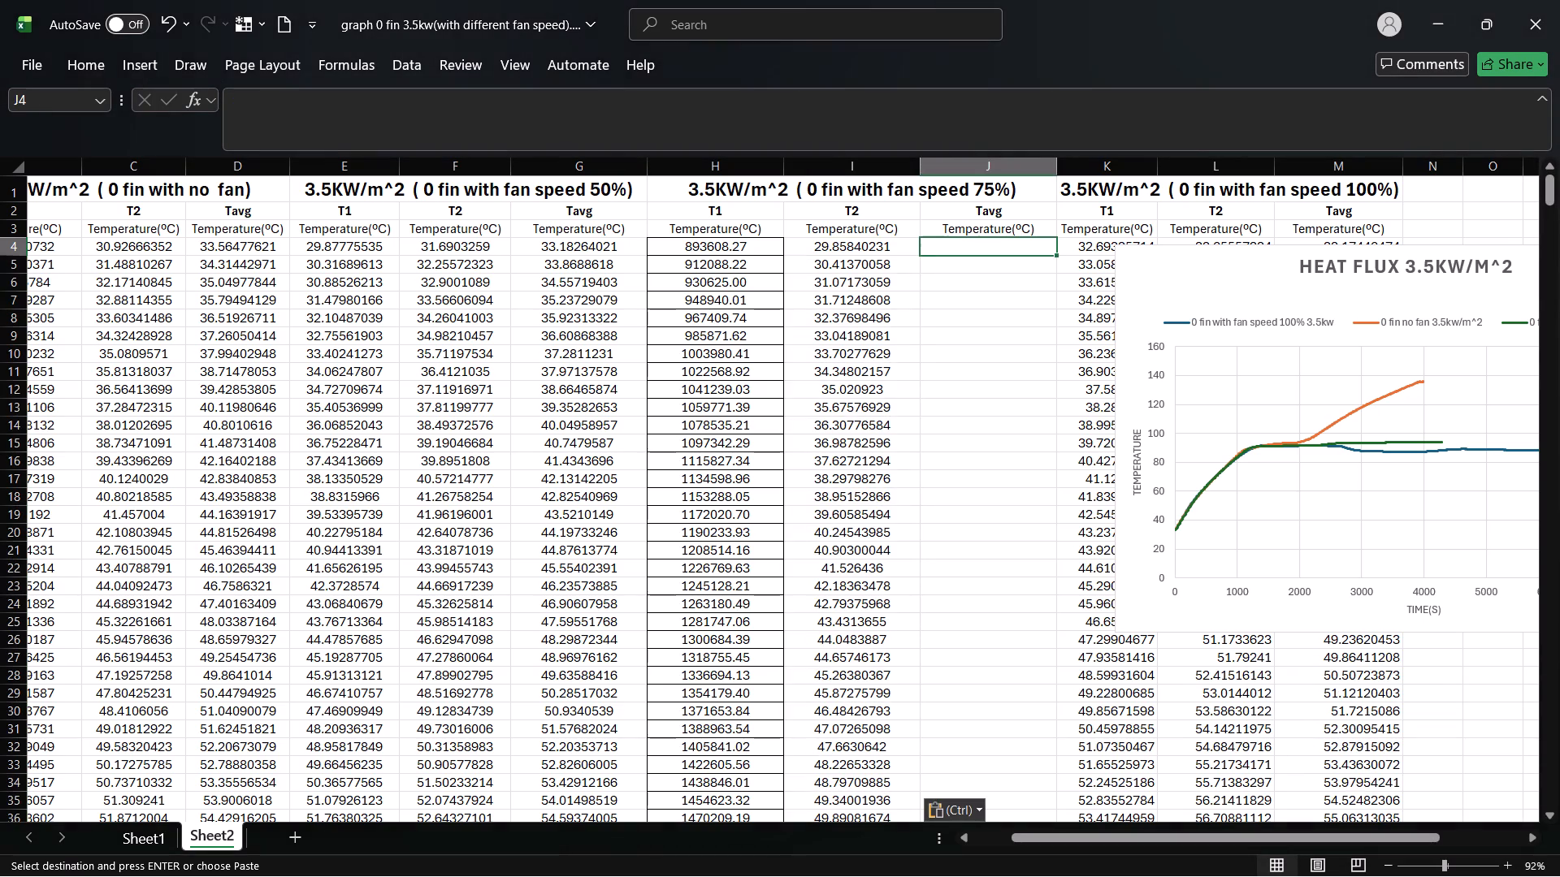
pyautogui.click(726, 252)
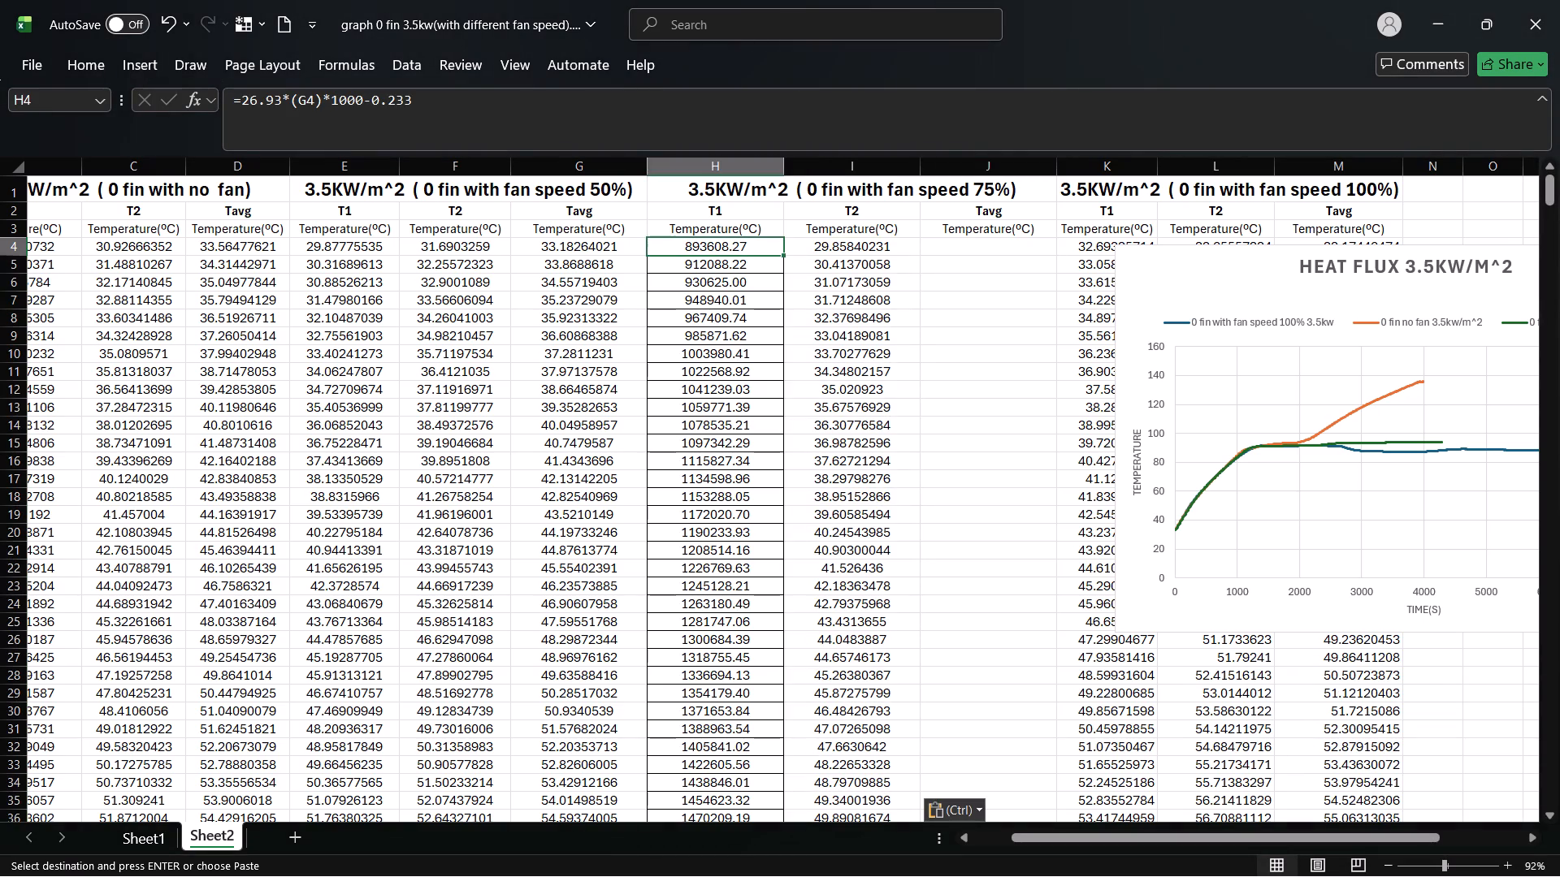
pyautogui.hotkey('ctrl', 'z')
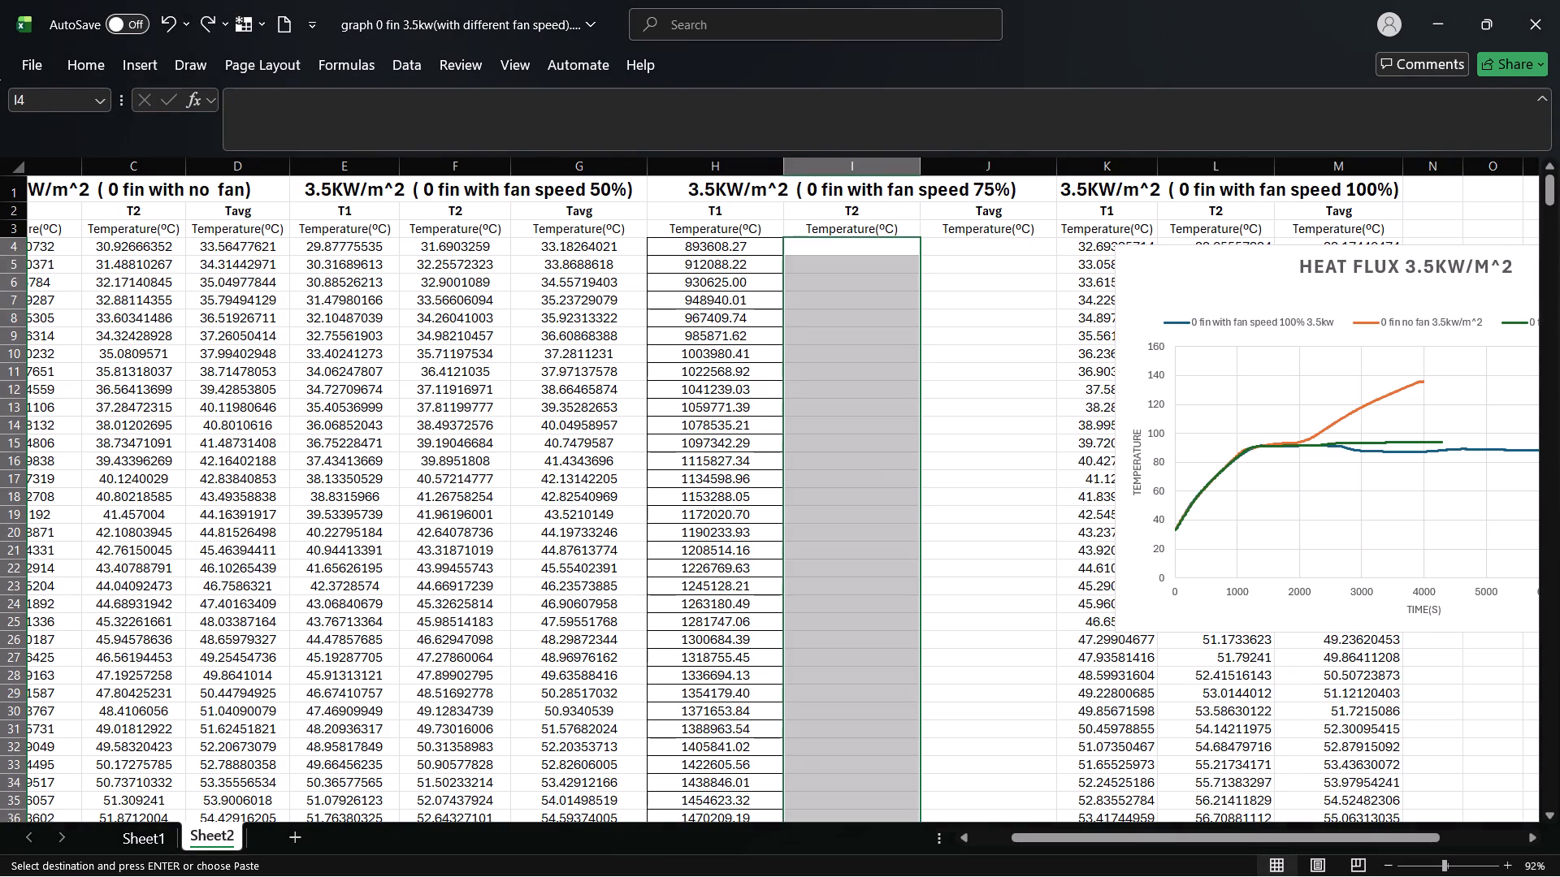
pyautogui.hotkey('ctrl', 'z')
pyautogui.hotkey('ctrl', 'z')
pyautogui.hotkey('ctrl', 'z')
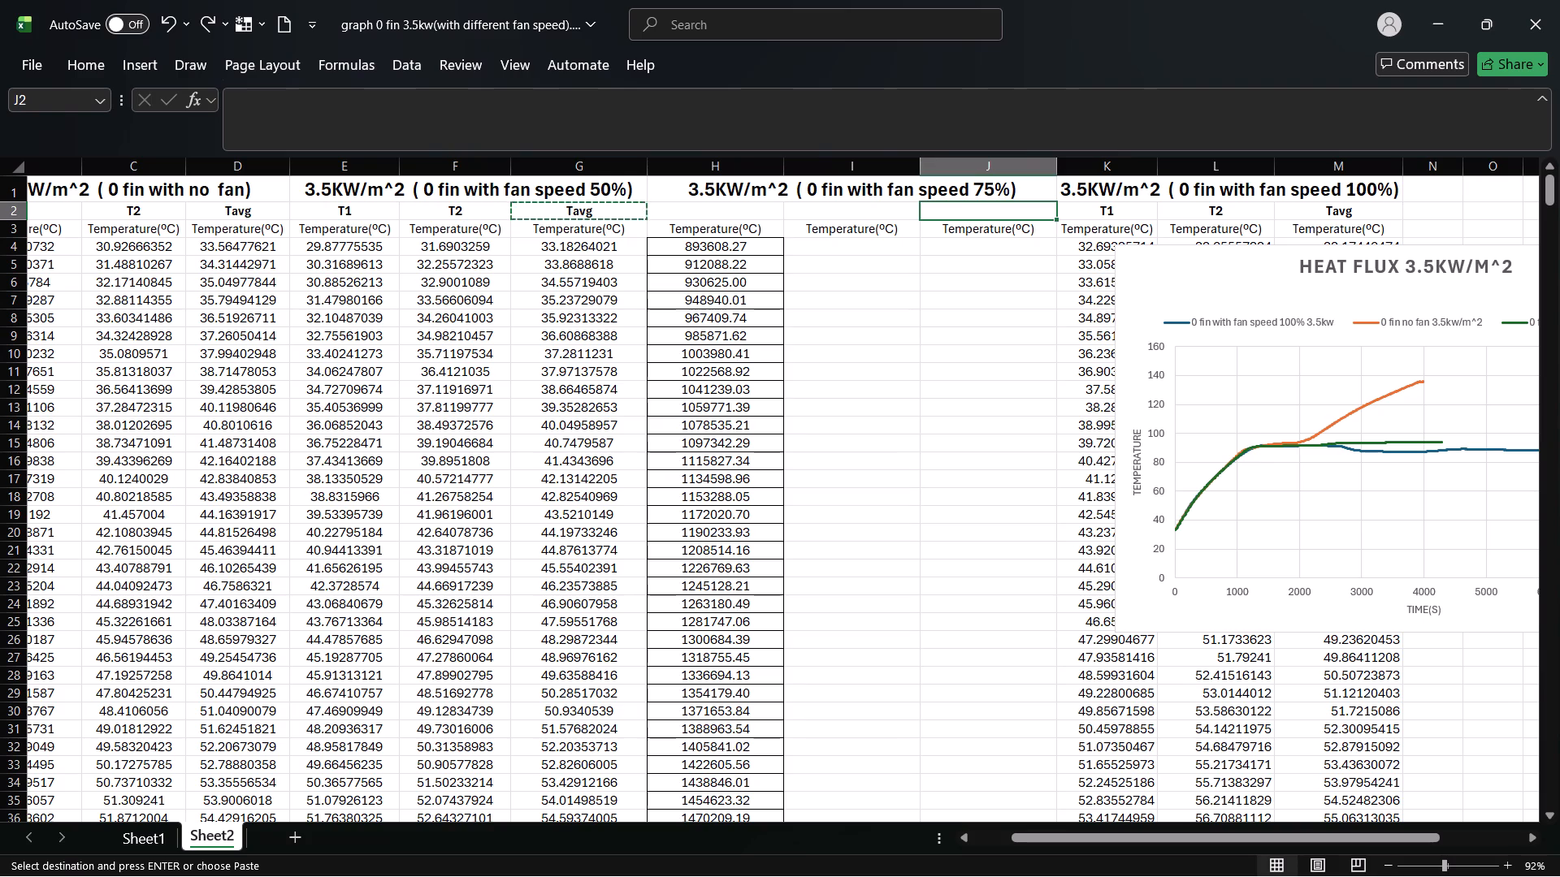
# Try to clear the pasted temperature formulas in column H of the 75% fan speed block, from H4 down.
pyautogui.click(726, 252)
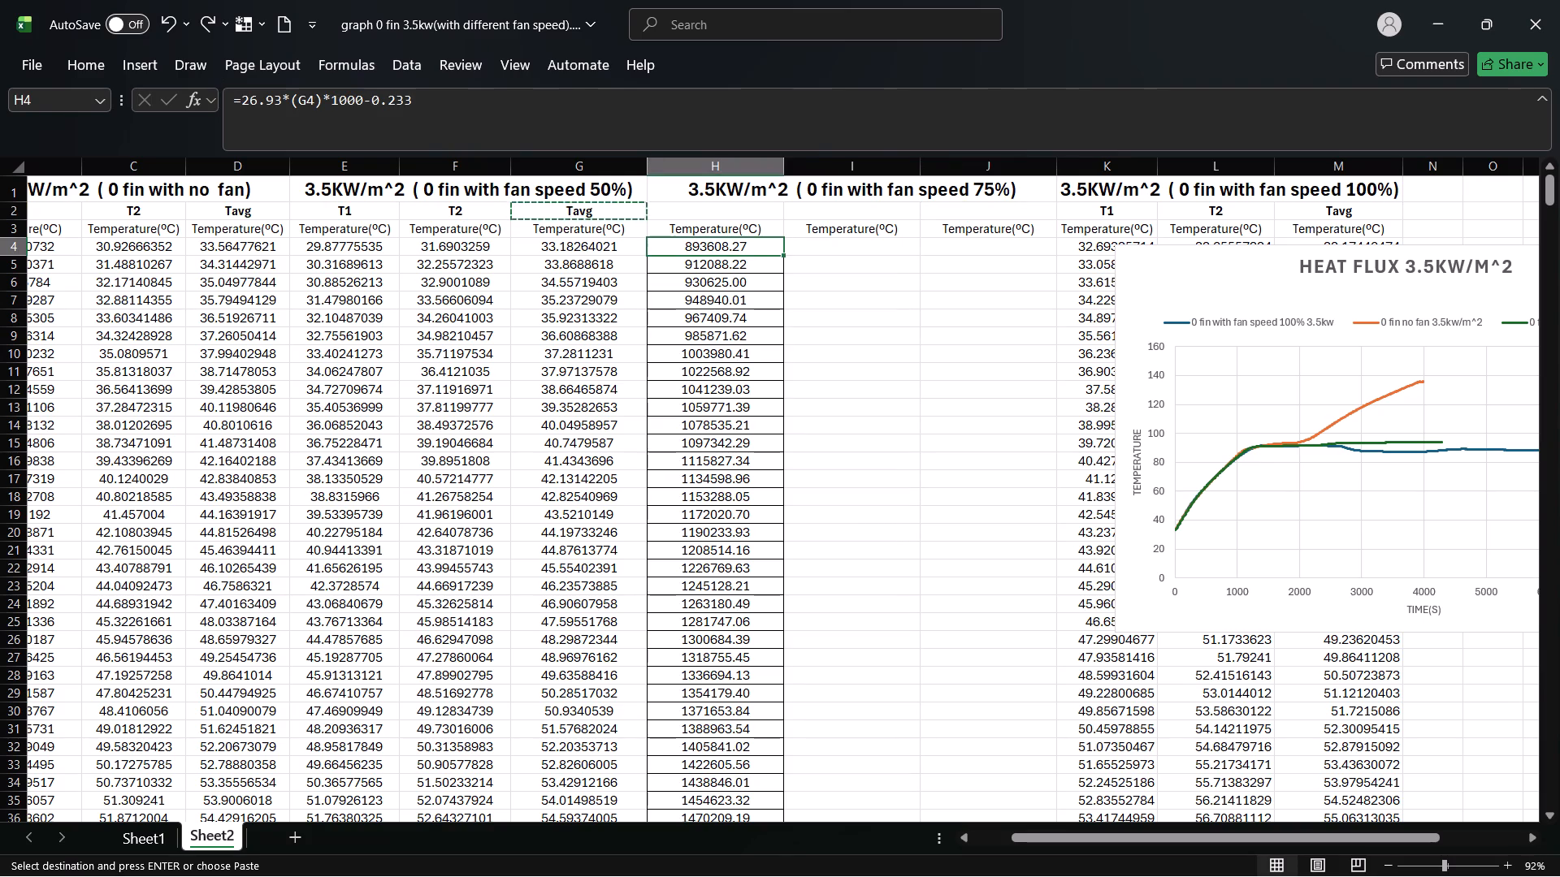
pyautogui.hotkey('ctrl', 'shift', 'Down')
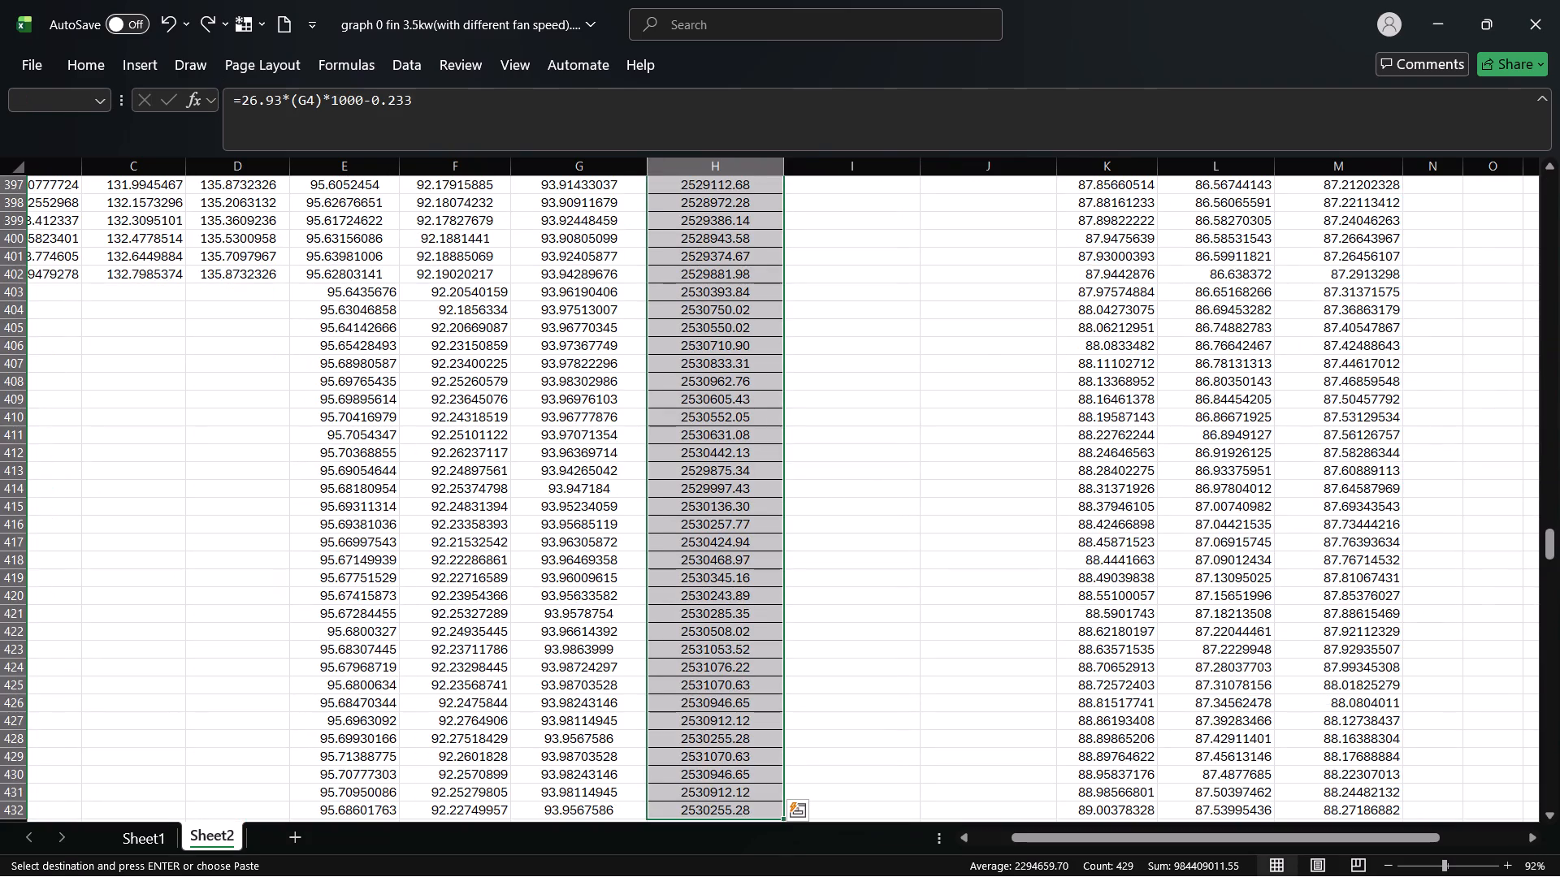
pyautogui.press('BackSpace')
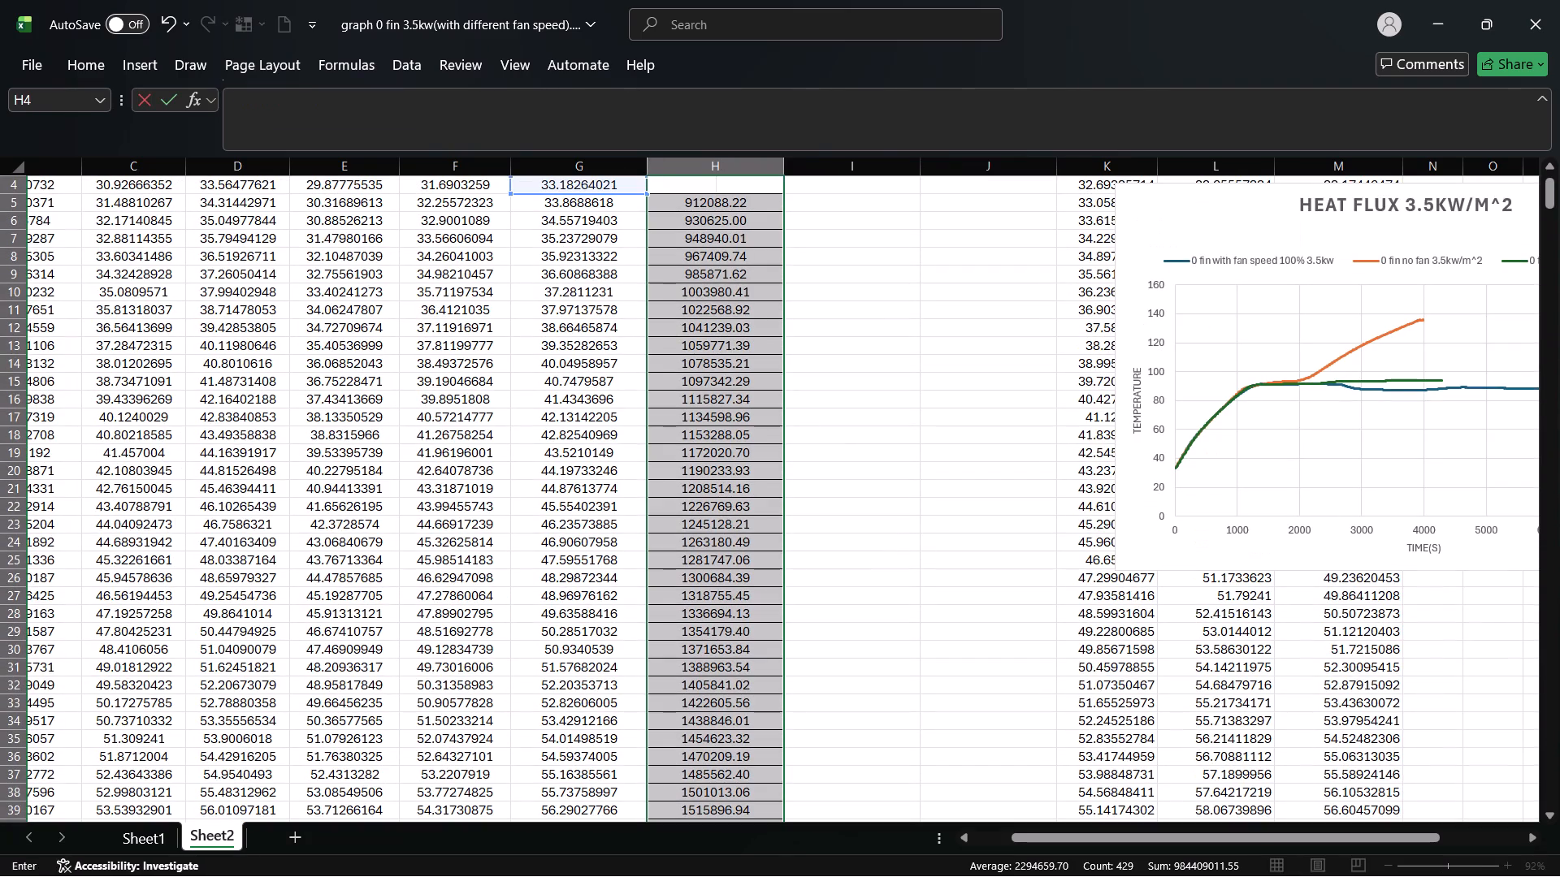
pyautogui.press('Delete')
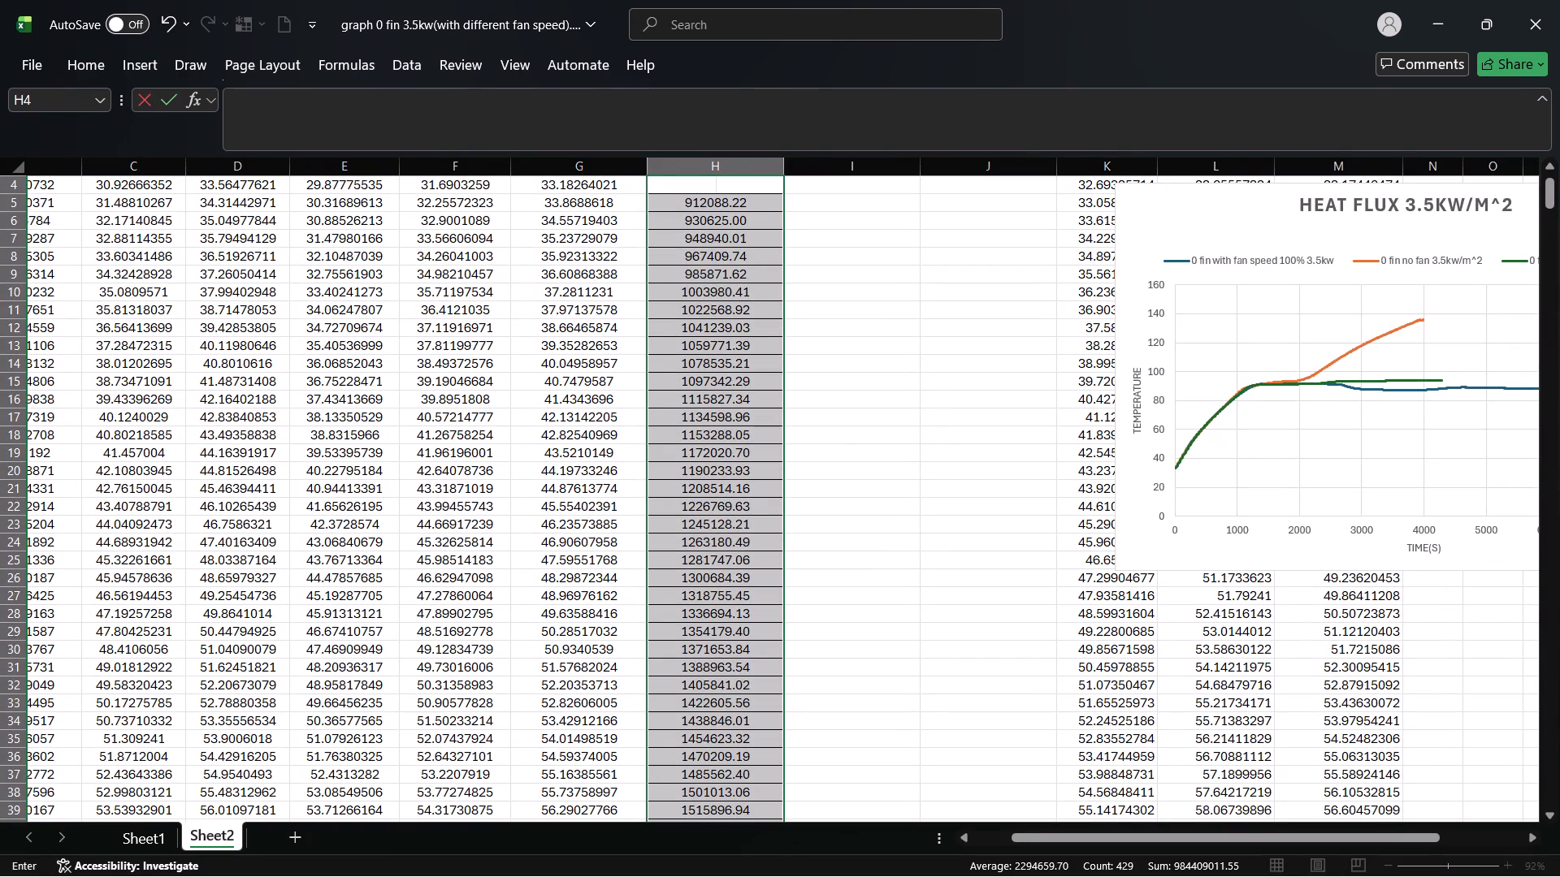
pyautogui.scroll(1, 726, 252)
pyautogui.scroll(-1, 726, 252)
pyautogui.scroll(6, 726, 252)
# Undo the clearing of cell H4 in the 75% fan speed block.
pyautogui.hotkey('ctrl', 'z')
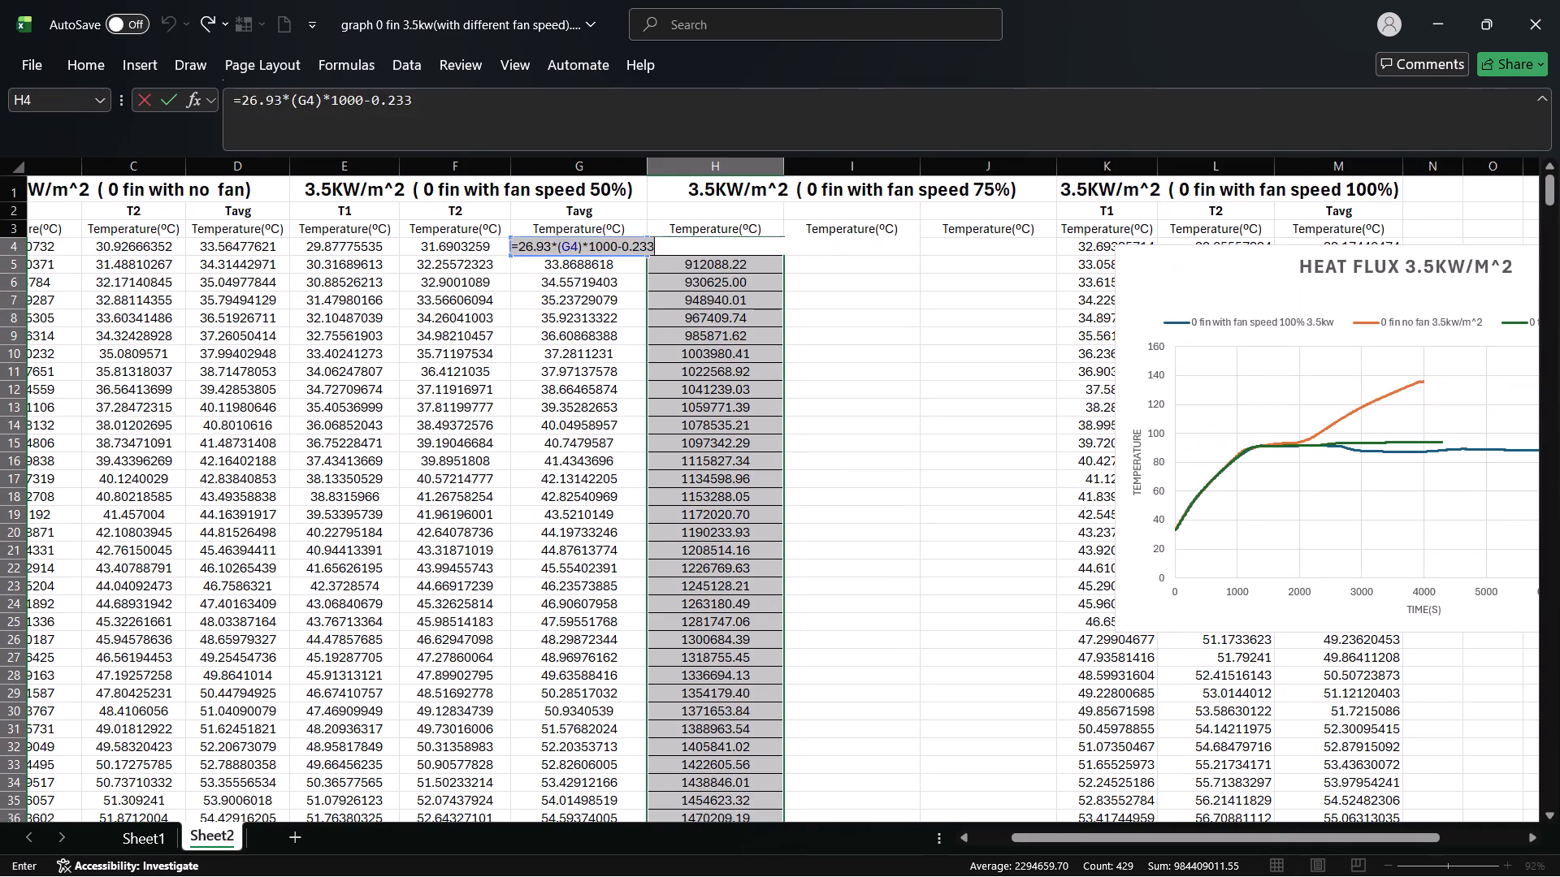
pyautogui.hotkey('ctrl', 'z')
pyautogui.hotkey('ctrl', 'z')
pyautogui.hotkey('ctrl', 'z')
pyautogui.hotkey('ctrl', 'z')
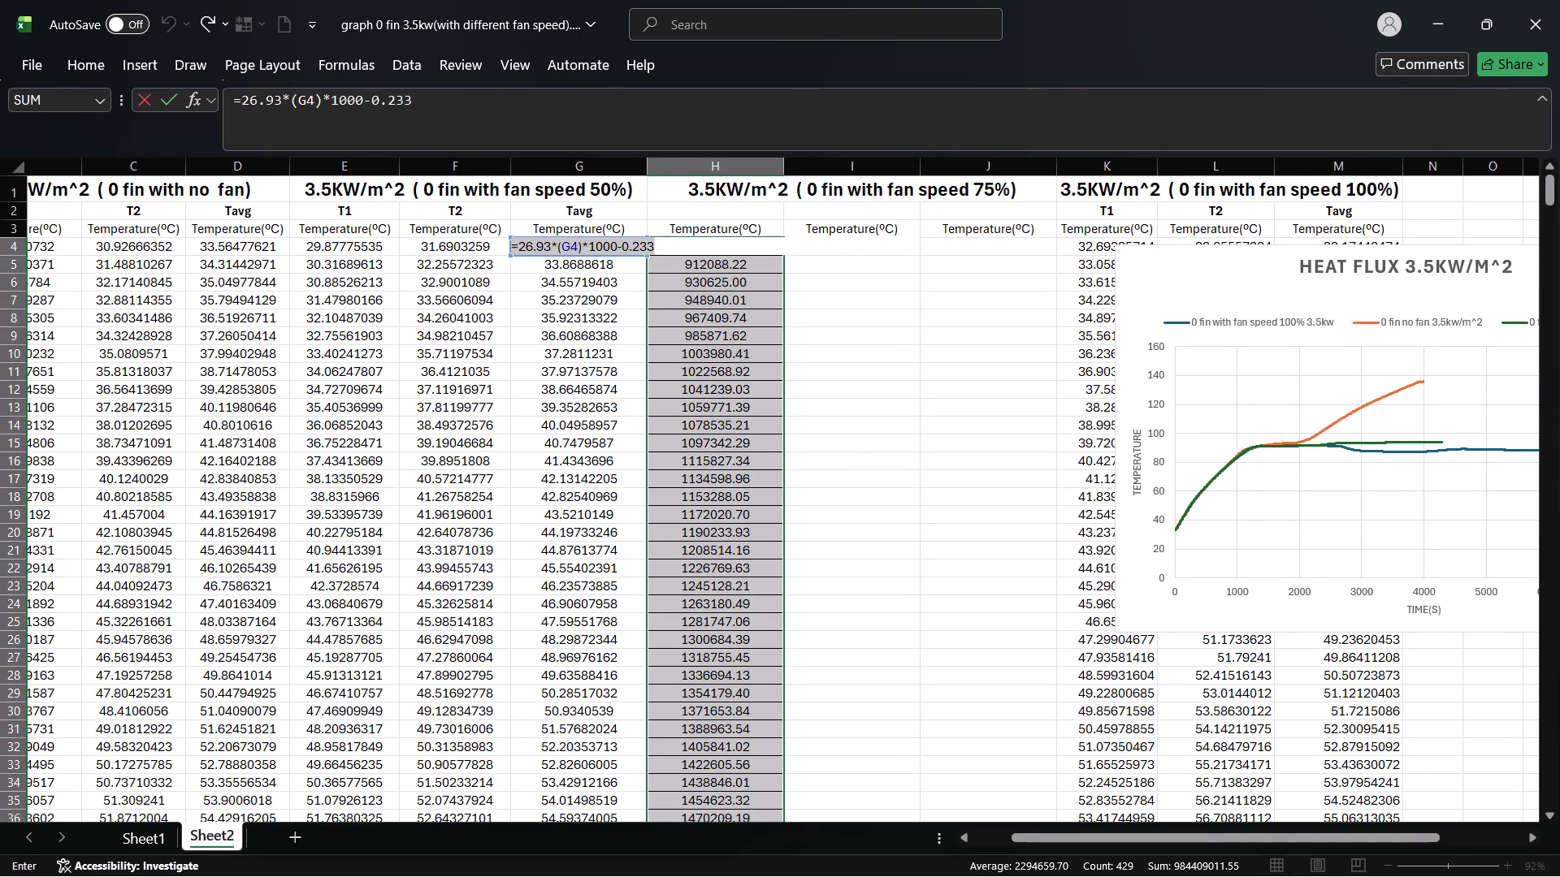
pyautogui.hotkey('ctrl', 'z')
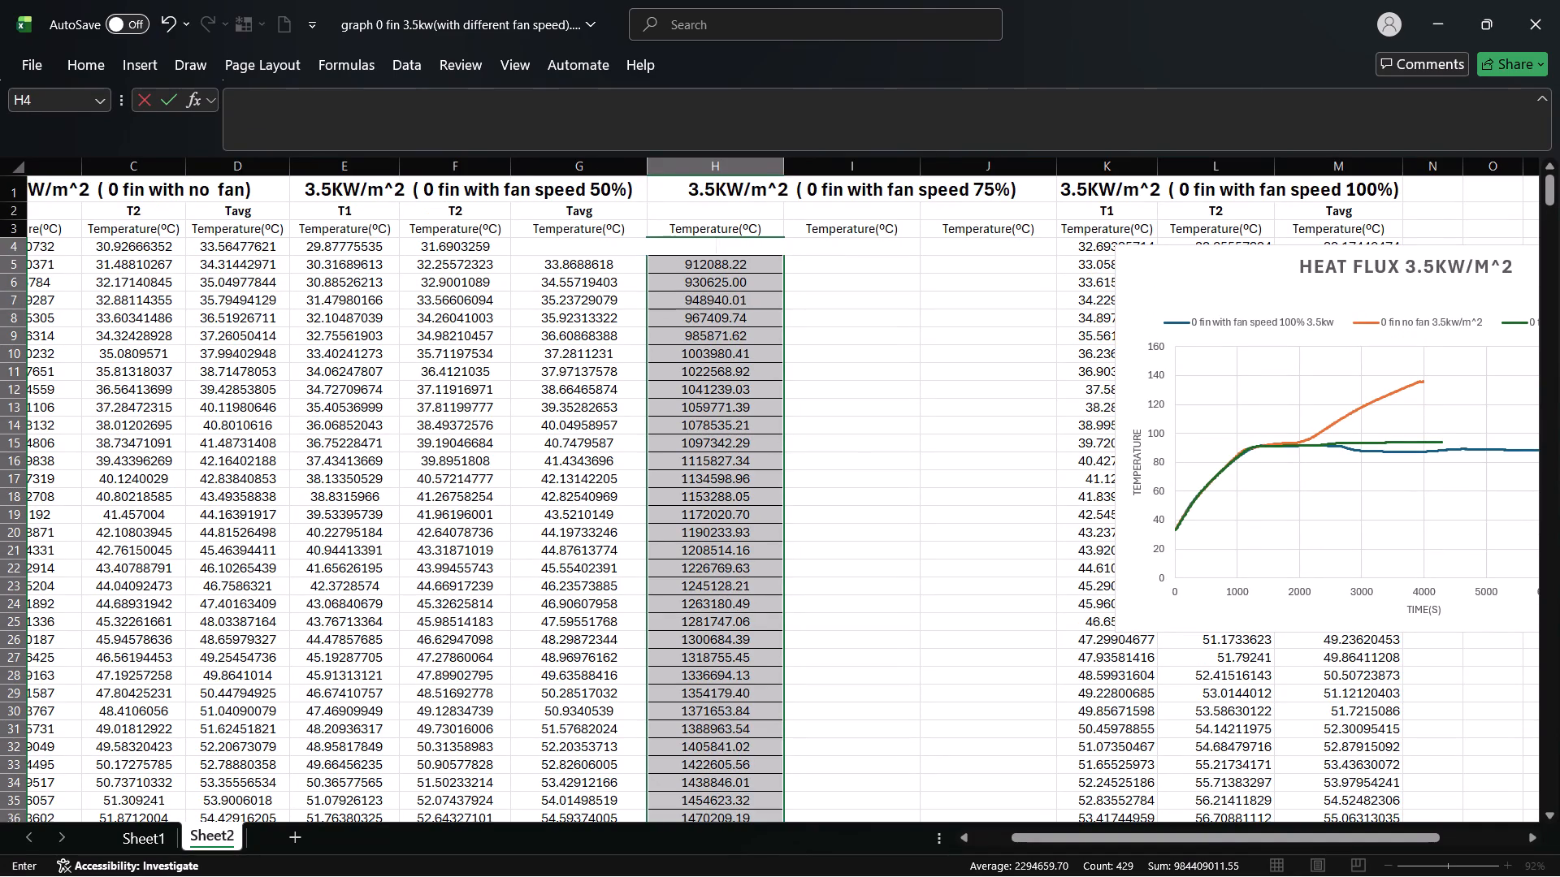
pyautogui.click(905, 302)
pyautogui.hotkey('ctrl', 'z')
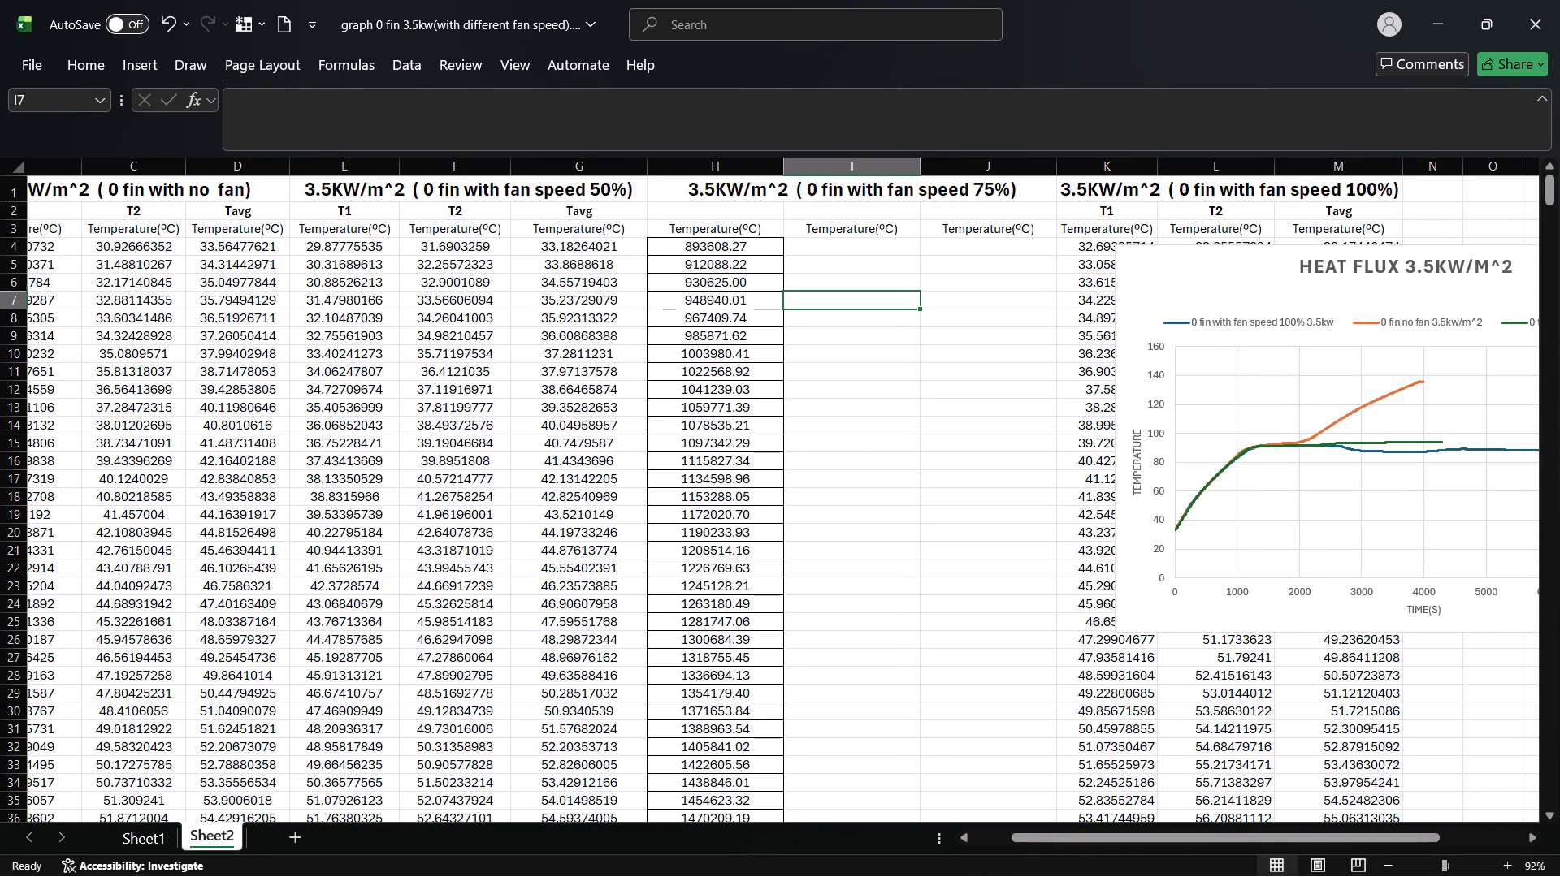
# Undo the Temperature(ºC) headers pasted into J3 and I3 of the 75% fan speed block.
pyautogui.hotkey('ctrl', 'z')
pyautogui.hotkey('ctrl', 'z')
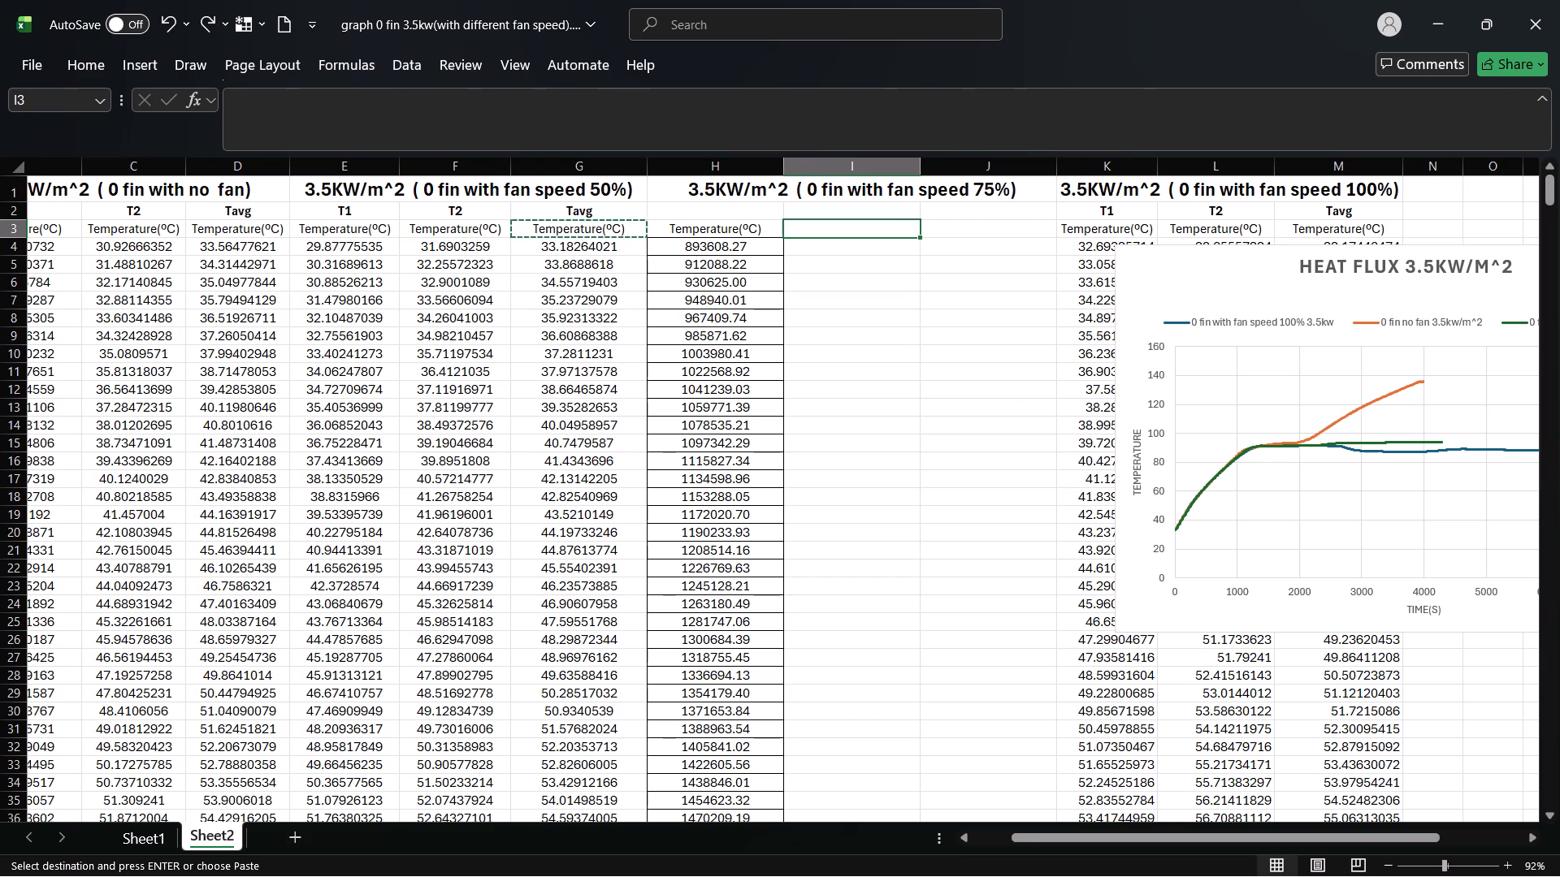
# Clear the wrongly pasted temperature formulas from column H of the 75% fan speed block, from H4 down, keeping the H3 header.
pyautogui.click(708, 251)
pyautogui.hotkey('ctrl', 'shift', 'Down')
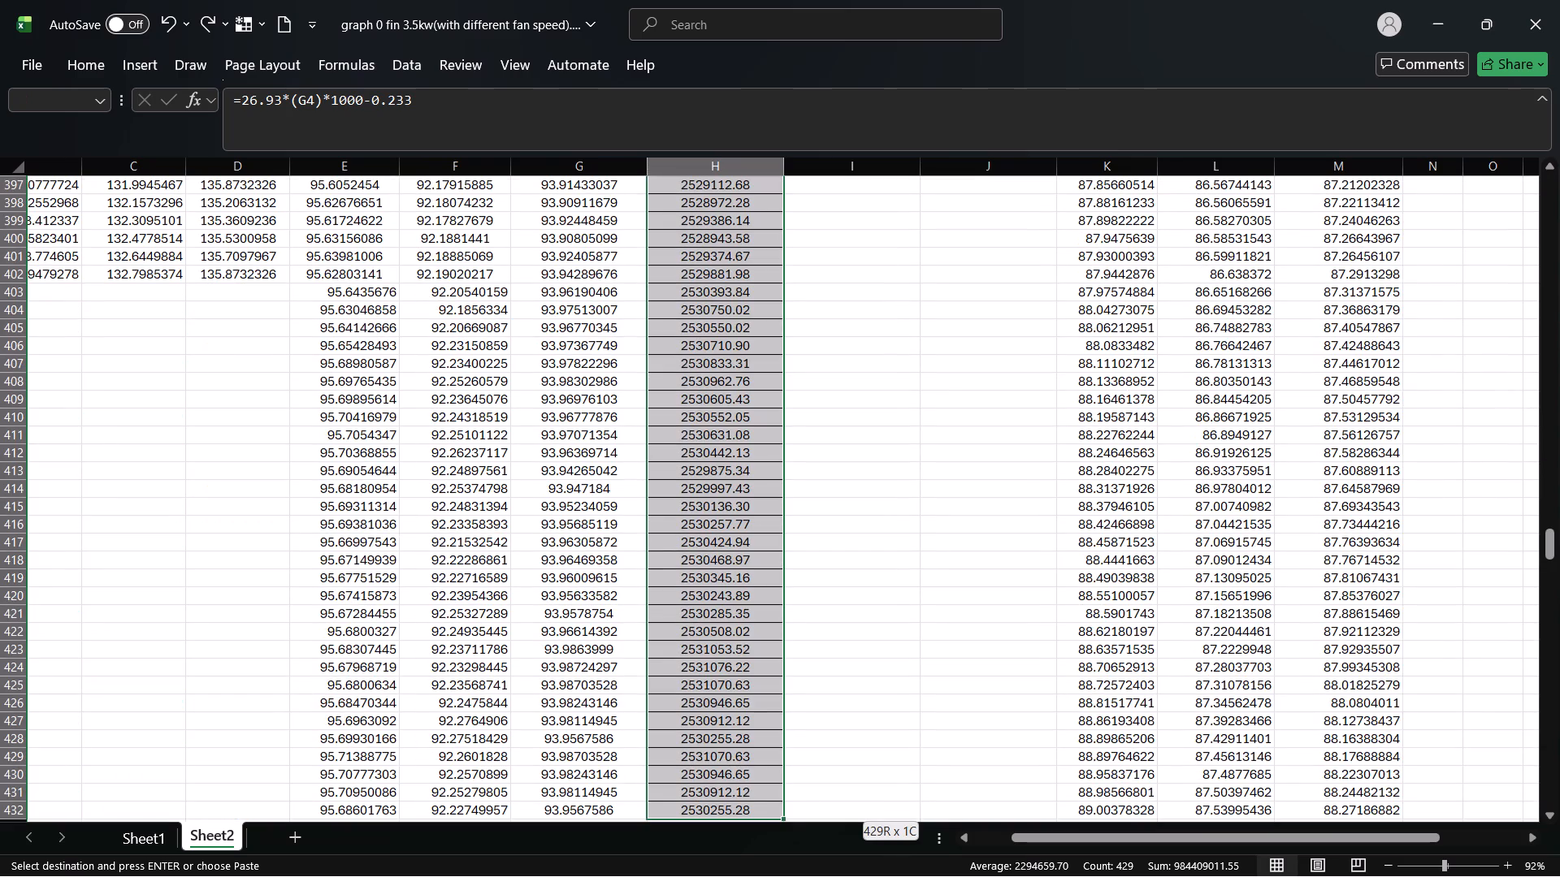
pyautogui.press('BackSpace')
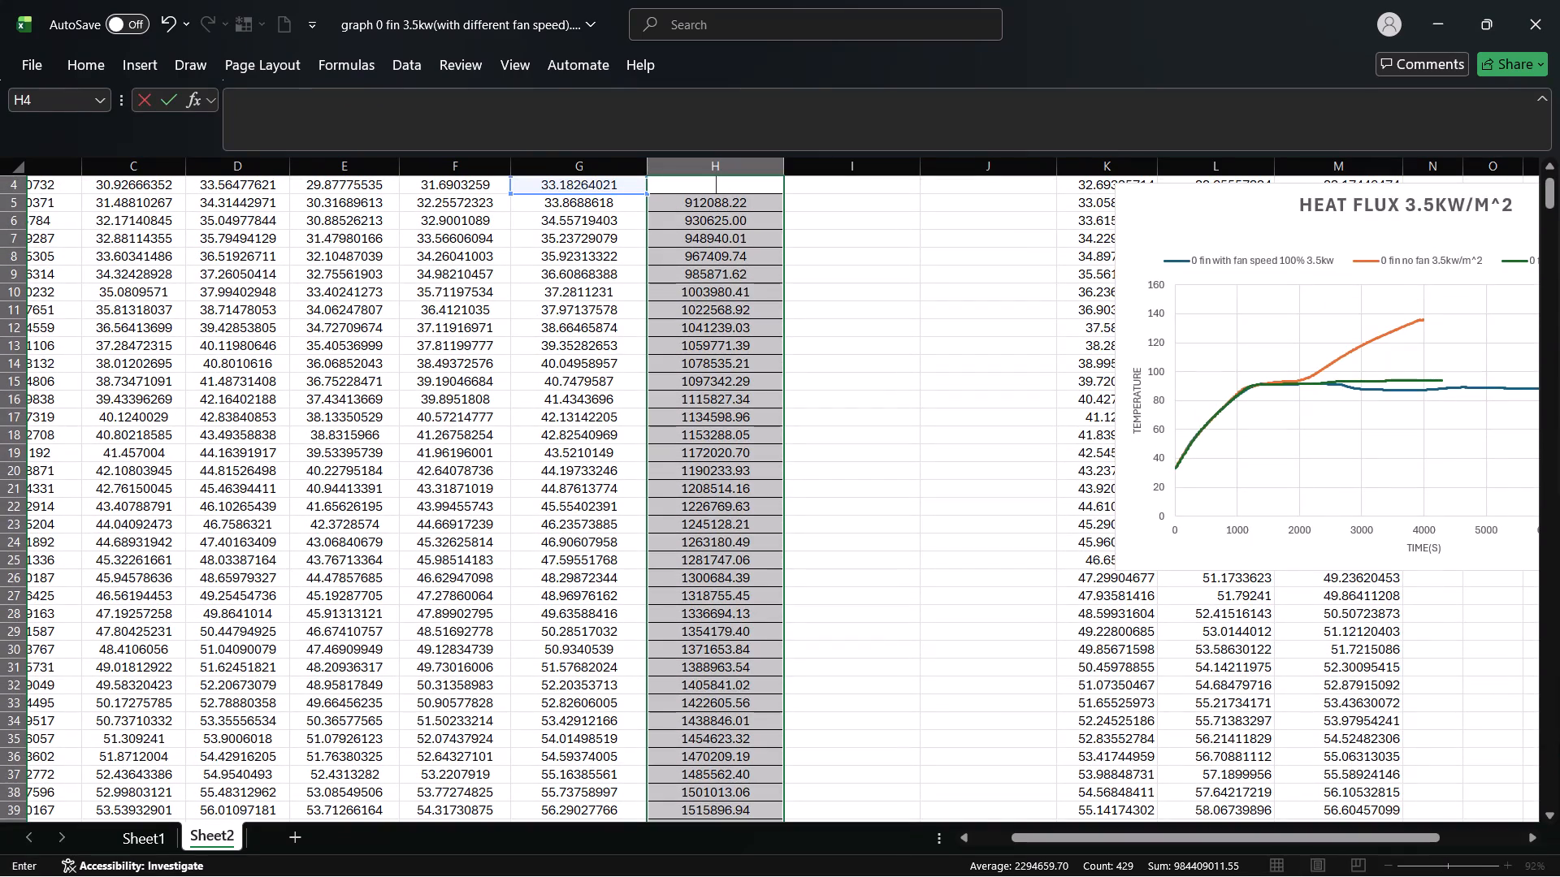
pyautogui.click(849, 208)
pyautogui.click(732, 201)
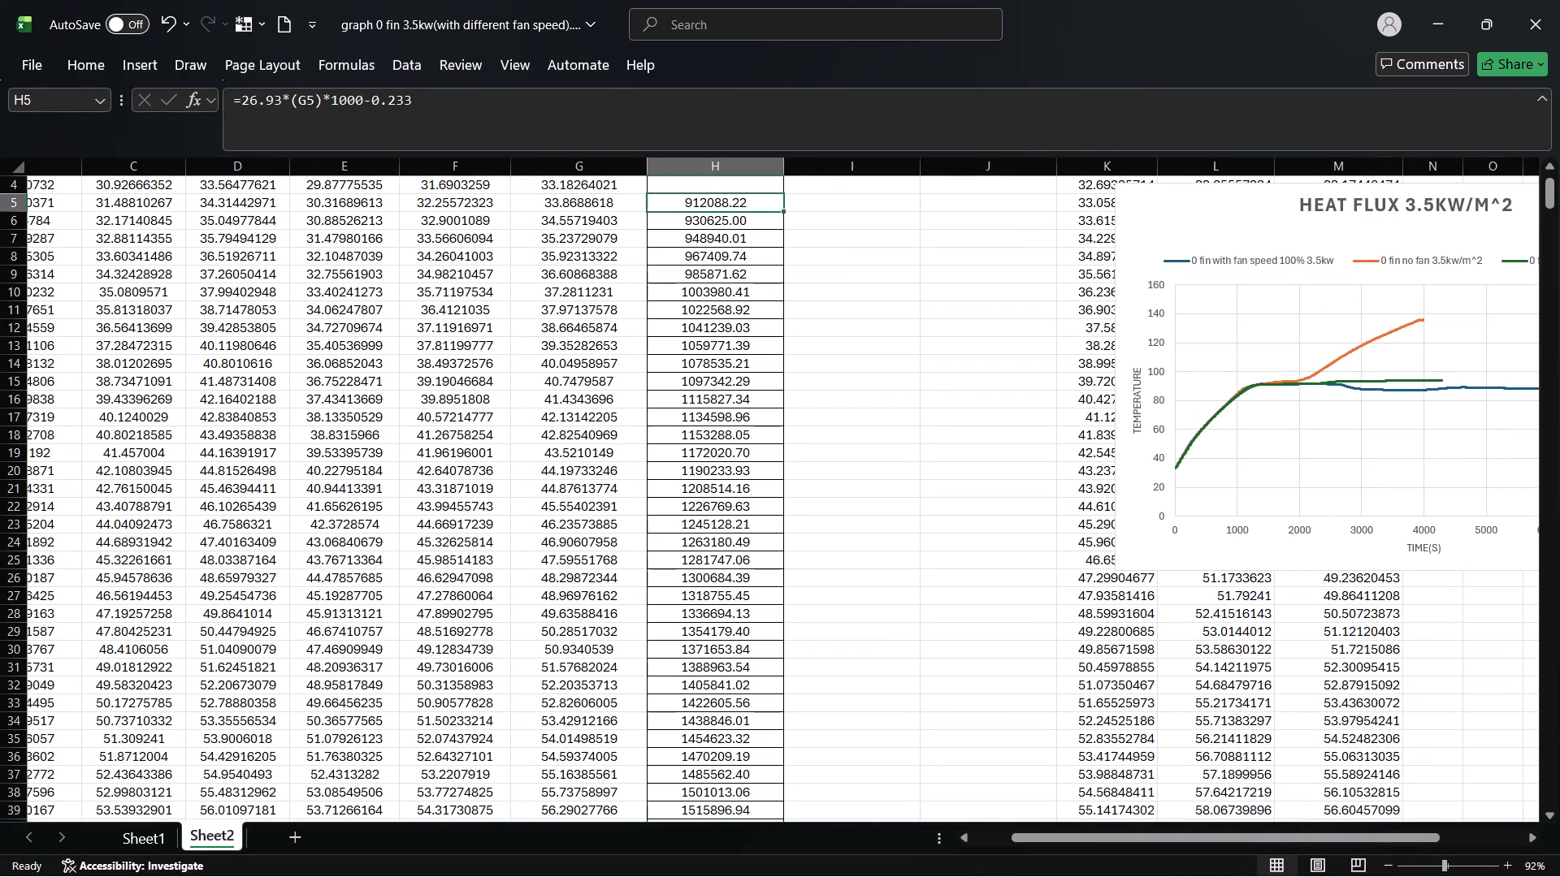
pyautogui.hotkey('ctrl', 'shift', 'Down')
pyautogui.press('Delete')
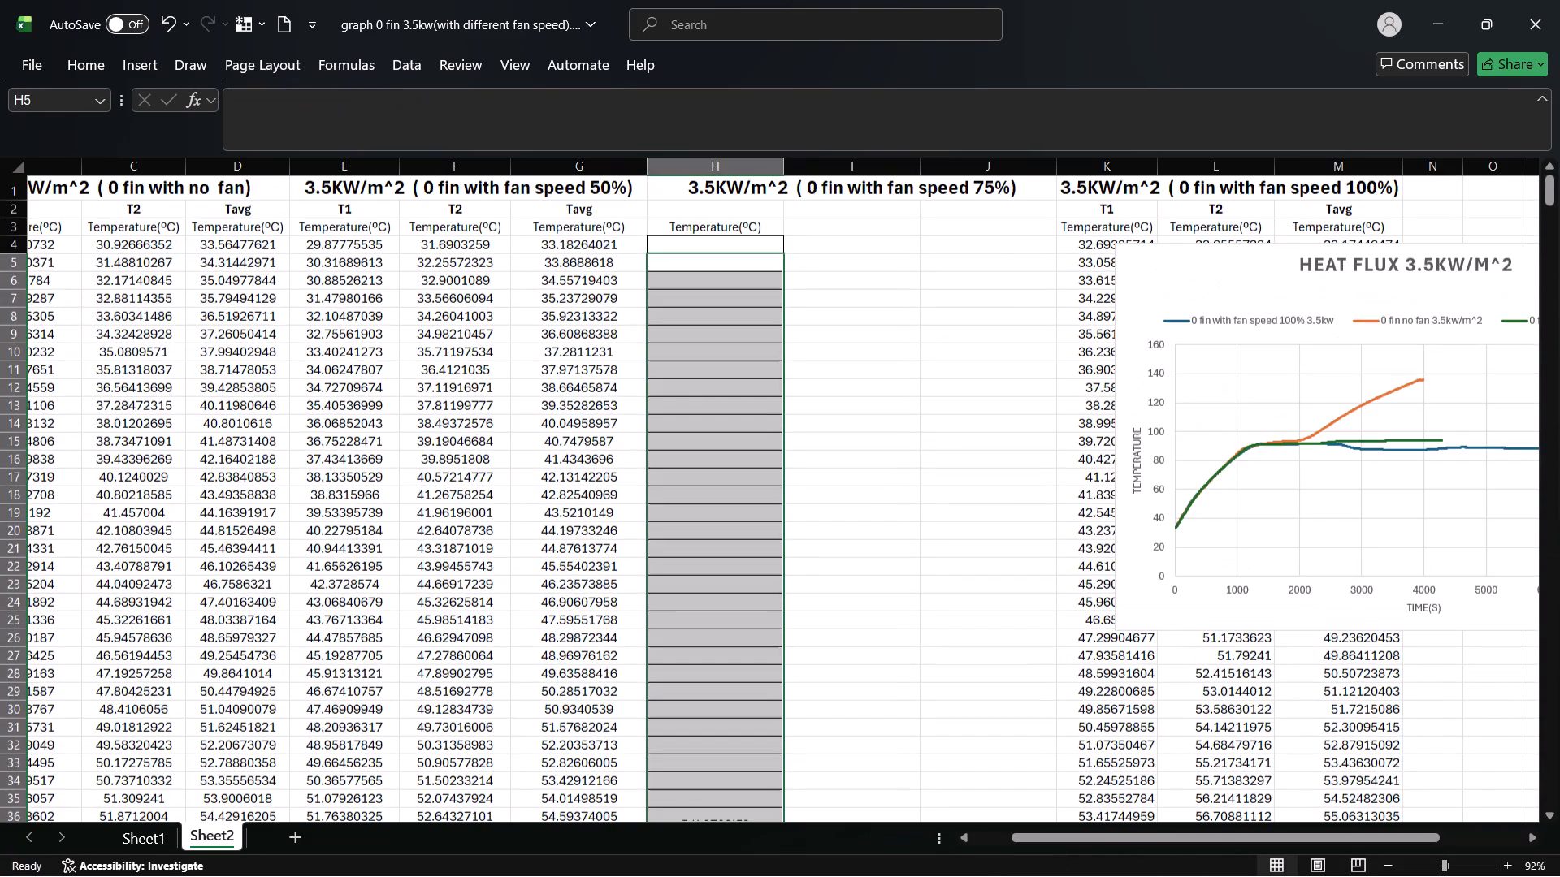
pyautogui.click(735, 244)
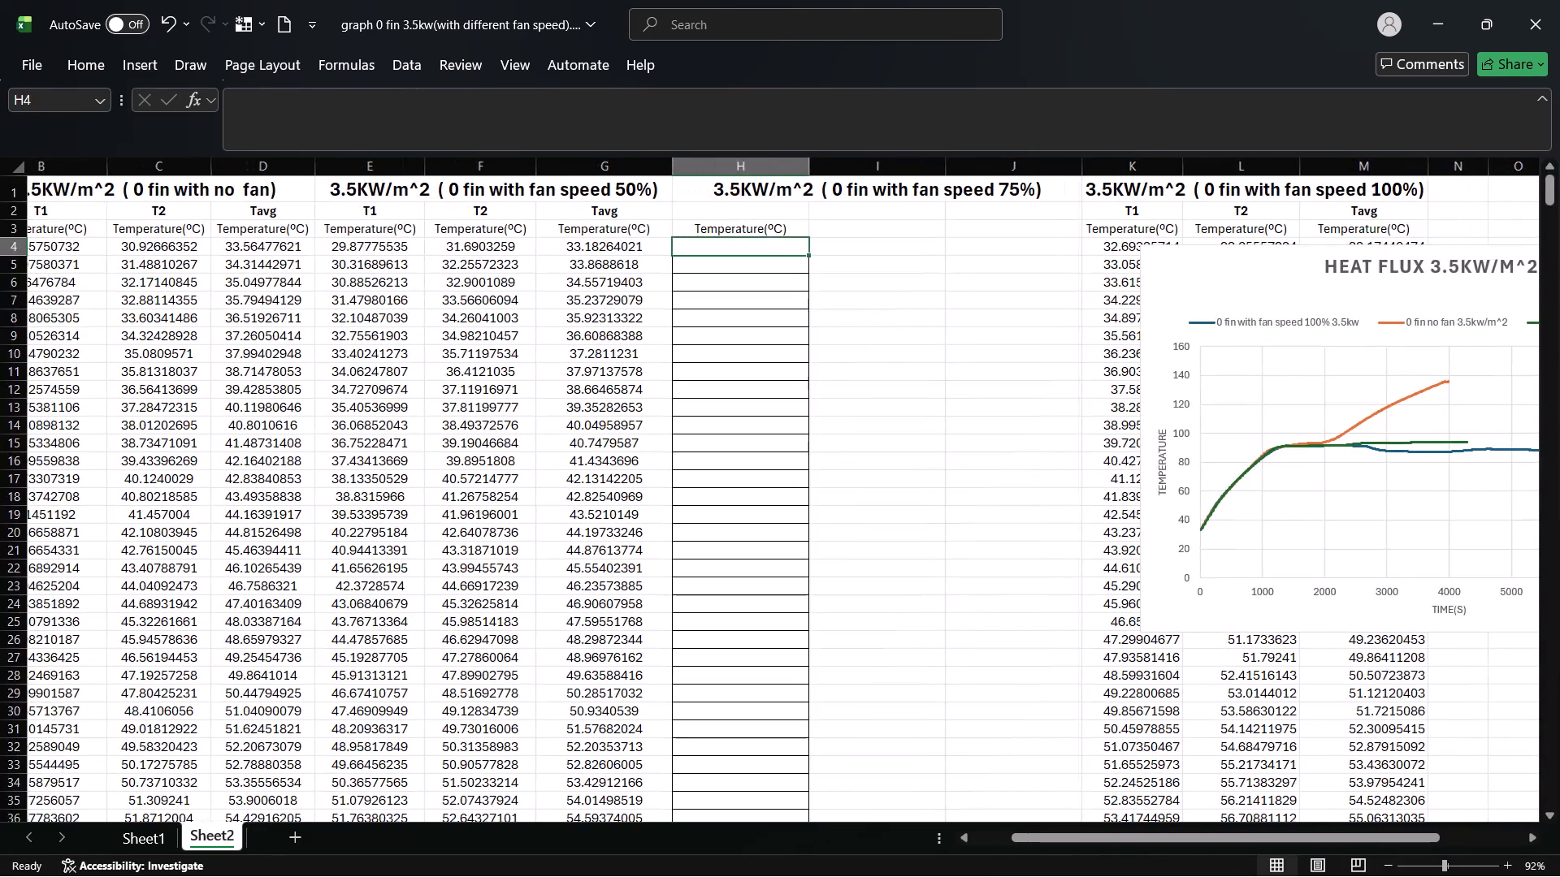
pyautogui.click(761, 227)
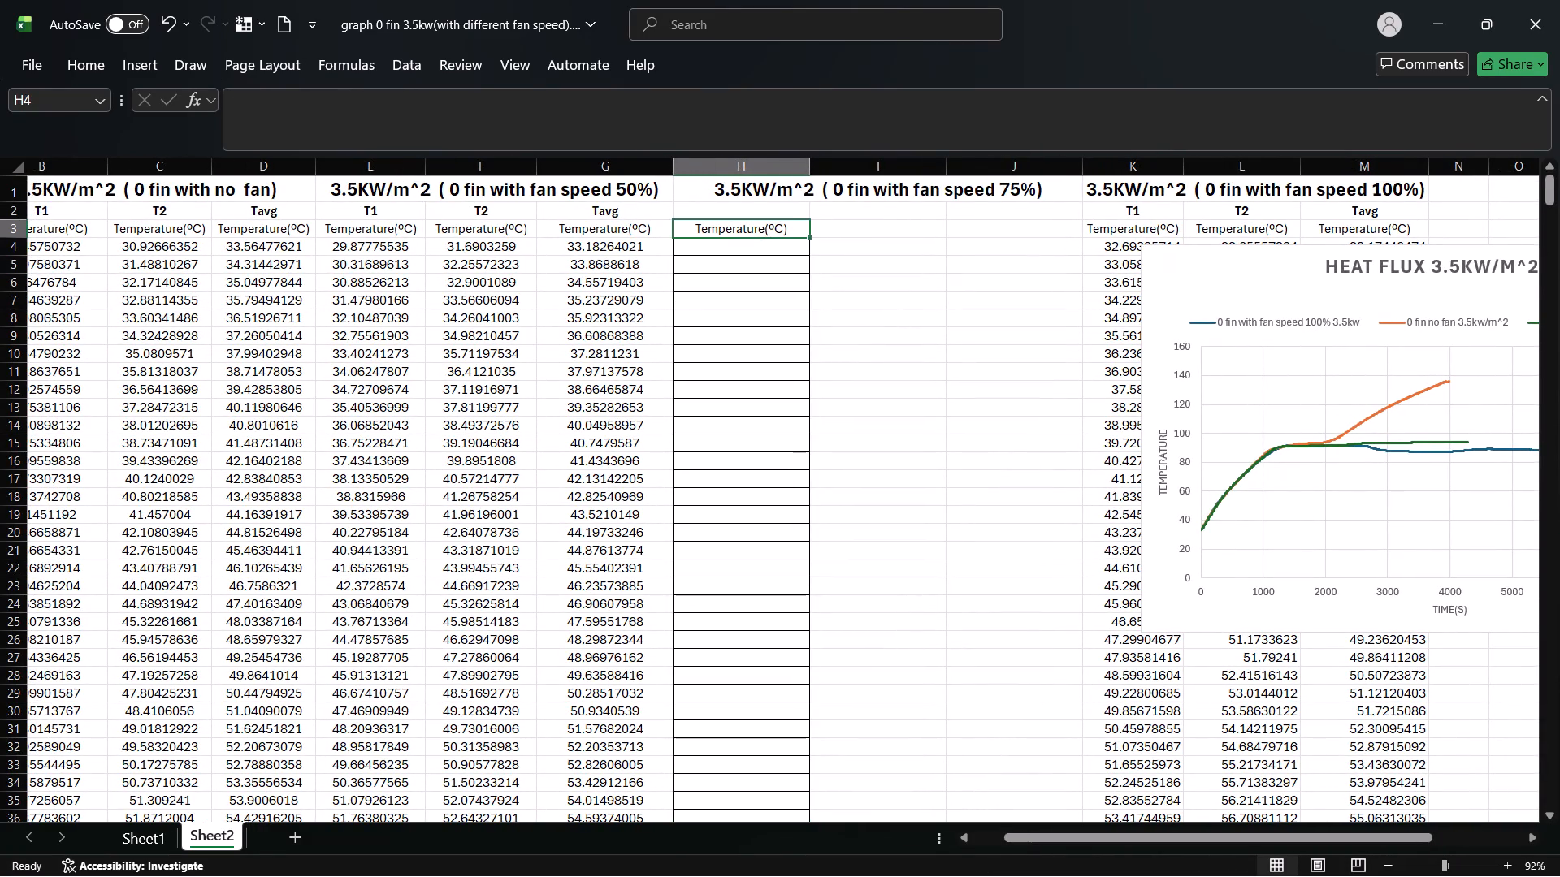
# Copy the Temperature(ºC) header from H3 into I3 and J3 of the 75% fan speed block.
pyautogui.hotkey('ctrl', 'c')
pyautogui.click(856, 231)
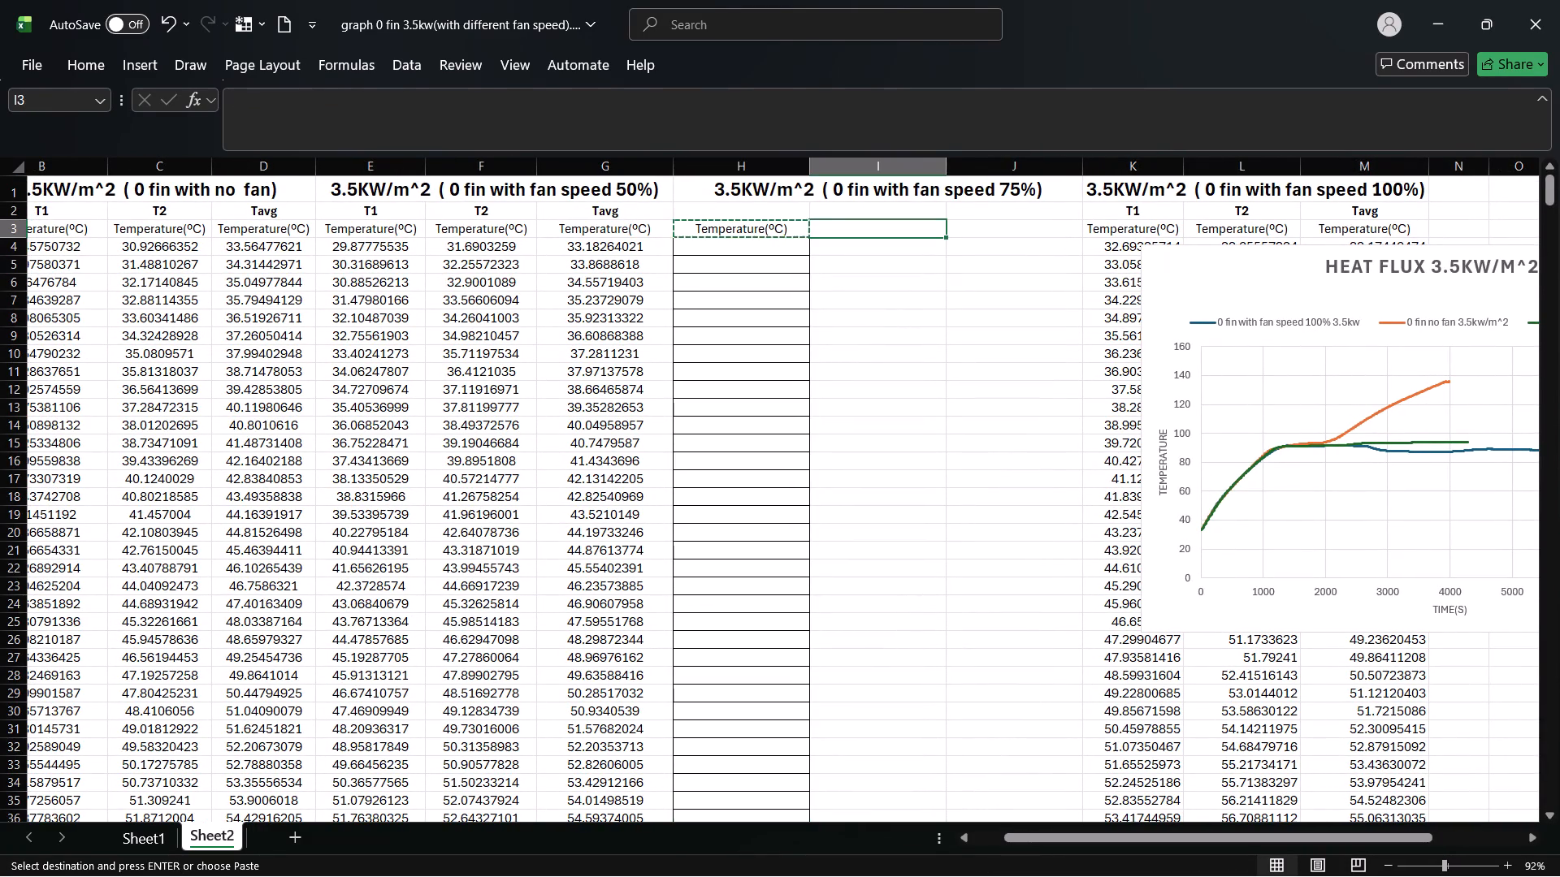
pyautogui.hotkey('ctrl', 'v')
pyautogui.click(1016, 237)
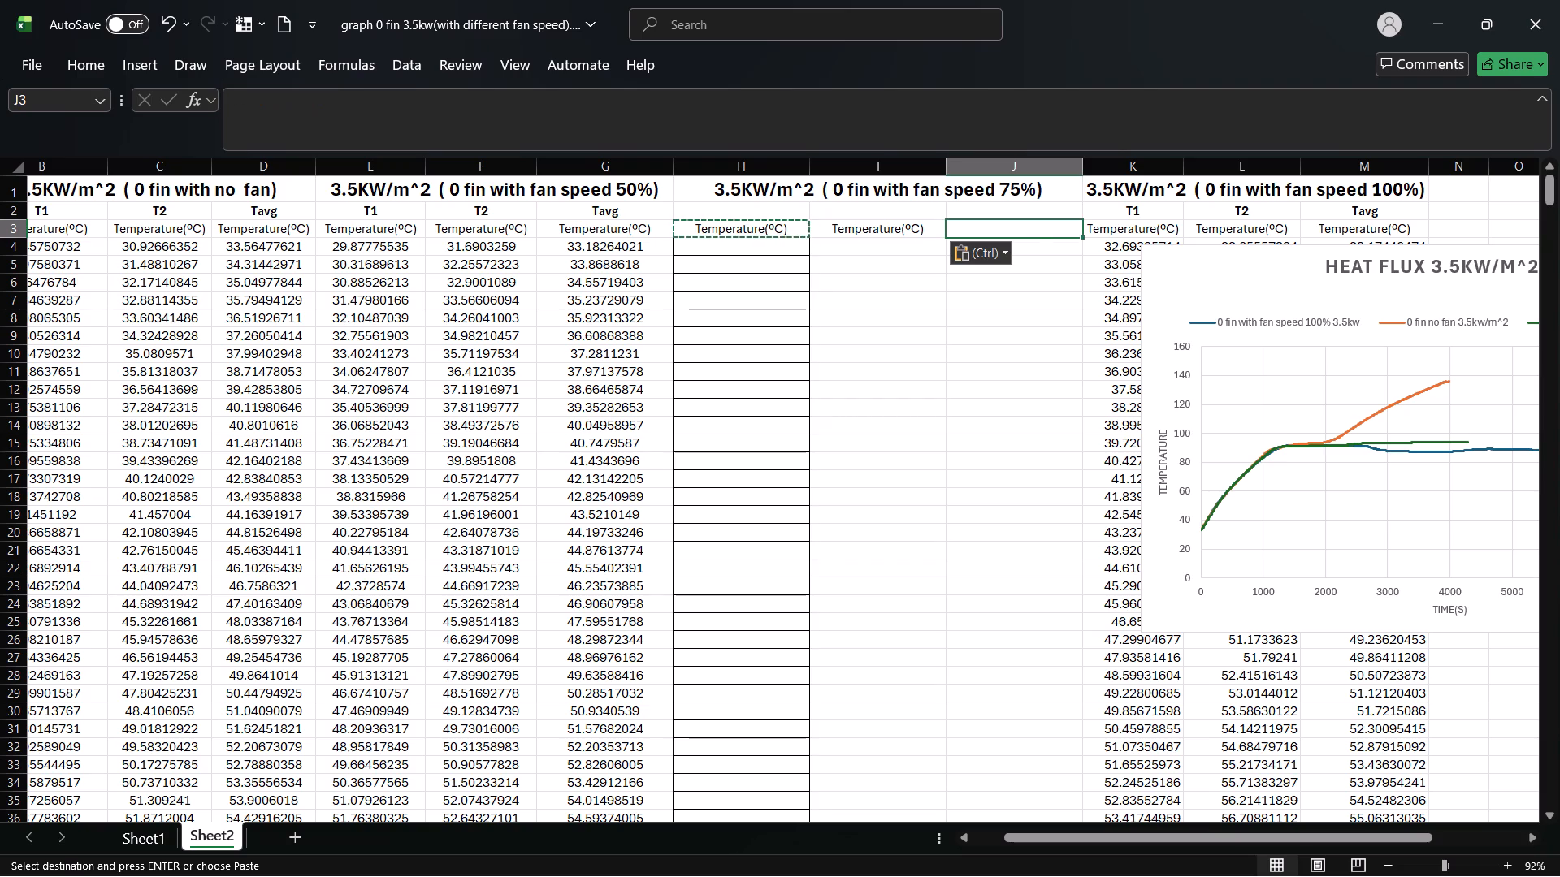
pyautogui.hotkey('ctrl', 'v')
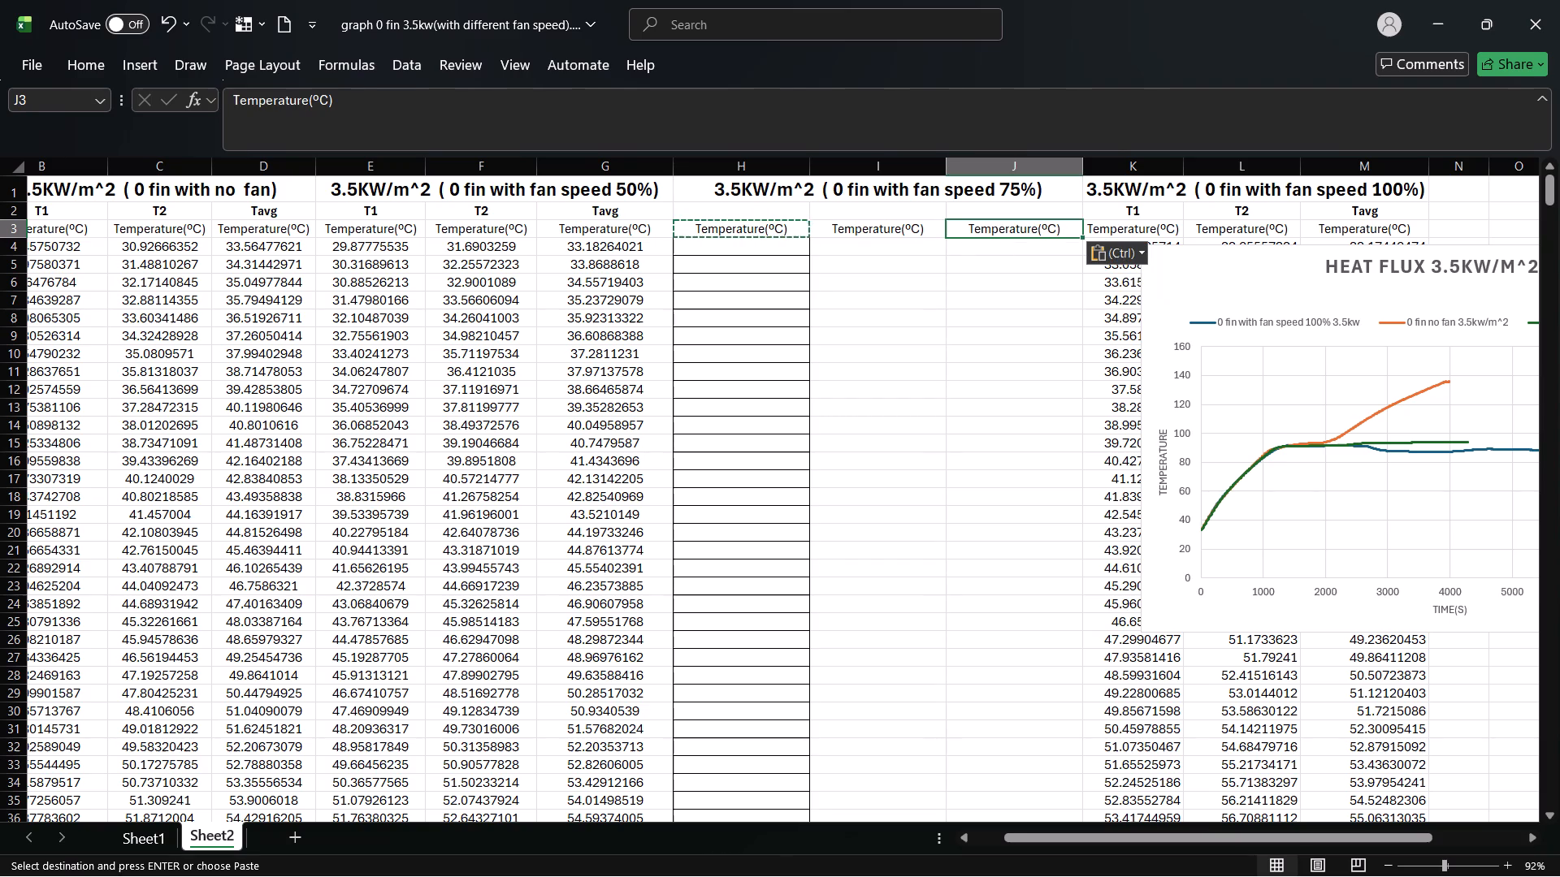
# Copy the T1, T2 and Tavg headers from the 50% fan speed block into H2, I2 and J2 of the 75% block.
pyautogui.click(363, 213)
pyautogui.hotkey('ctrl', 'c')
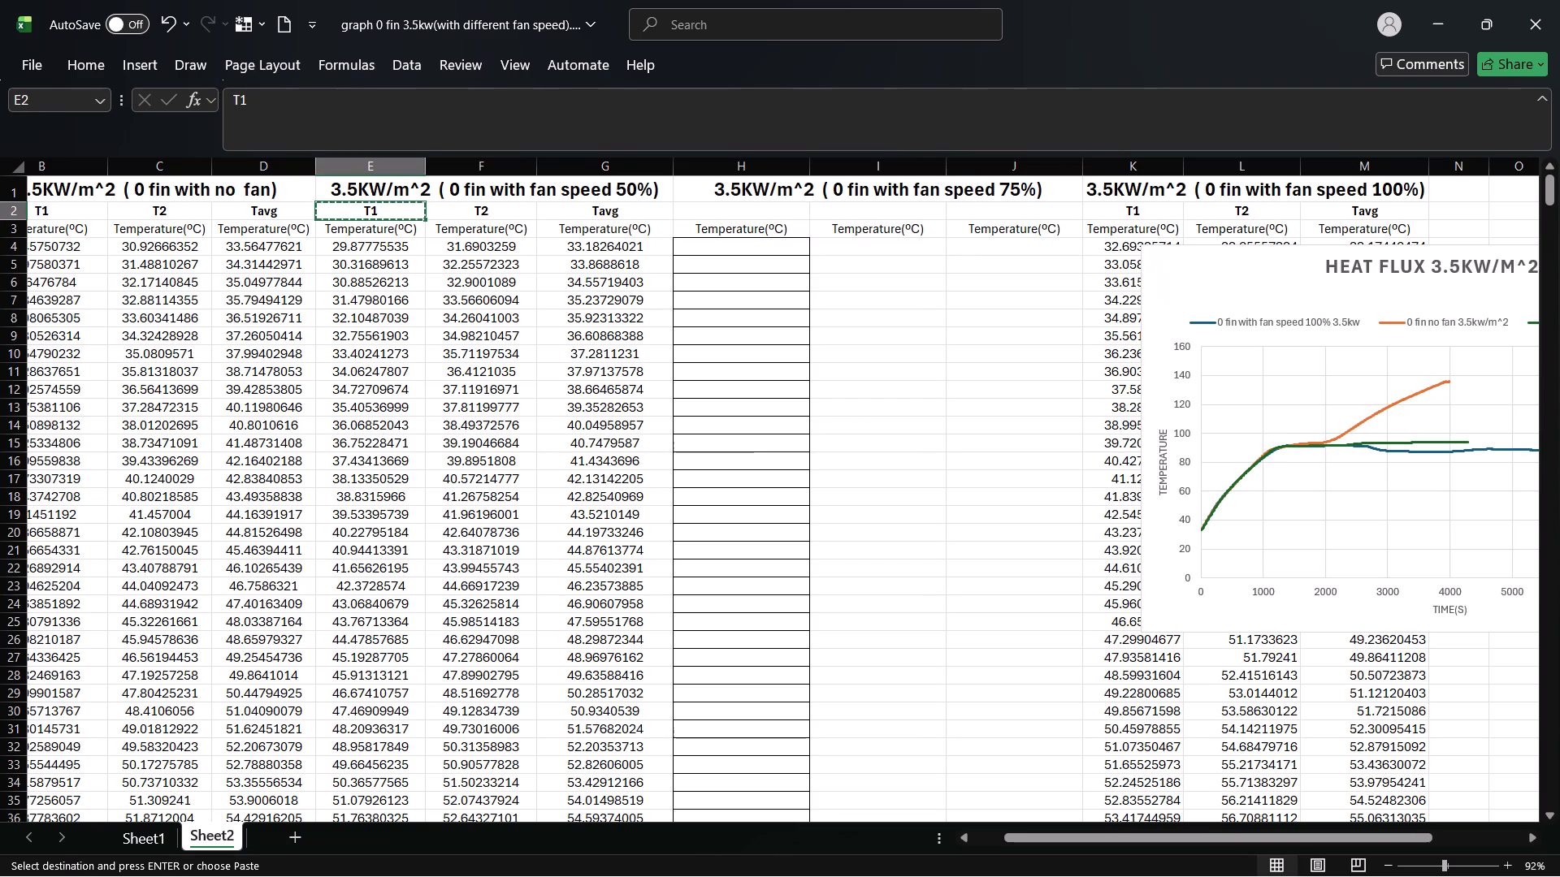
pyautogui.click(712, 218)
pyautogui.hotkey('ctrl', 'v')
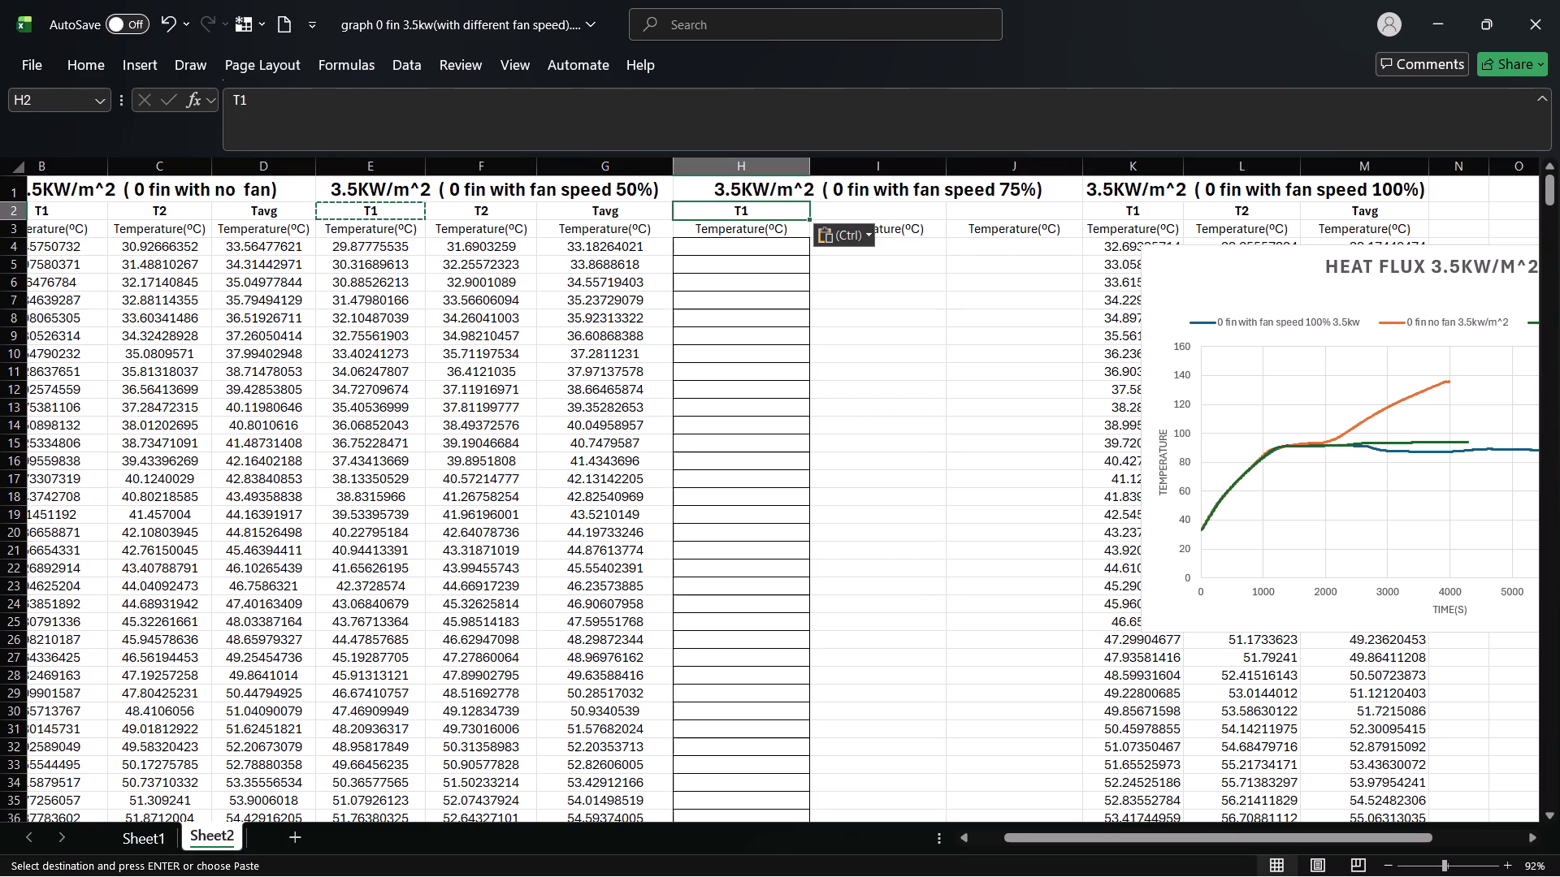
pyautogui.click(487, 205)
pyautogui.hotkey('ctrl', 'c')
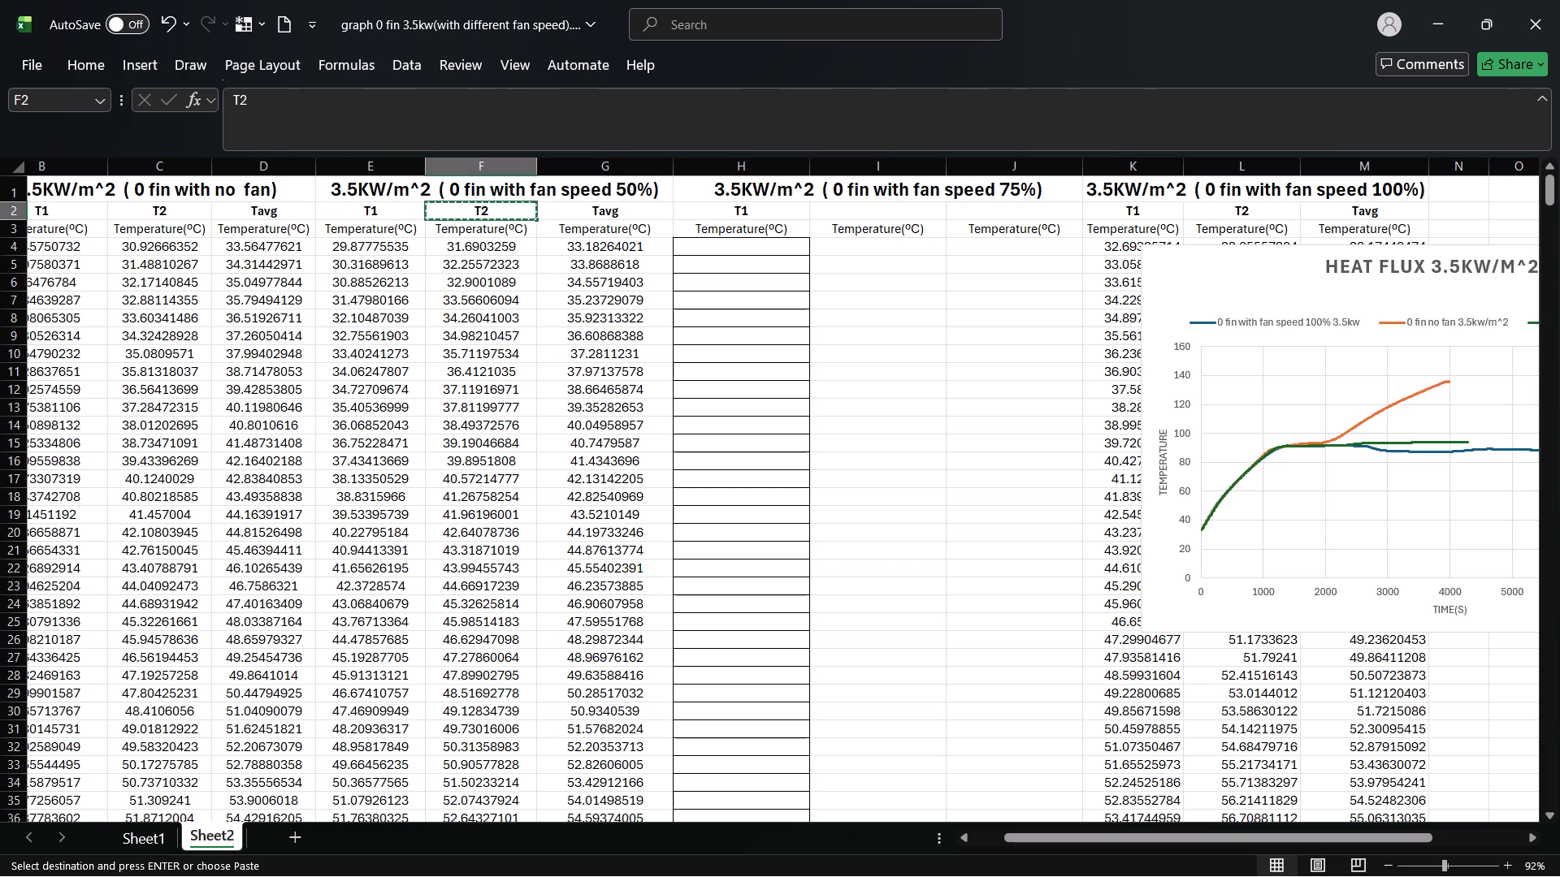
pyautogui.click(848, 212)
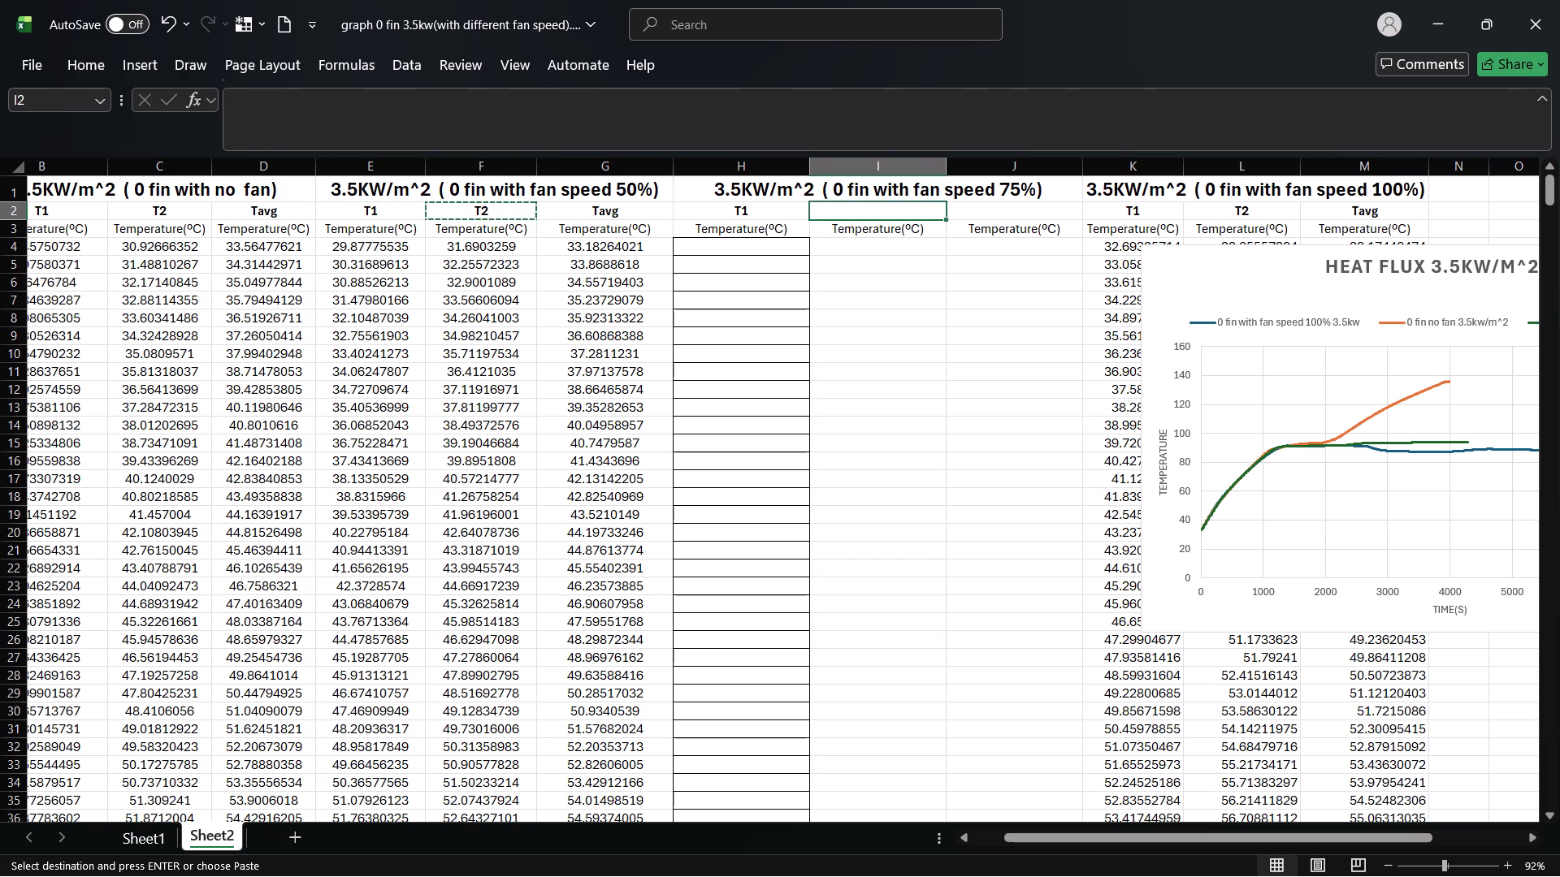
pyautogui.hotkey('ctrl', 'v')
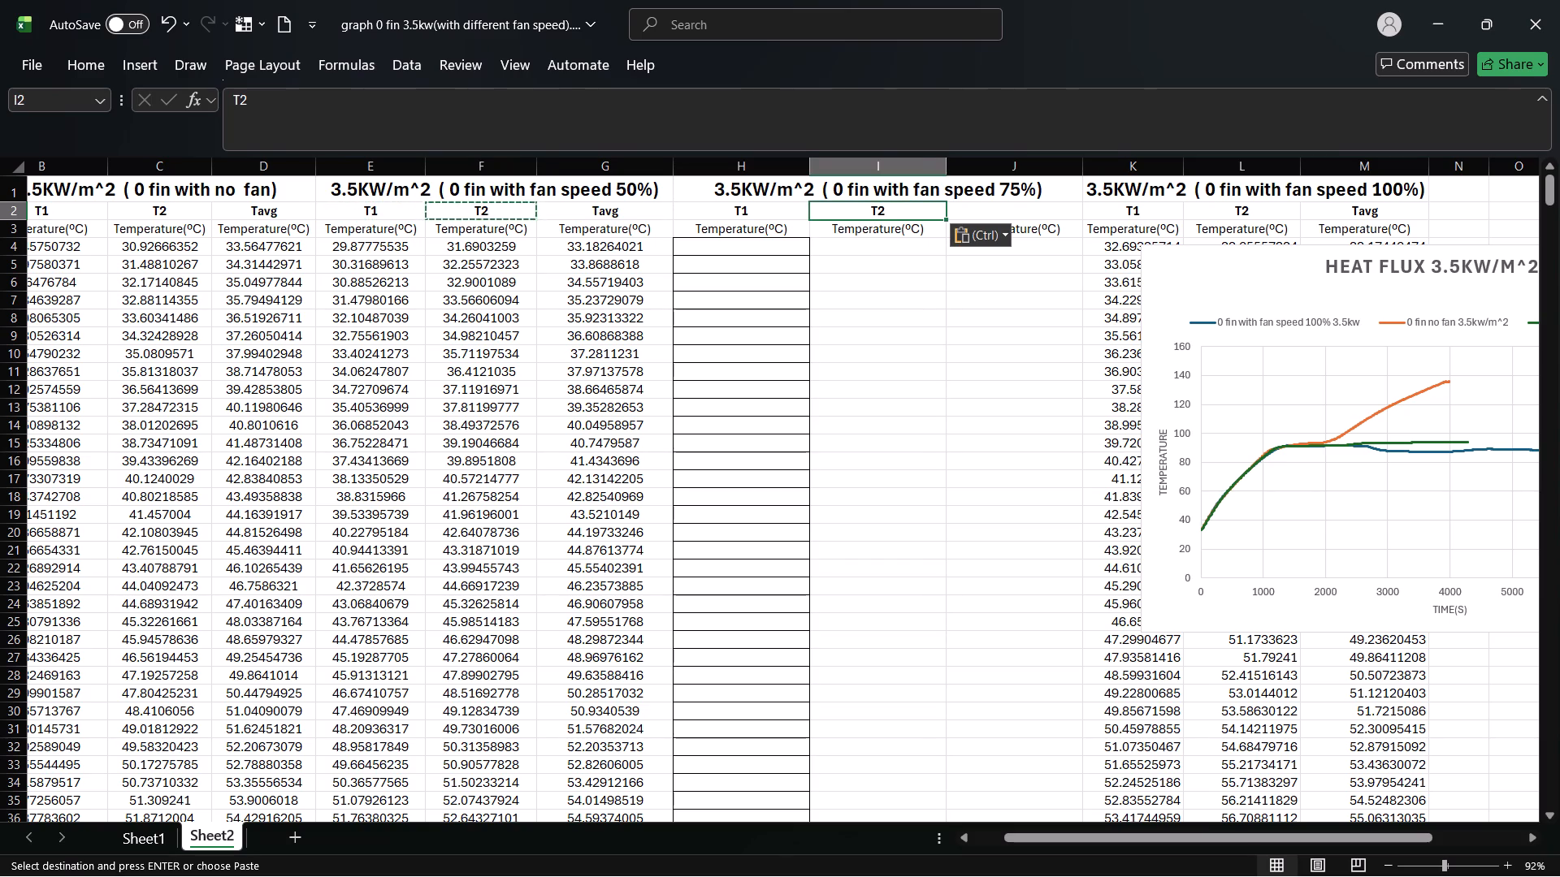
pyautogui.click(609, 210)
pyautogui.hotkey('ctrl', 'c')
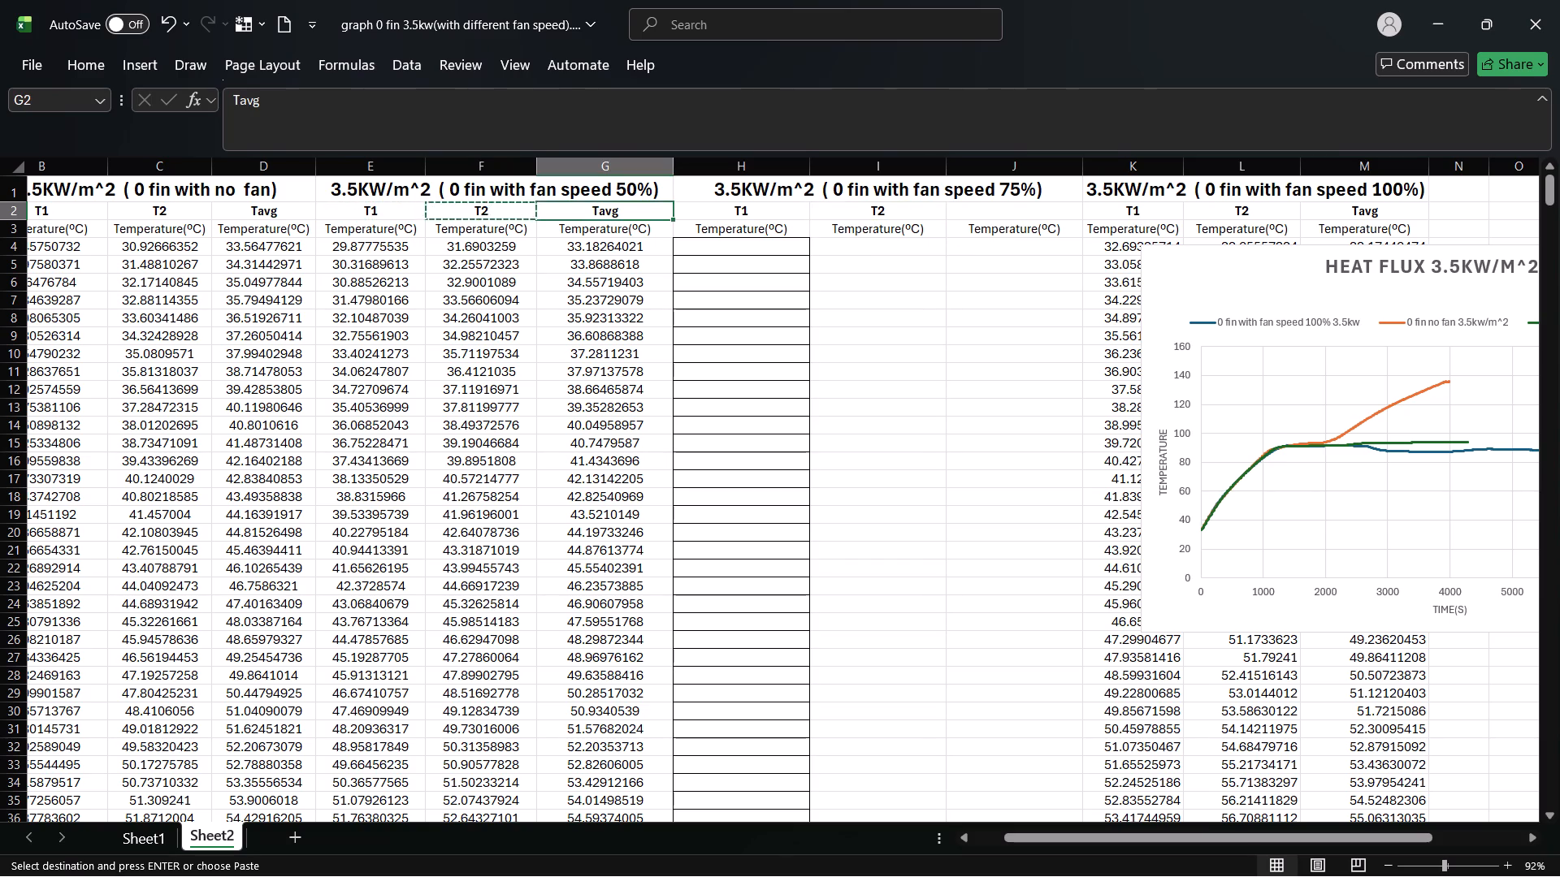
pyautogui.click(1039, 214)
pyautogui.hotkey('ctrl', 'v')
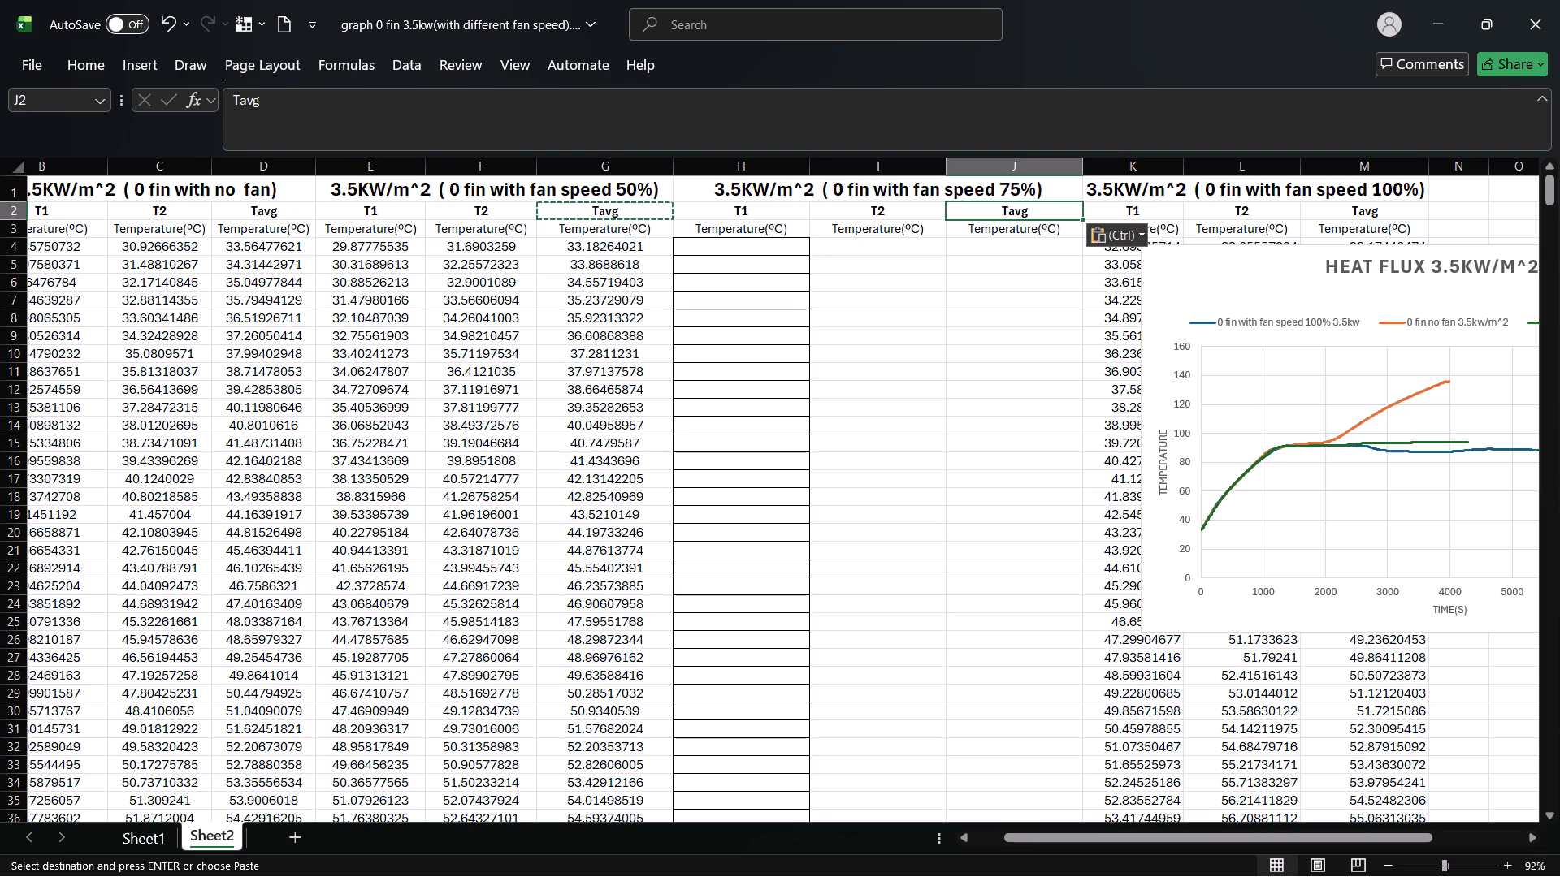
# Copy the whole 201 Temp(°C) column from the 75% processed data workbook and paste it as values from H4 down in the graph workbook.
pyautogui.click(773, 250)
pyautogui.click(862, 242)
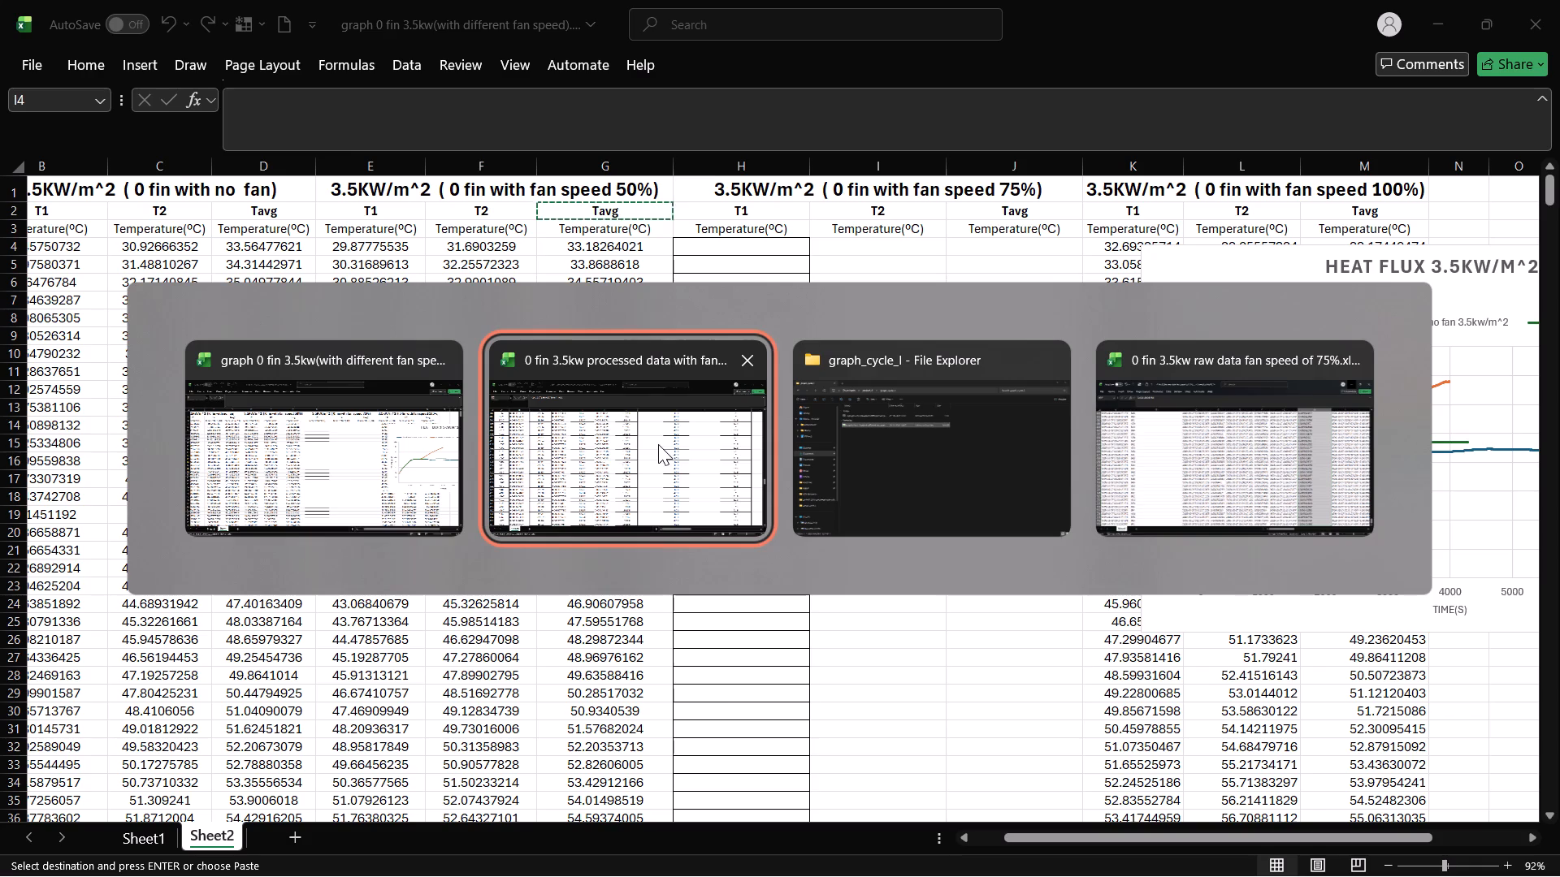
pyautogui.click(657, 444)
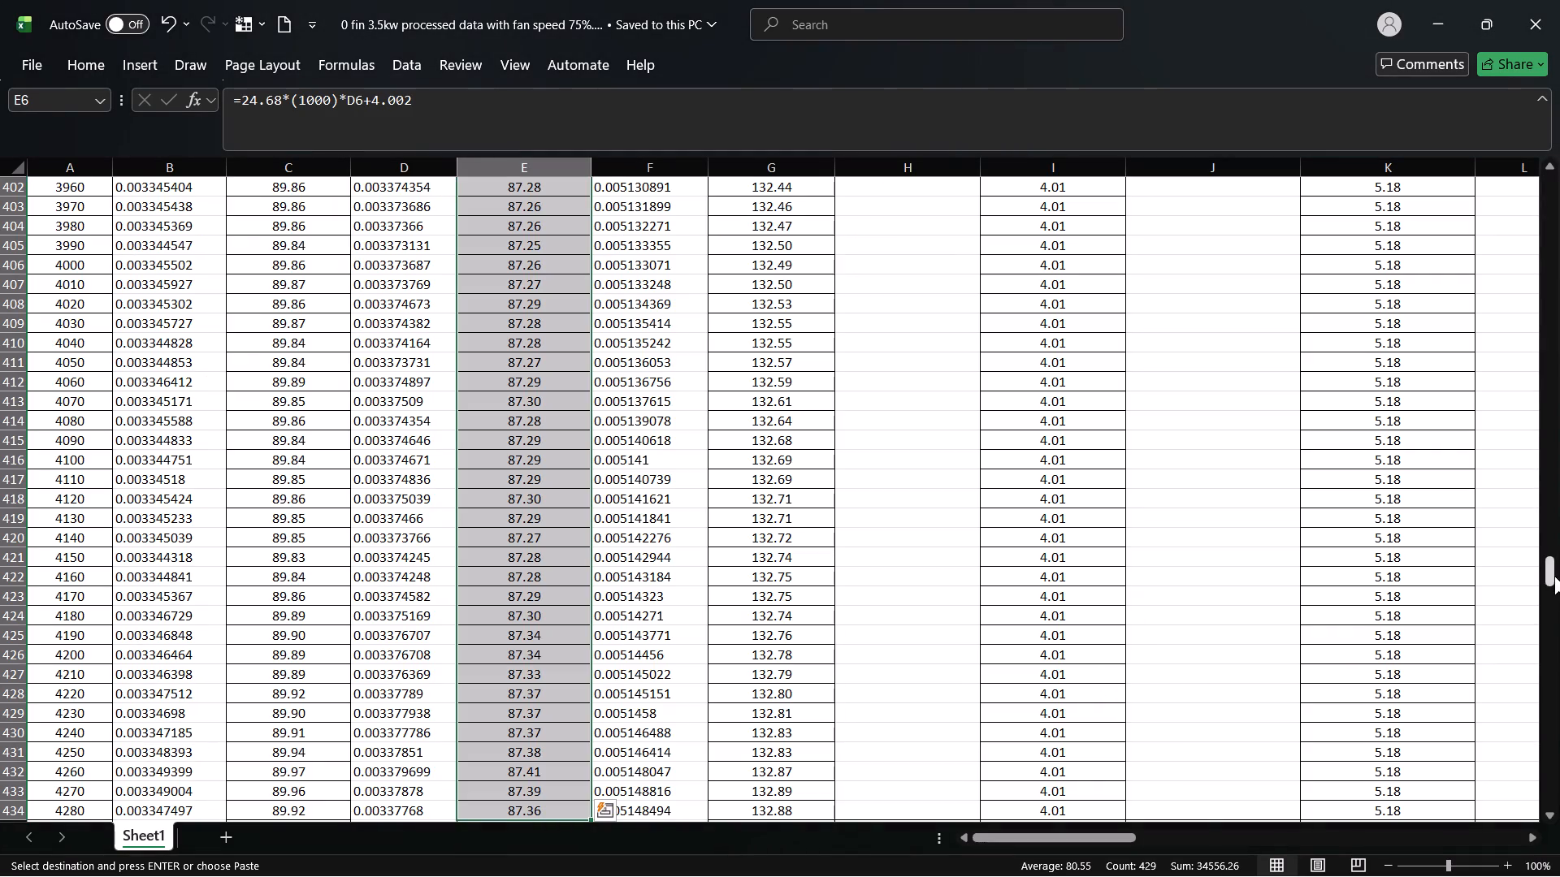
pyautogui.moveTo(1554, 576); pyautogui.dragTo(1559, 162)
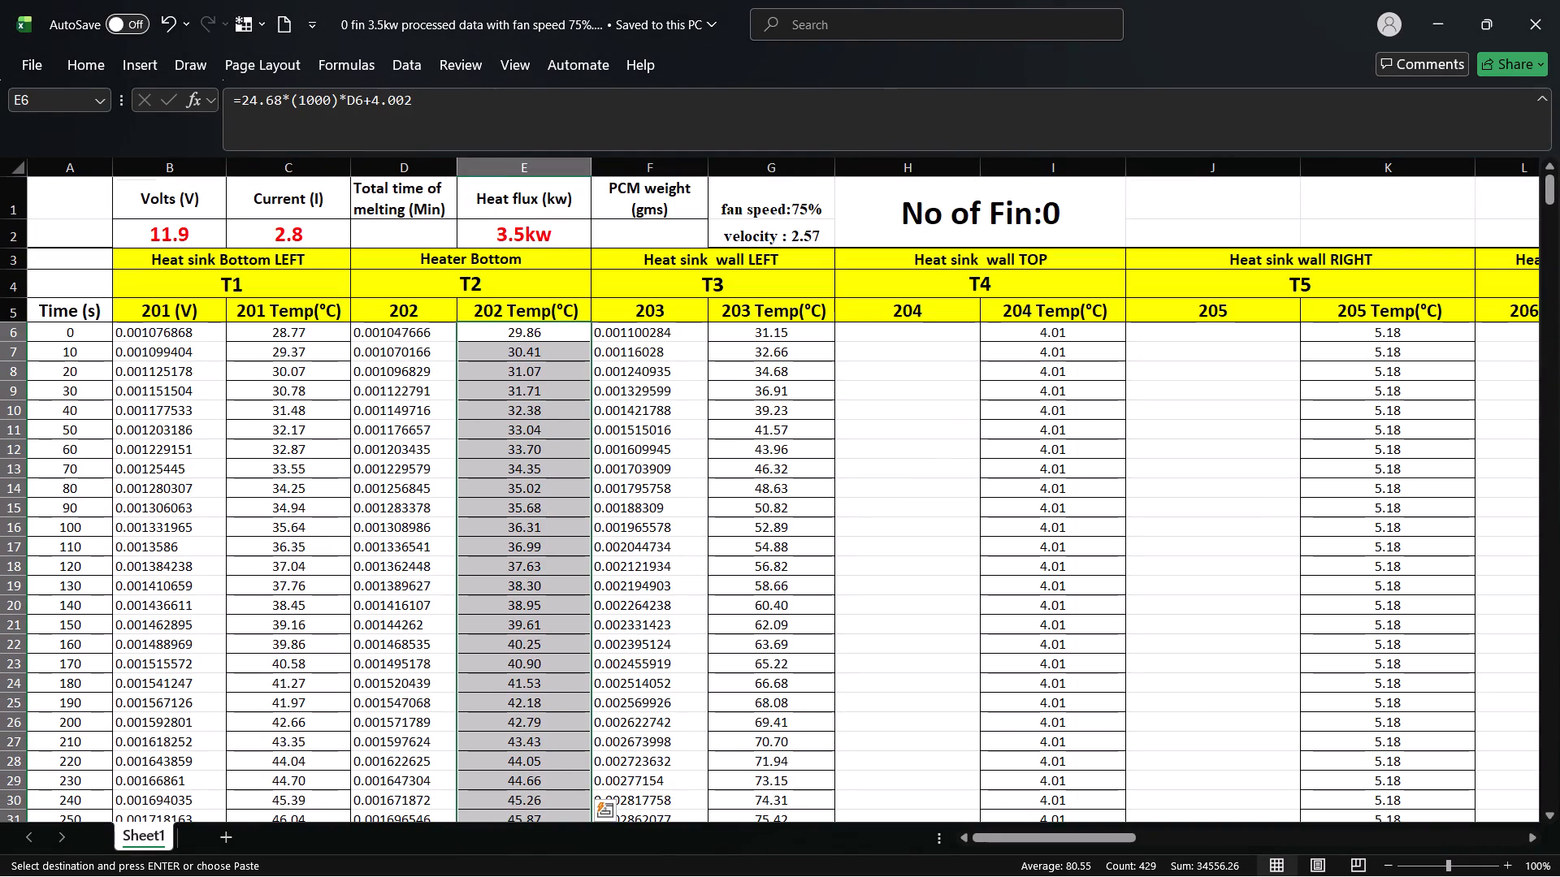
pyautogui.click(292, 332)
pyautogui.hotkey('ctrl', 'shift', 'Down')
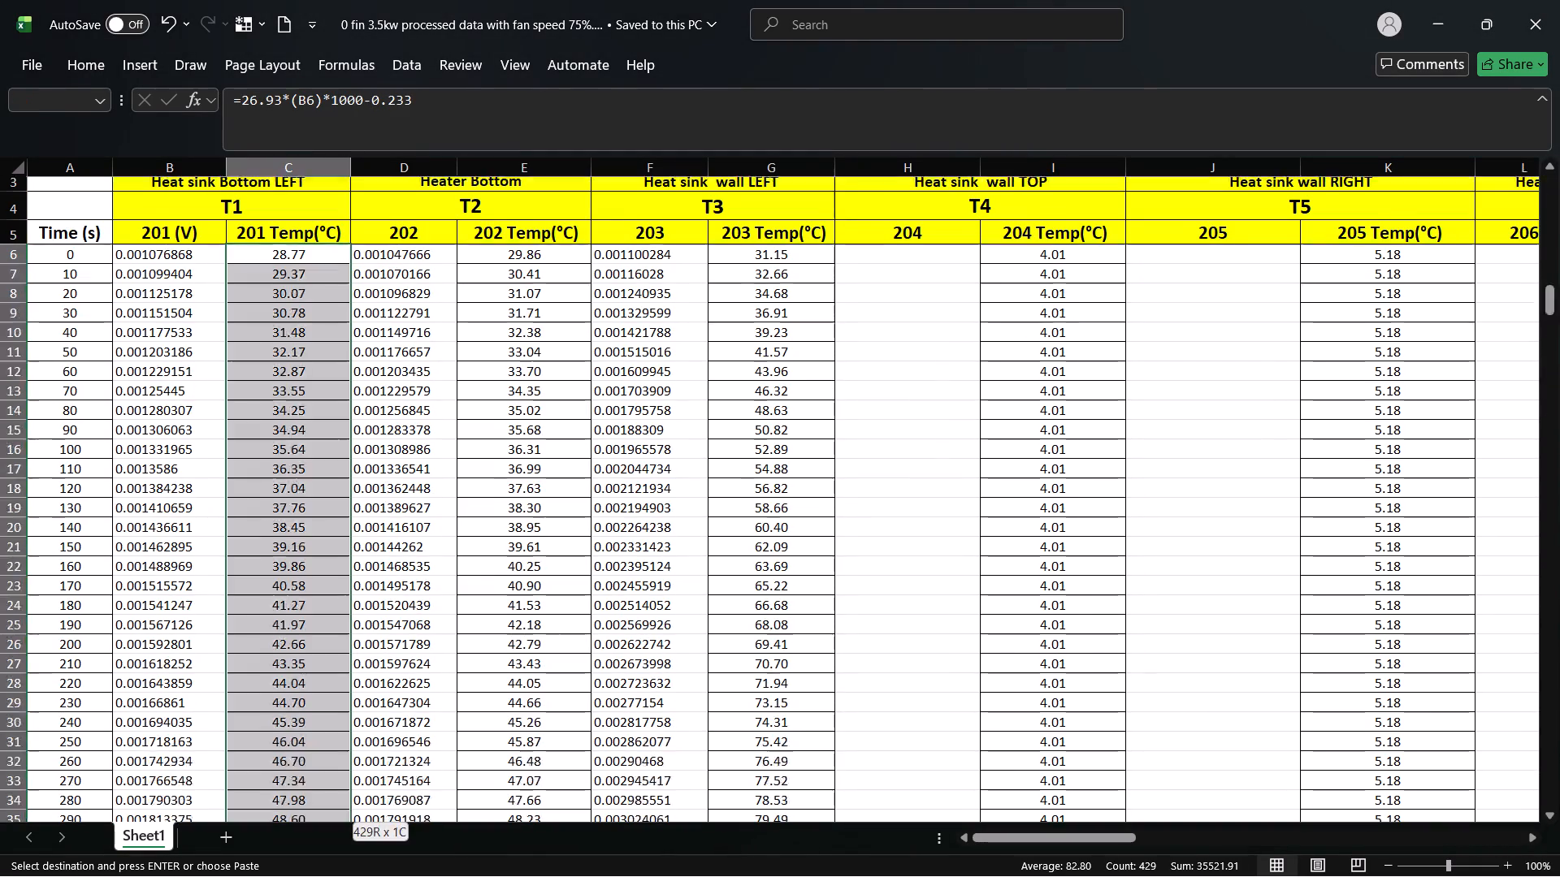
pyautogui.hotkey('ctrl', 'c')
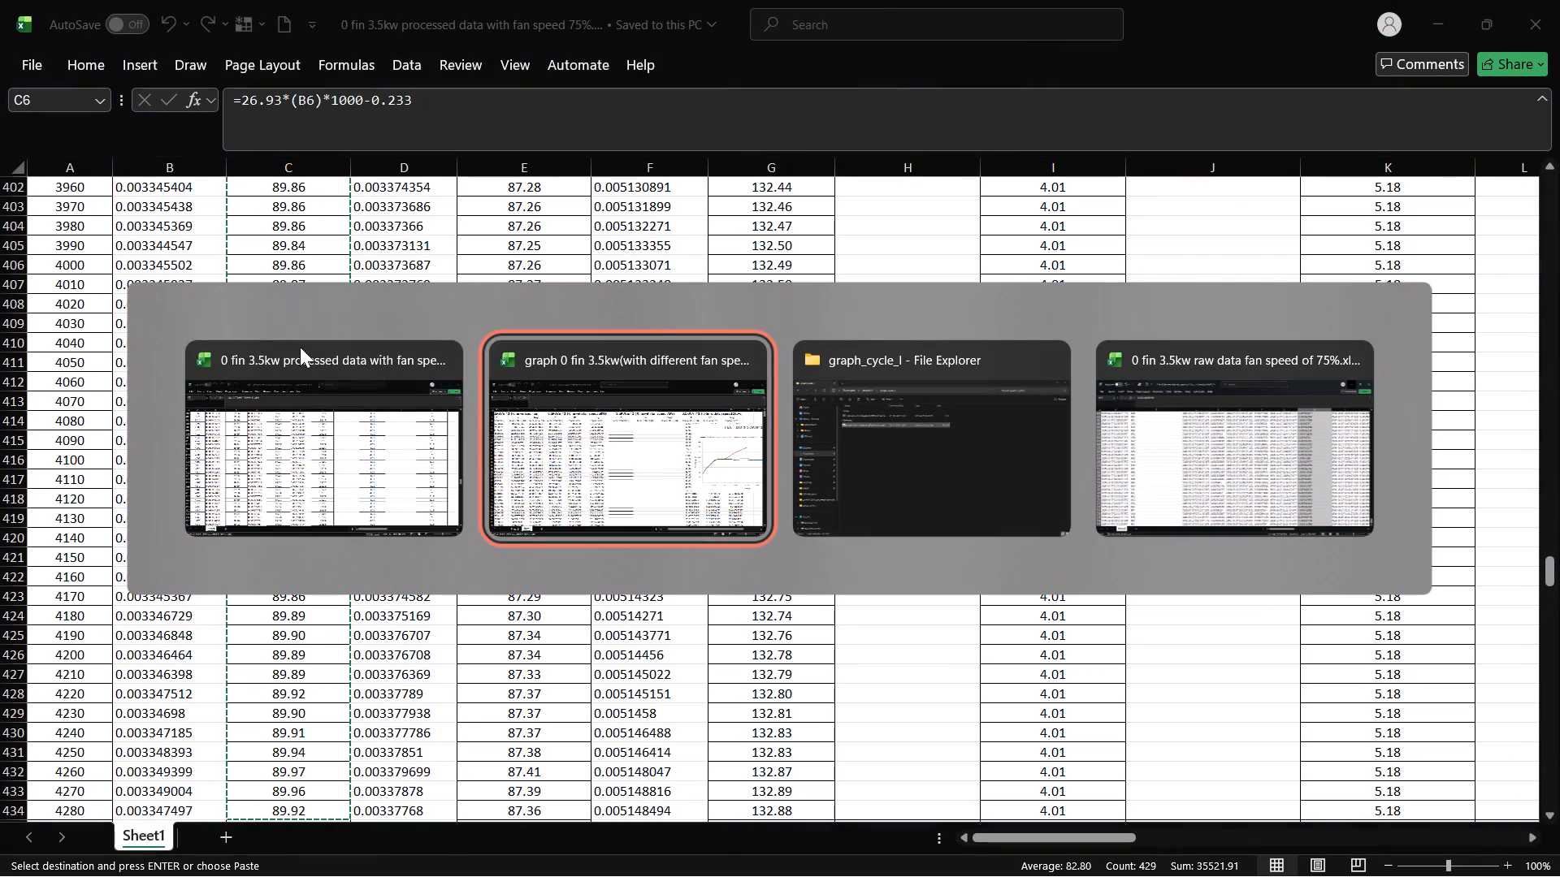
pyautogui.click(626, 462)
pyautogui.click(738, 248)
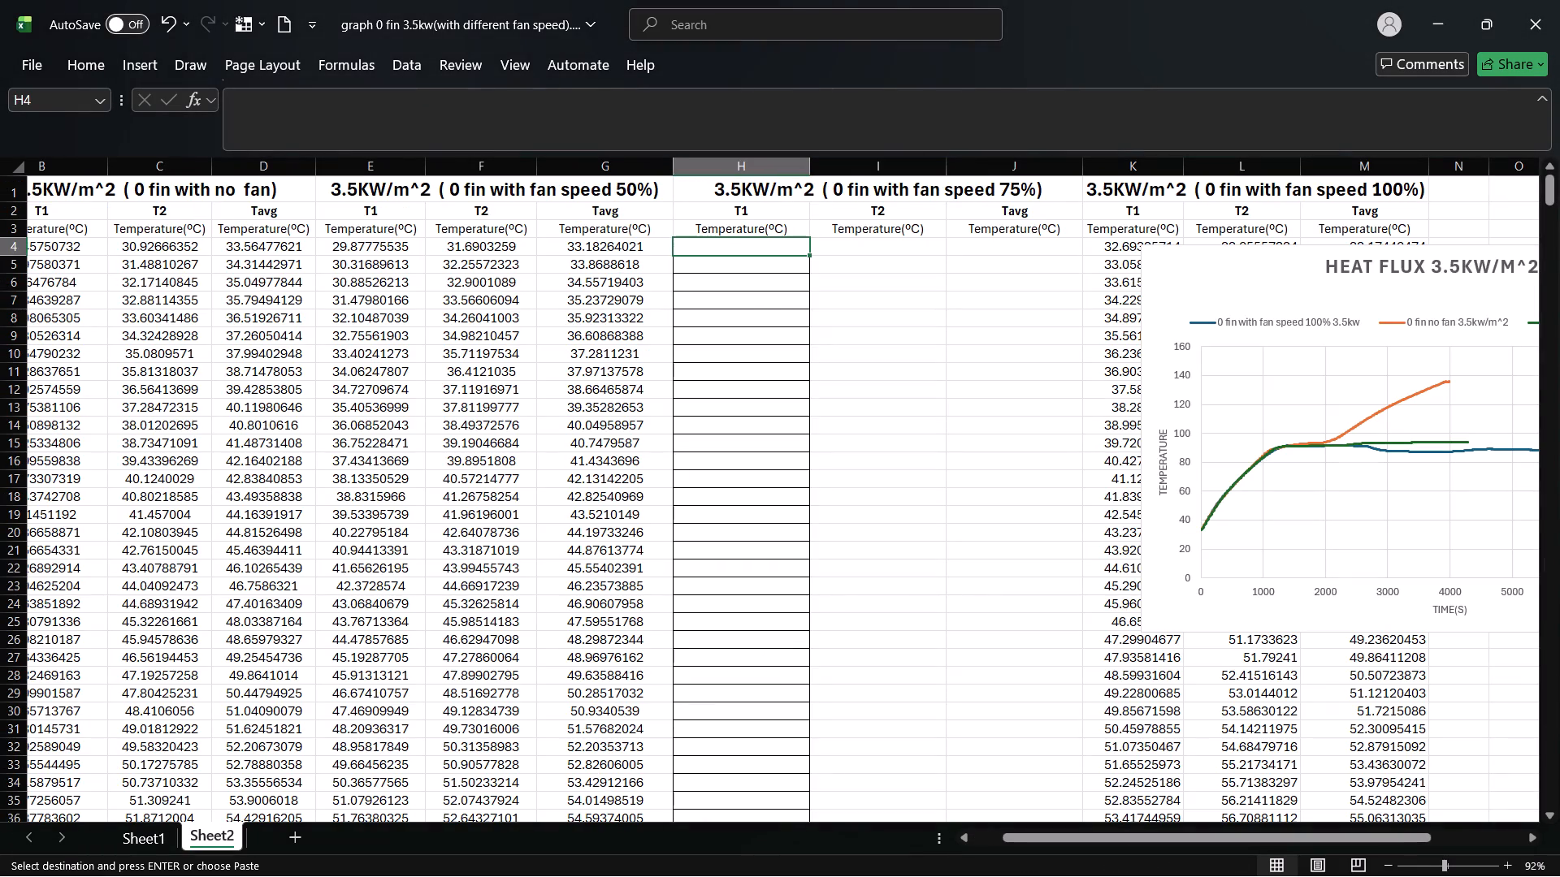
pyautogui.hotkey('ctrl', 'v')
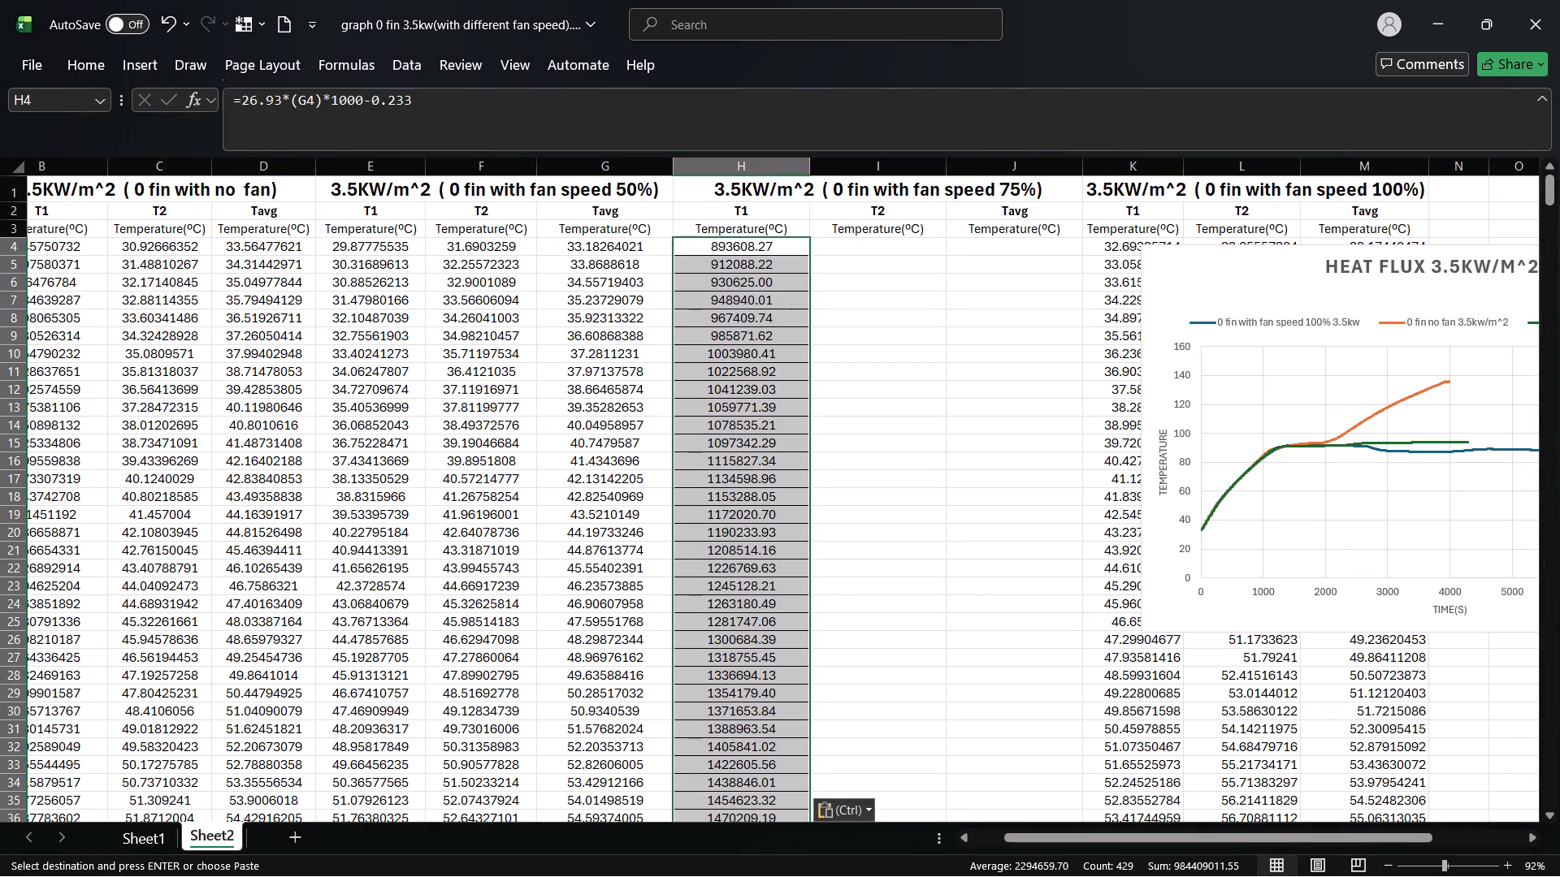
pyautogui.hotkey('ctrl', 'z')
pyautogui.rightClick(738, 248)
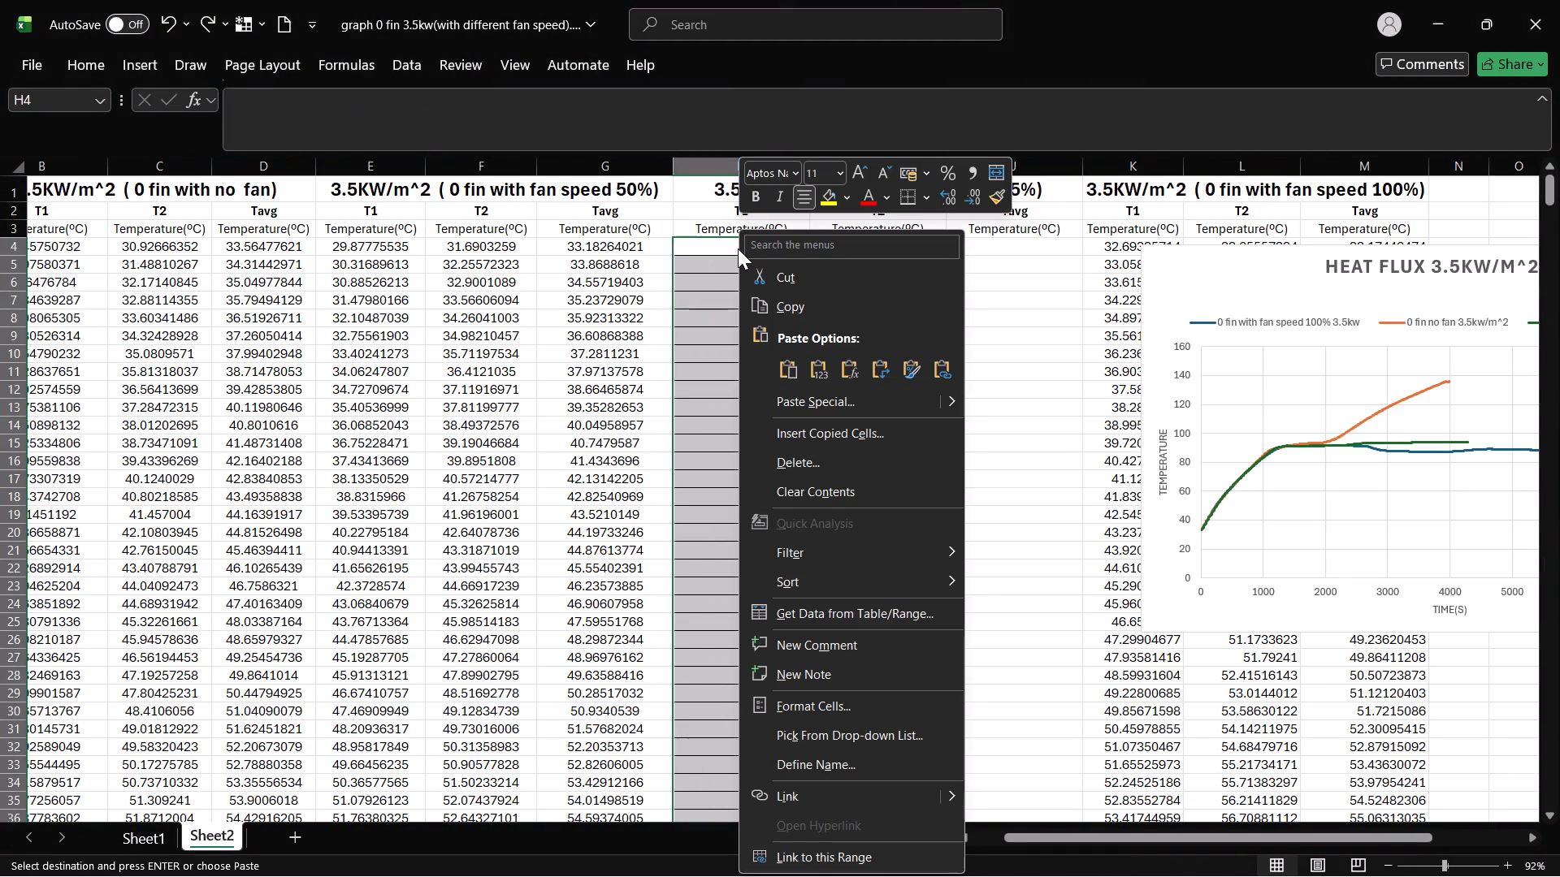
pyautogui.click(816, 355)
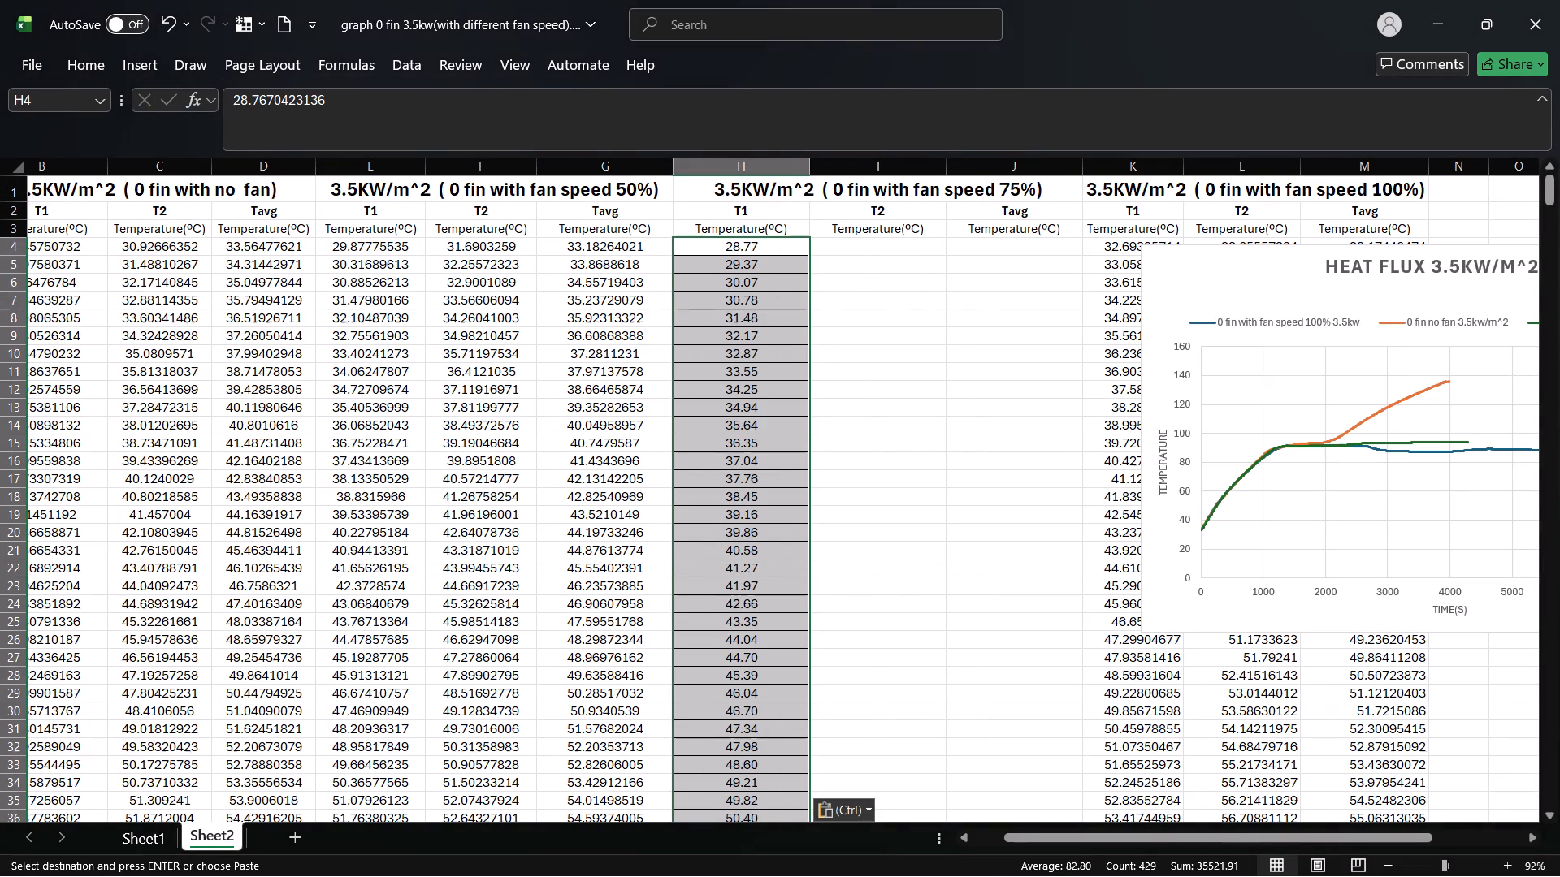
# Copy the whole 202 Temp(°C) column from the 75% processed data workbook and paste it as values from I4 down in the graph workbook.
pyautogui.moveTo(866, 245); pyautogui.dragTo(864, 263)
pyautogui.click(876, 246)
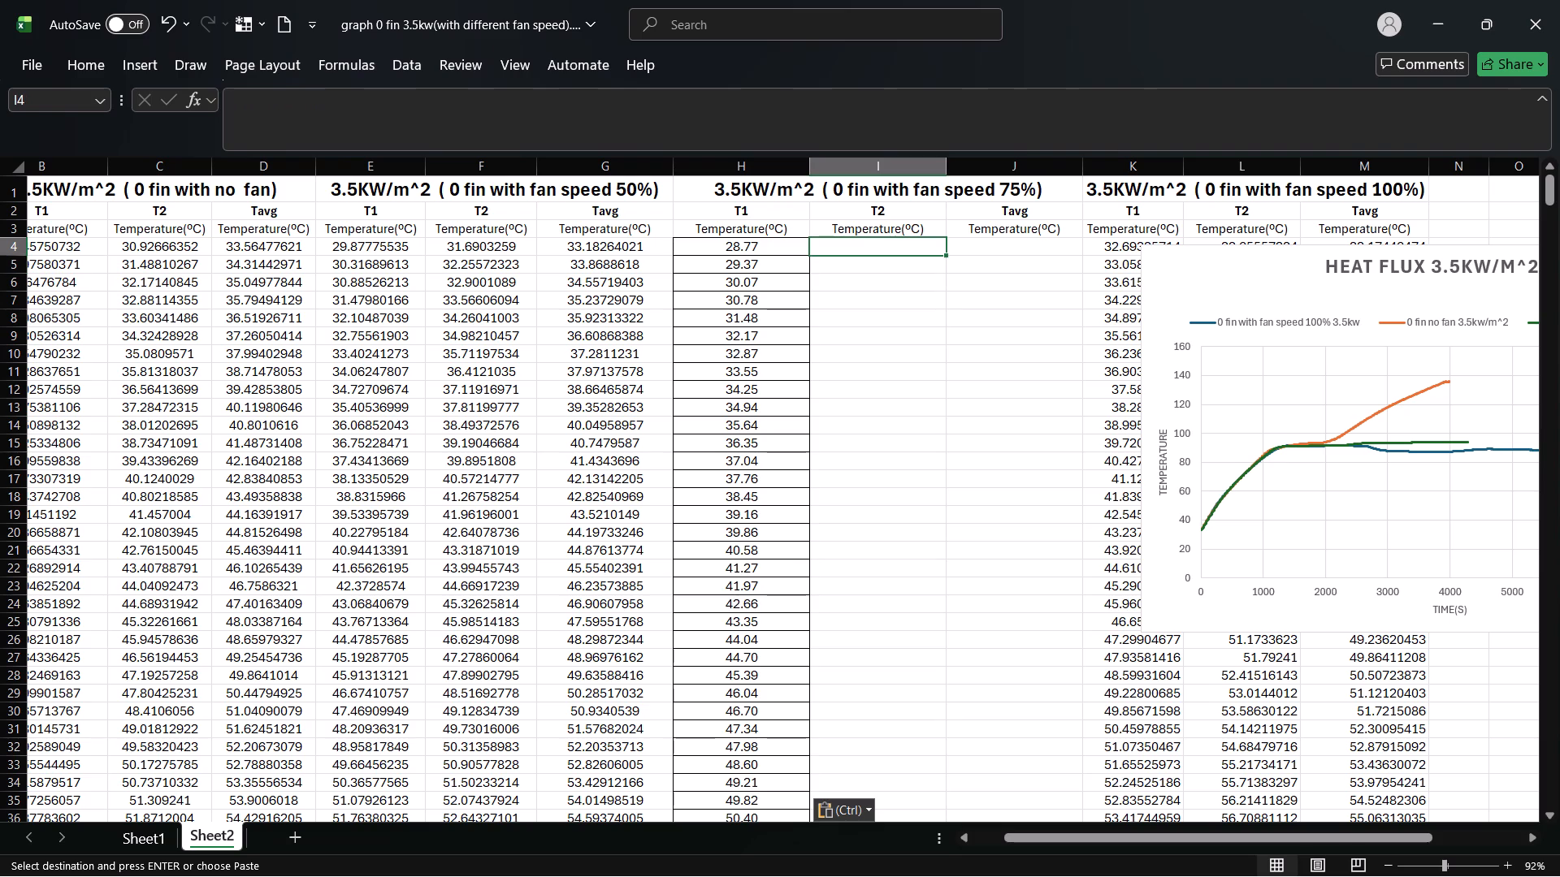
pyautogui.click(643, 425)
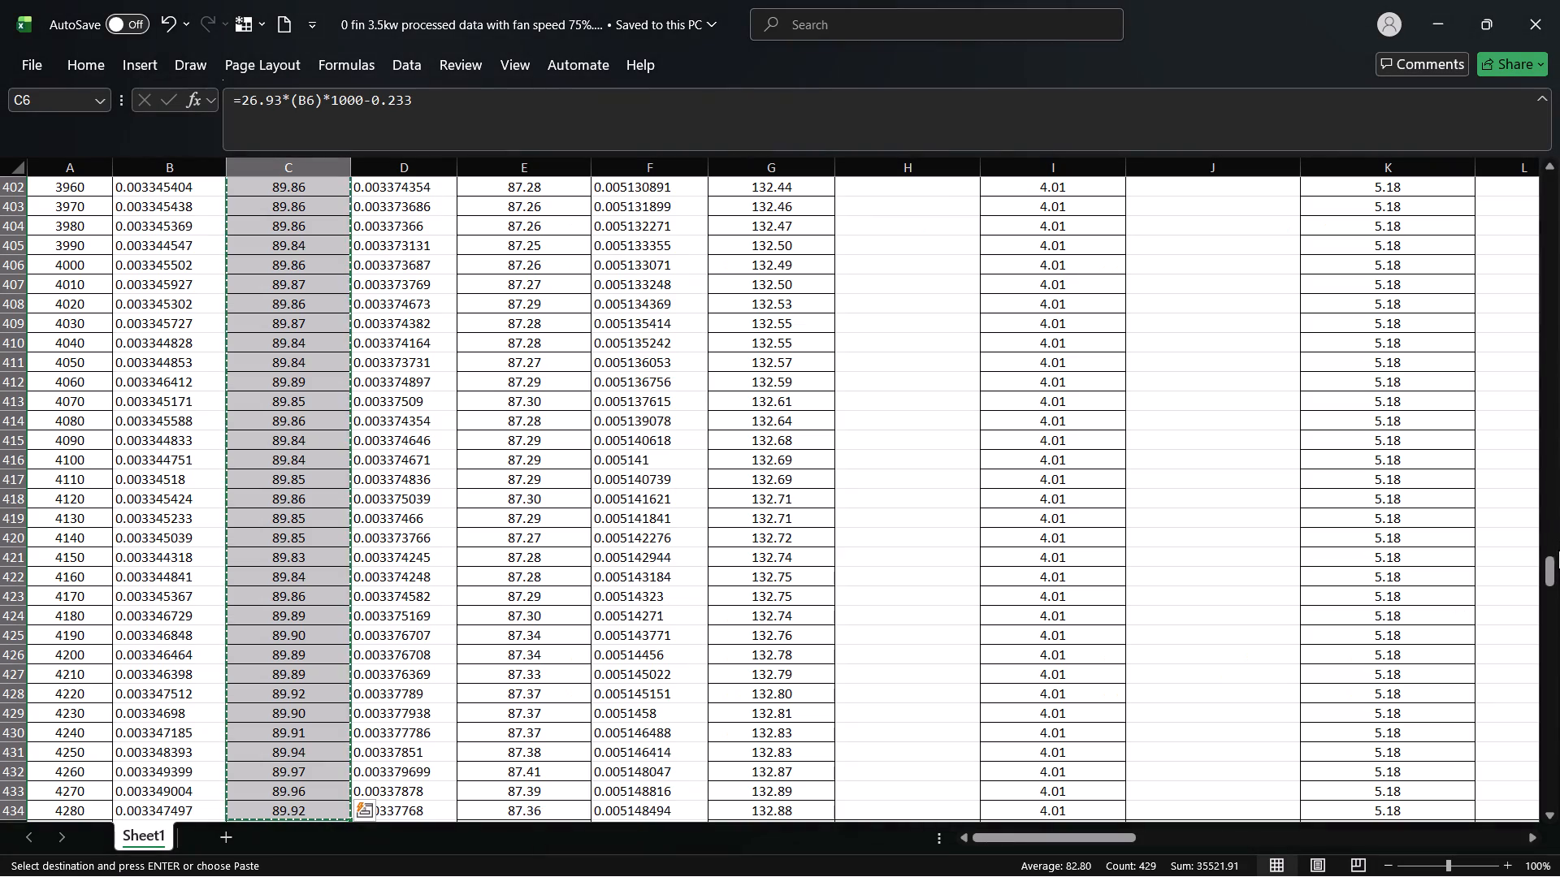
pyautogui.moveTo(1547, 580); pyautogui.dragTo(1548, 579)
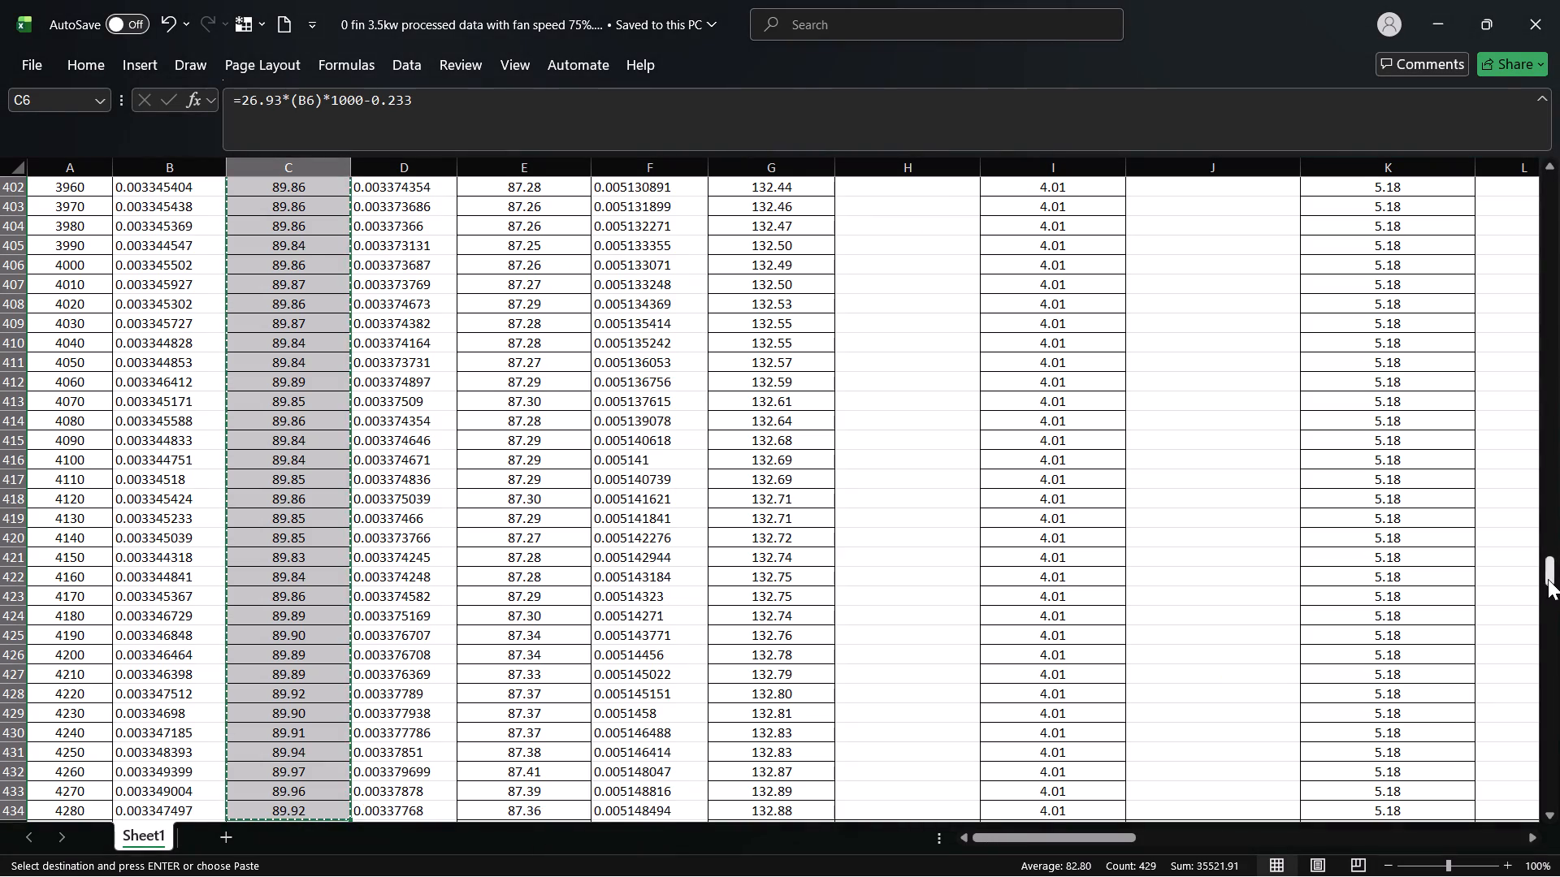
pyautogui.moveTo(1548, 579); pyautogui.dragTo(1559, 181)
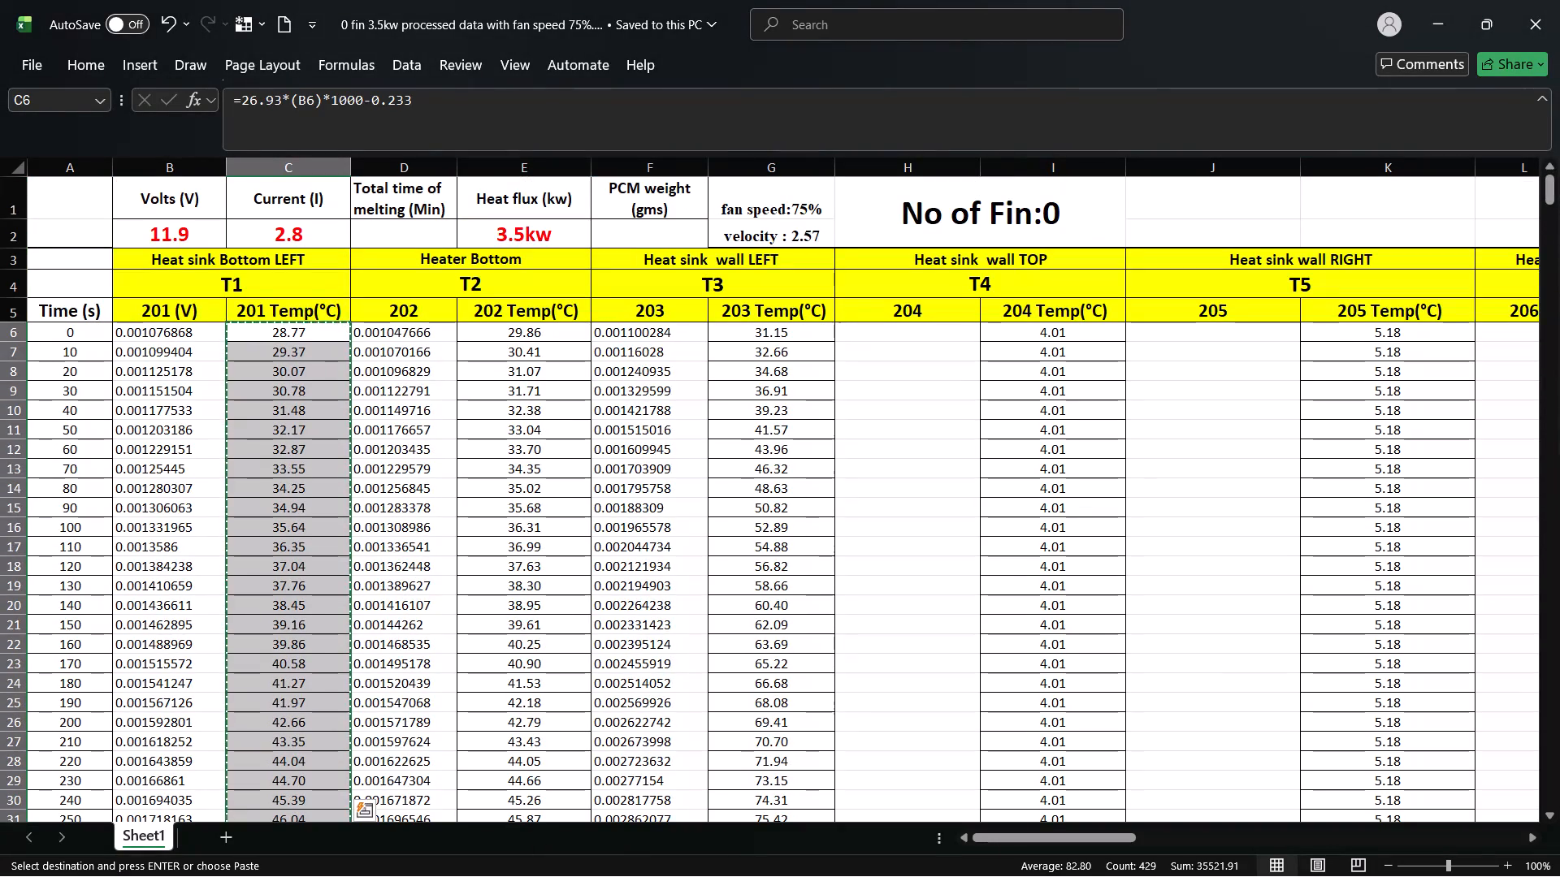
pyautogui.click(544, 335)
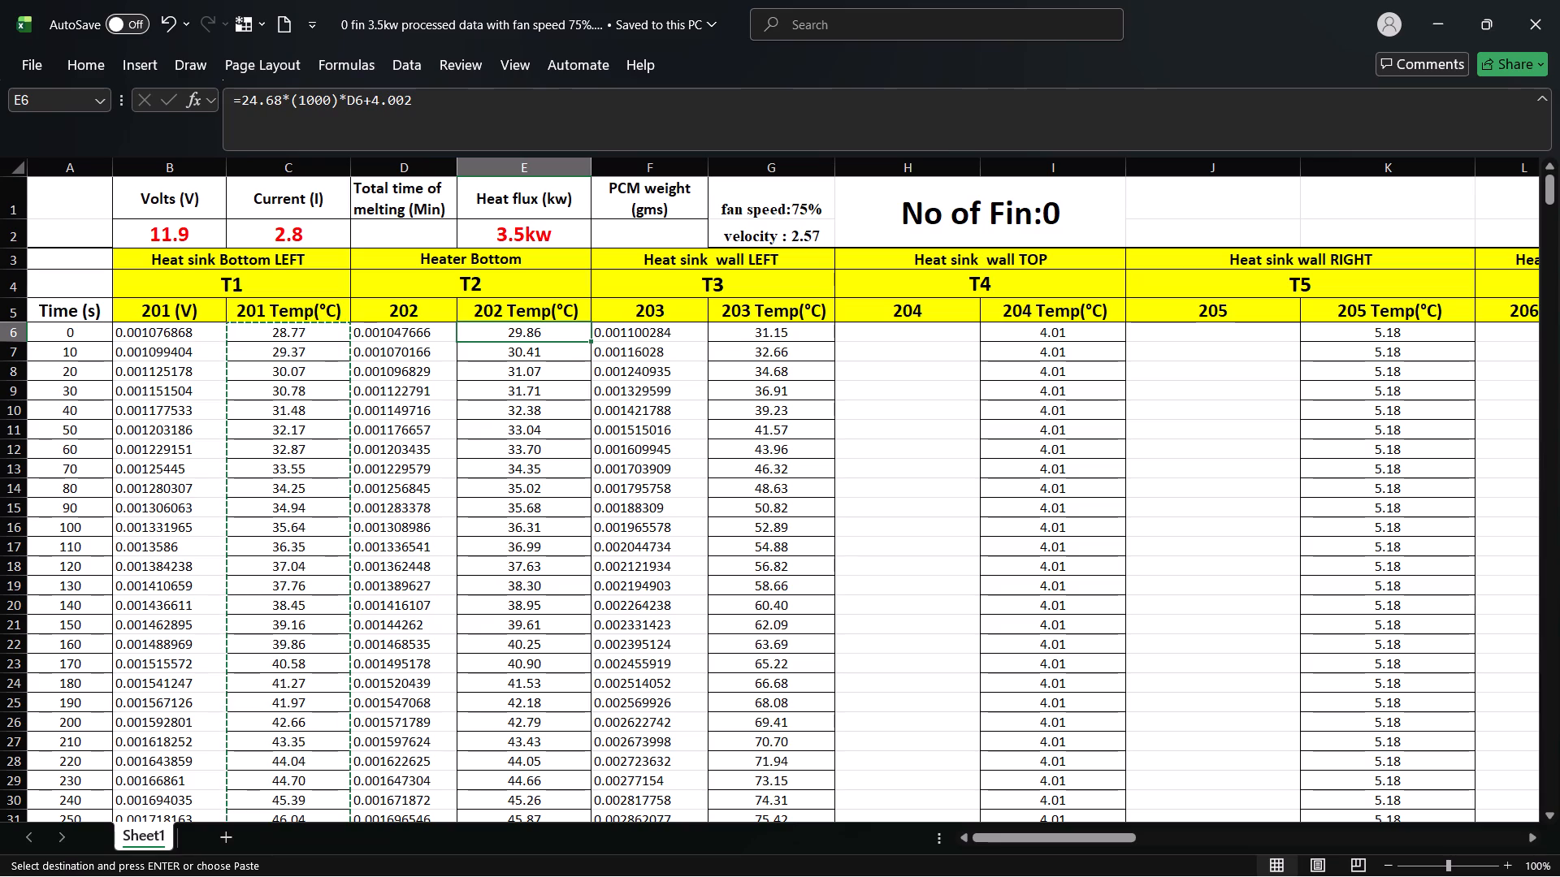
pyautogui.hotkey('ctrl', 'shift', 'Down')
pyautogui.hotkey('ctrl', 'c')
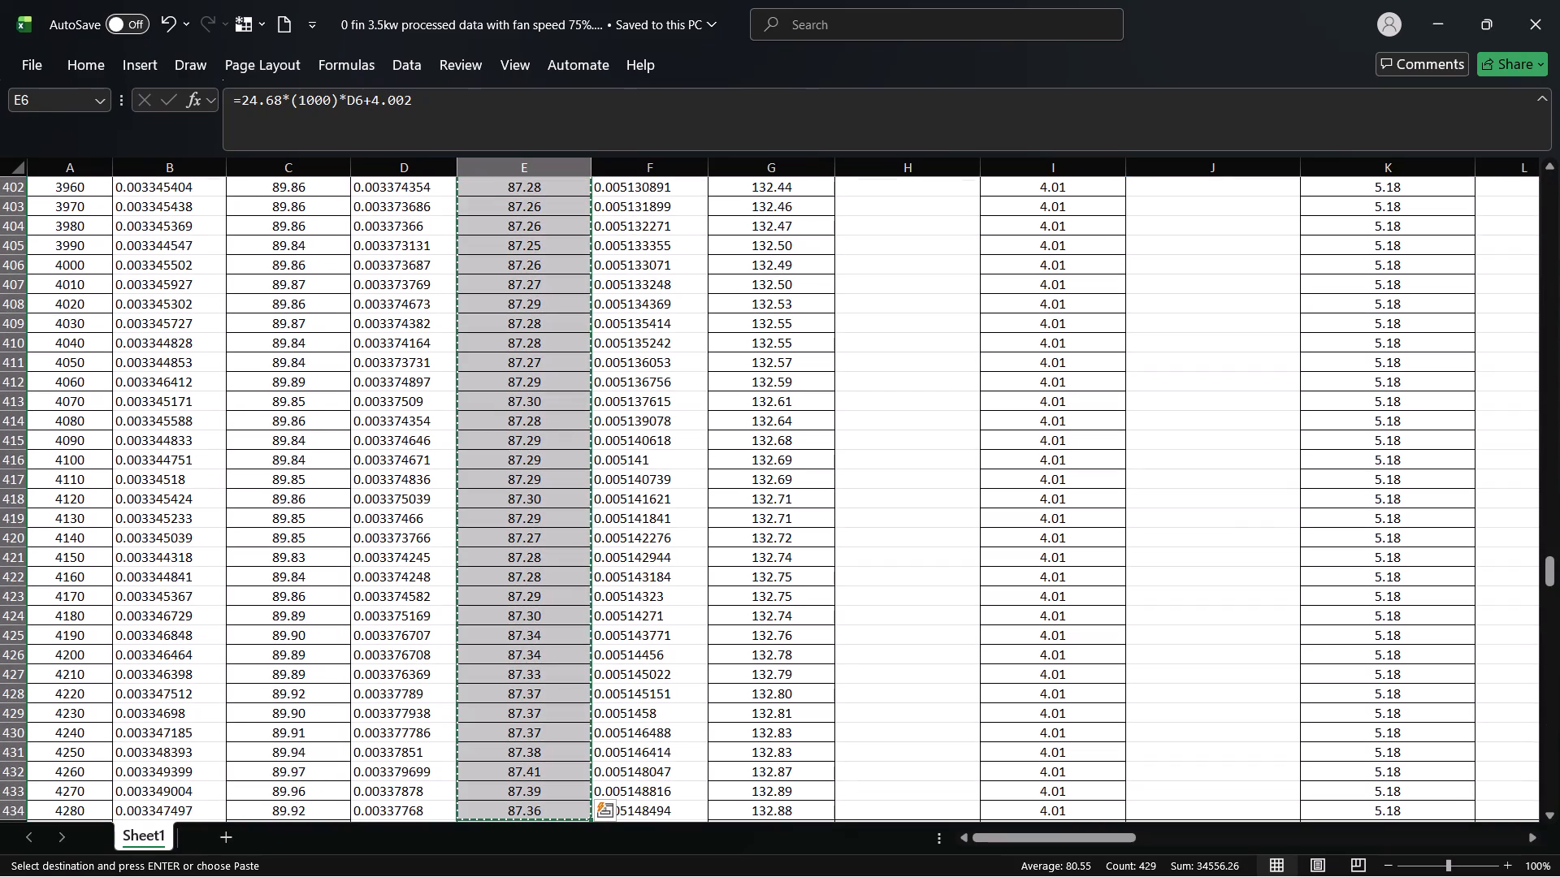
pyautogui.scroll(2, 544, 335)
pyautogui.moveTo(1548, 559); pyautogui.dragTo(1559, 491)
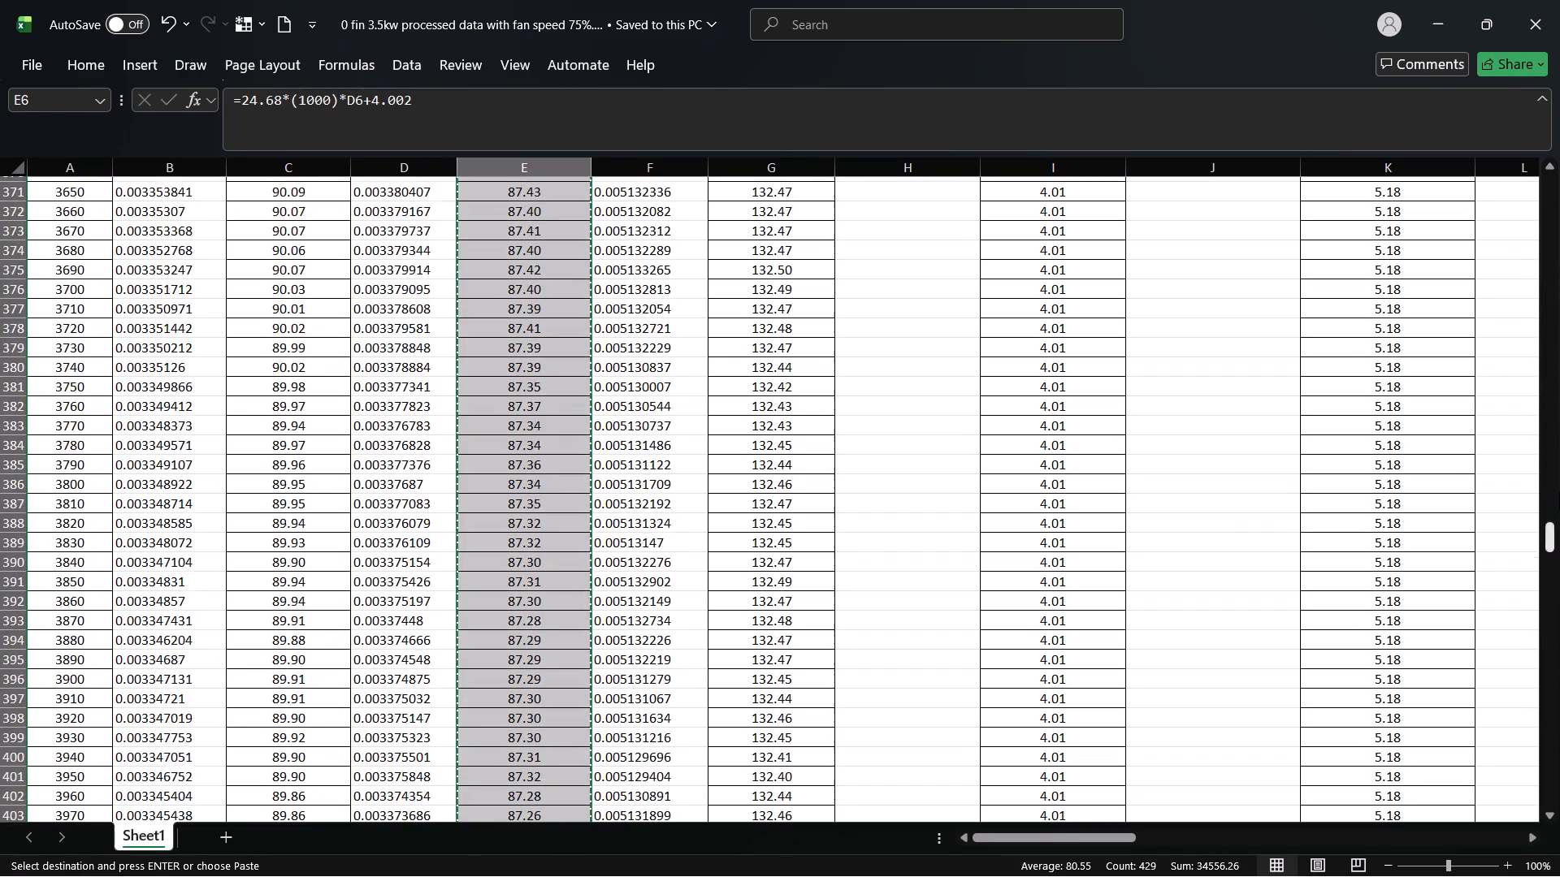
pyautogui.moveTo(1559, 491); pyautogui.dragTo(1559, 28)
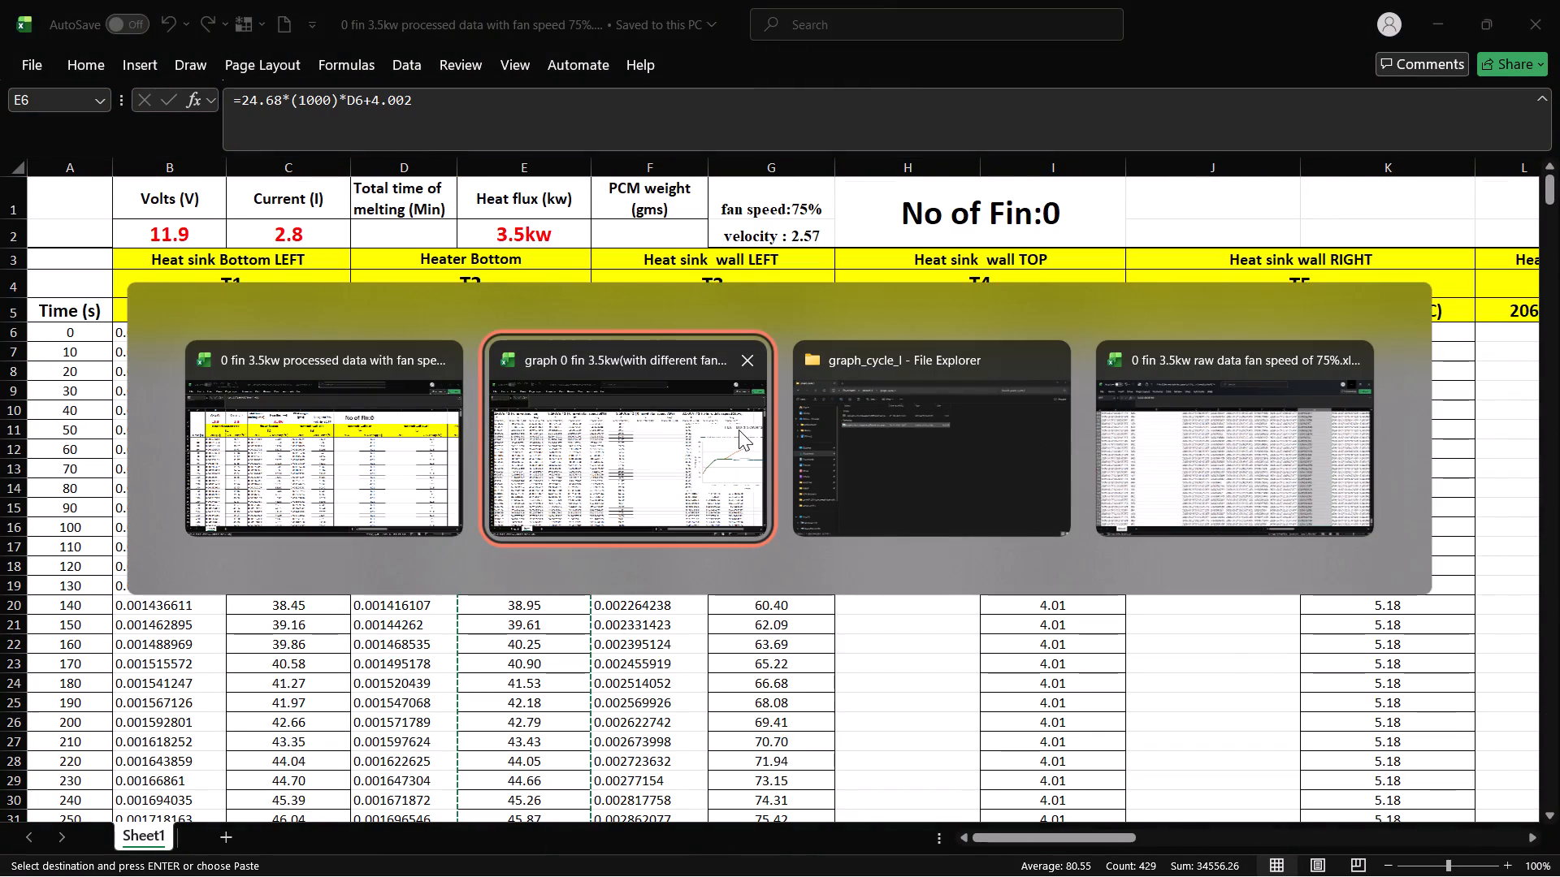
pyautogui.click(678, 423)
pyautogui.click(894, 250)
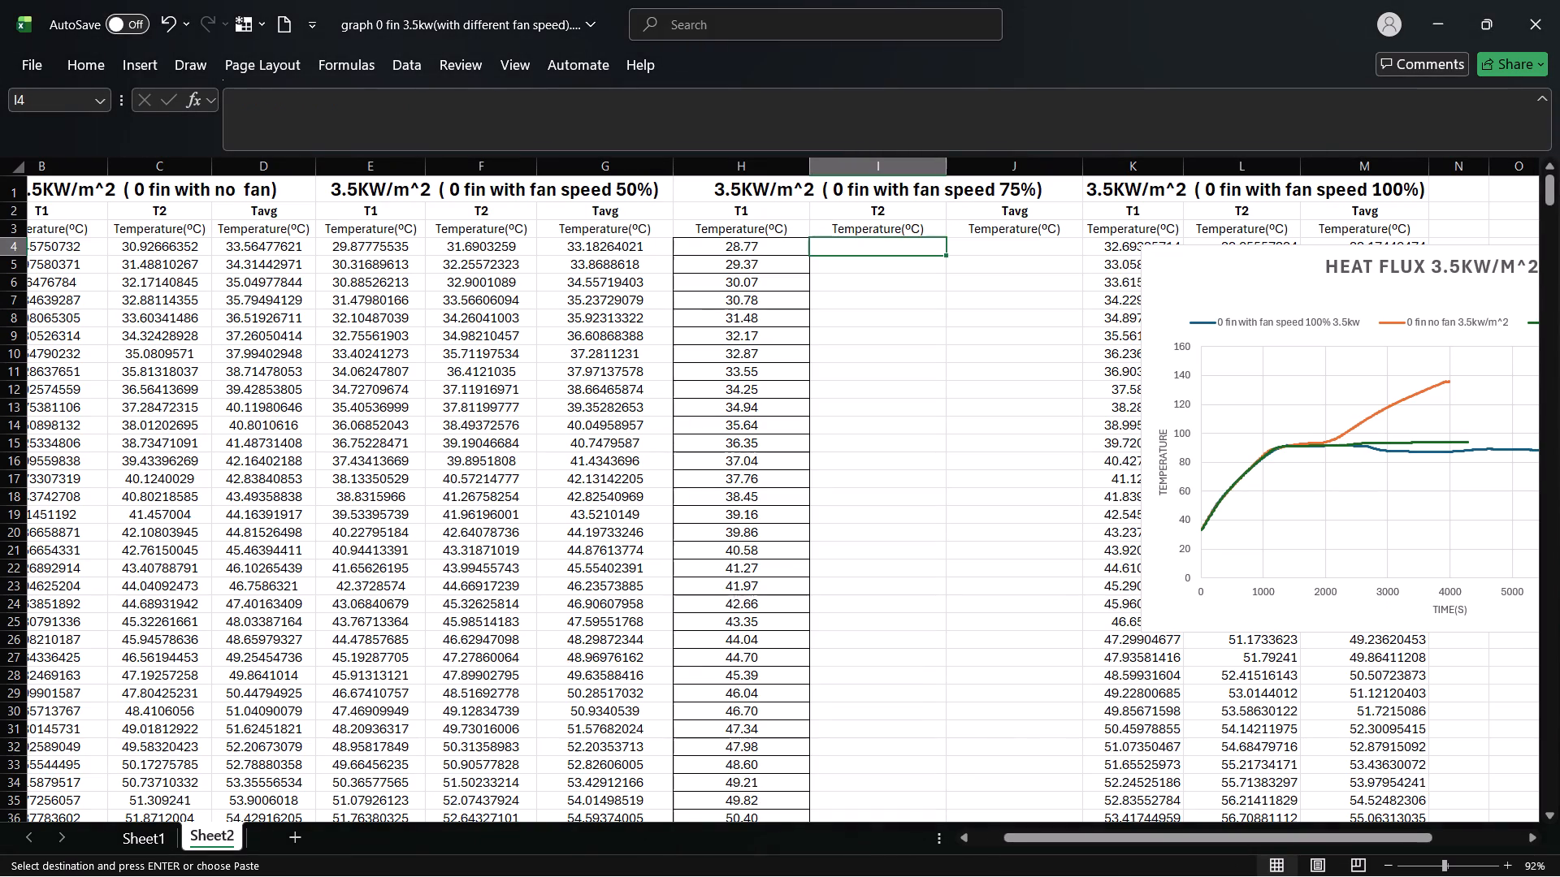
pyautogui.rightClick(894, 249)
pyautogui.click(977, 377)
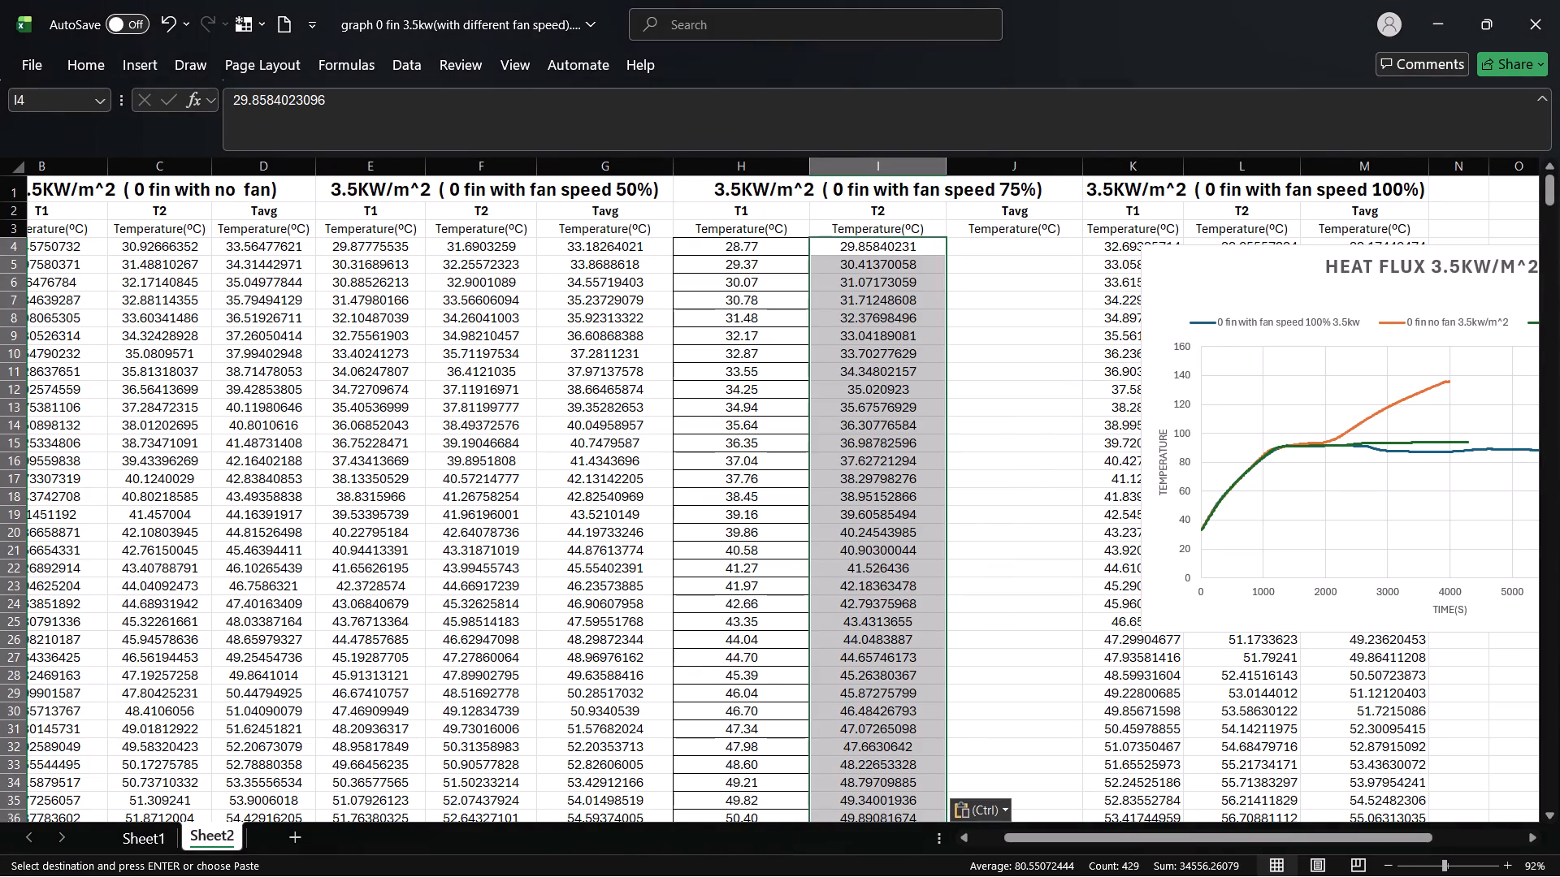
# Enter the formula =AVERAGE(H4,I4) in J4, the first Tavg cell of the 75% fan speed block.
pyautogui.click(1001, 245)
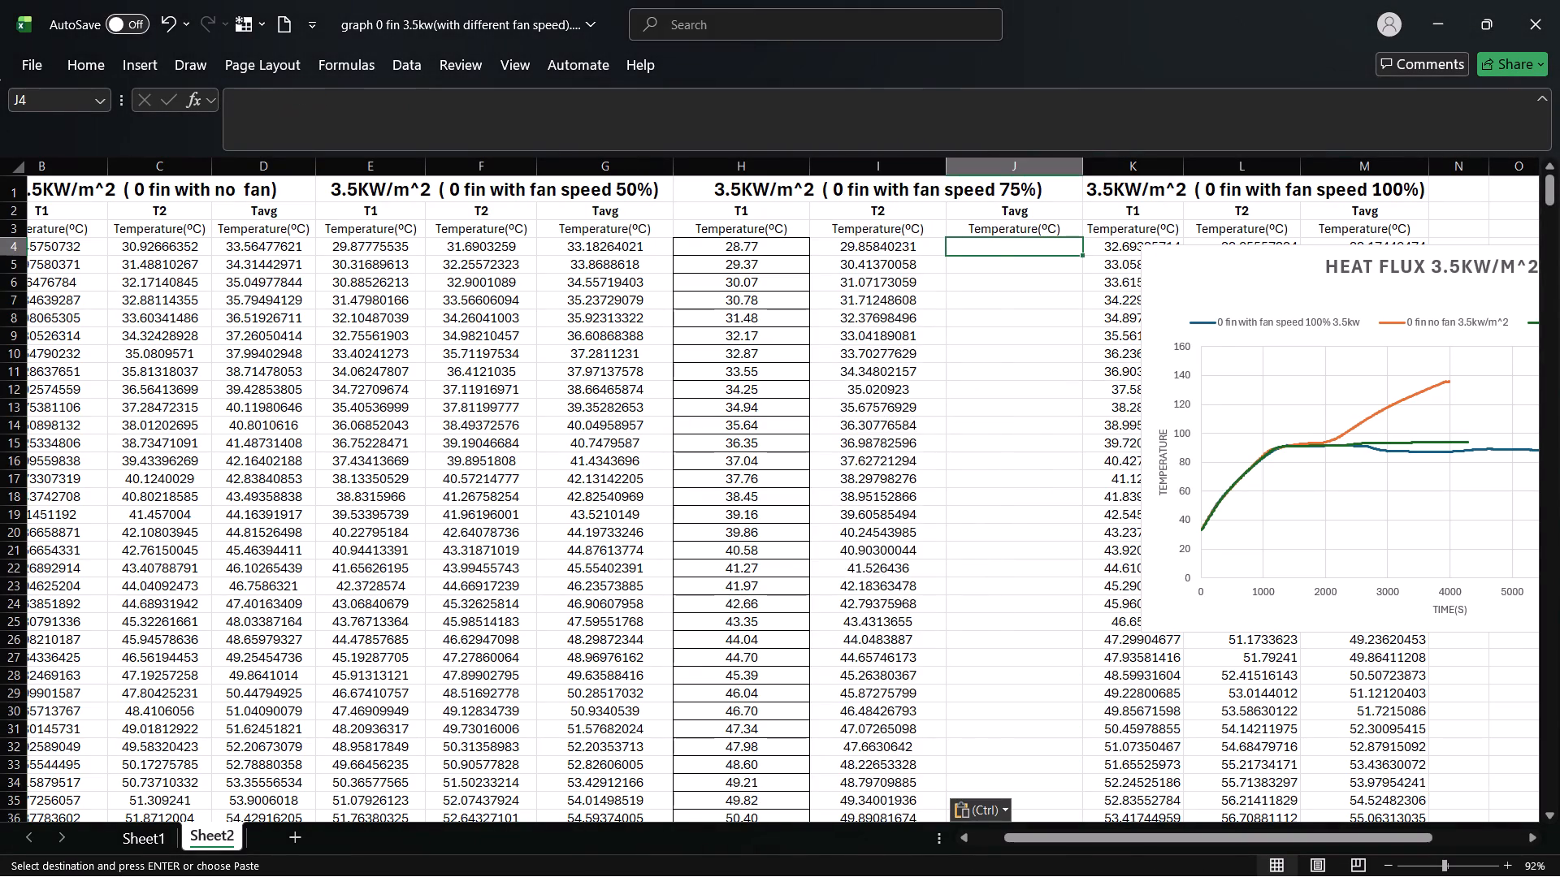
pyautogui.press('=')
pyautogui.press('v')
pyautogui.press('BackSpace')
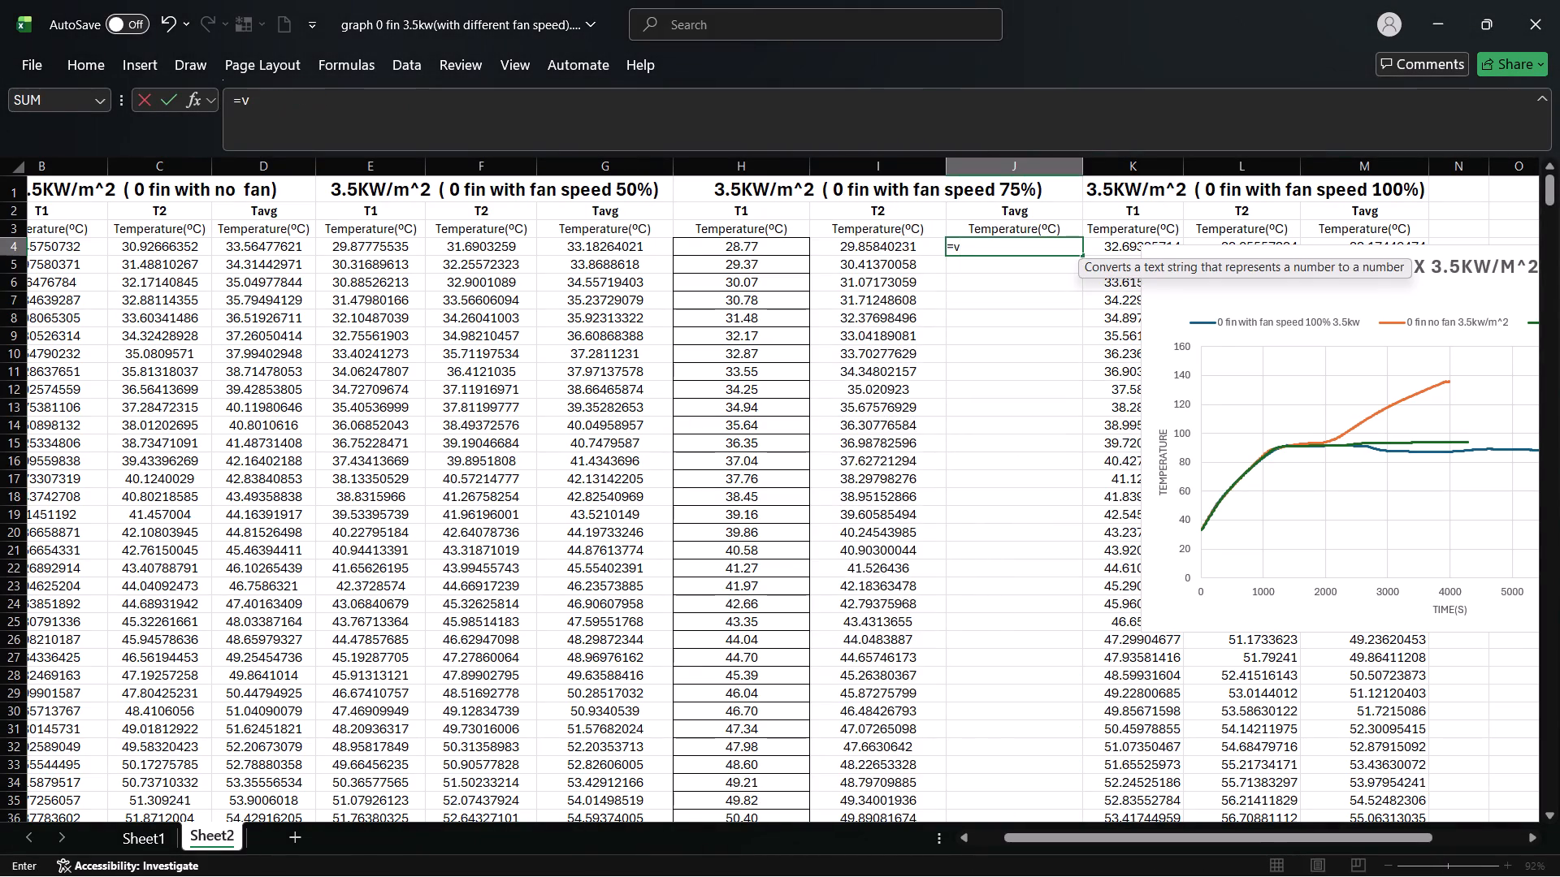
pyautogui.write('average')
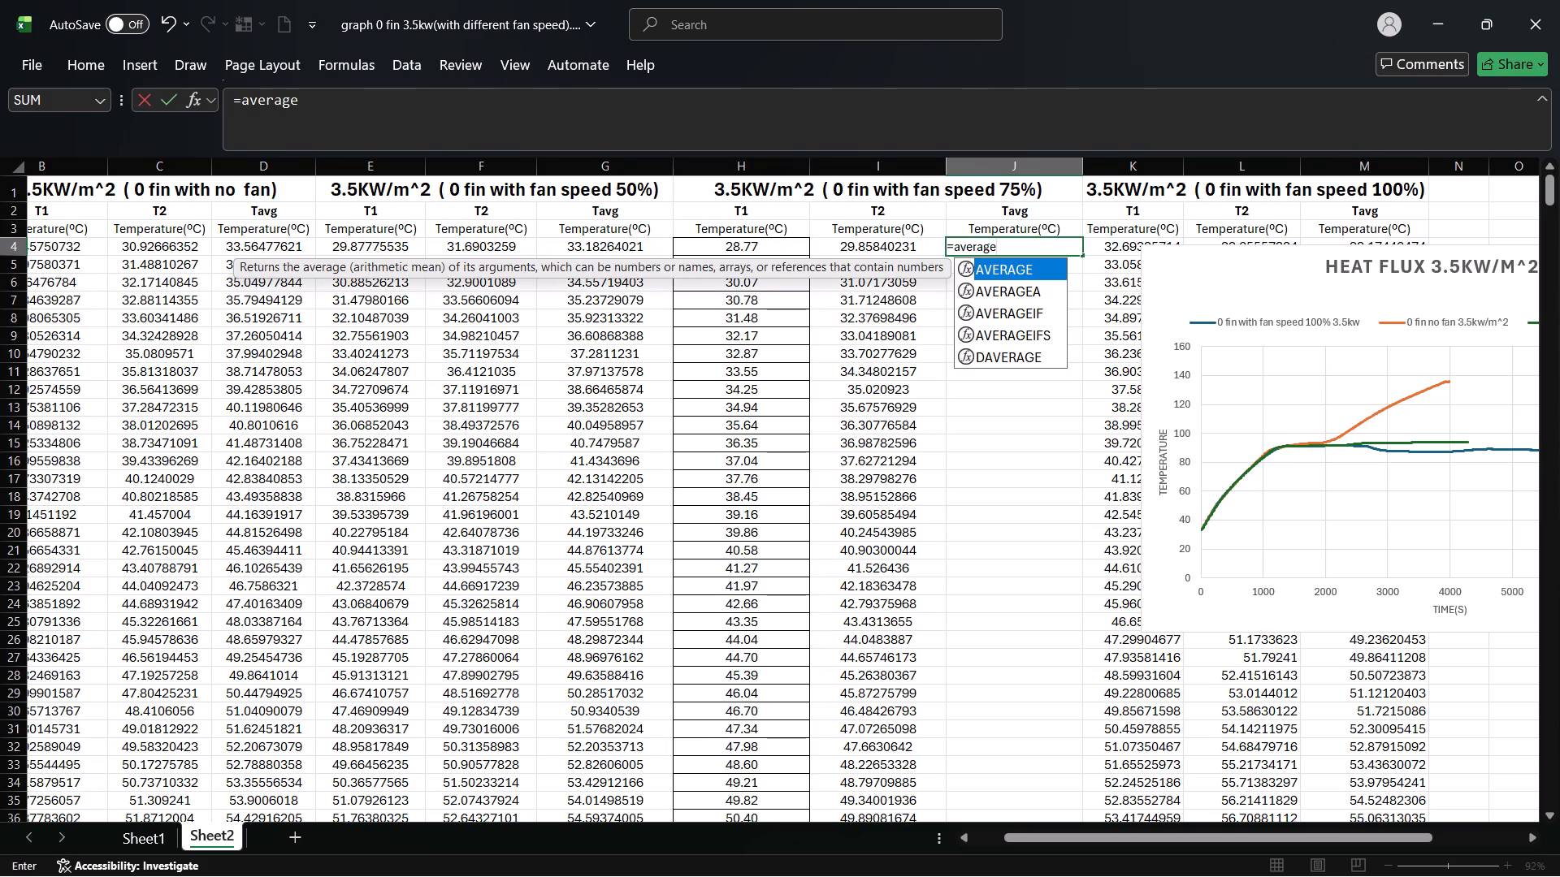
pyautogui.hotkey('shift', '(')
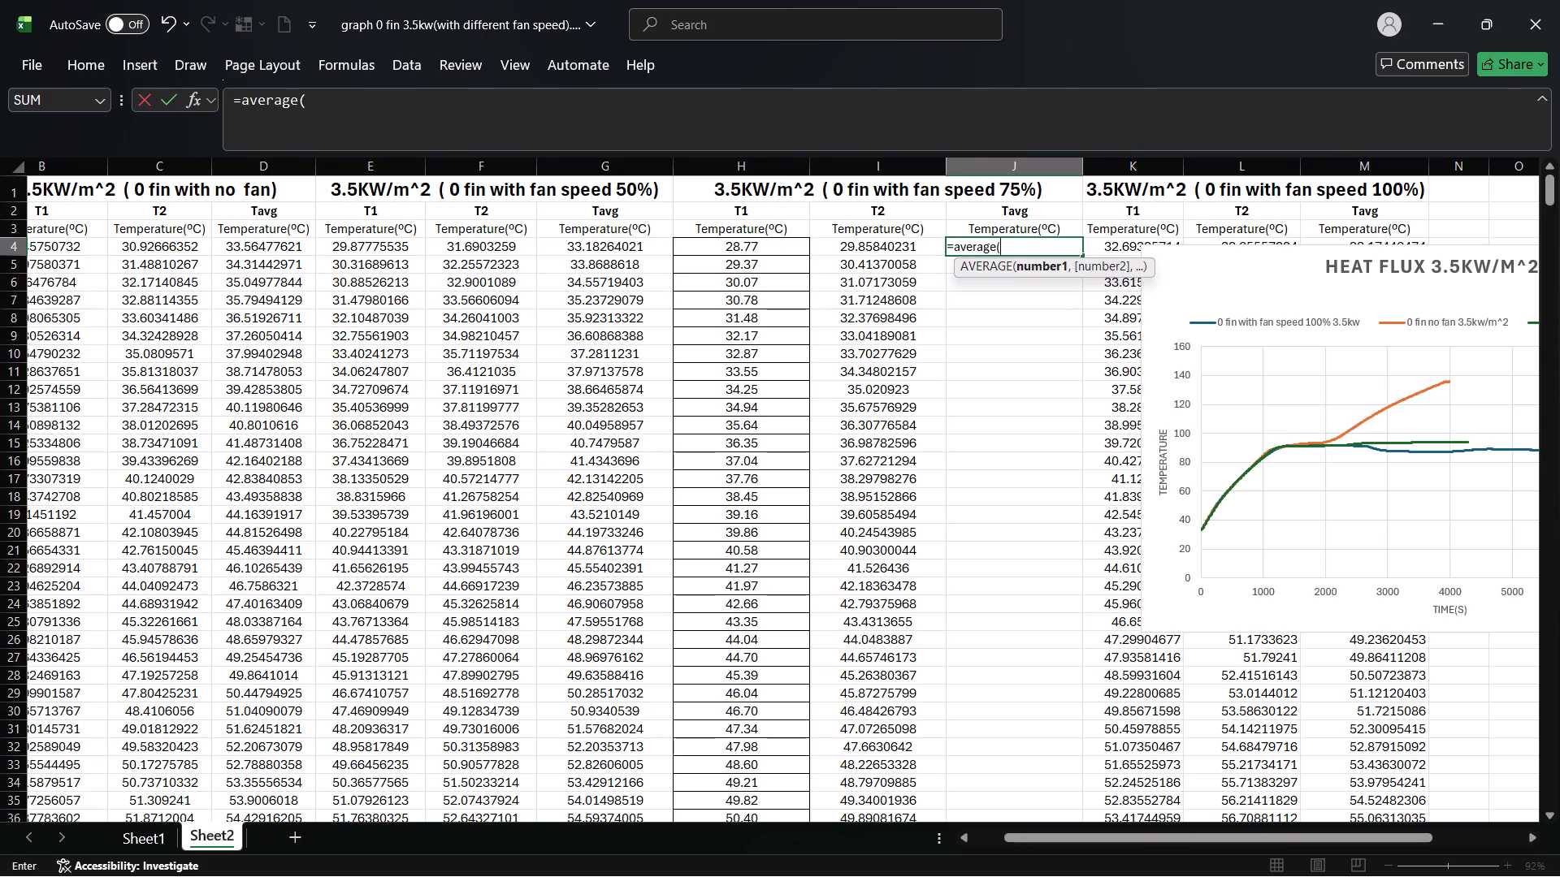
pyautogui.click(763, 250)
pyautogui.press(',')
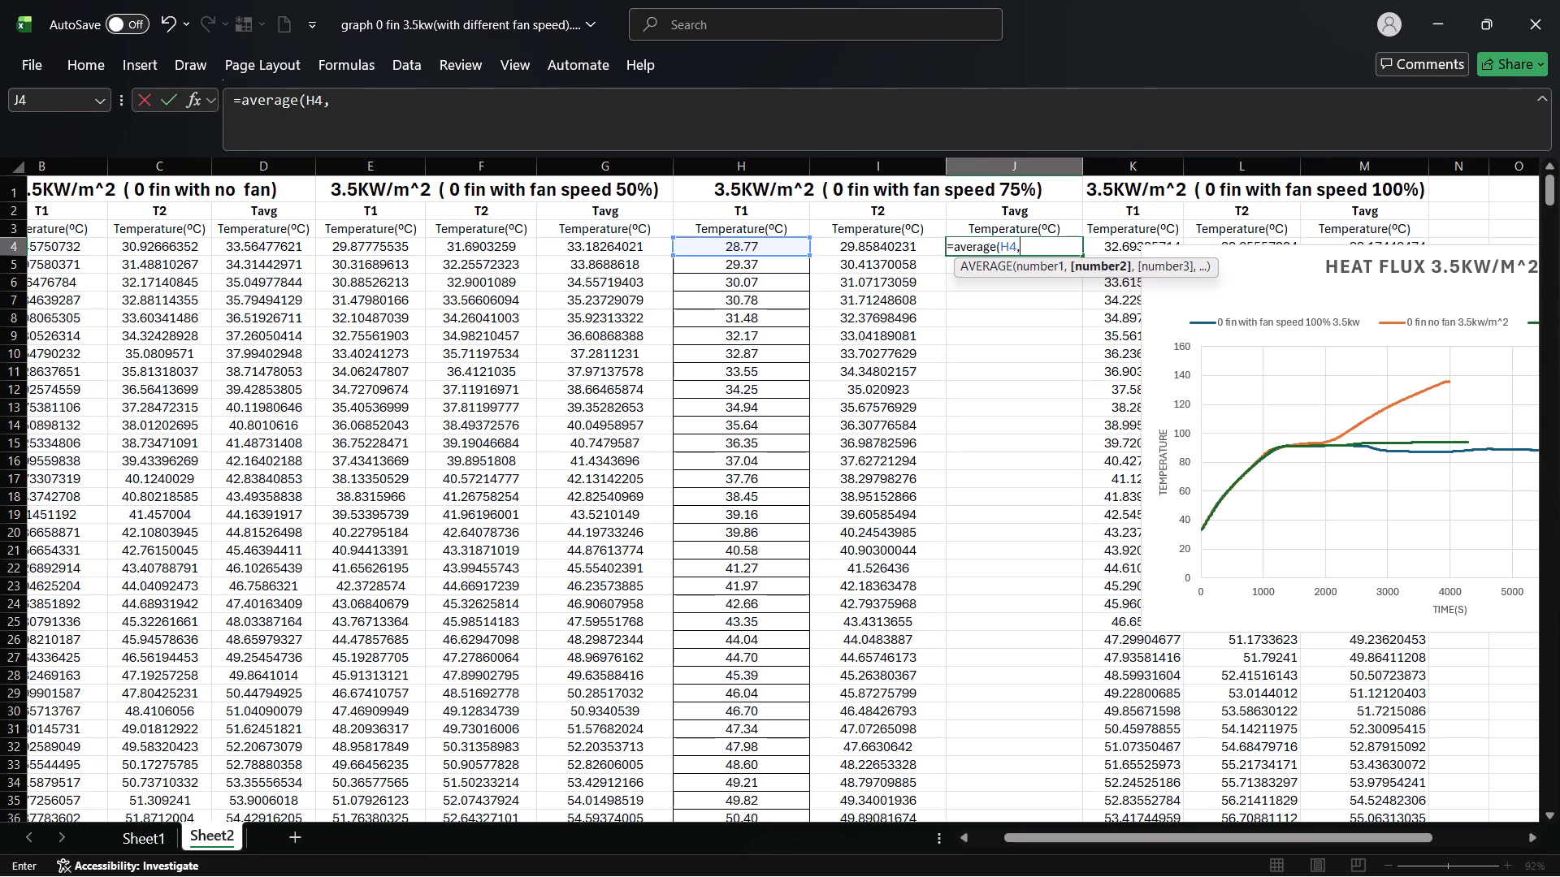
pyautogui.click(837, 249)
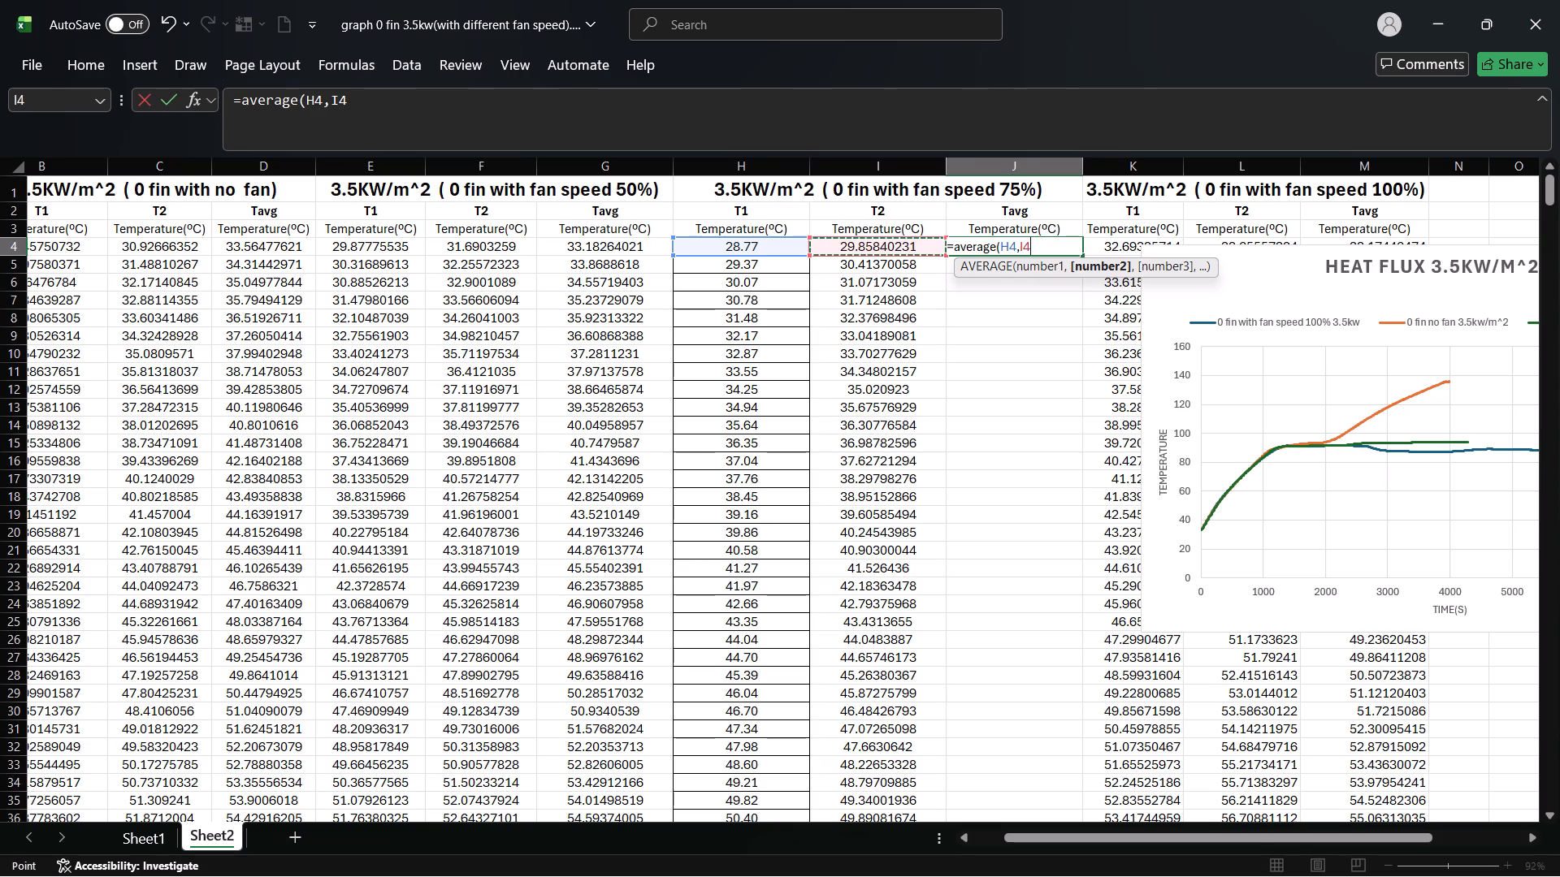
pyautogui.hotkey('shift', ')')
pyautogui.press('Return')
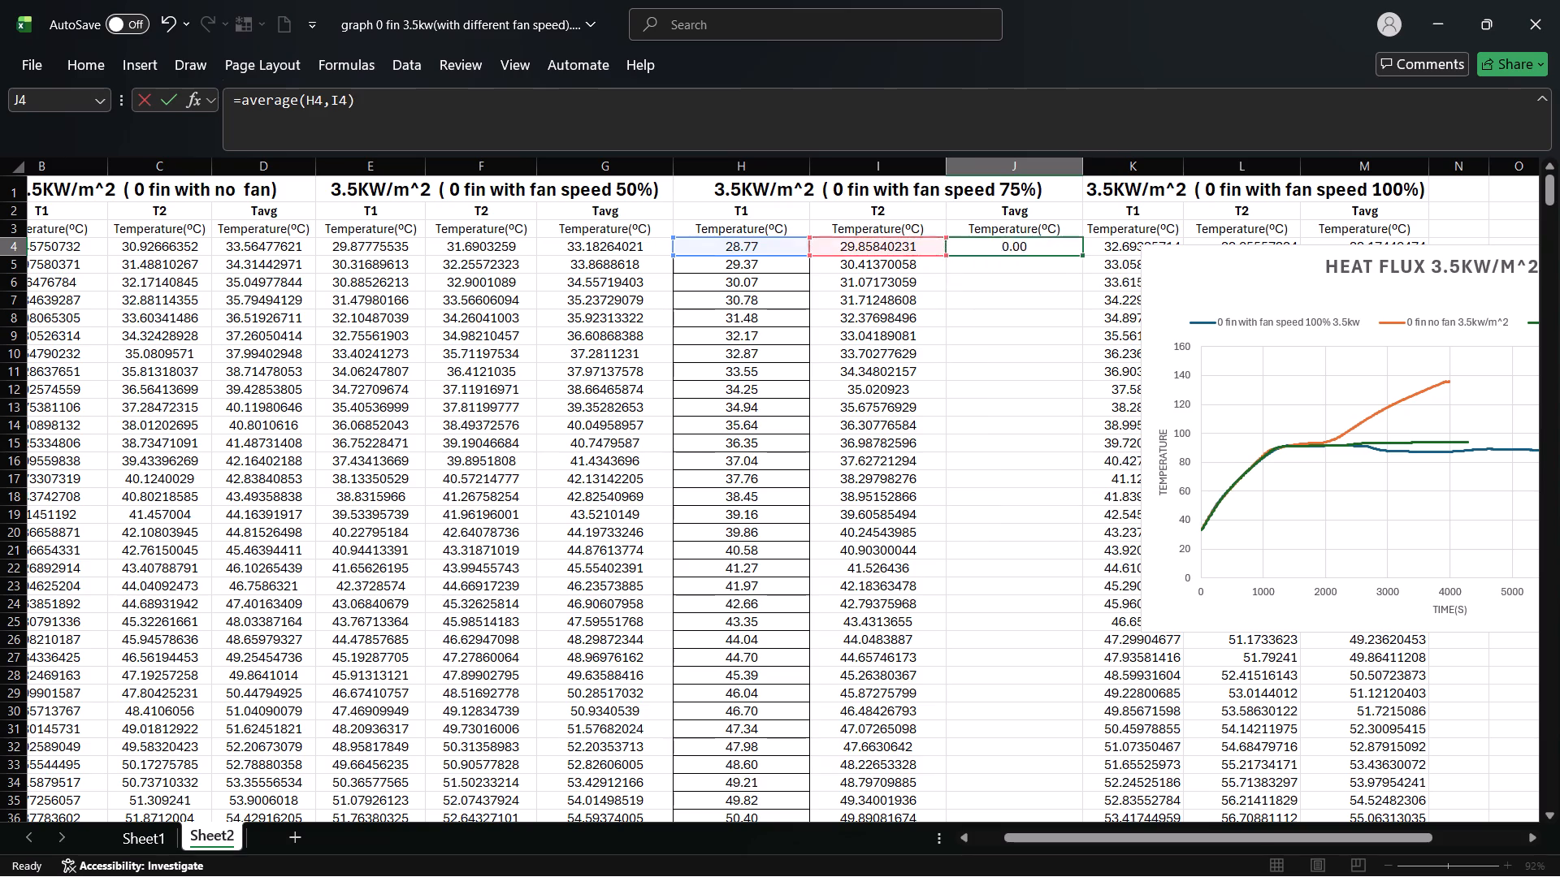
# Fill the J4 average formula down the 75% block's Tavg column to J432.
pyautogui.click(997, 240)
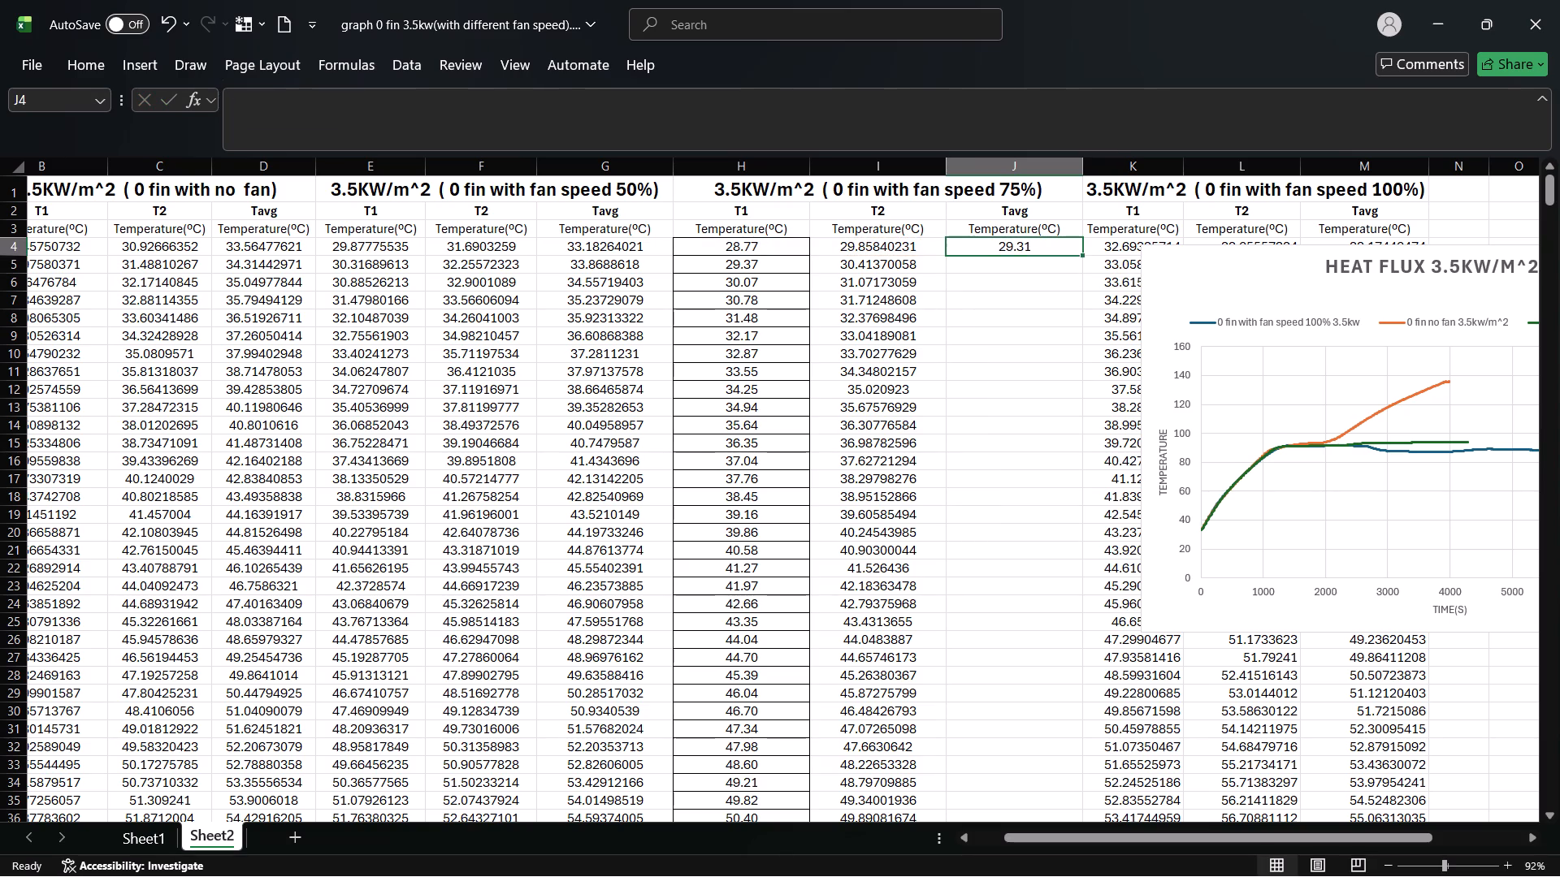
pyautogui.moveTo(1080, 254); pyautogui.dragTo(1135, 807)
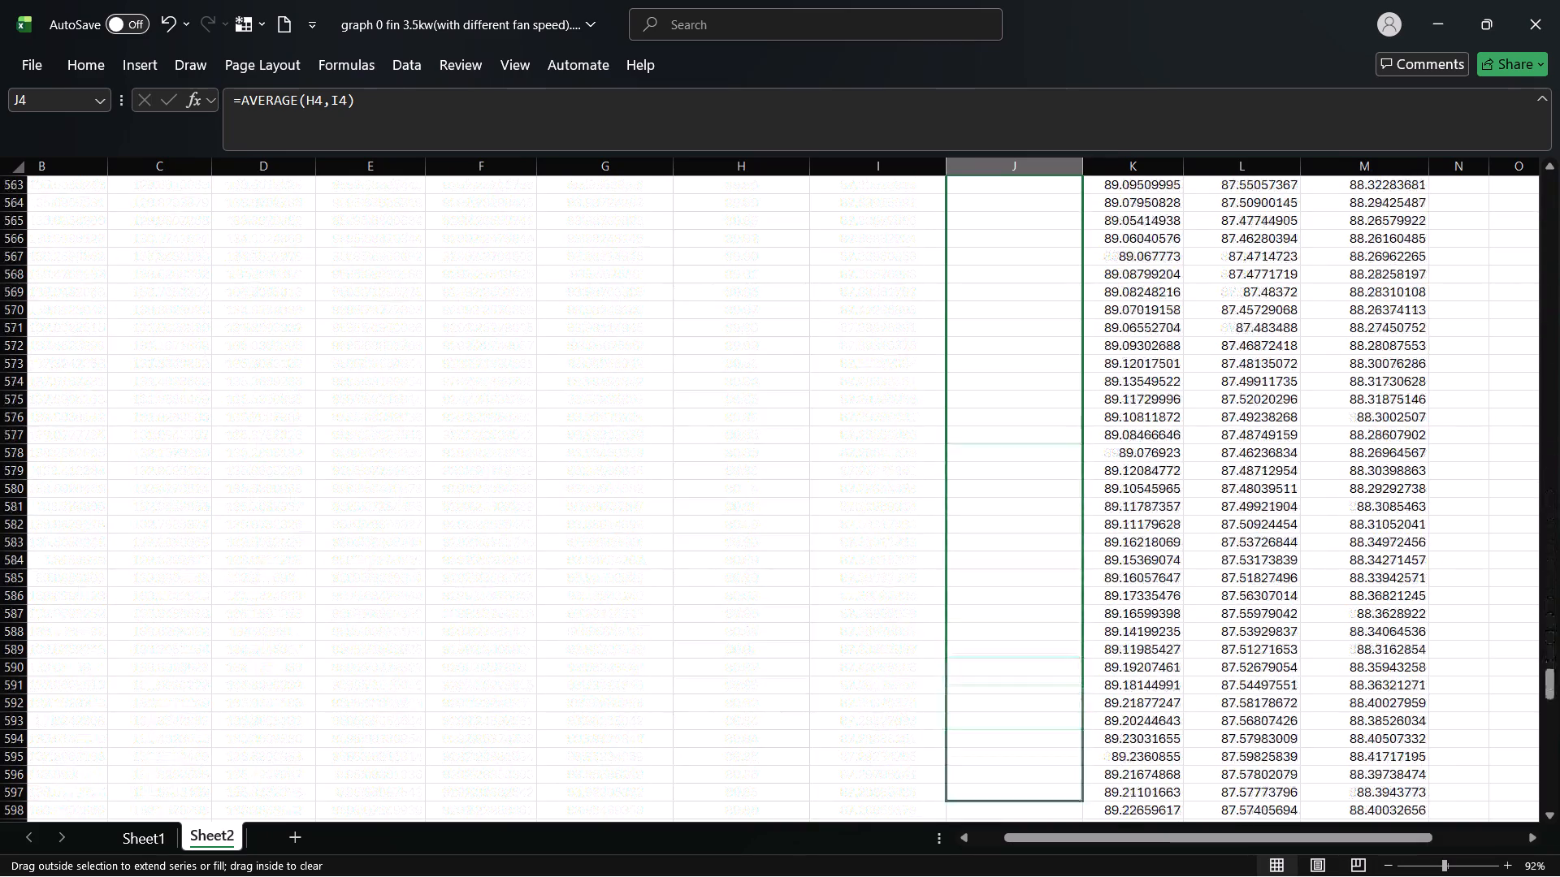
pyautogui.moveTo(1135, 807); pyautogui.dragTo(1051, 433)
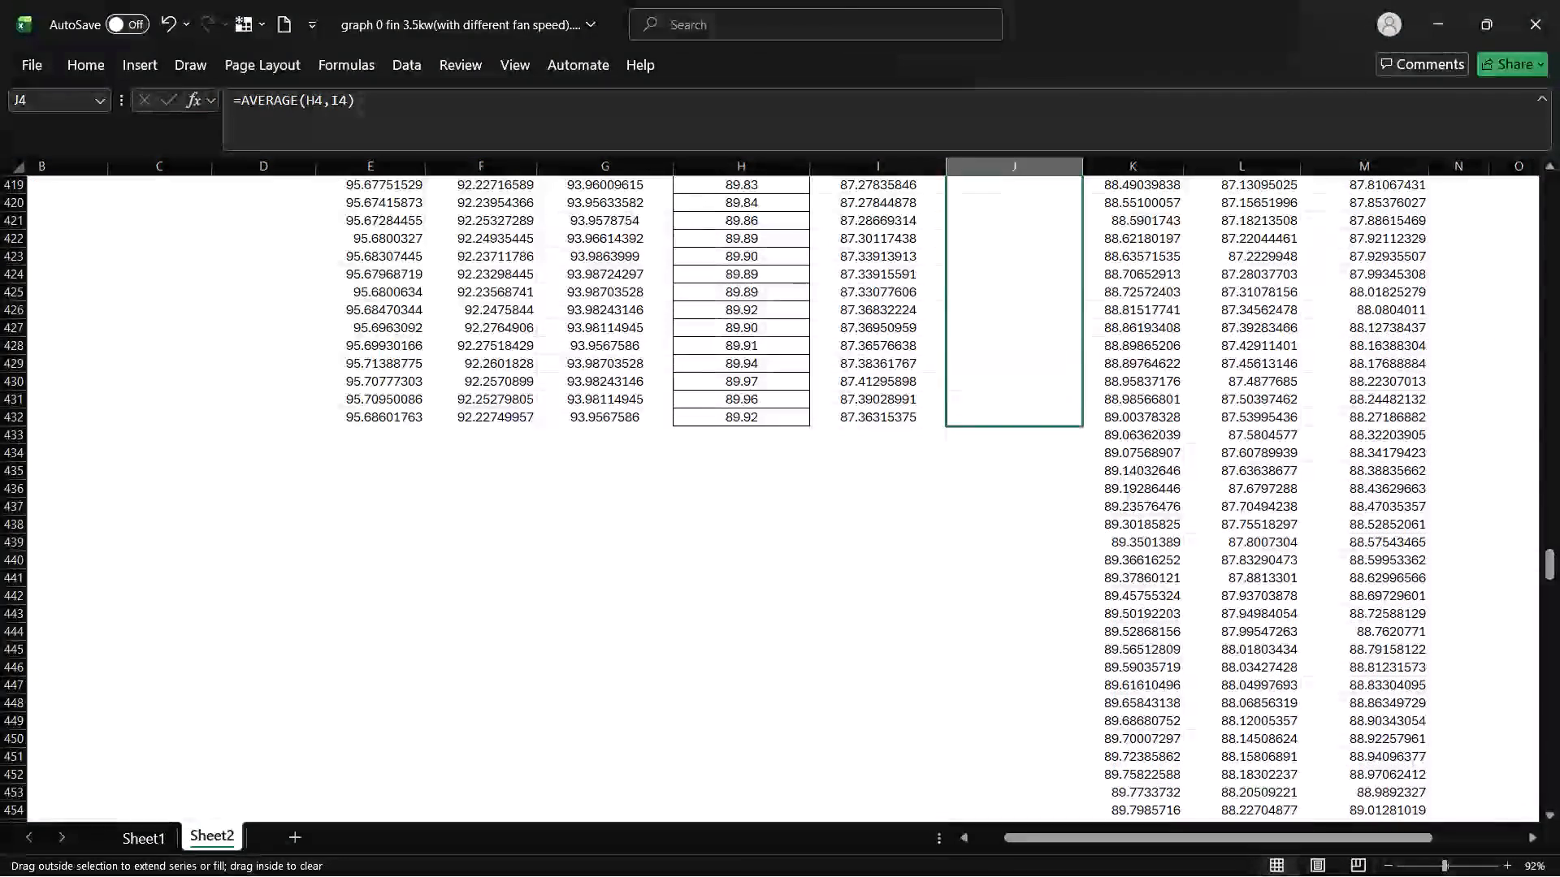
pyautogui.moveTo(1051, 433); pyautogui.dragTo(1048, 429)
# Refill the average formula over J4:J9, and delete those six cells with the cells below shifted up.
pyautogui.scroll(6, 1048, 428)
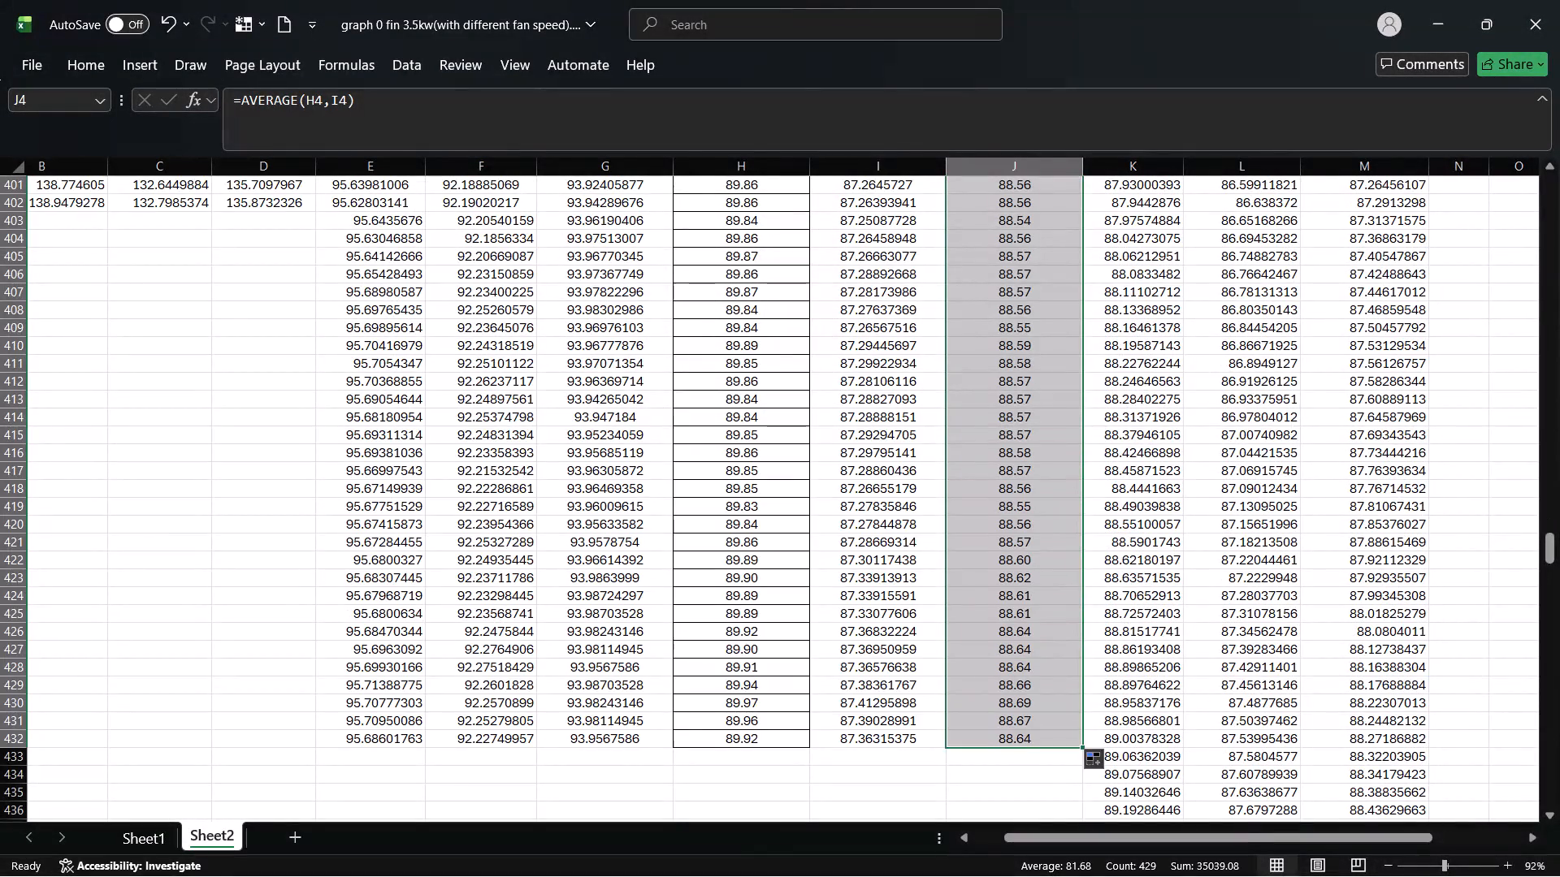
pyautogui.moveTo(1548, 551); pyautogui.dragTo(1559, 76)
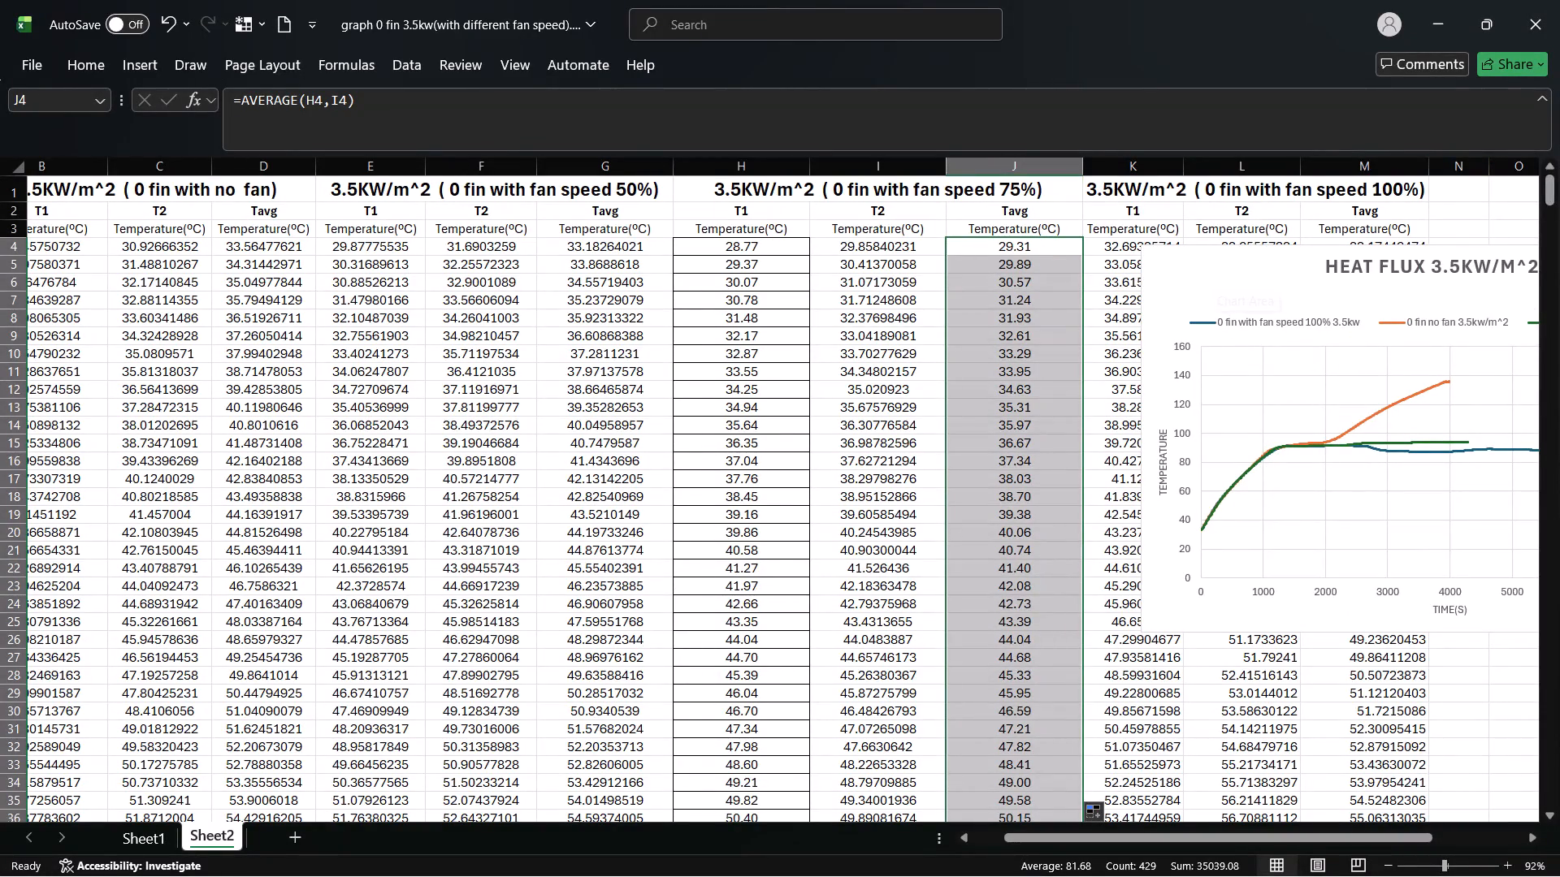
pyautogui.click(1011, 253)
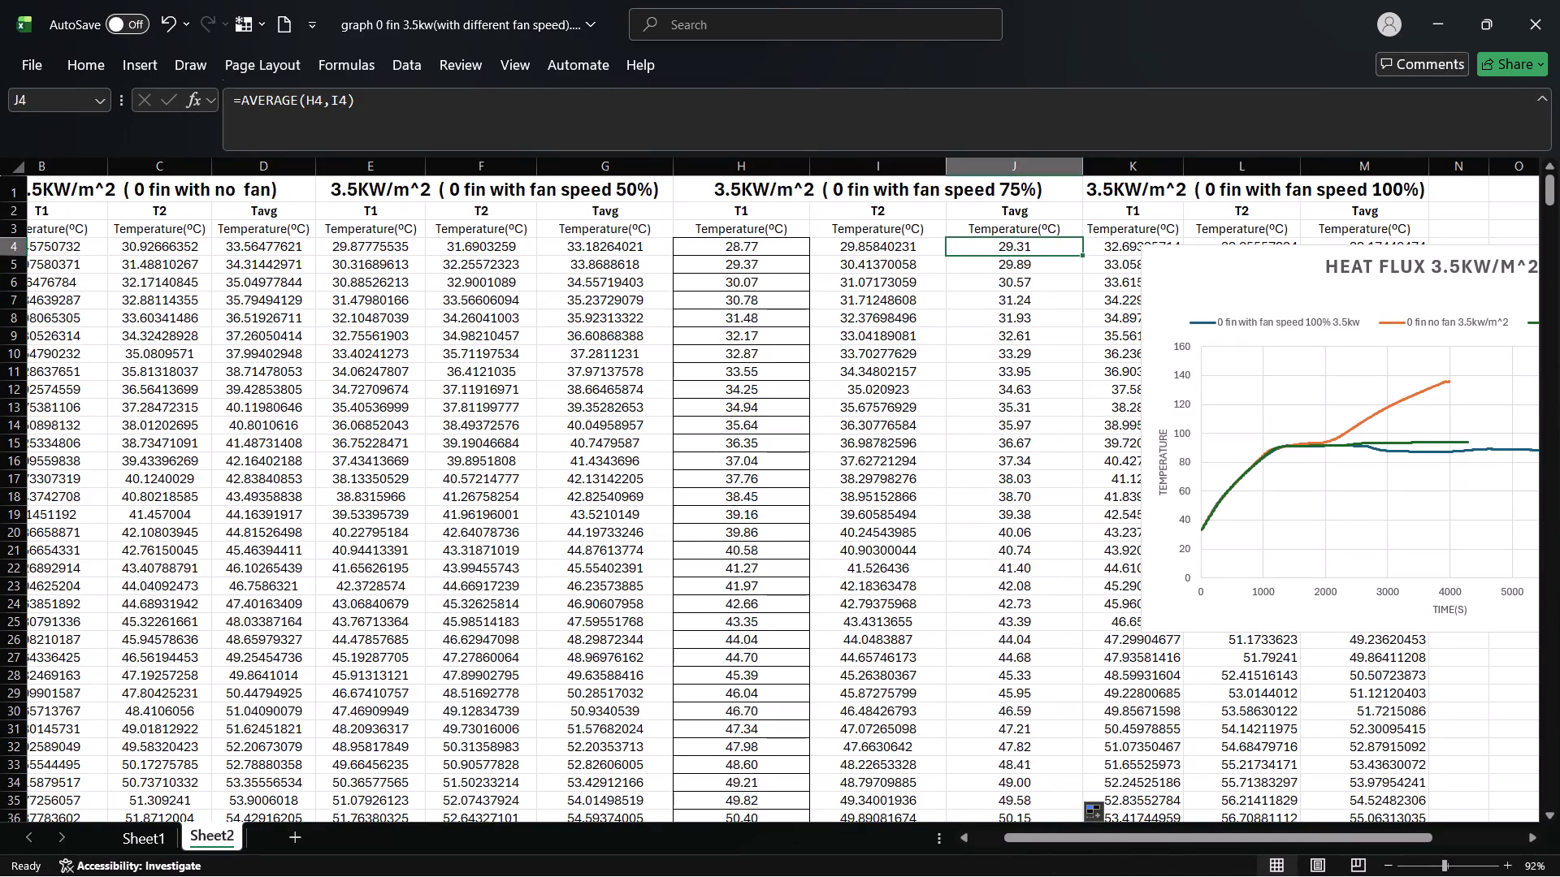
pyautogui.moveTo(1080, 253); pyautogui.dragTo(1084, 310)
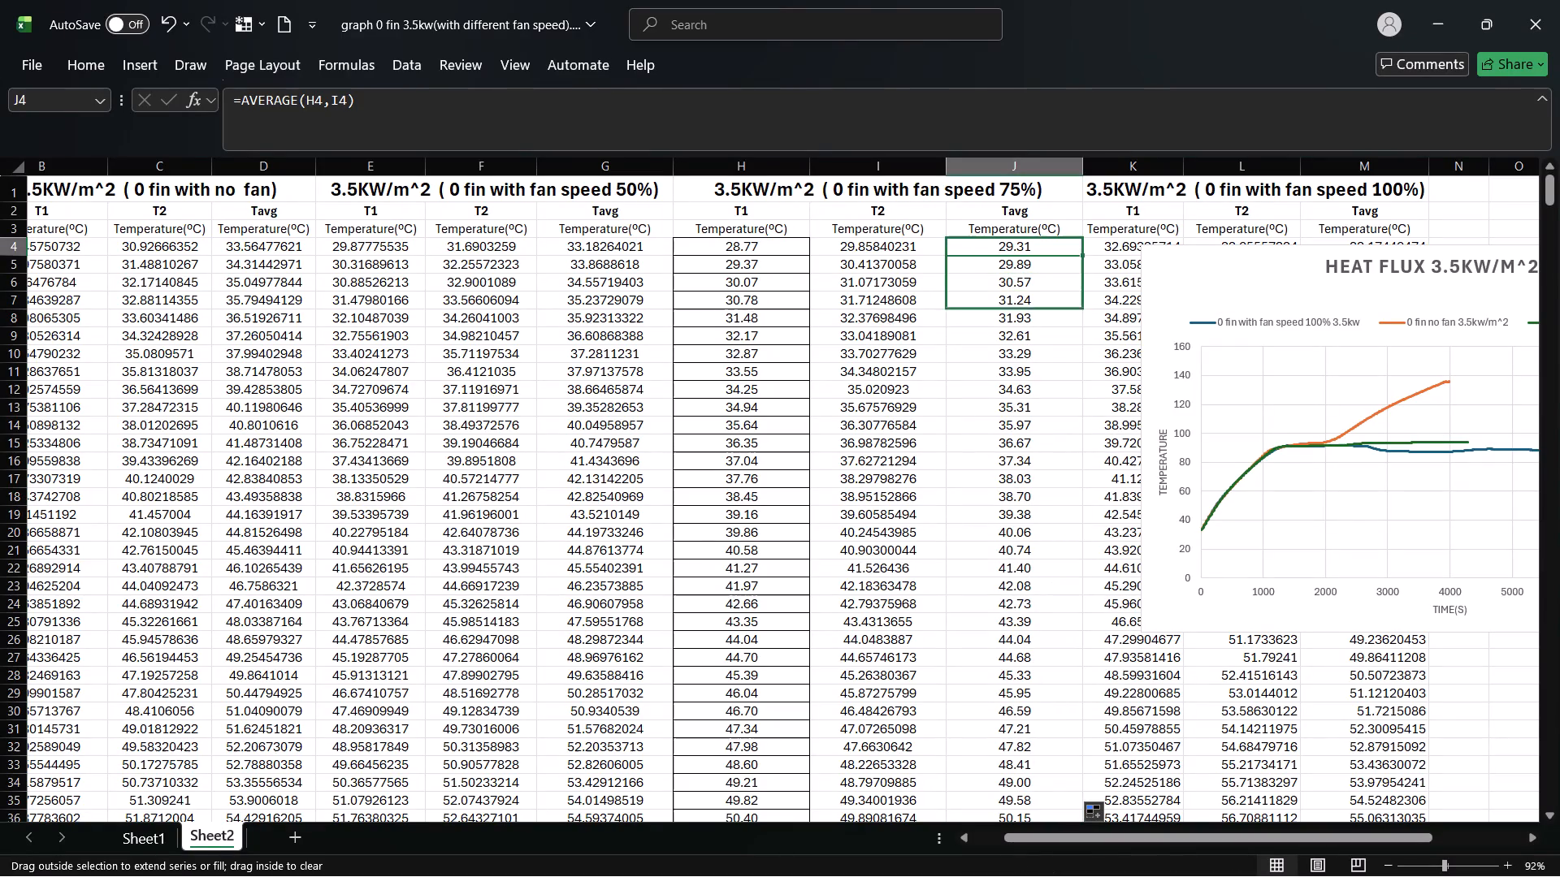
pyautogui.moveTo(1084, 310); pyautogui.dragTo(1092, 339)
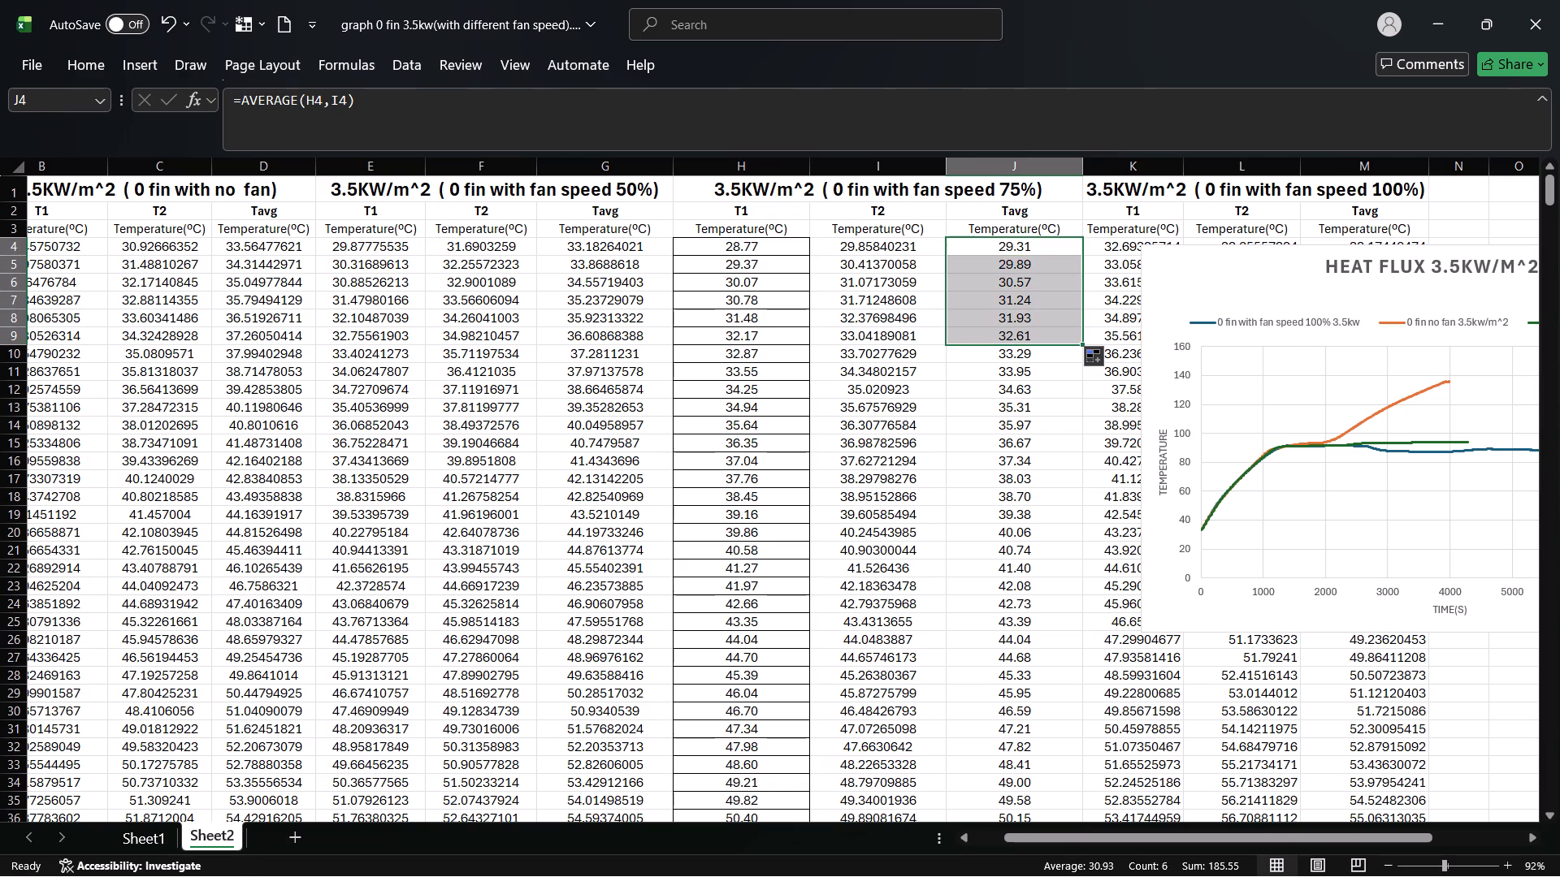
pyautogui.rightClick(1065, 301)
pyautogui.click(1126, 463)
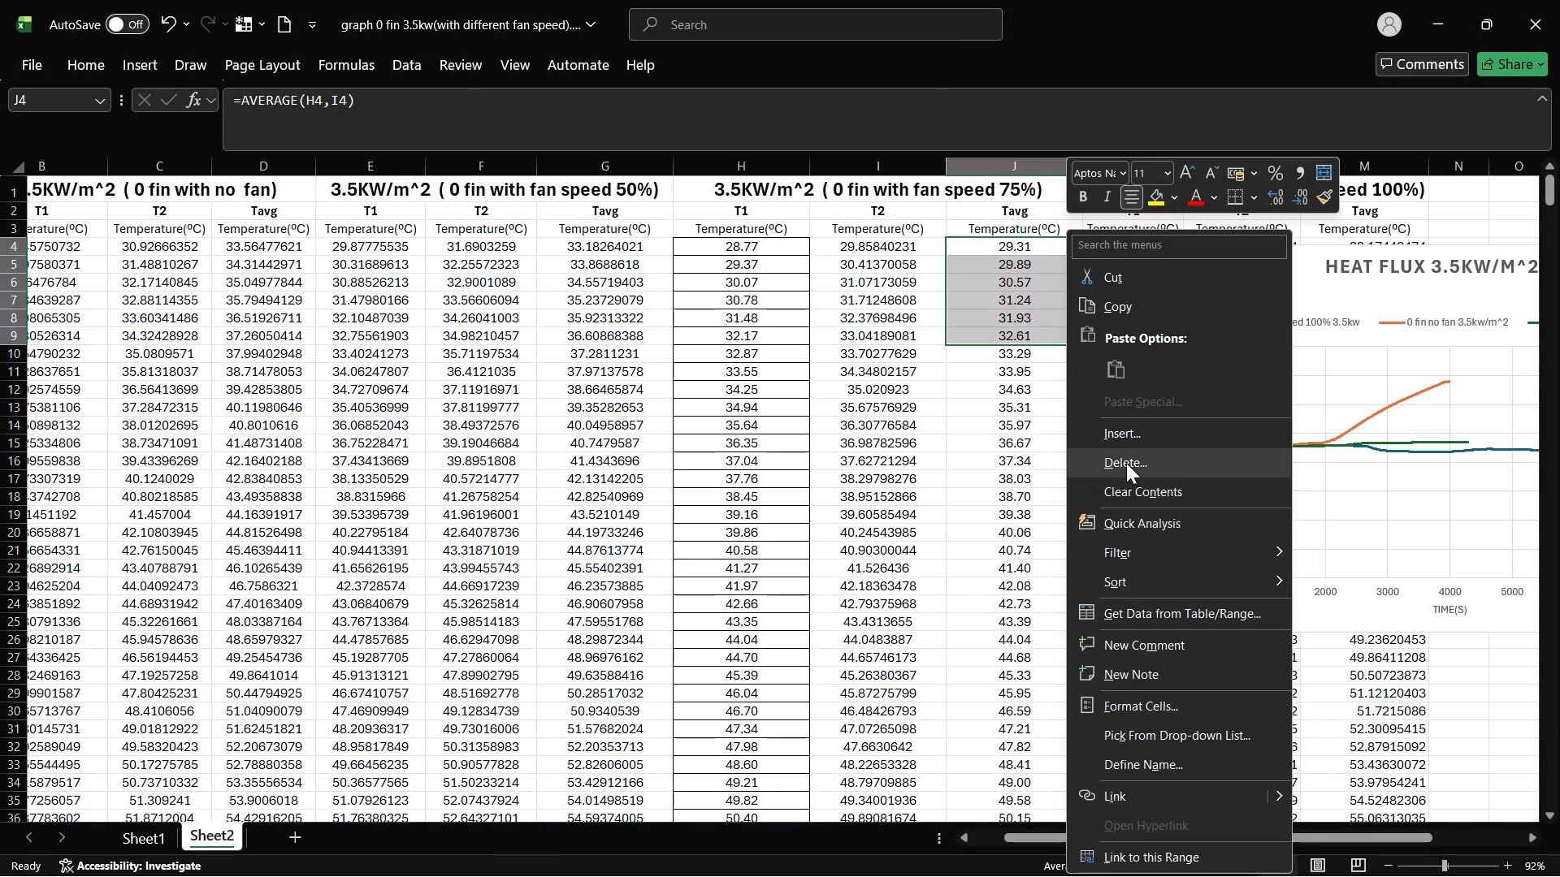
pyautogui.click(1058, 487)
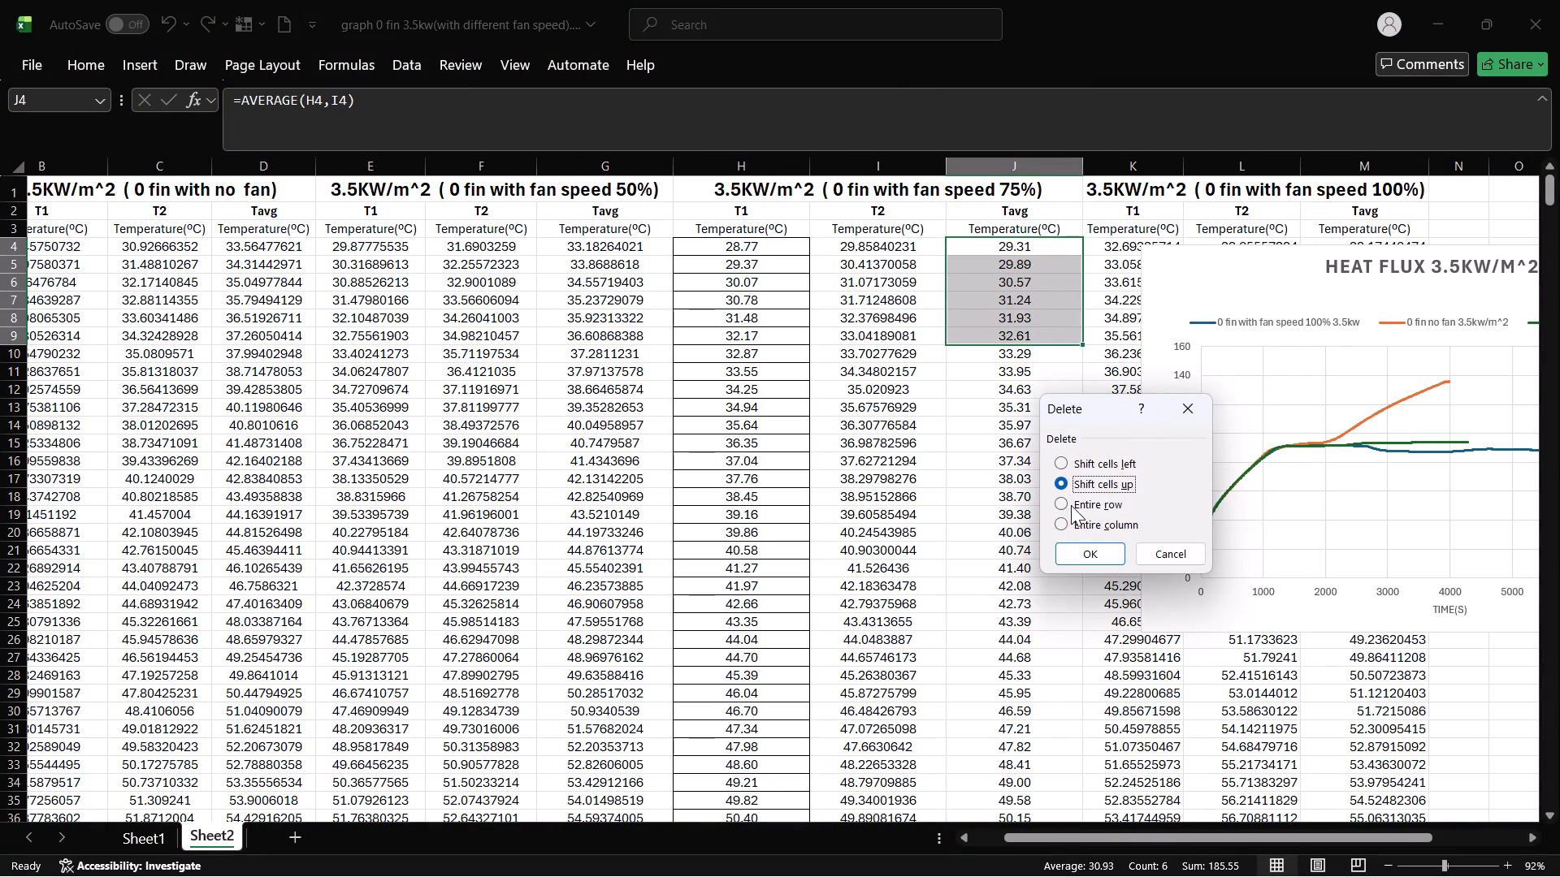
pyautogui.click(1101, 546)
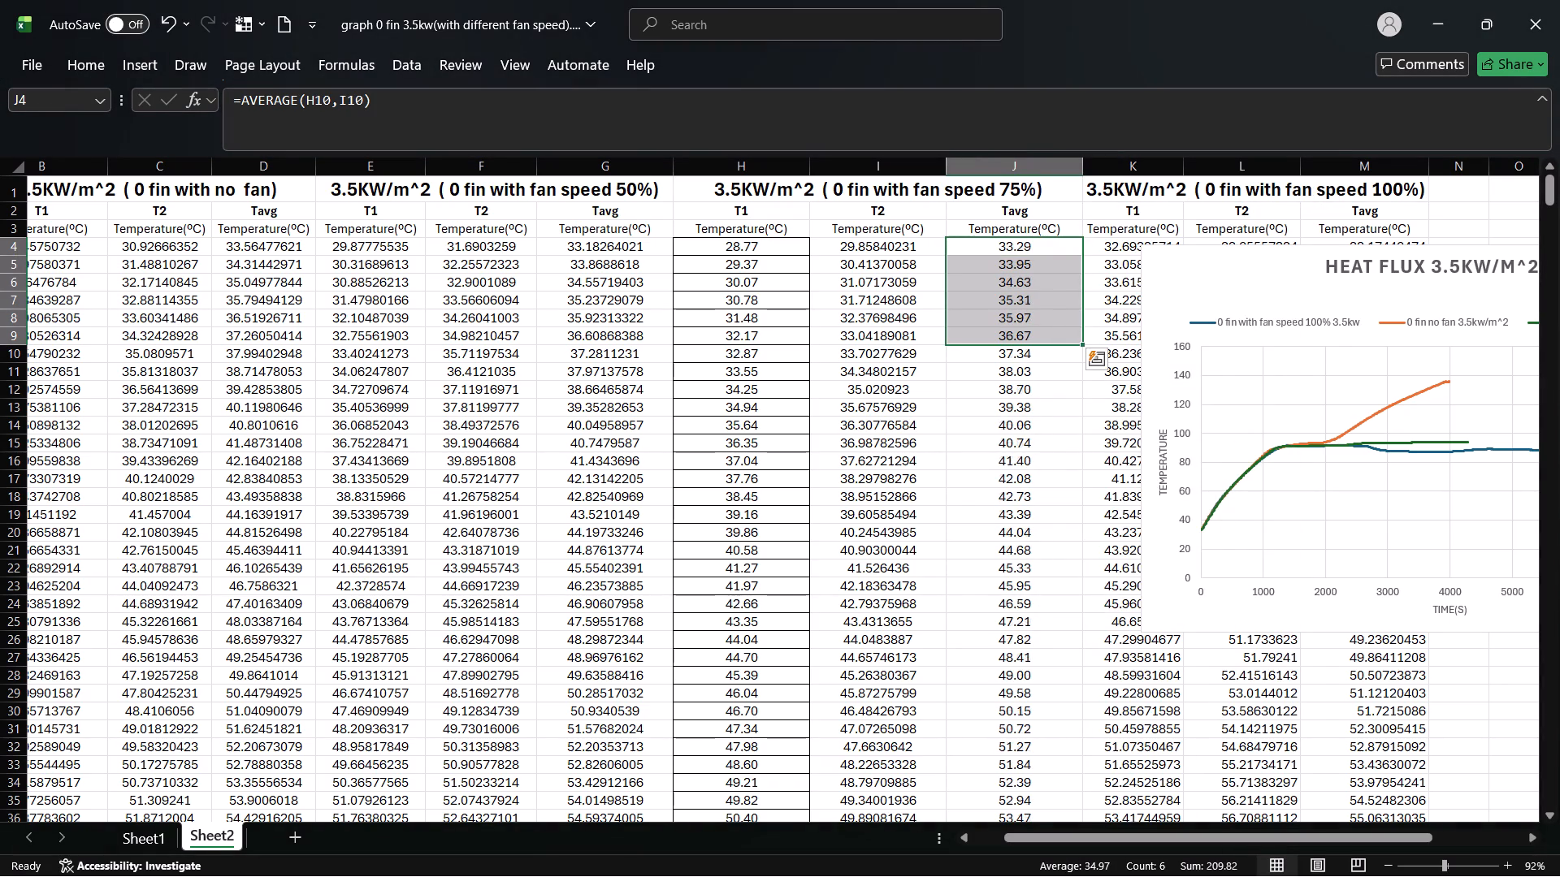
# Move the heat flux chart over columns I to M, with its top edge at about row 6.
pyautogui.moveTo(1227, 298); pyautogui.dragTo(974, 335)
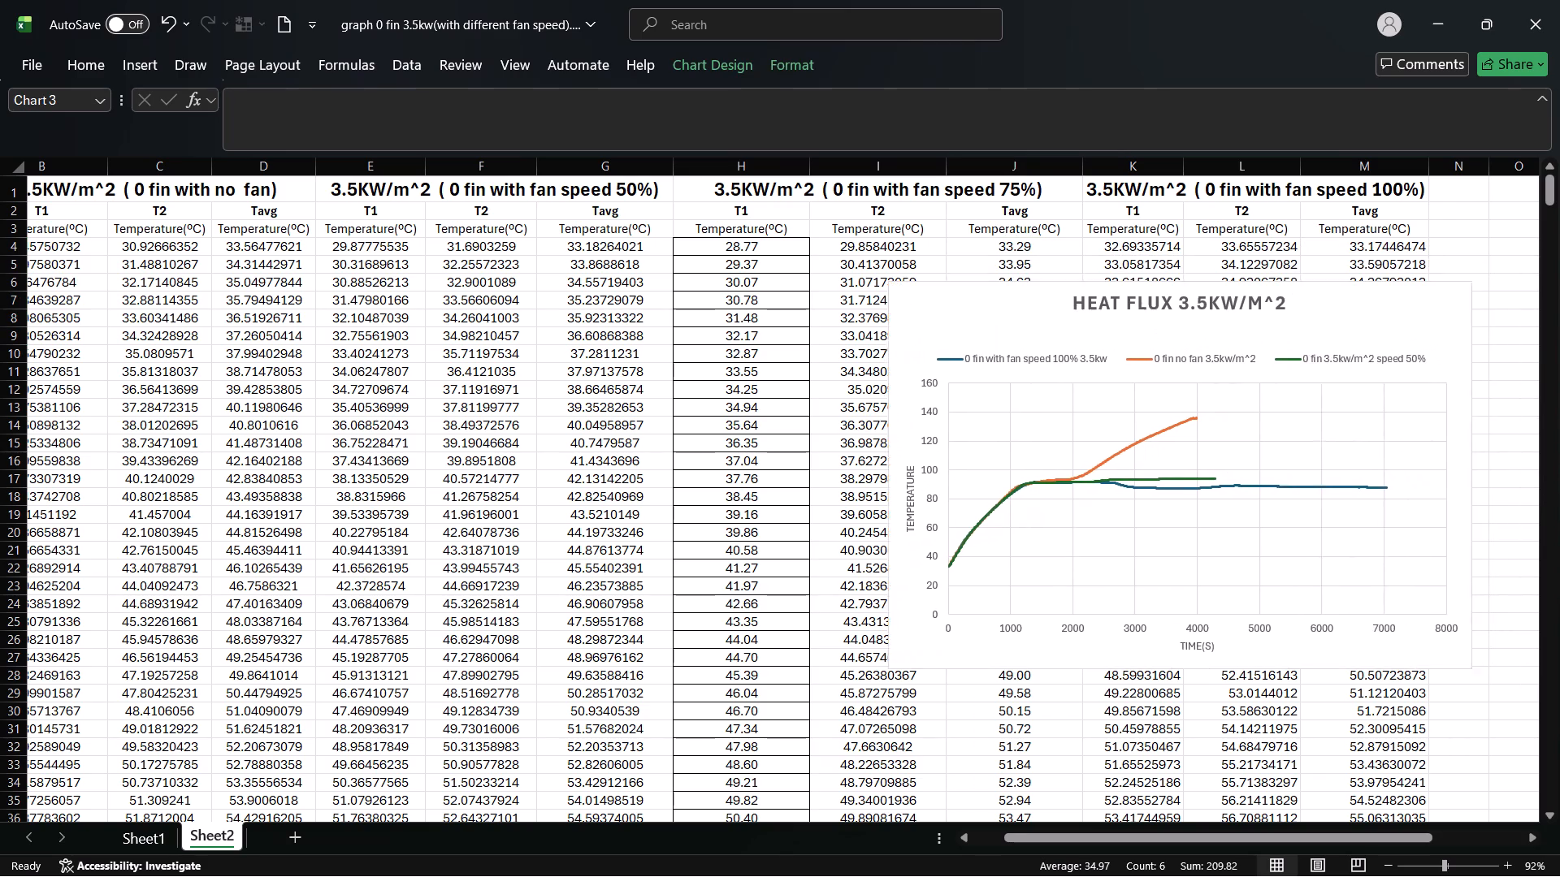
pyautogui.moveTo(974, 335); pyautogui.dragTo(934, 338)
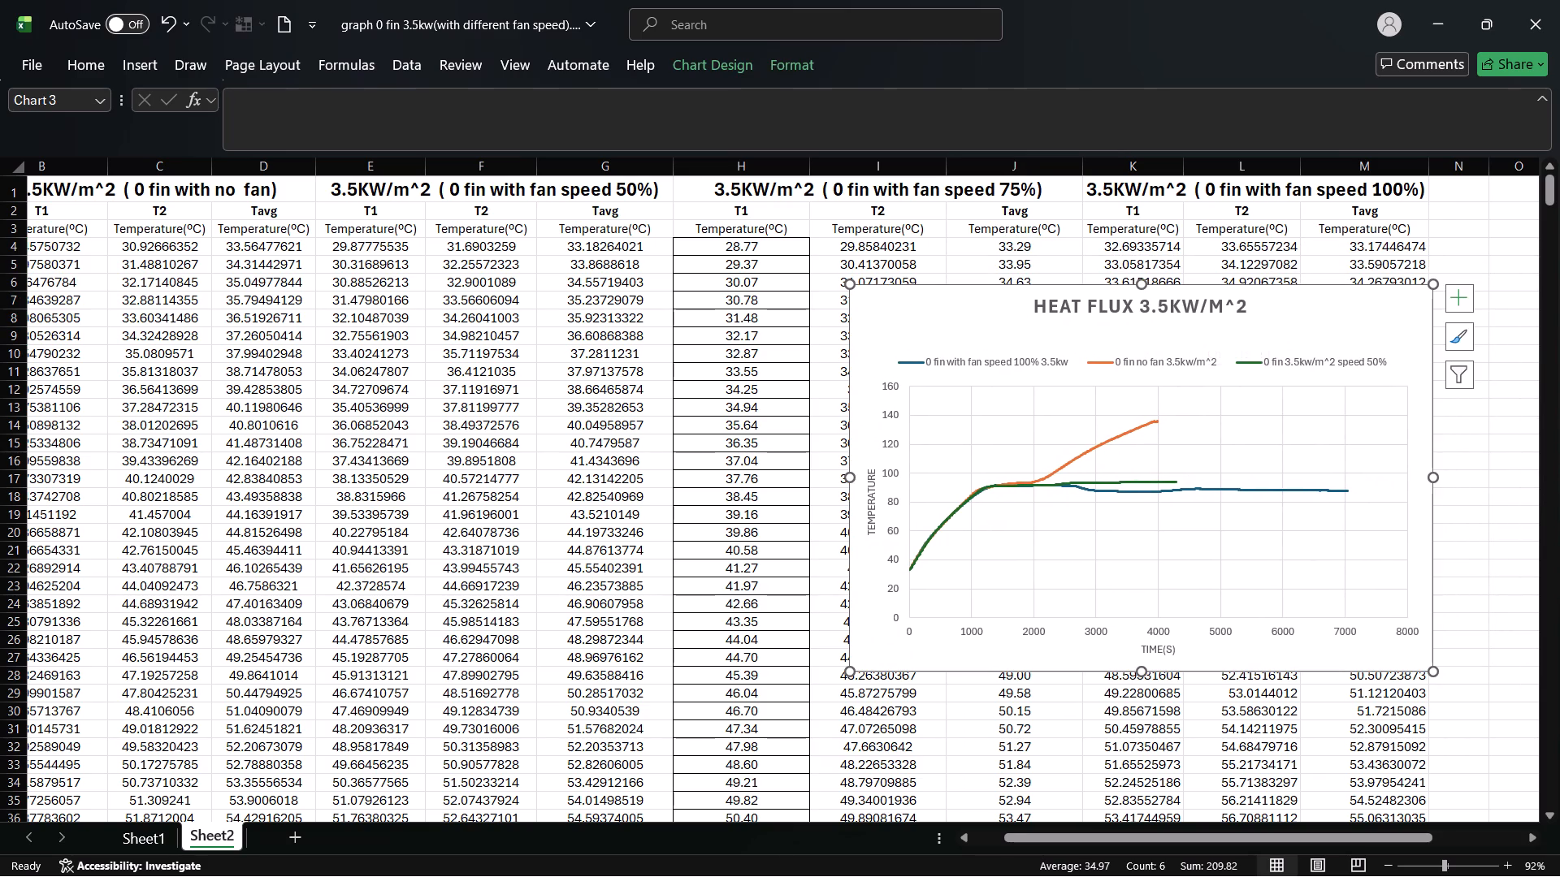
# Add a new data series to the heat flux chart and name it "0 fin with fan speed 75% 3.5kw".
pyautogui.rightClick(1302, 331)
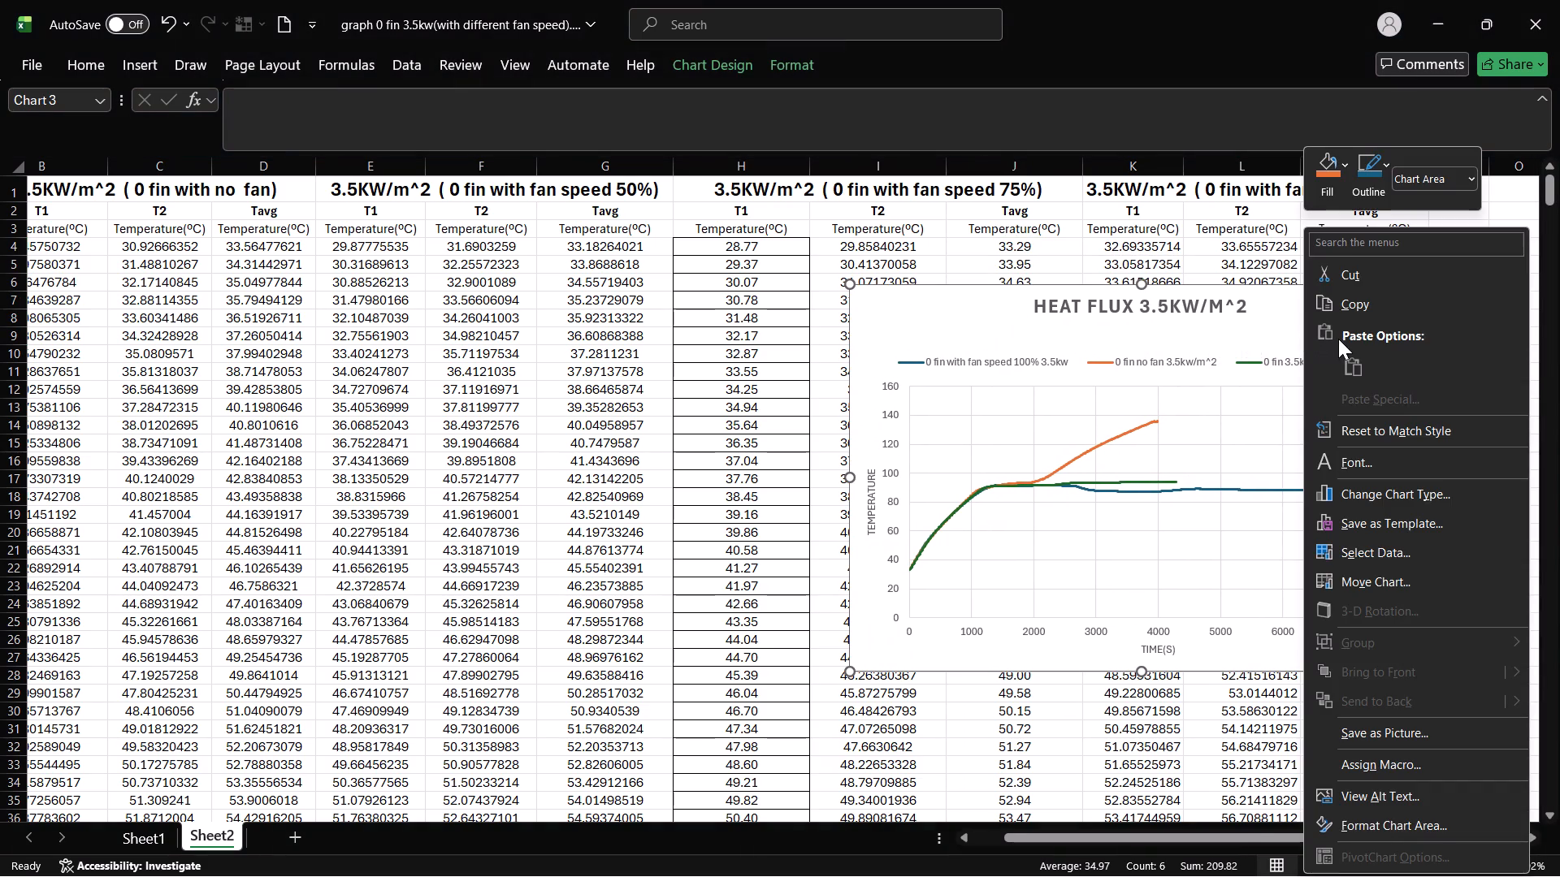
pyautogui.click(1363, 557)
pyautogui.click(889, 374)
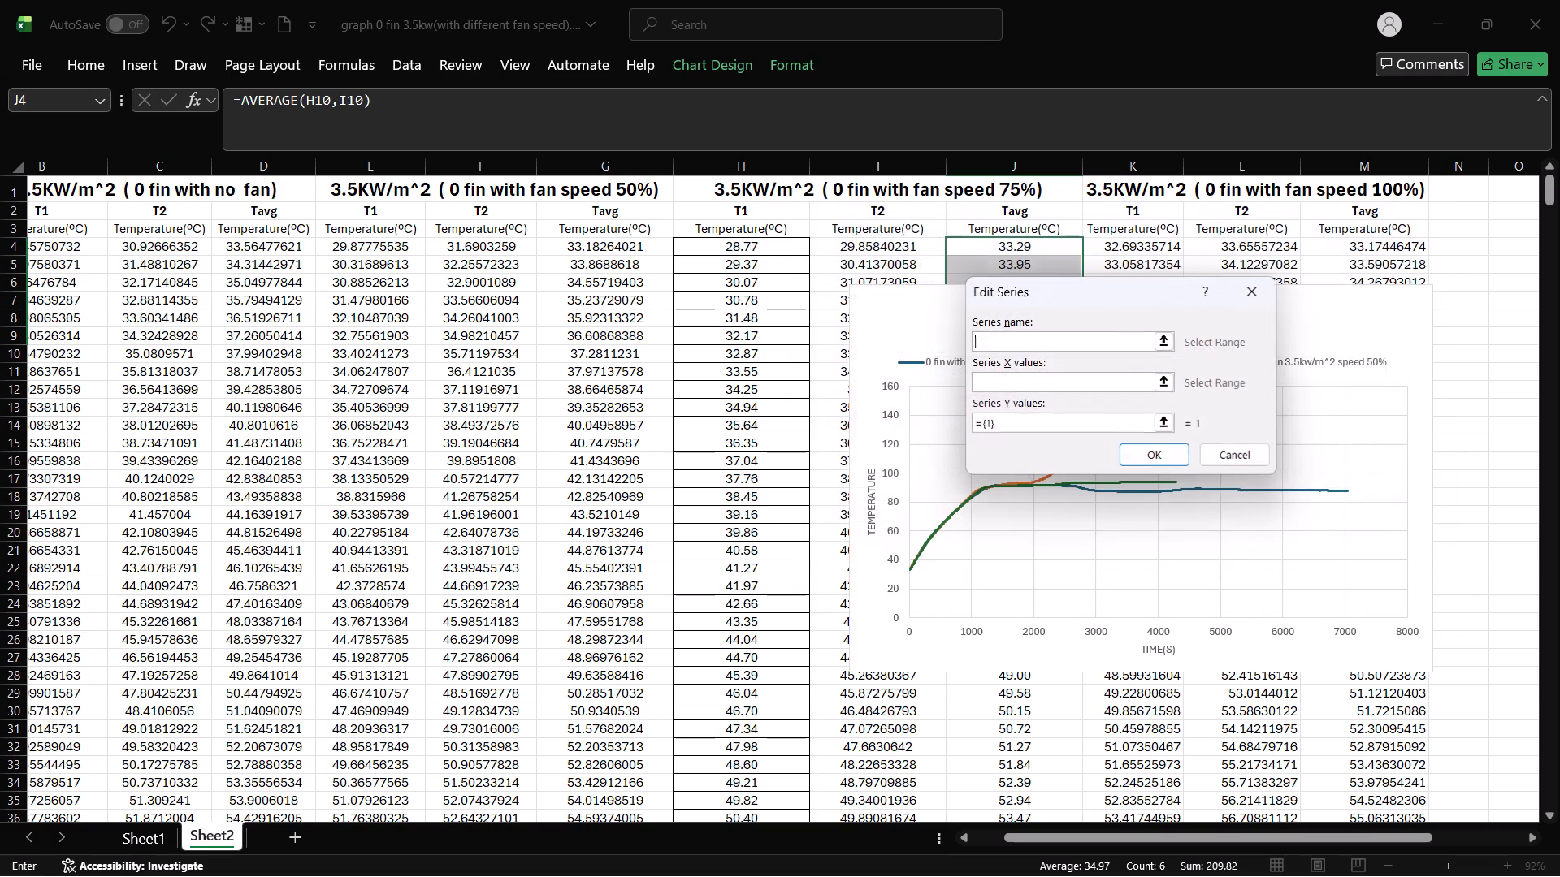
pyautogui.click(1026, 337)
pyautogui.write('0 fin')
pyautogui.press('space')
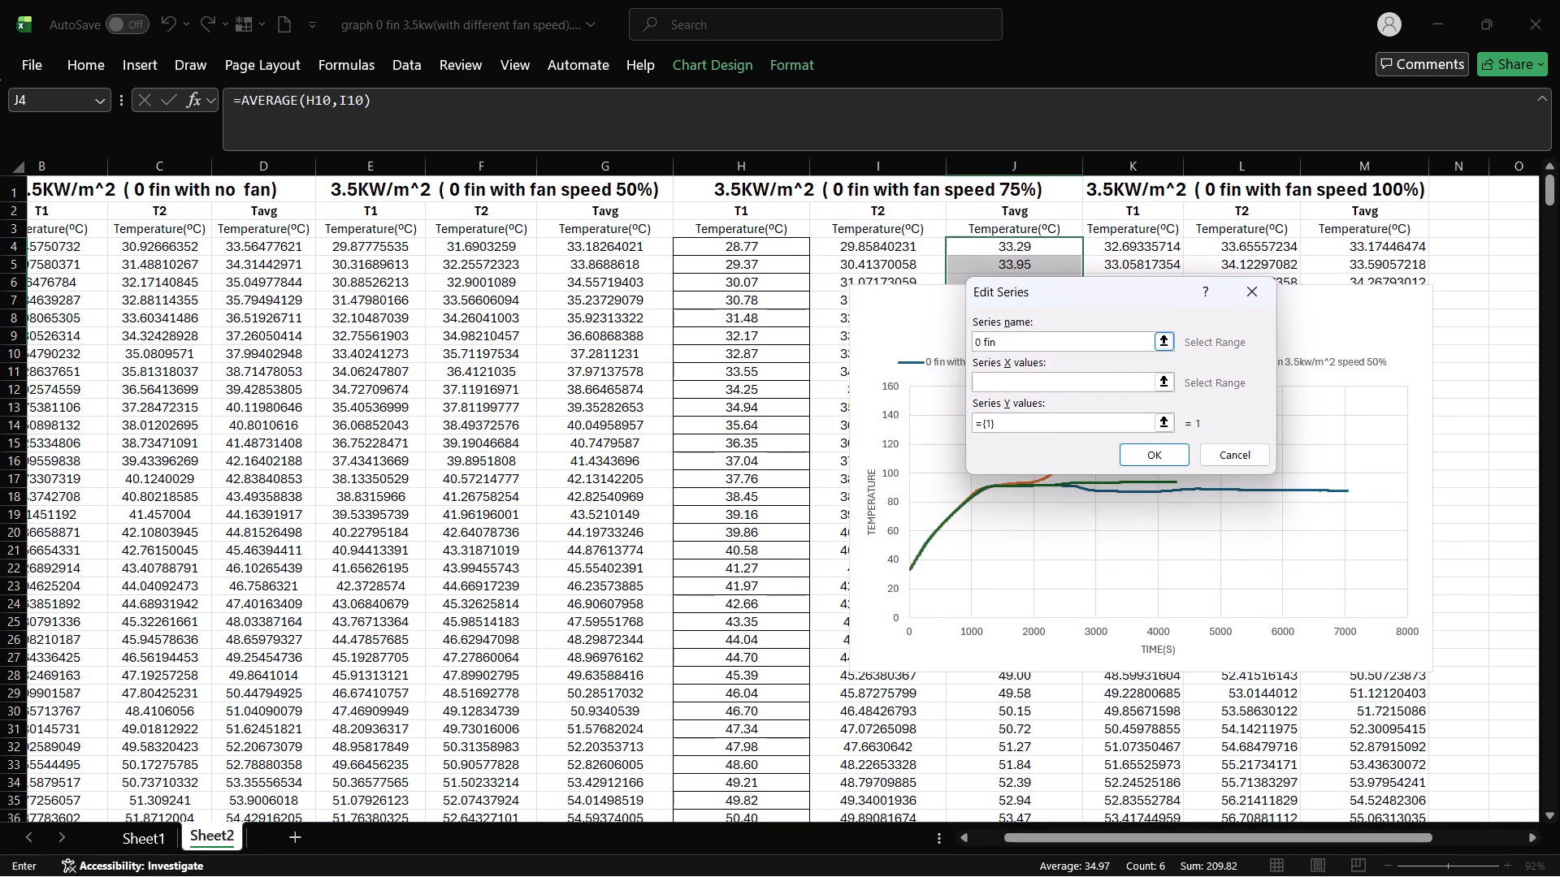
pyautogui.scroll(1, 1026, 337)
pyautogui.moveTo(1105, 294); pyautogui.dragTo(1068, 443)
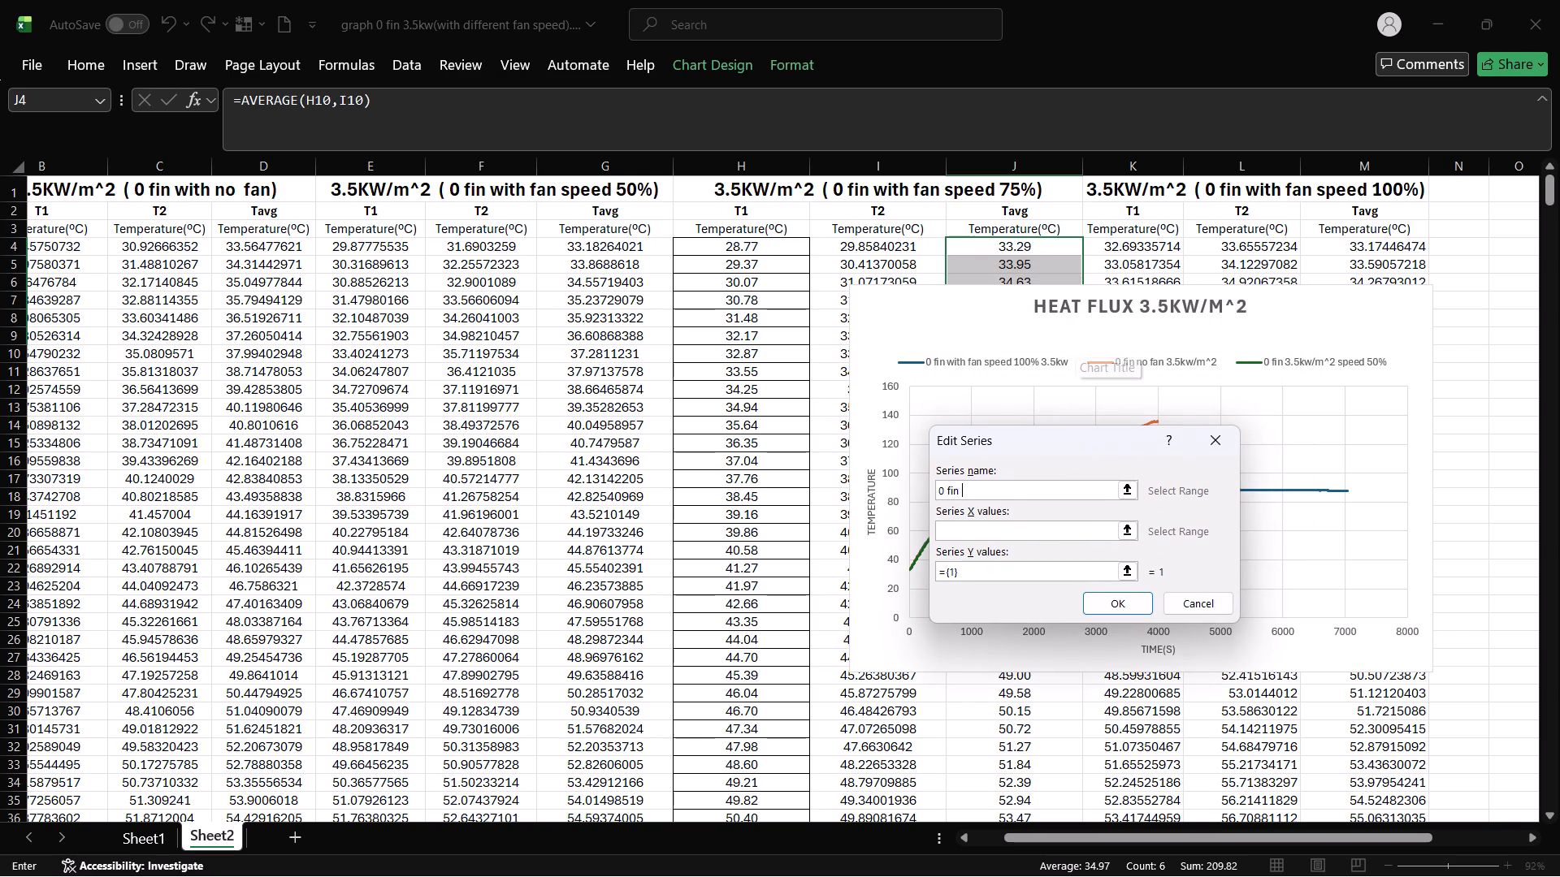
pyautogui.write('with')
pyautogui.press('space')
pyautogui.write('fan speed')
pyautogui.press('space')
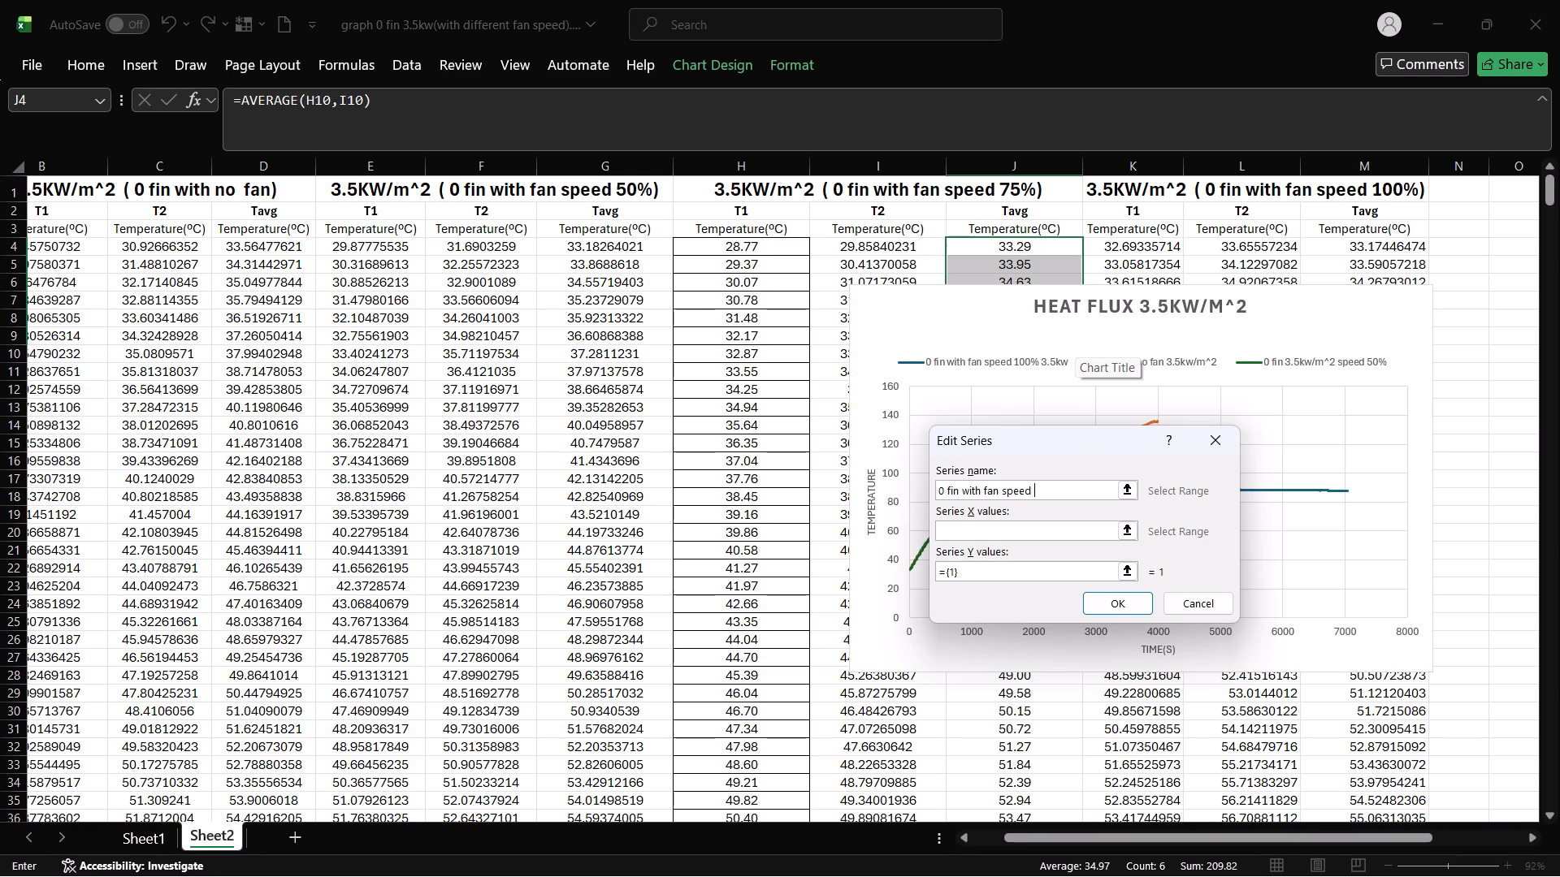
pyautogui.press('BackSpace')
pyautogui.press('space')
pyautogui.write('75')
pyautogui.hotkey('shift', '%')
pyautogui.press('space')
pyautogui.write('3.5kw')
# Set the new series' X values to the Time column range A4:A433 on Sheet2.
pyautogui.click(1012, 533)
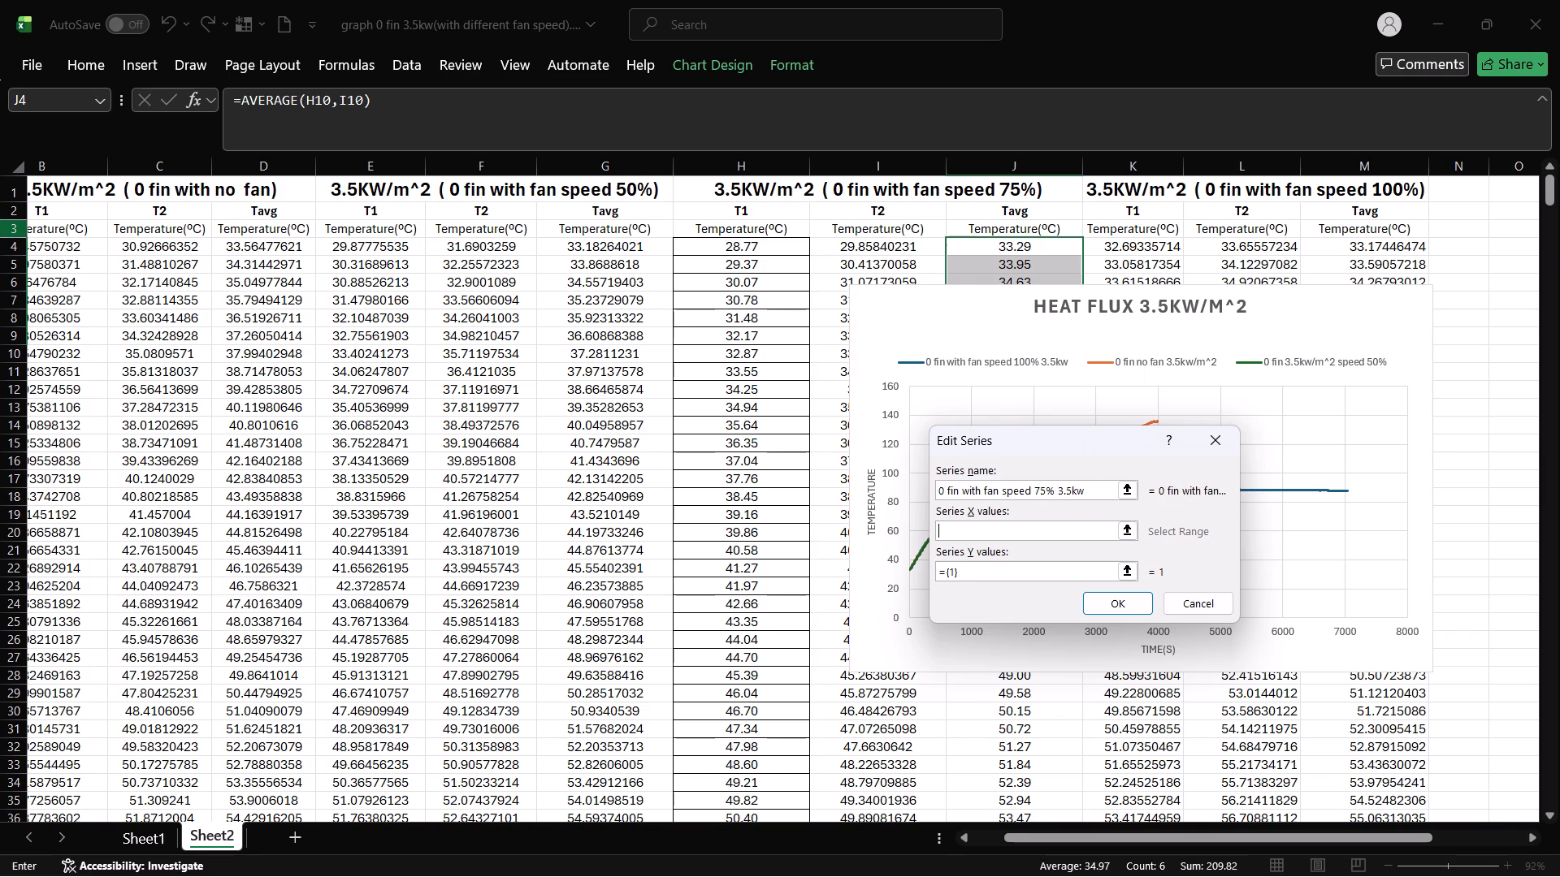
pyautogui.scroll(1, 37, 231)
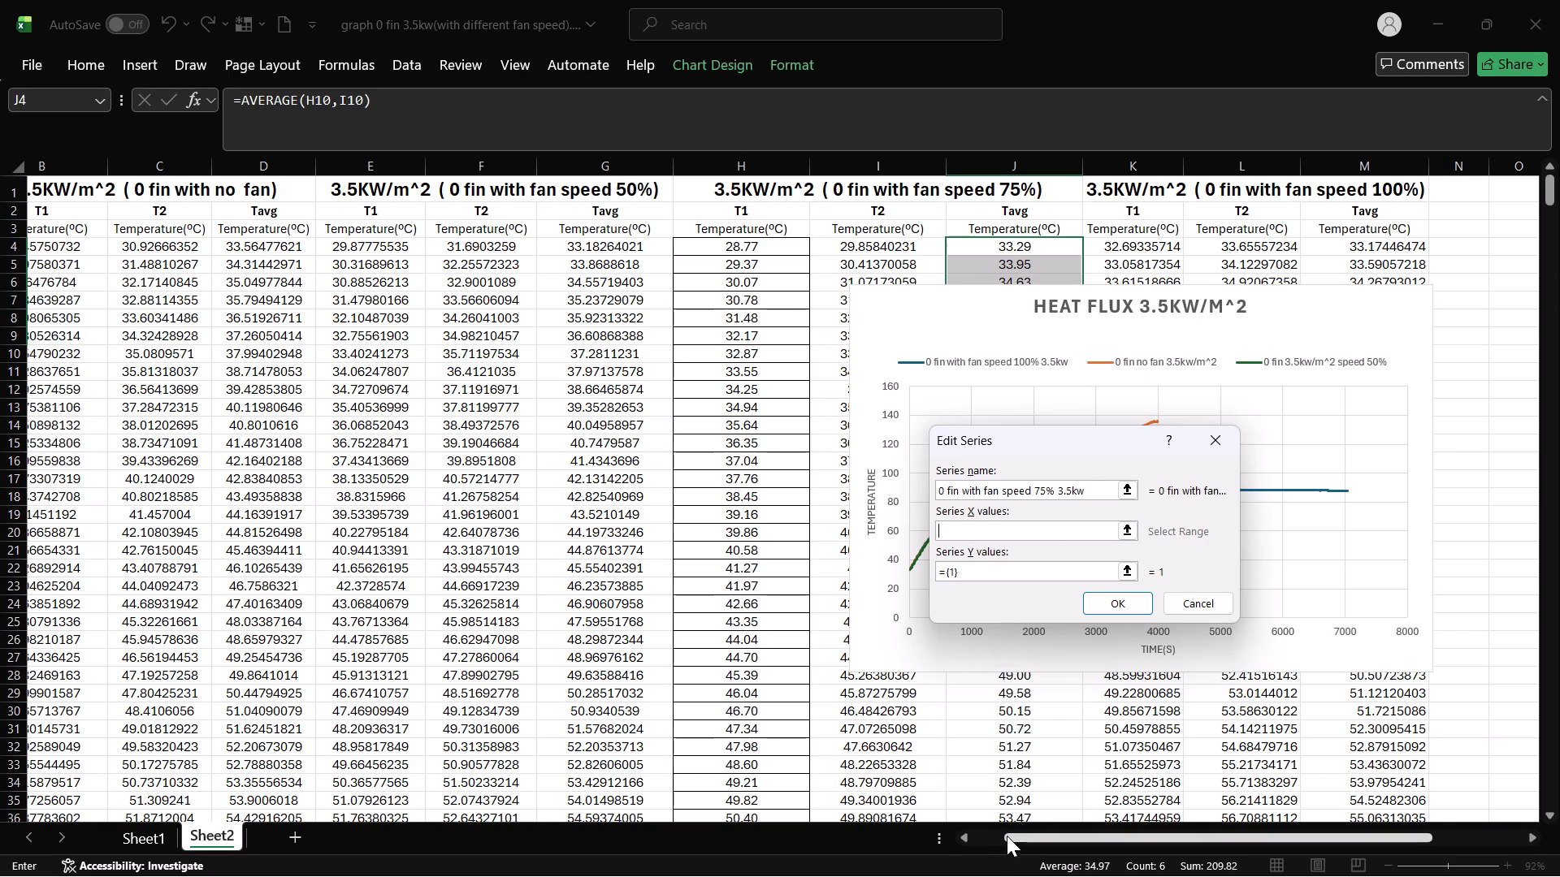
pyautogui.moveTo(1008, 832); pyautogui.dragTo(784, 821)
pyautogui.click(64, 247)
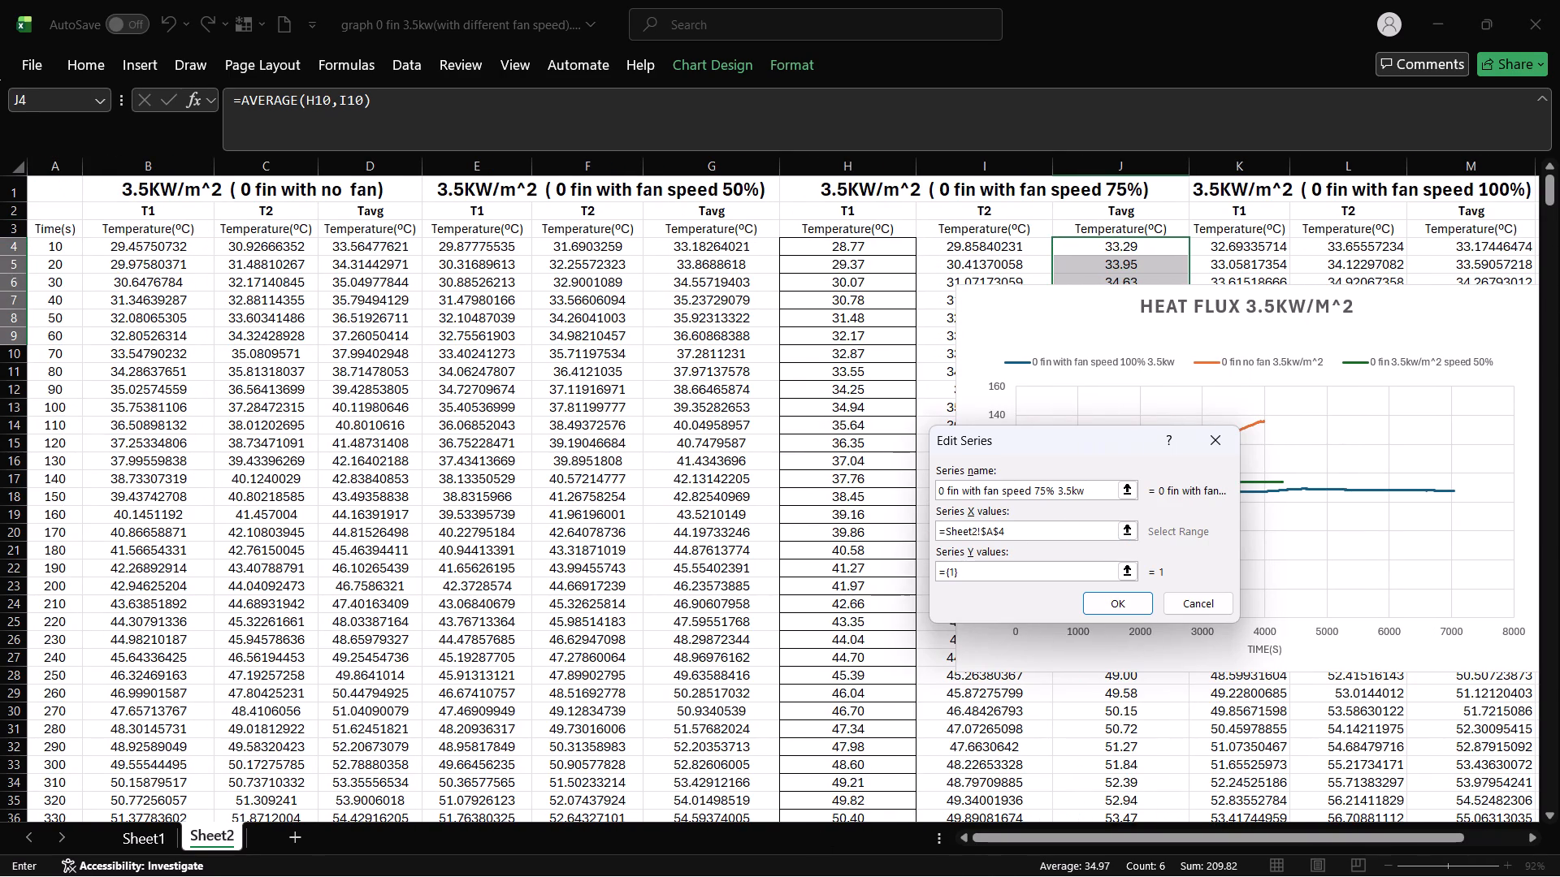
pyautogui.moveTo(82, 254); pyautogui.dragTo(78, 269)
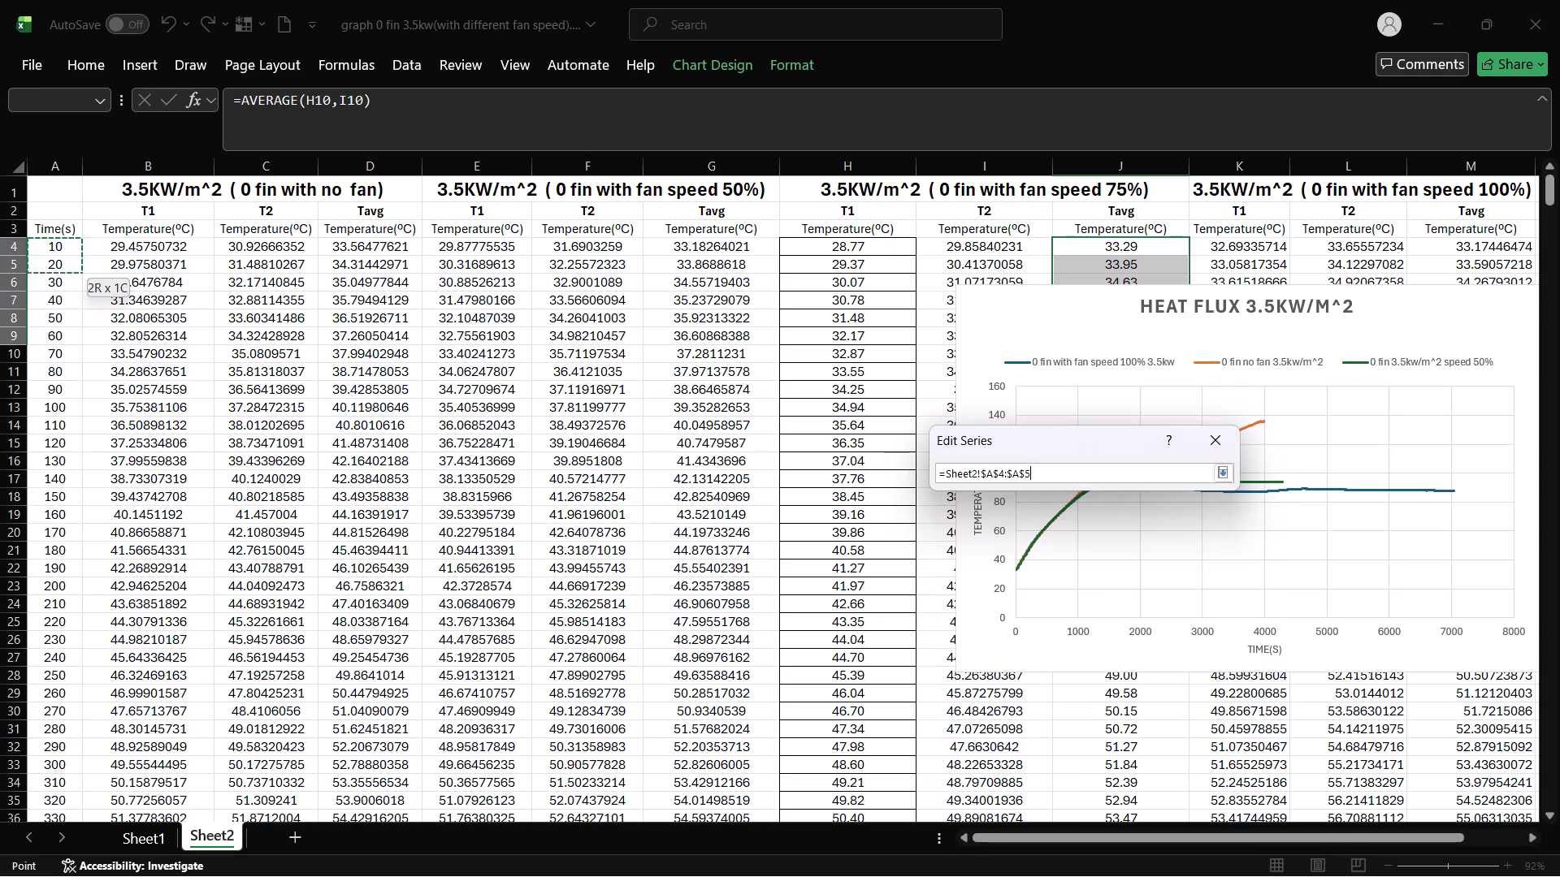
pyautogui.moveTo(78, 269); pyautogui.dragTo(47, 859)
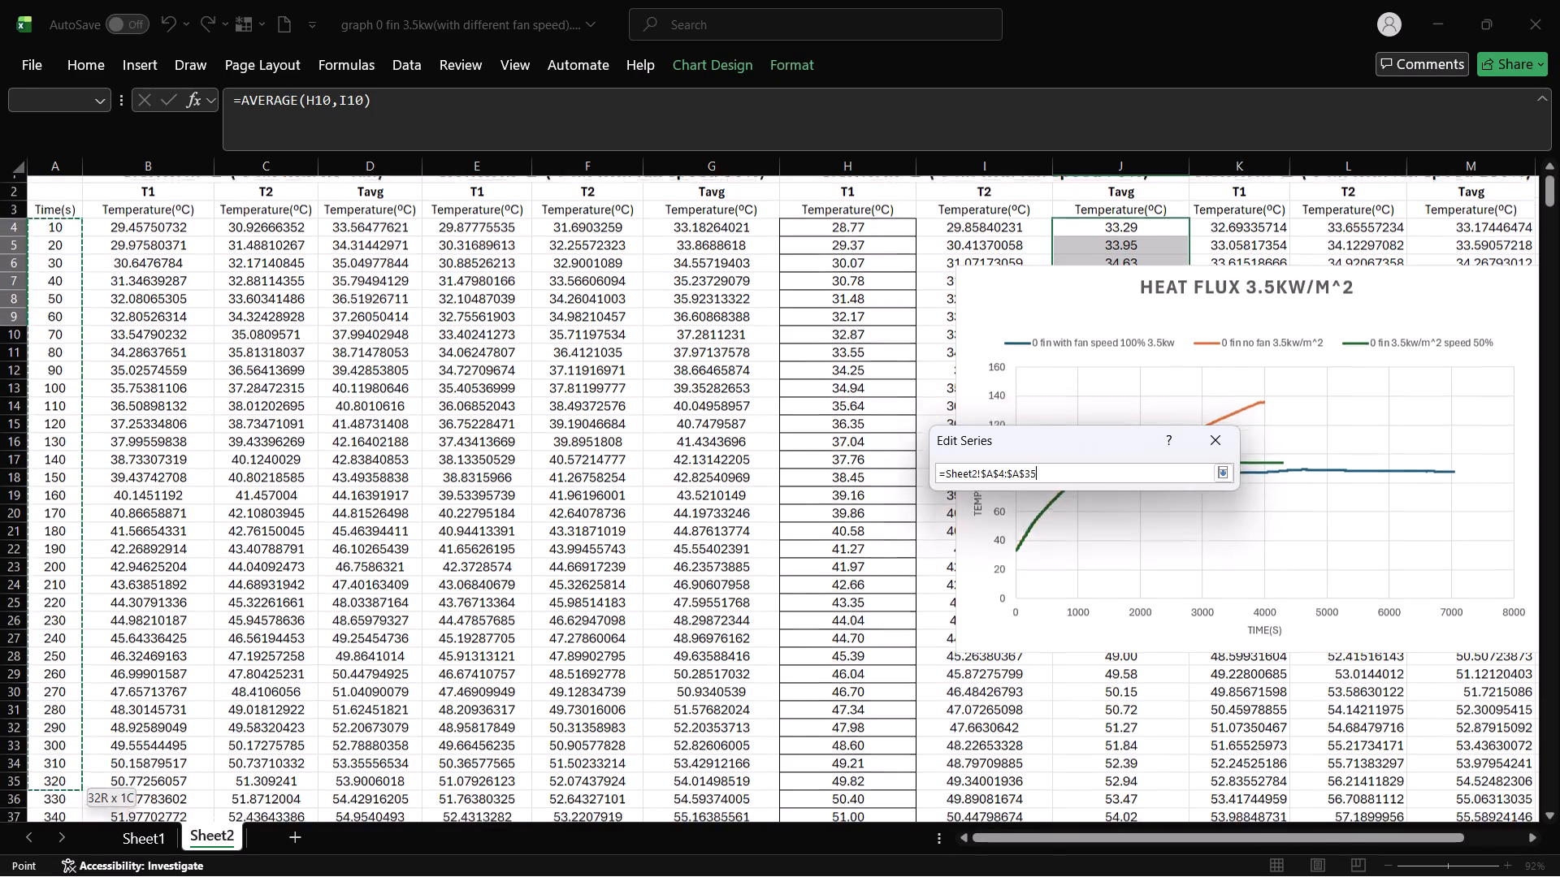
pyautogui.moveTo(47, 859); pyautogui.dragTo(47, 701)
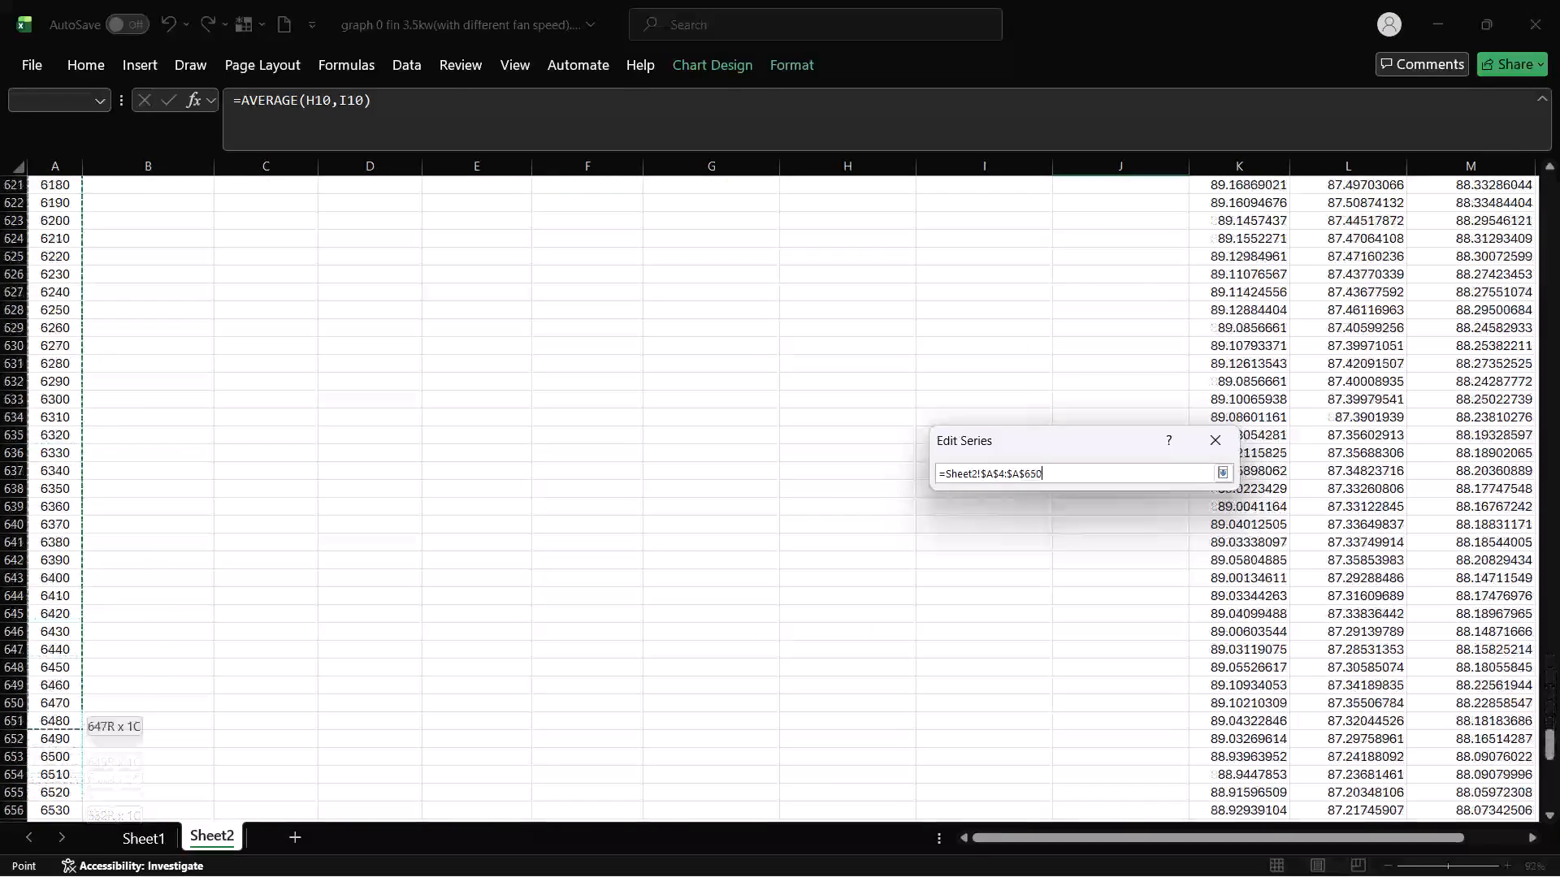
pyautogui.moveTo(47, 701); pyautogui.dragTo(47, 136)
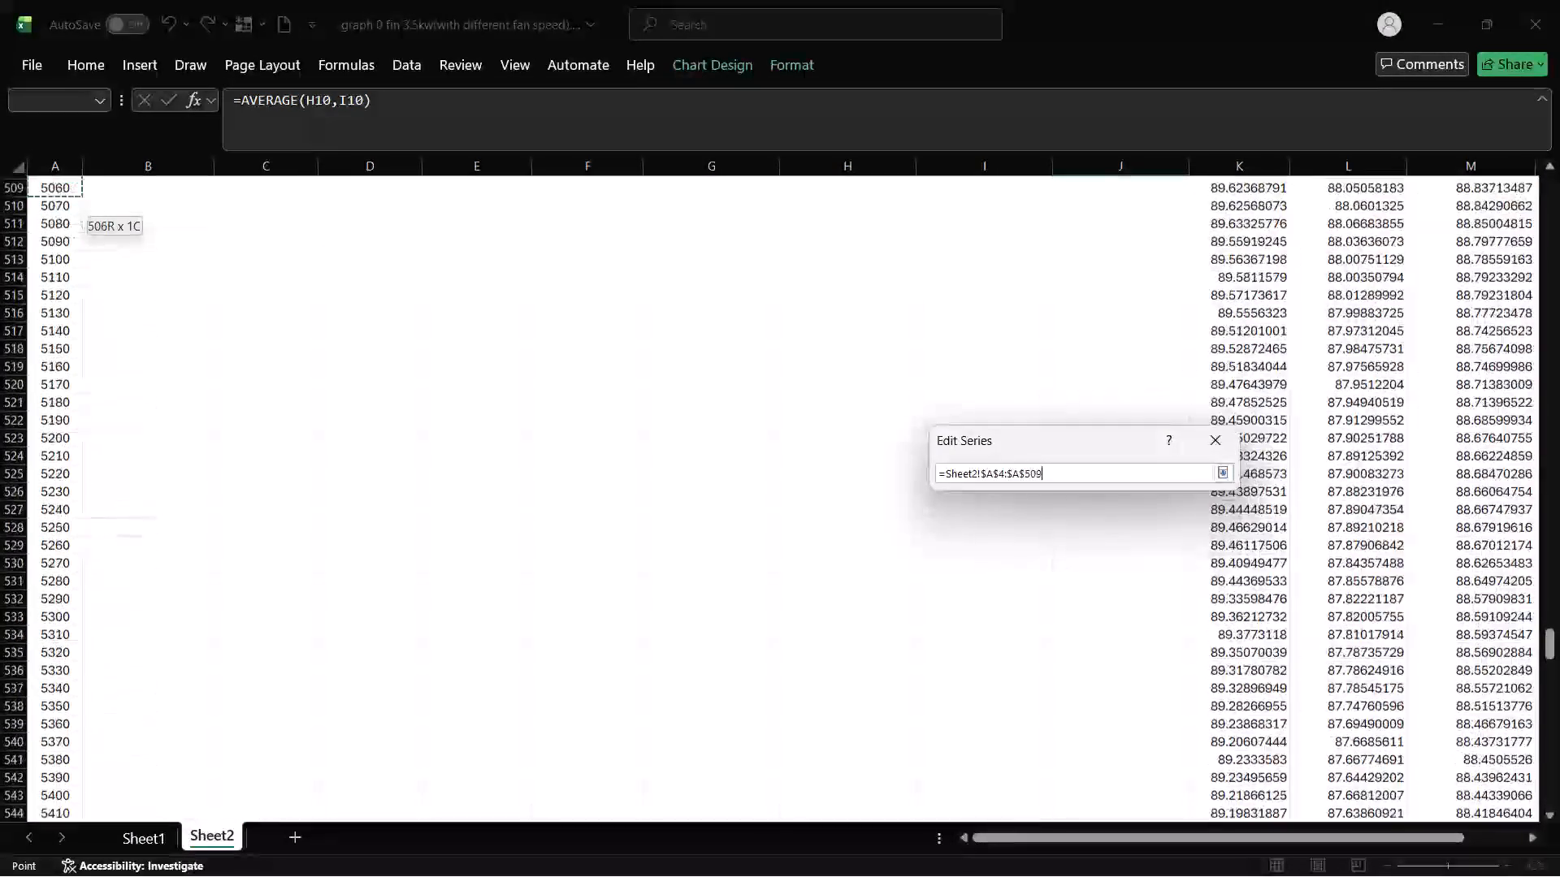
pyautogui.moveTo(47, 136); pyautogui.dragTo(53, 97)
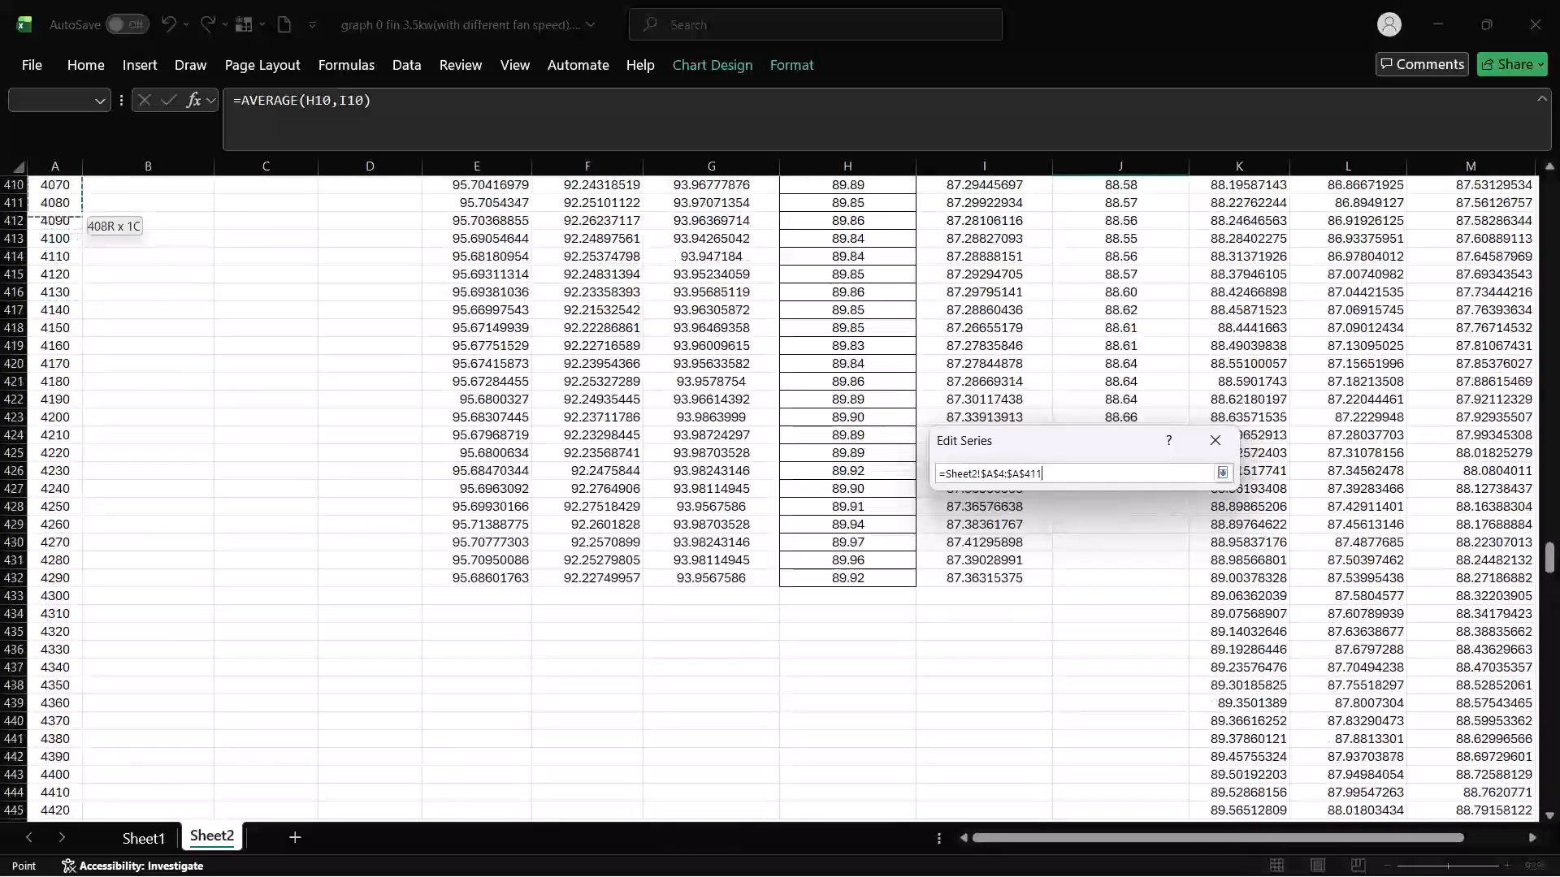
pyautogui.moveTo(53, 97); pyautogui.dragTo(11, 719)
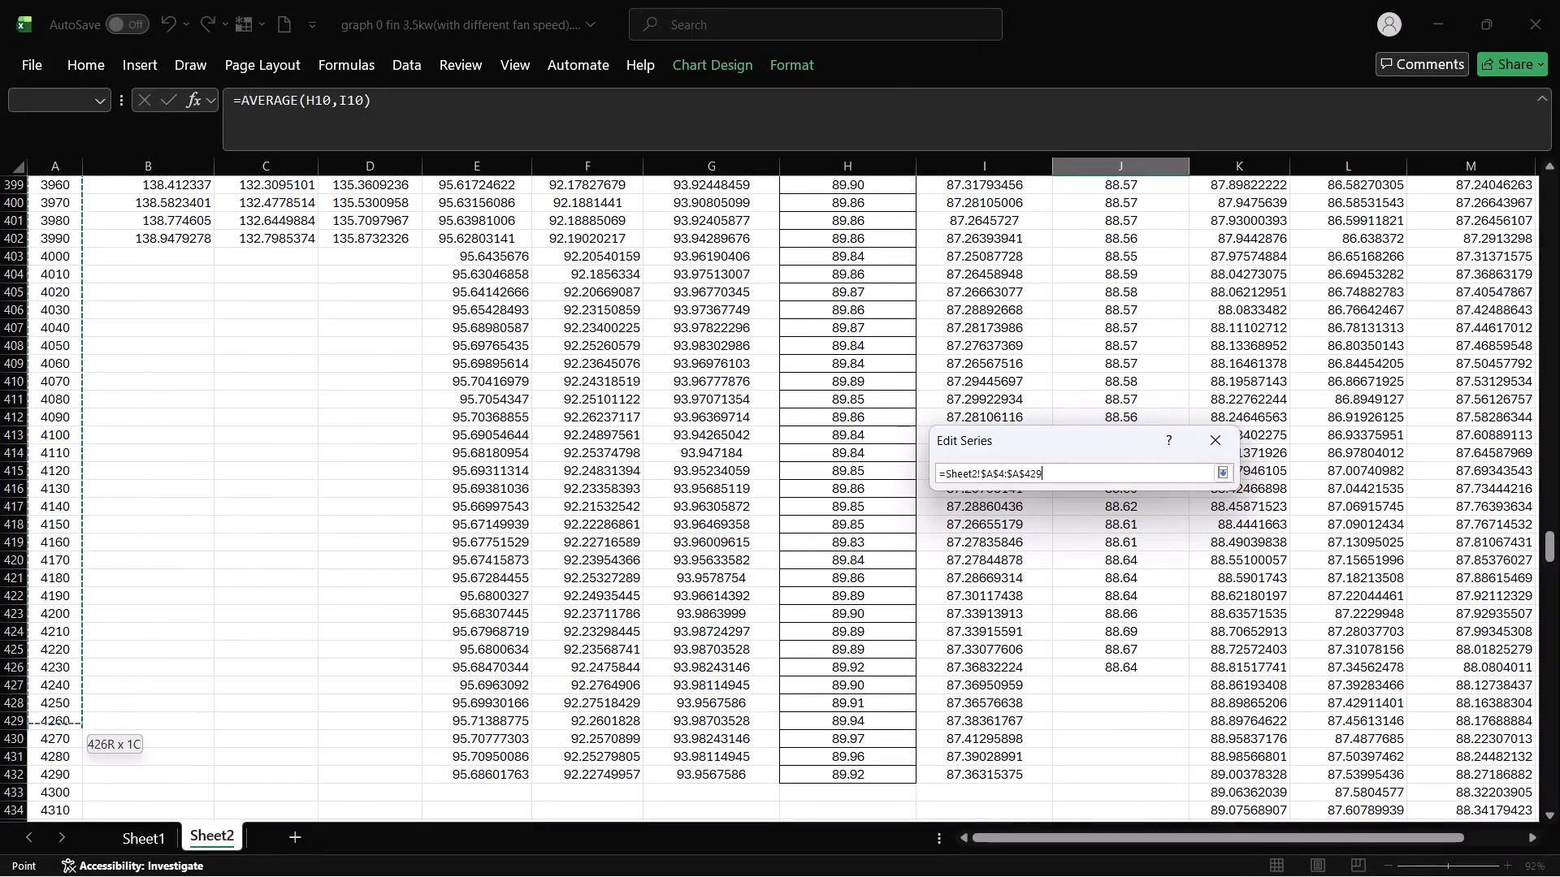
pyautogui.moveTo(11, 719); pyautogui.dragTo(15, 792)
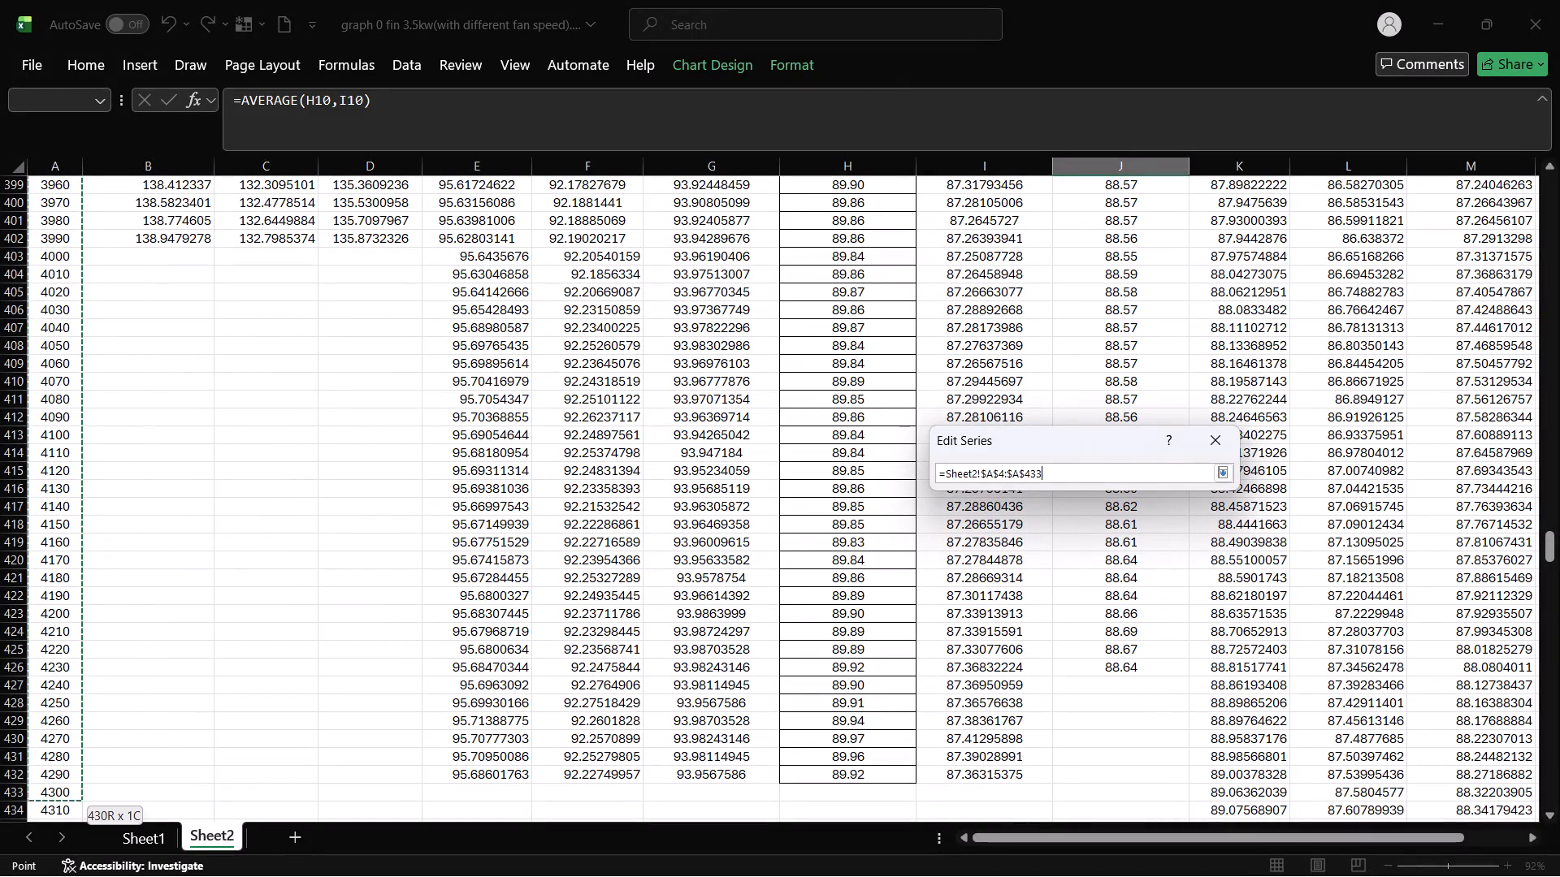
pyautogui.moveTo(15, 792); pyautogui.dragTo(15, 800)
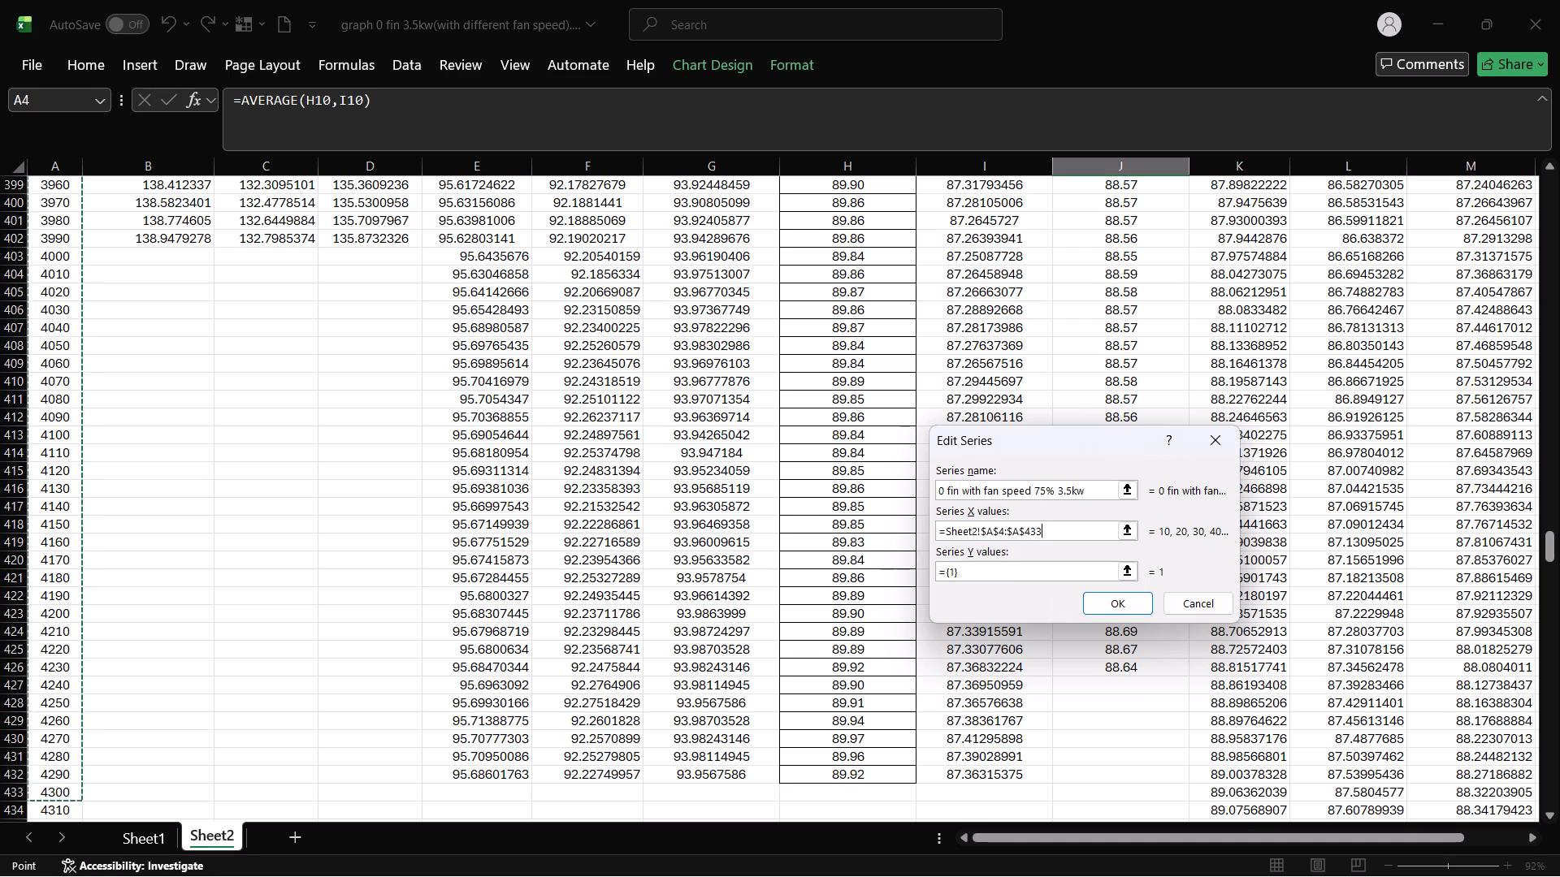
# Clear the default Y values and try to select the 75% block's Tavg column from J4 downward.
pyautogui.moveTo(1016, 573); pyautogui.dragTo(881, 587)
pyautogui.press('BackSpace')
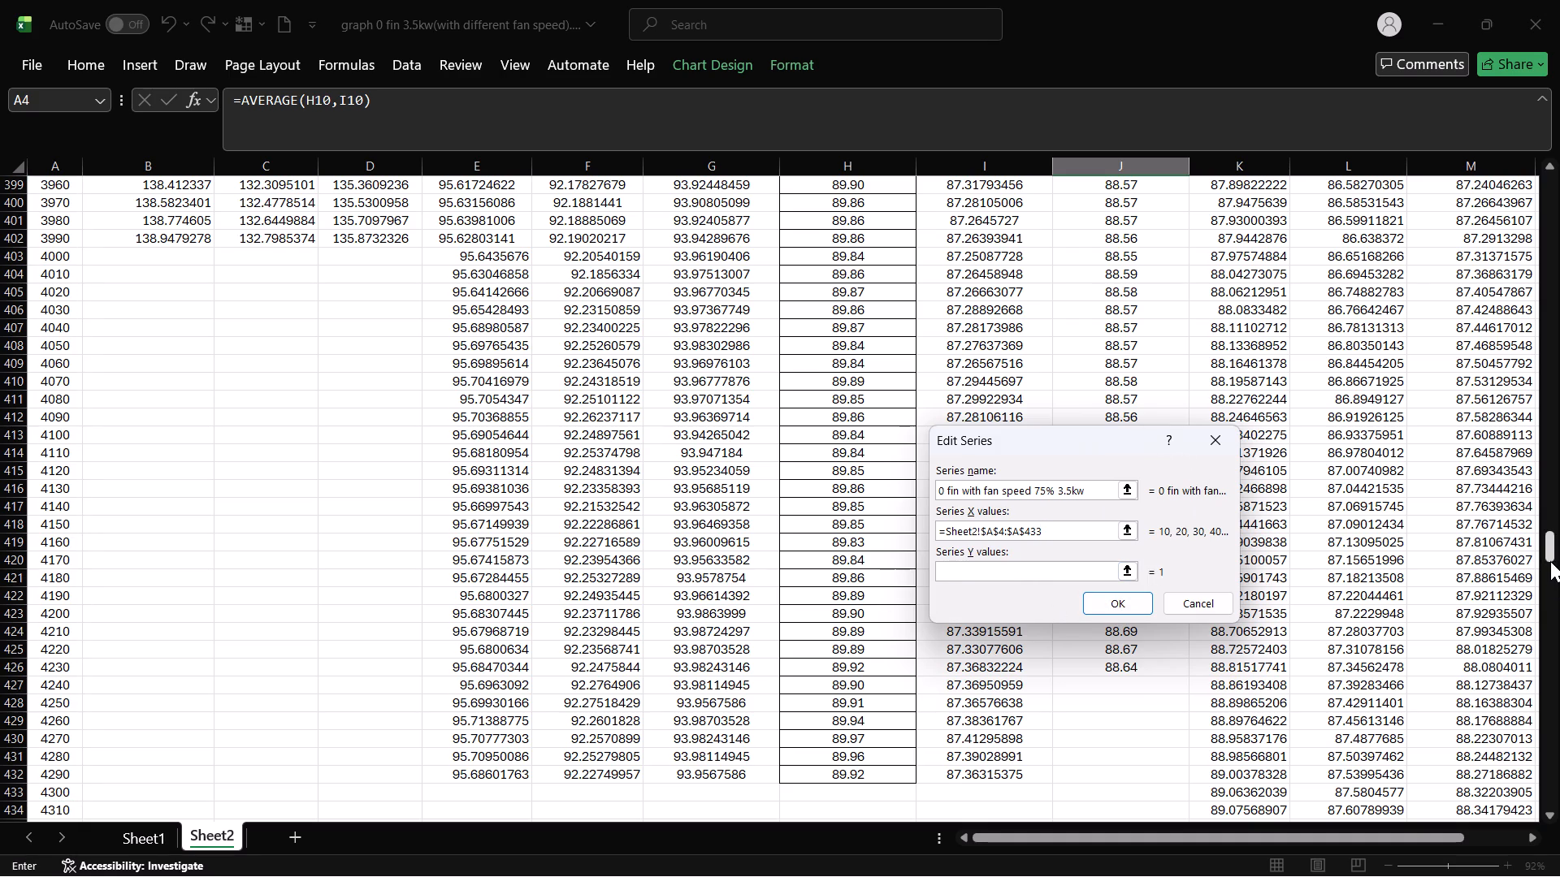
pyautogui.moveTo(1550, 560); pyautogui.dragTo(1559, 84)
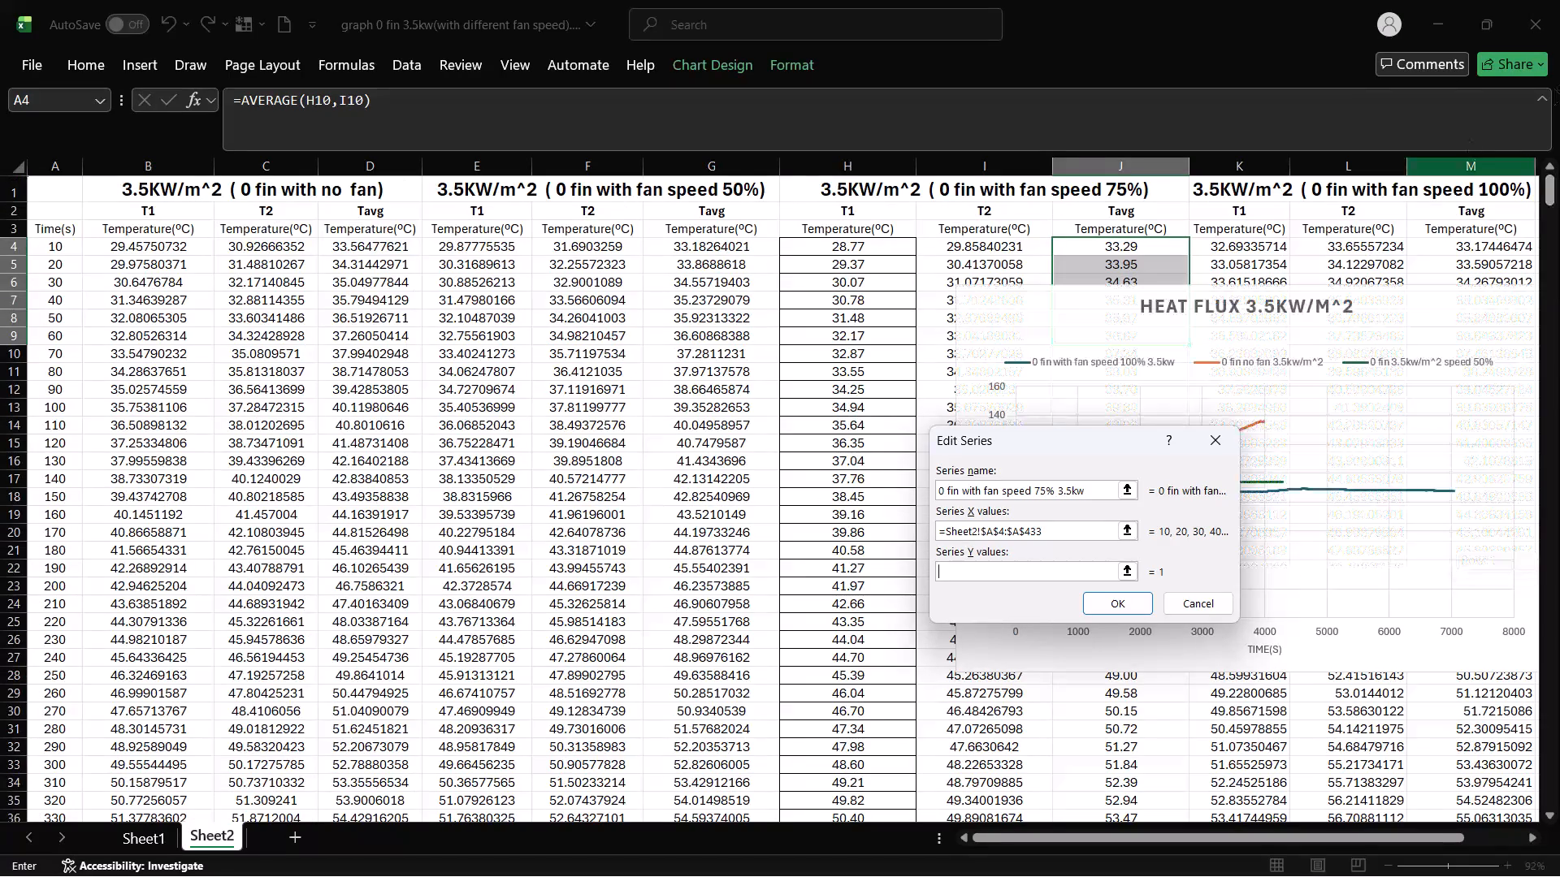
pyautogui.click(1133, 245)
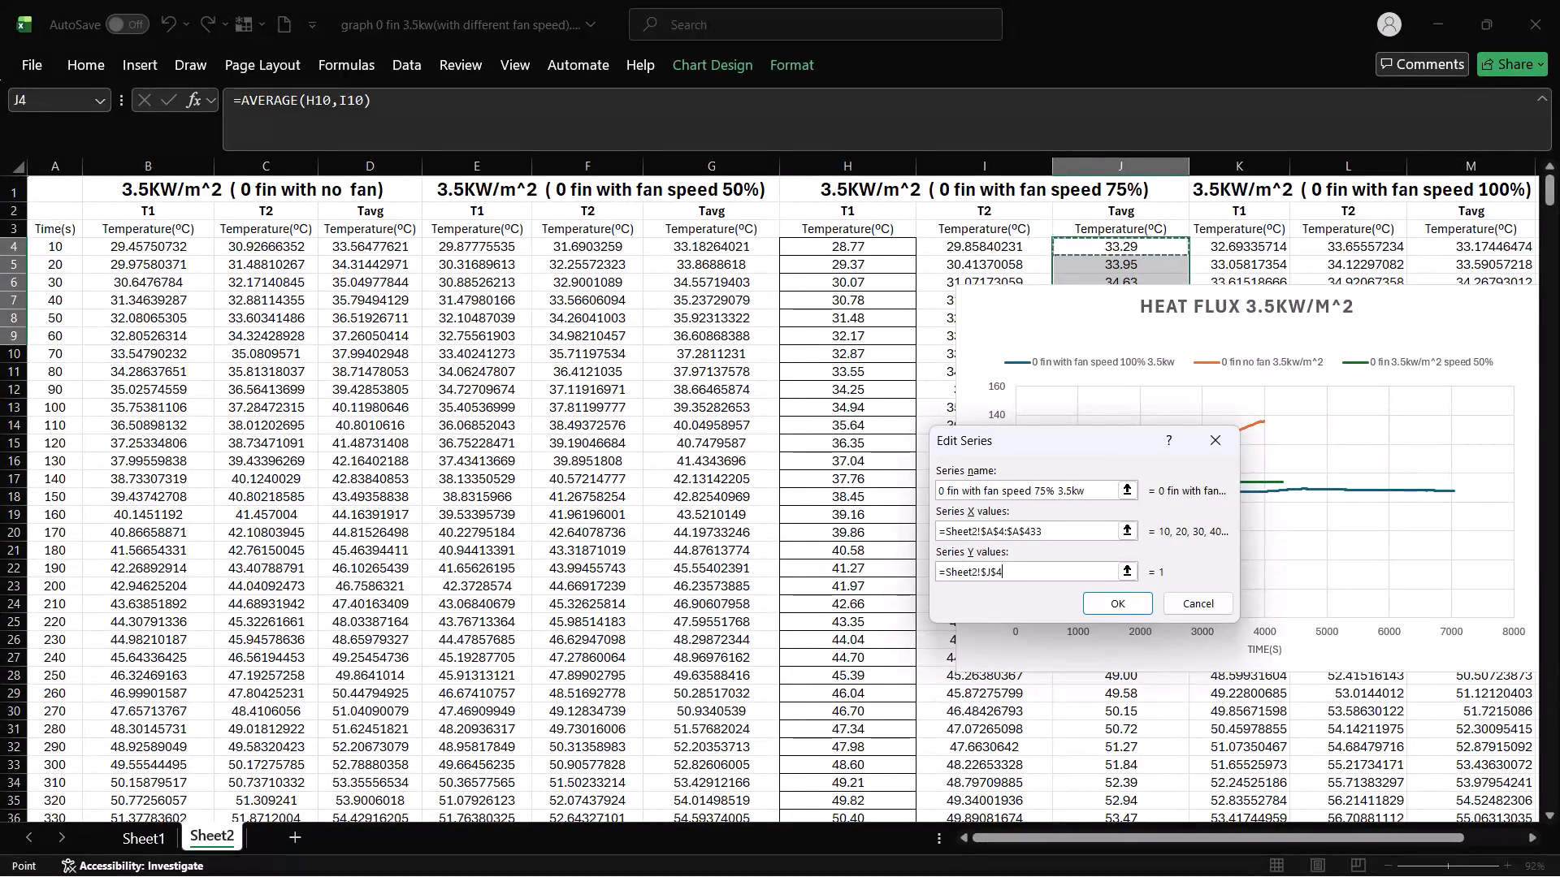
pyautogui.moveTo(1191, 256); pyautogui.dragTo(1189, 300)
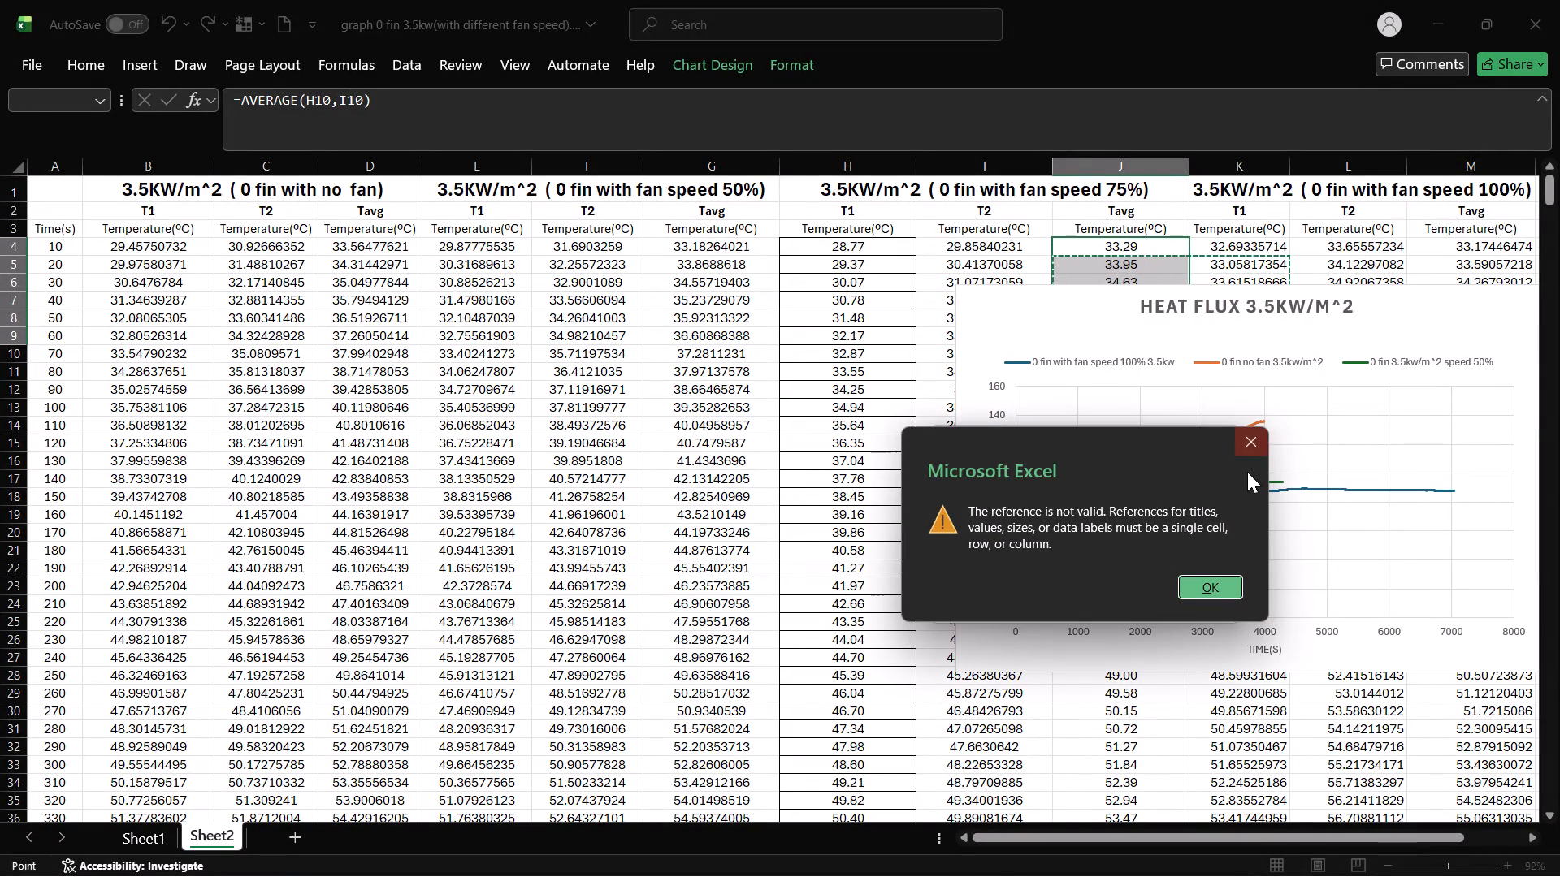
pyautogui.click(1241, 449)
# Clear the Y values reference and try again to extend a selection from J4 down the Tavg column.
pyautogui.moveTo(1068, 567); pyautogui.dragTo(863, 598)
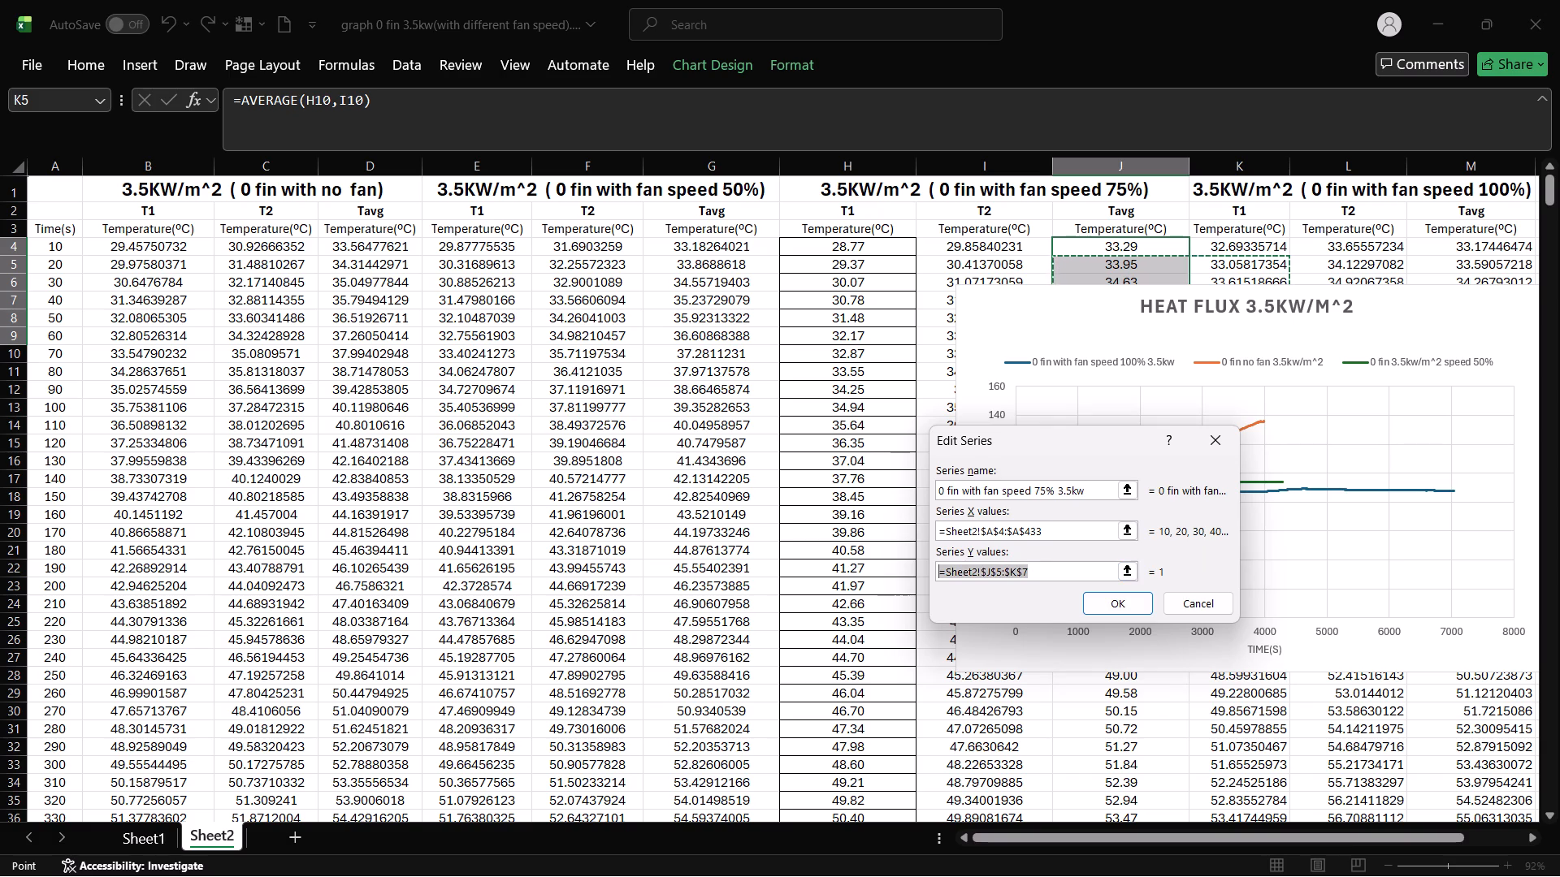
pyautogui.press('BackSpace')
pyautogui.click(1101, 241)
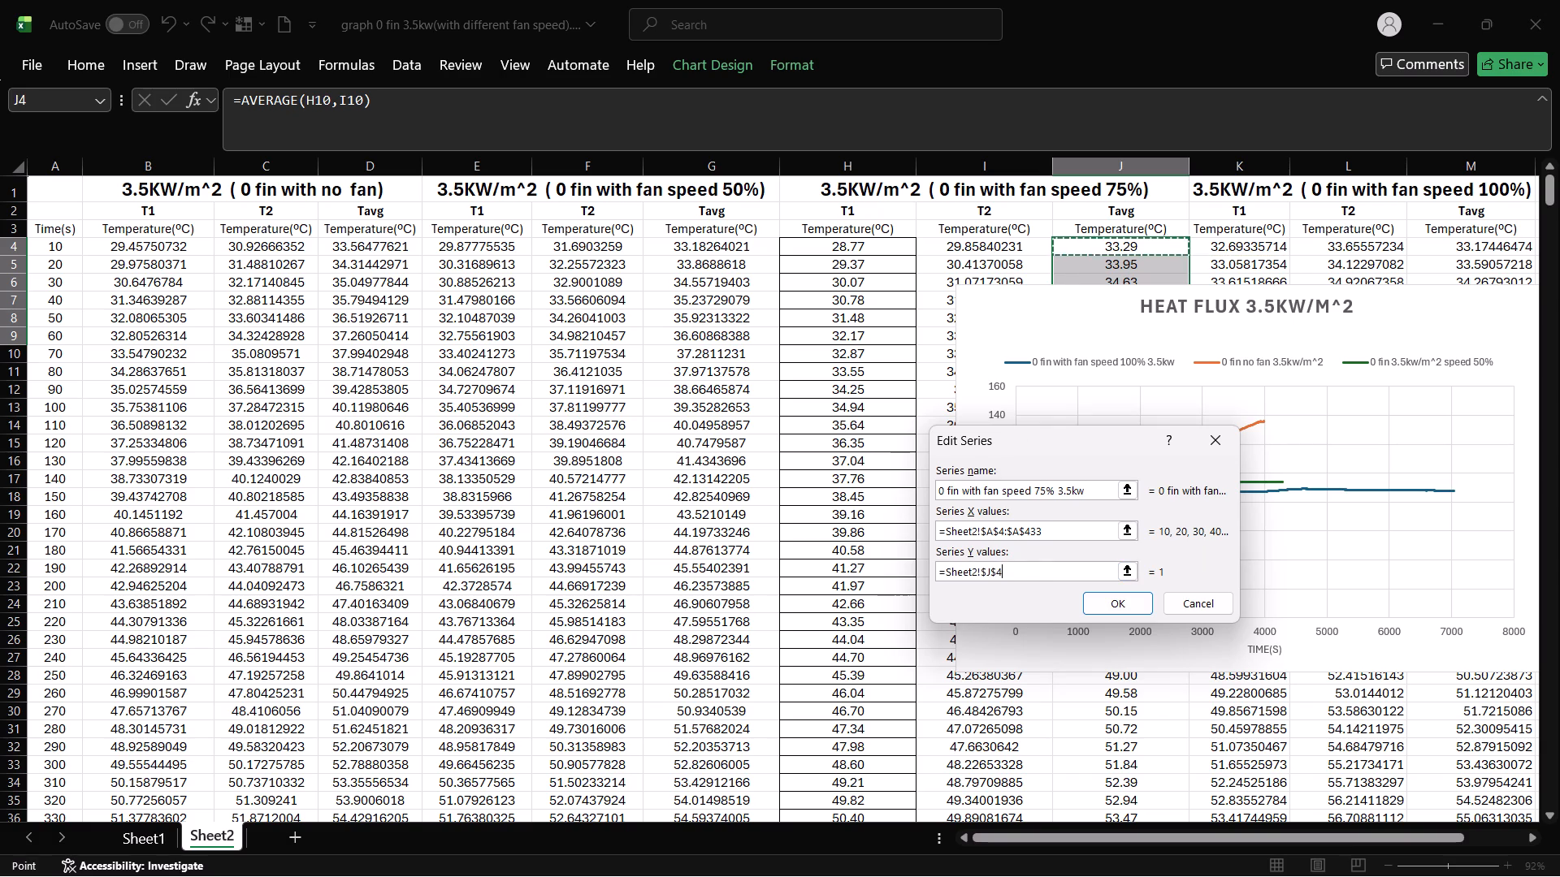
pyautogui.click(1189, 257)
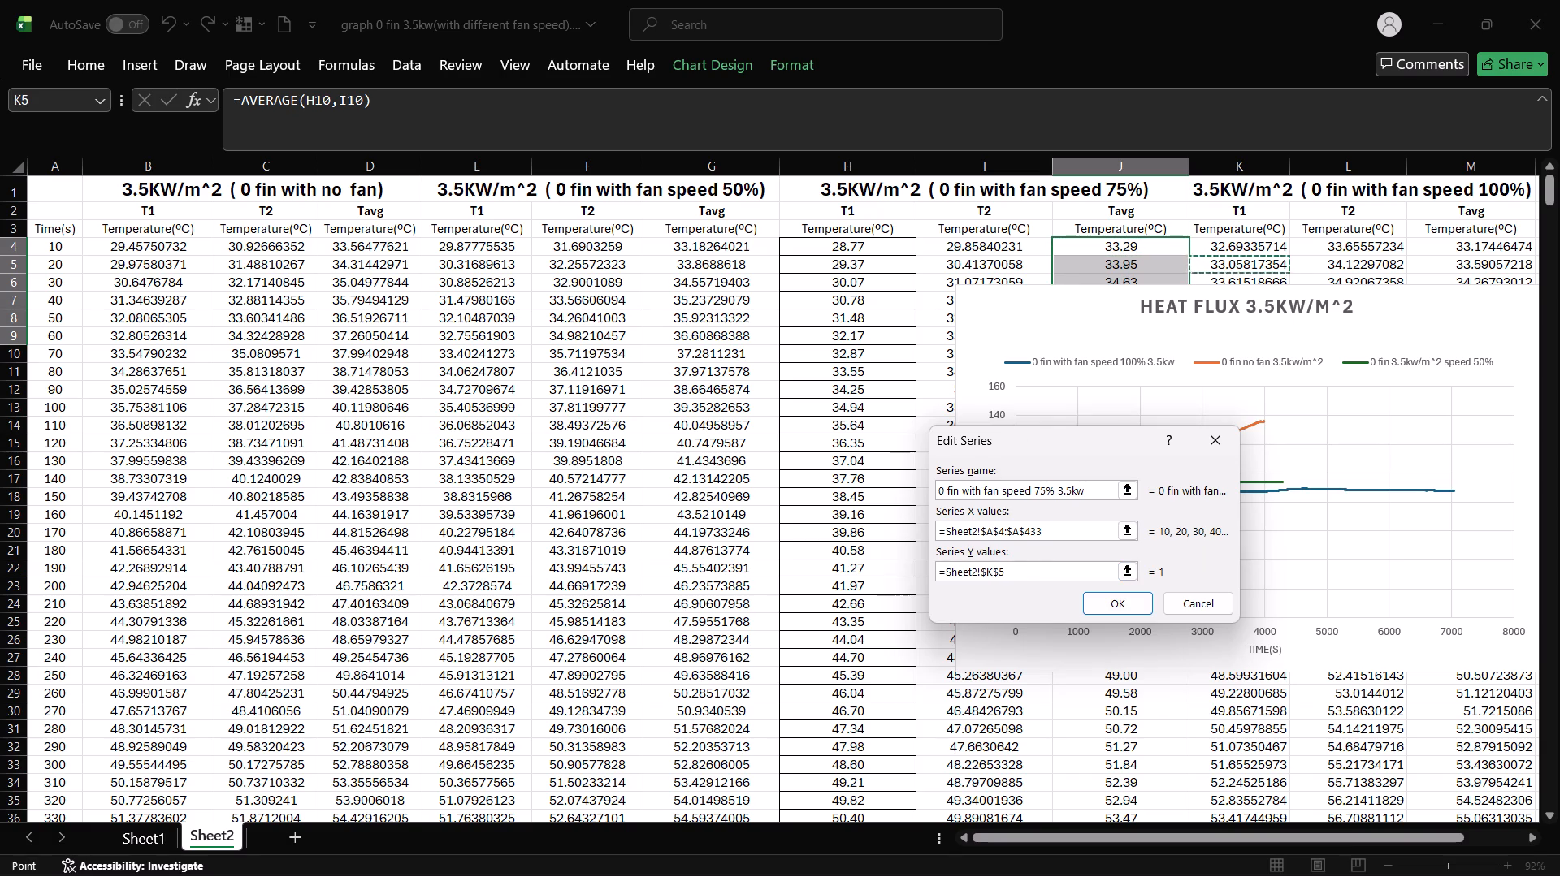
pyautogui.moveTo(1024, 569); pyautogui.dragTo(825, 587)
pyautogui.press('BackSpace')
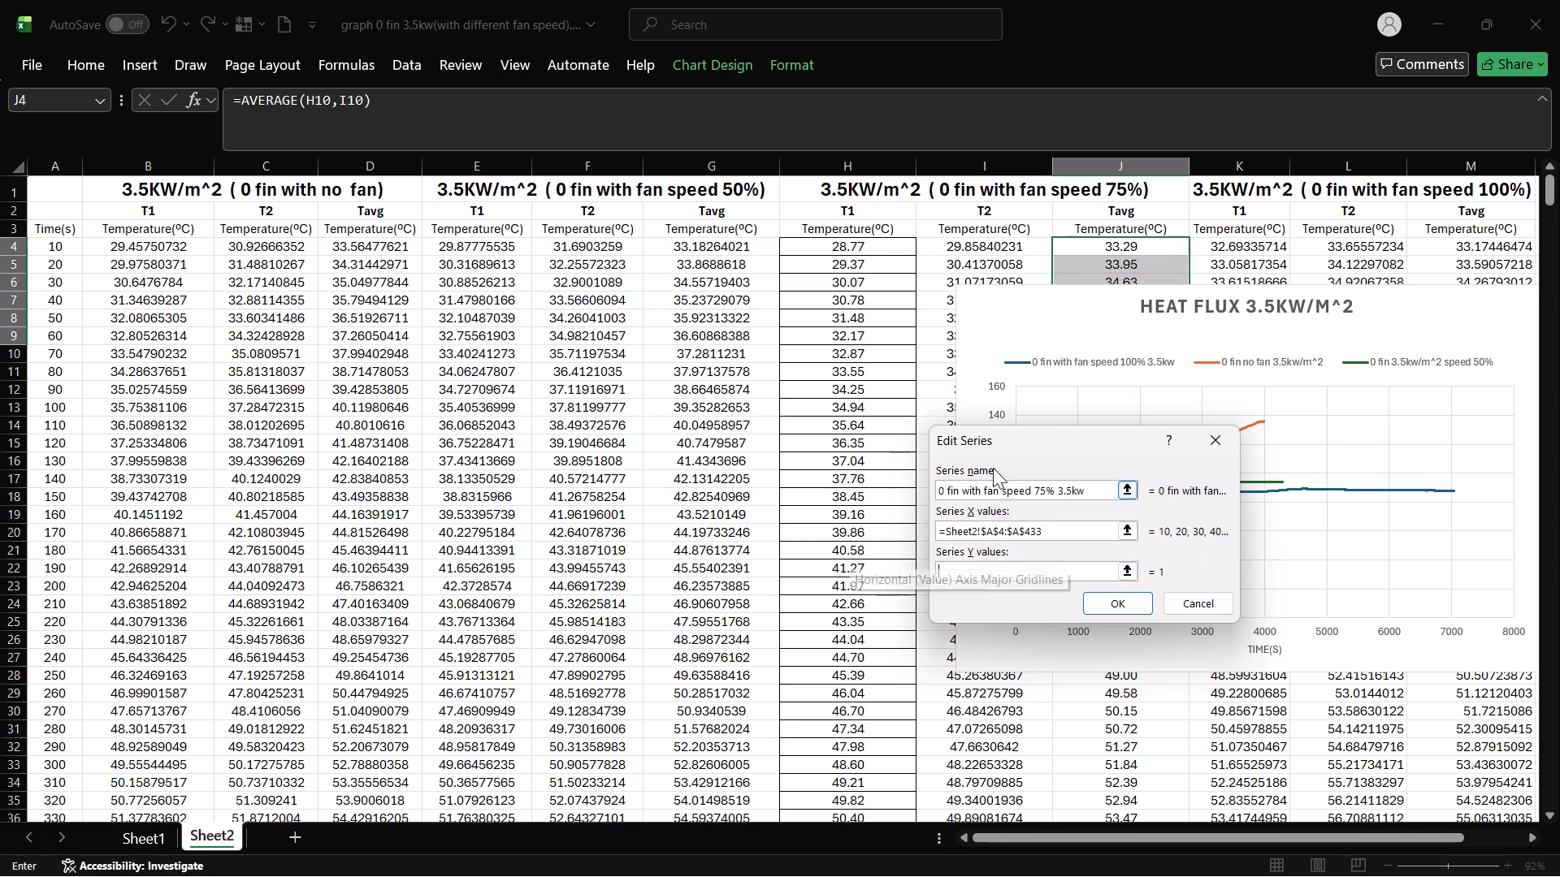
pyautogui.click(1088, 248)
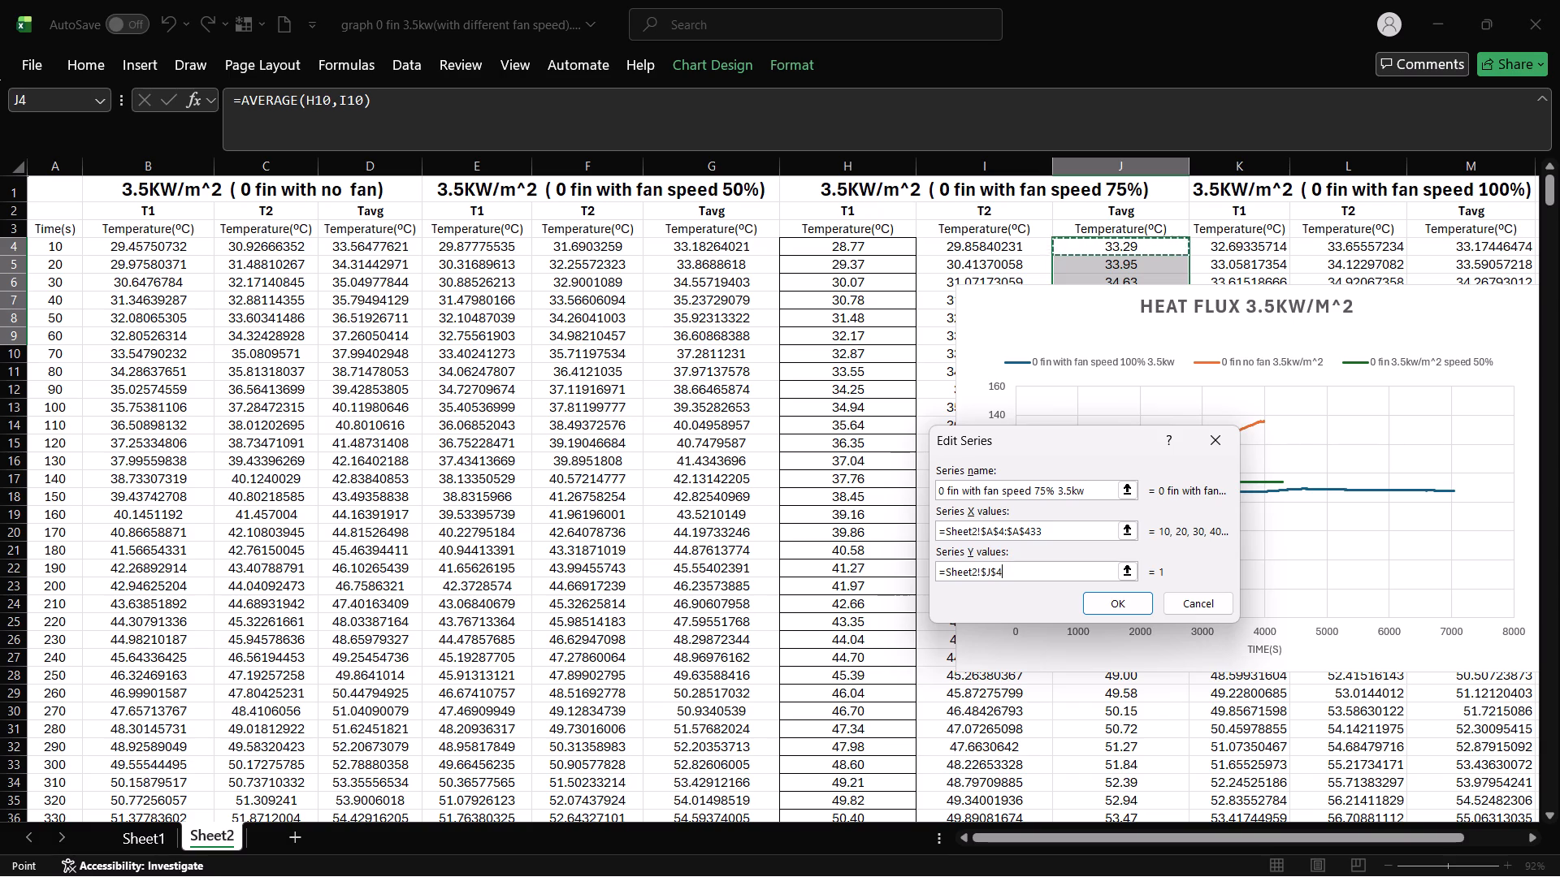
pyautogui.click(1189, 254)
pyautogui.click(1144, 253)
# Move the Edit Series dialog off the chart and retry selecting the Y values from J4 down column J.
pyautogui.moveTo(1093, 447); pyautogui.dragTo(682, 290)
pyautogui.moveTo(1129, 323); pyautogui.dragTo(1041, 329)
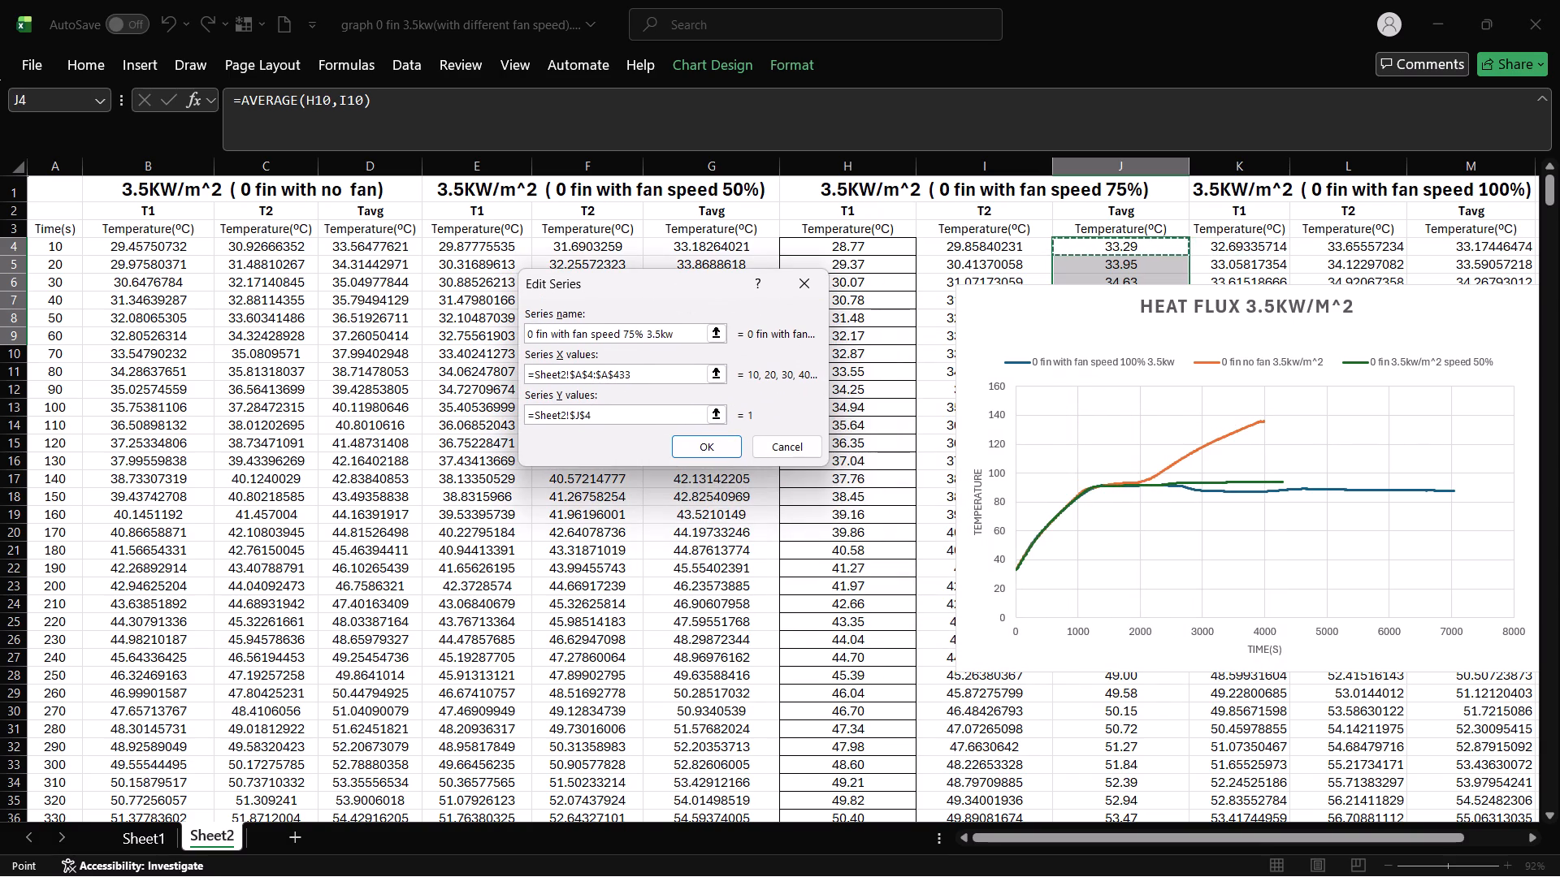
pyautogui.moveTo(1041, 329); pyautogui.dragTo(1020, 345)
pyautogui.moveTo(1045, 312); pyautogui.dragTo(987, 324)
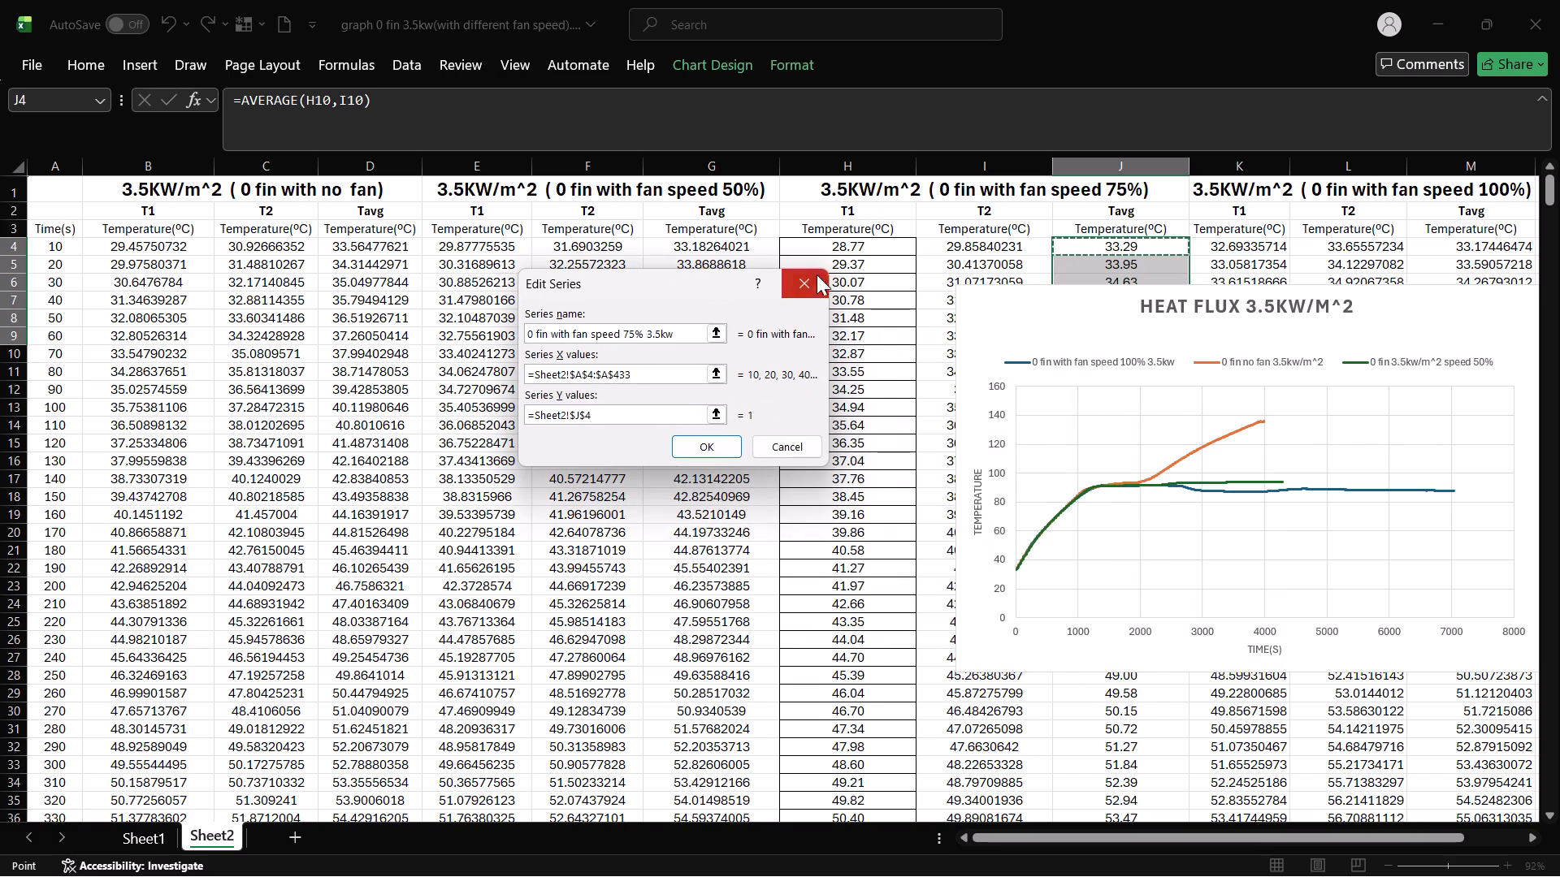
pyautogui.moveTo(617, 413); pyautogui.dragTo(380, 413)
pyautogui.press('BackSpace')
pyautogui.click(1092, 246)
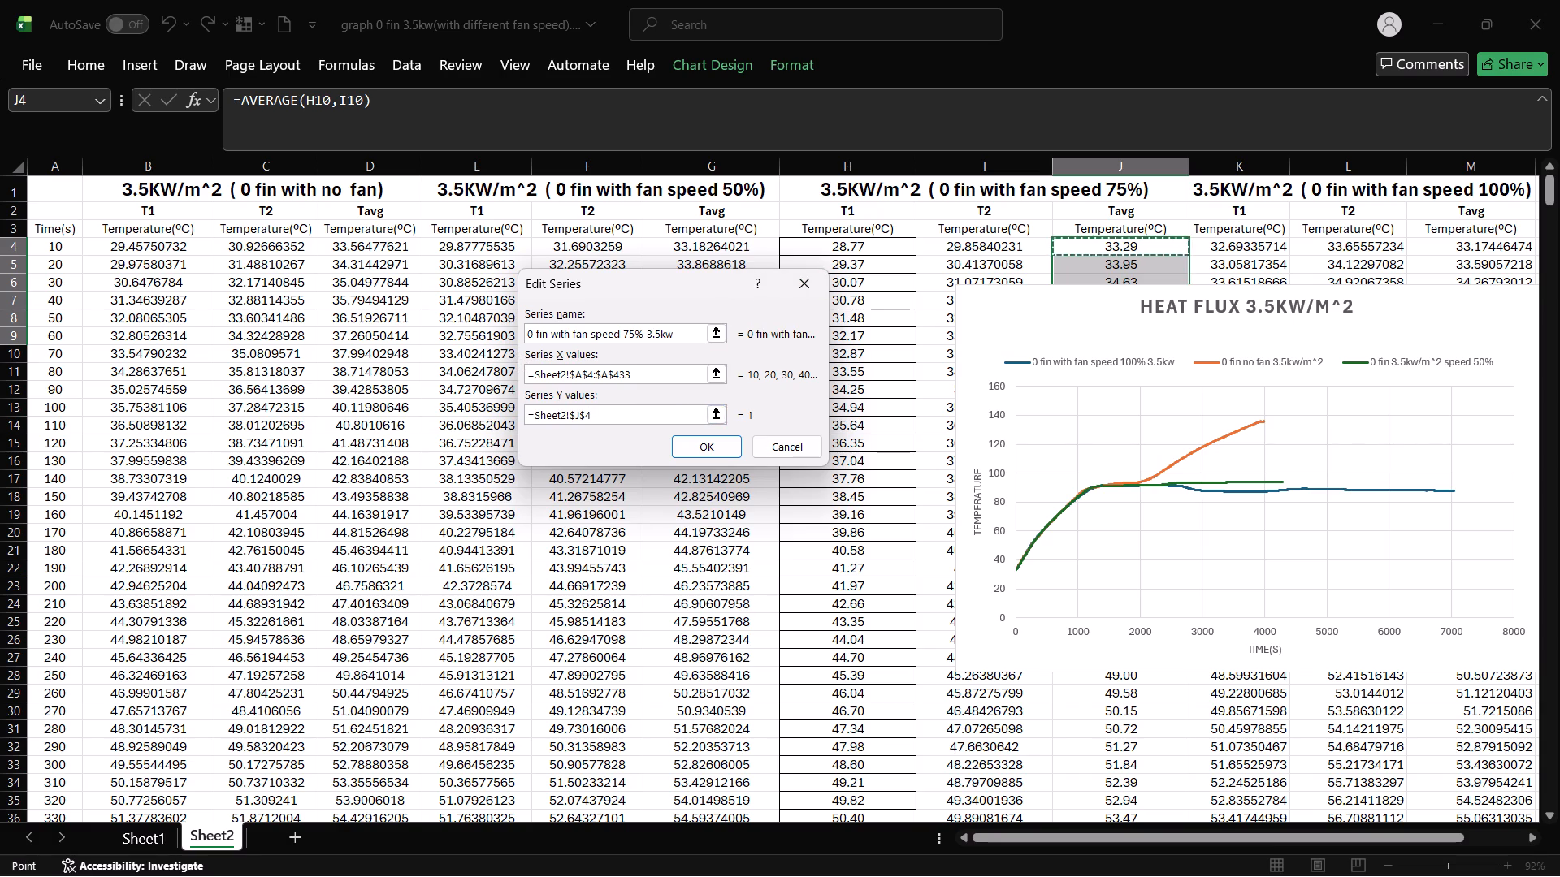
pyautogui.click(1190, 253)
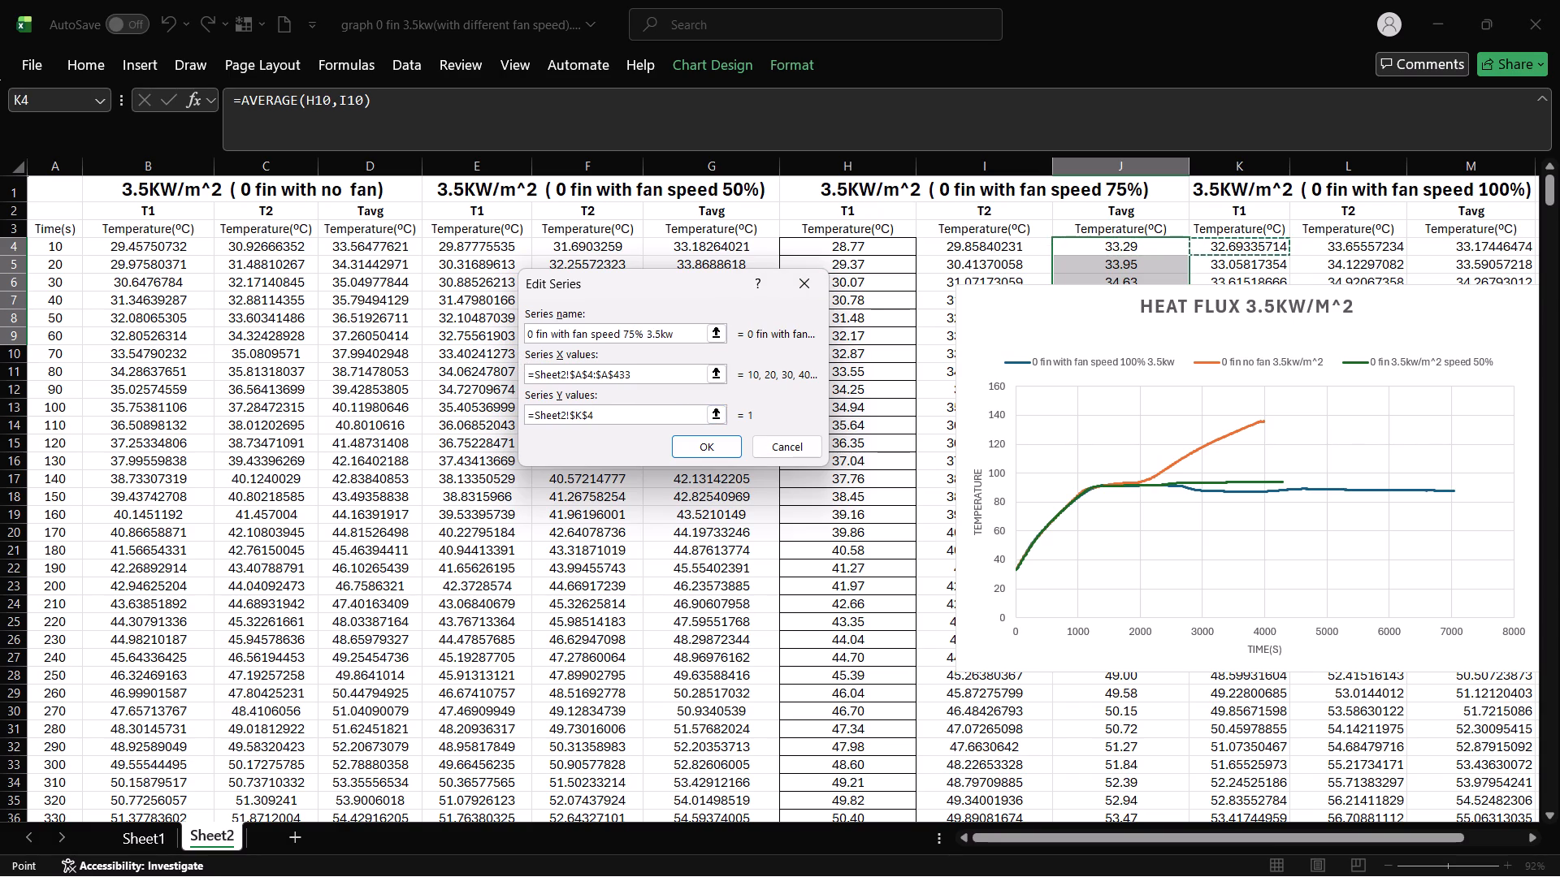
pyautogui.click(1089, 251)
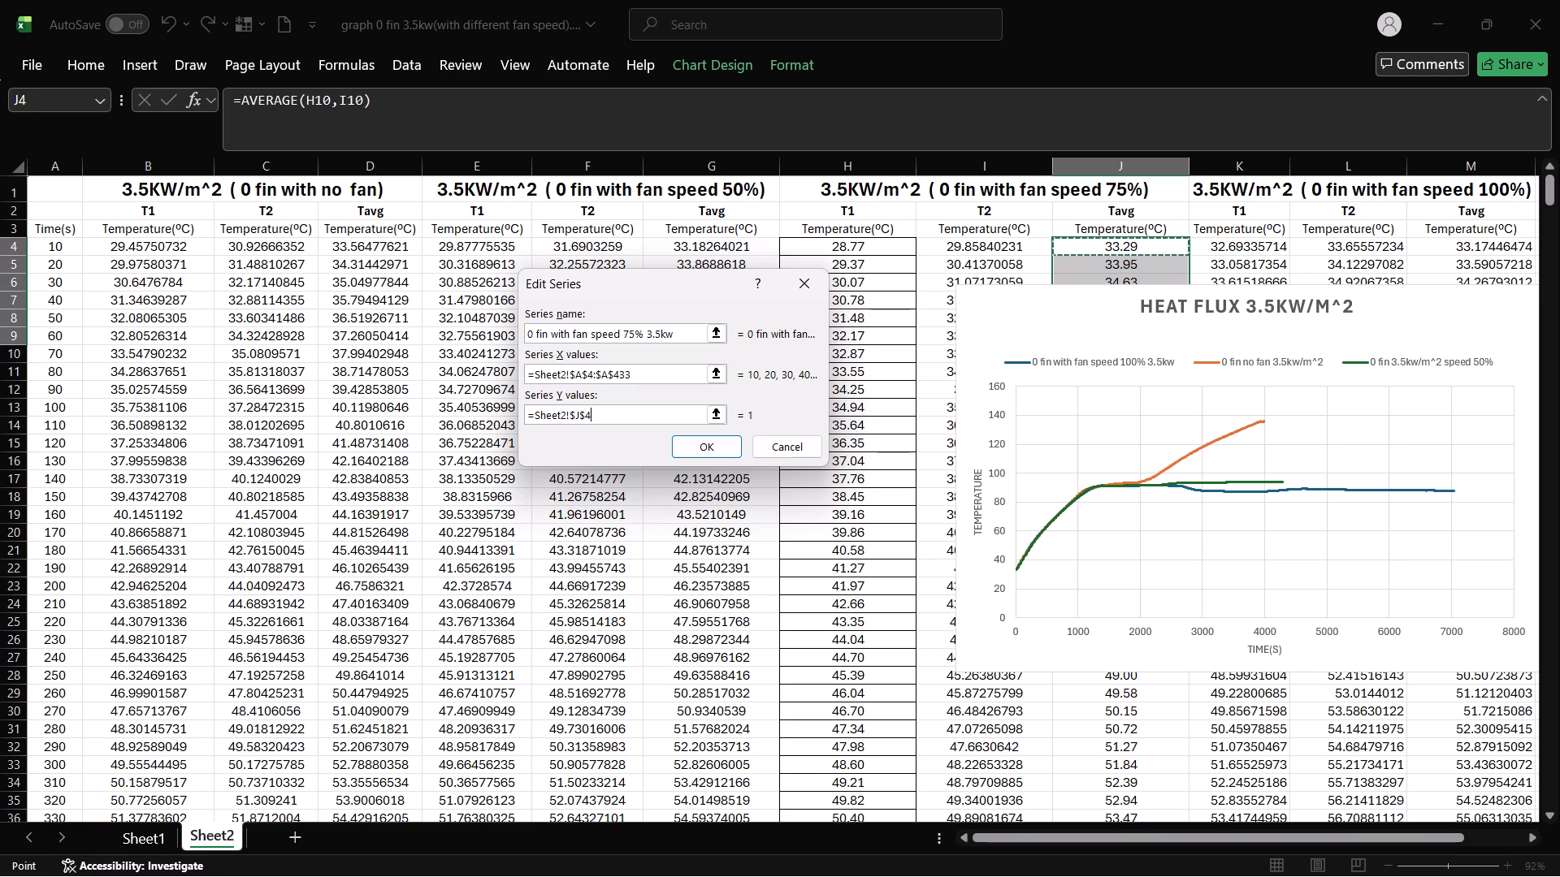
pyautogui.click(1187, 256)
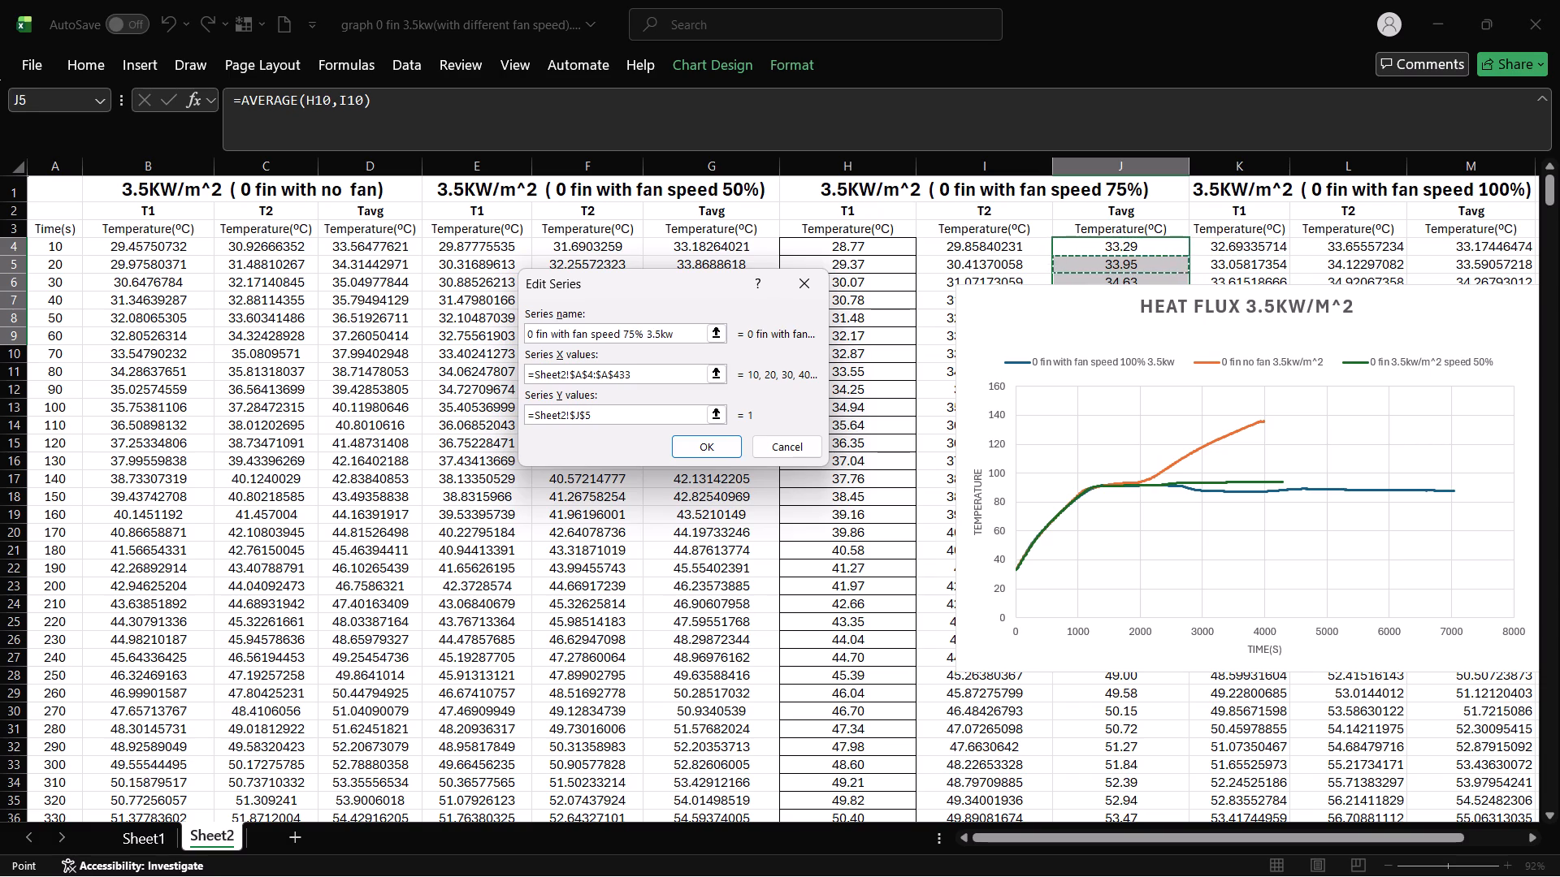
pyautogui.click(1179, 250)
# Set the series' Y values to the 75% Tavg range J4:J426 on Sheet2 and accept the new series.
pyautogui.moveTo(623, 416); pyautogui.dragTo(441, 421)
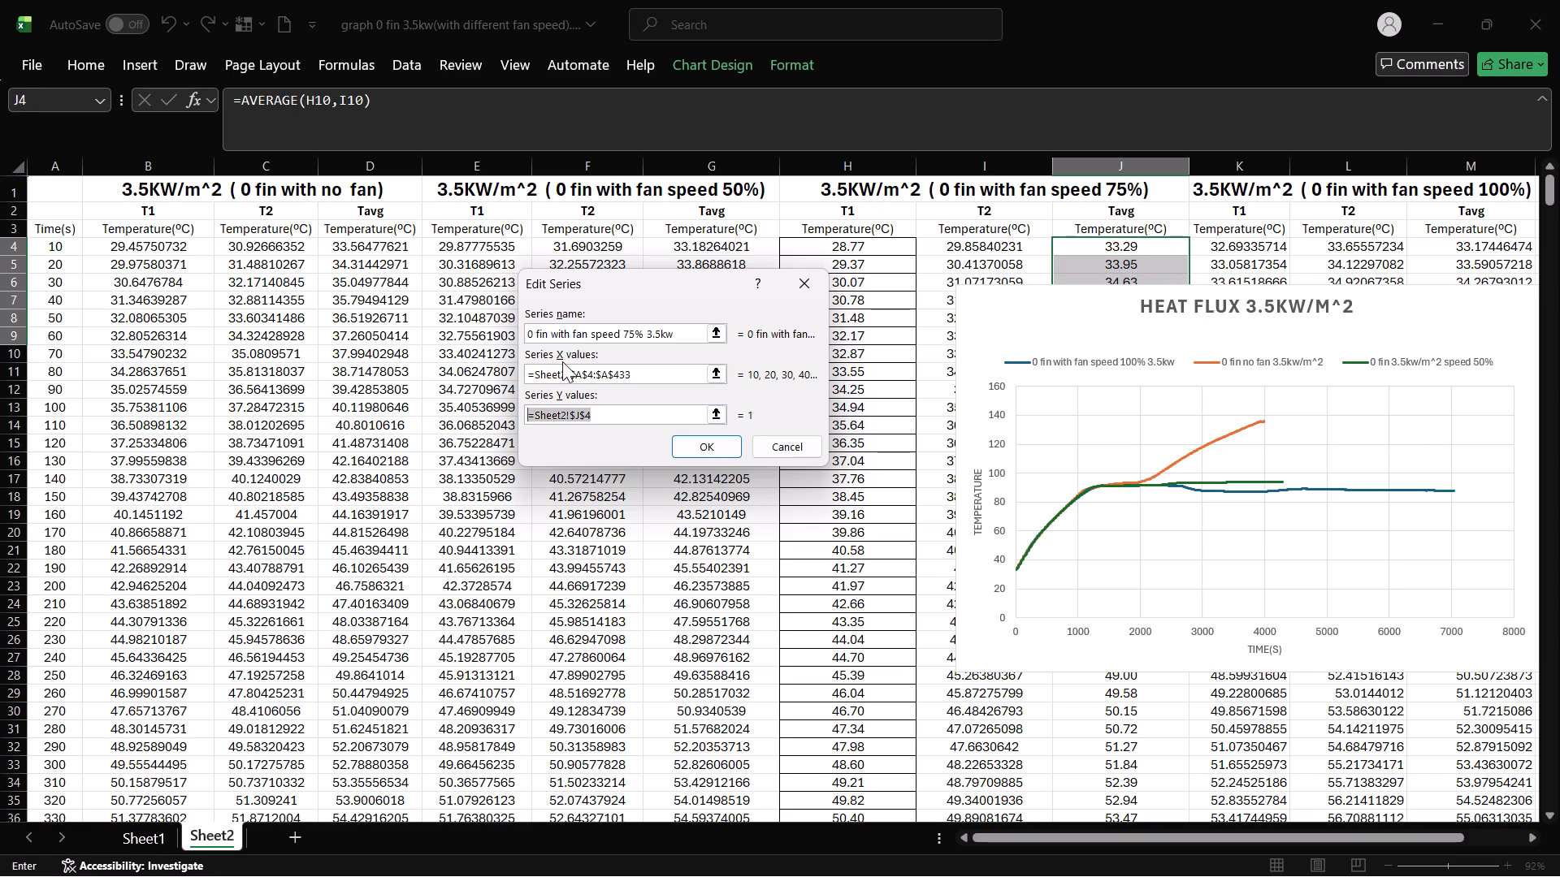
pyautogui.press('BackSpace')
pyautogui.click(1099, 240)
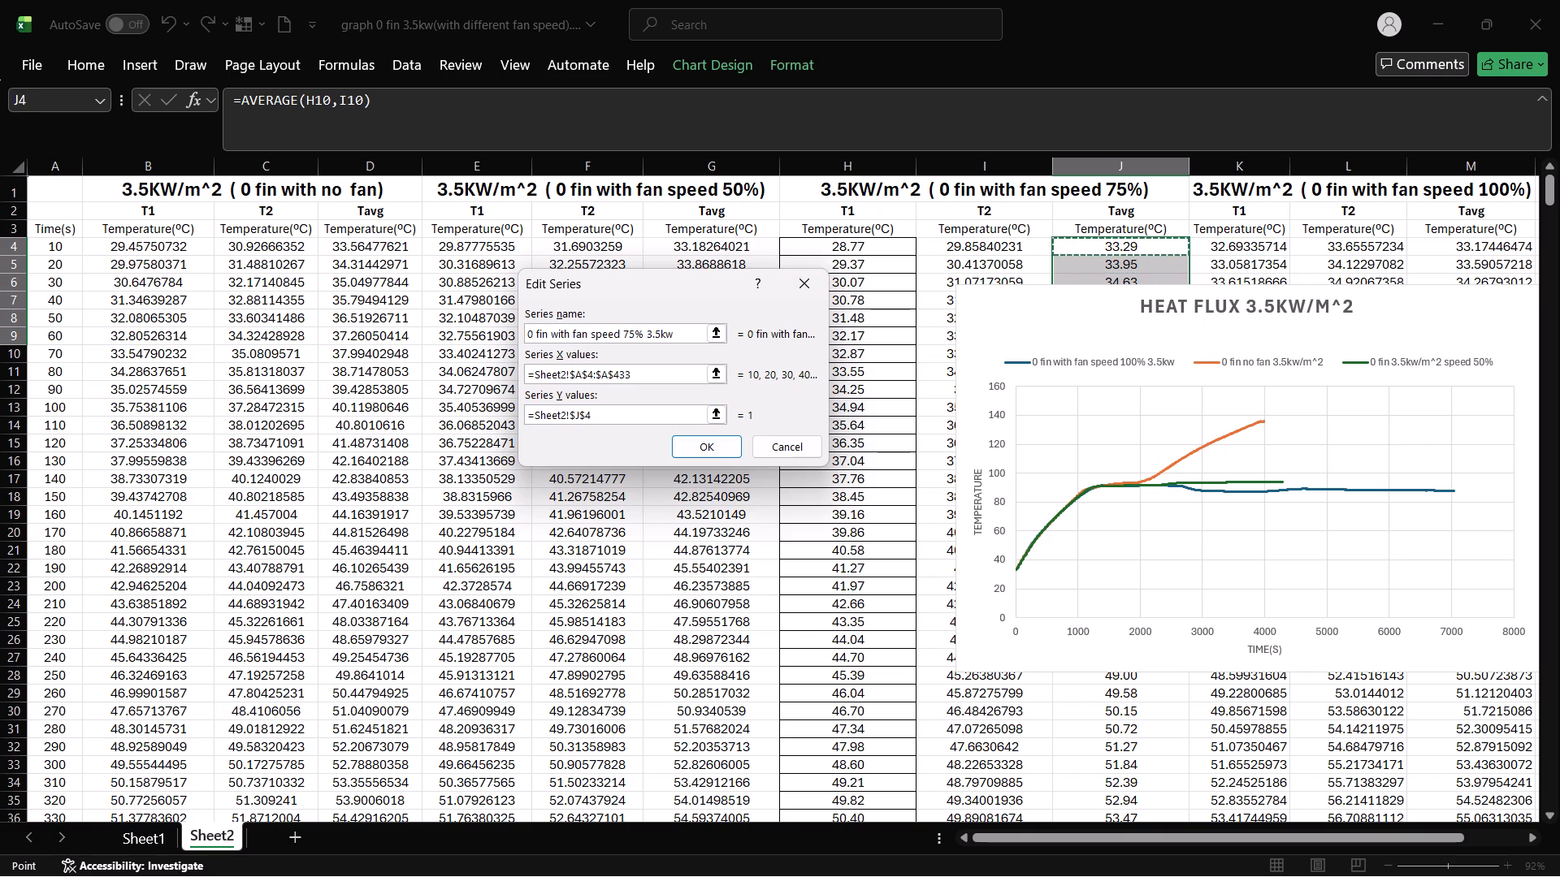
pyautogui.moveTo(1188, 253); pyautogui.dragTo(1166, 404)
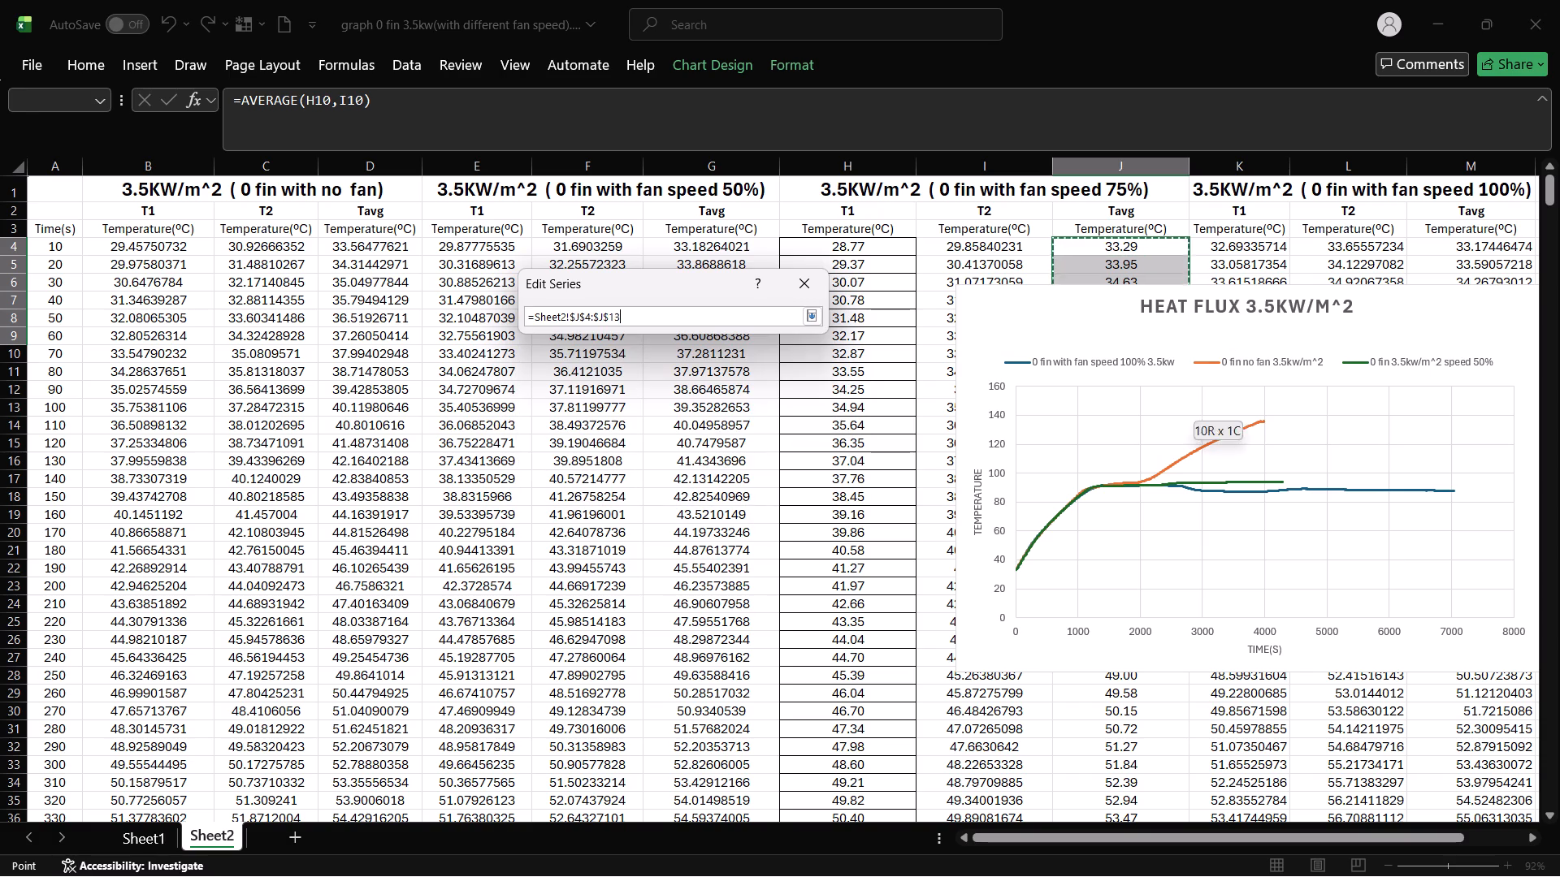
pyautogui.moveTo(1166, 404); pyautogui.dragTo(1146, 876)
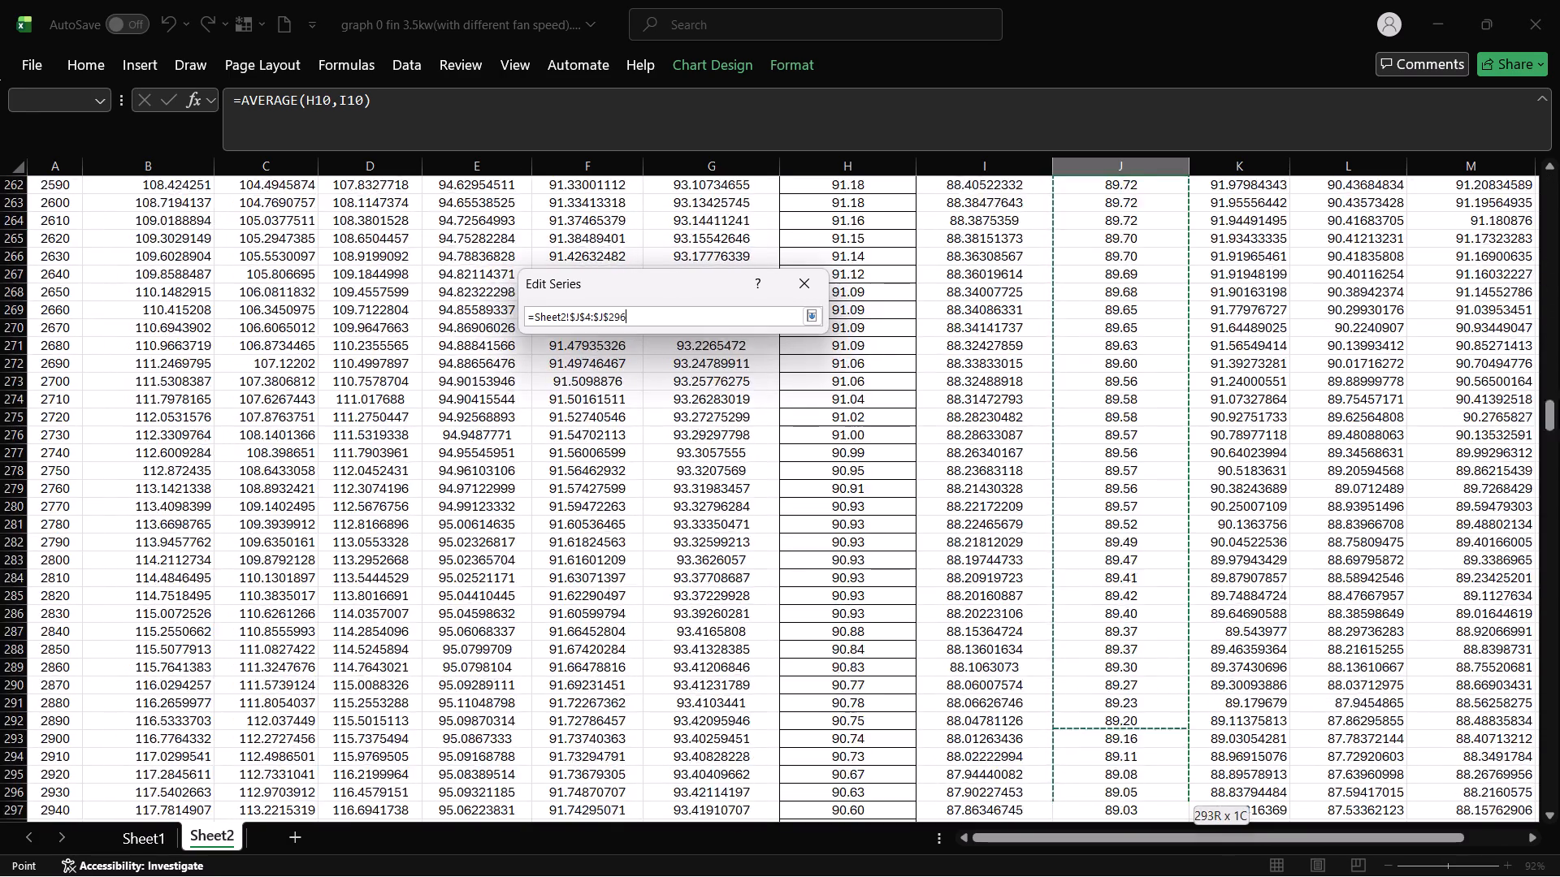
pyautogui.moveTo(1146, 876); pyautogui.dragTo(1136, 0)
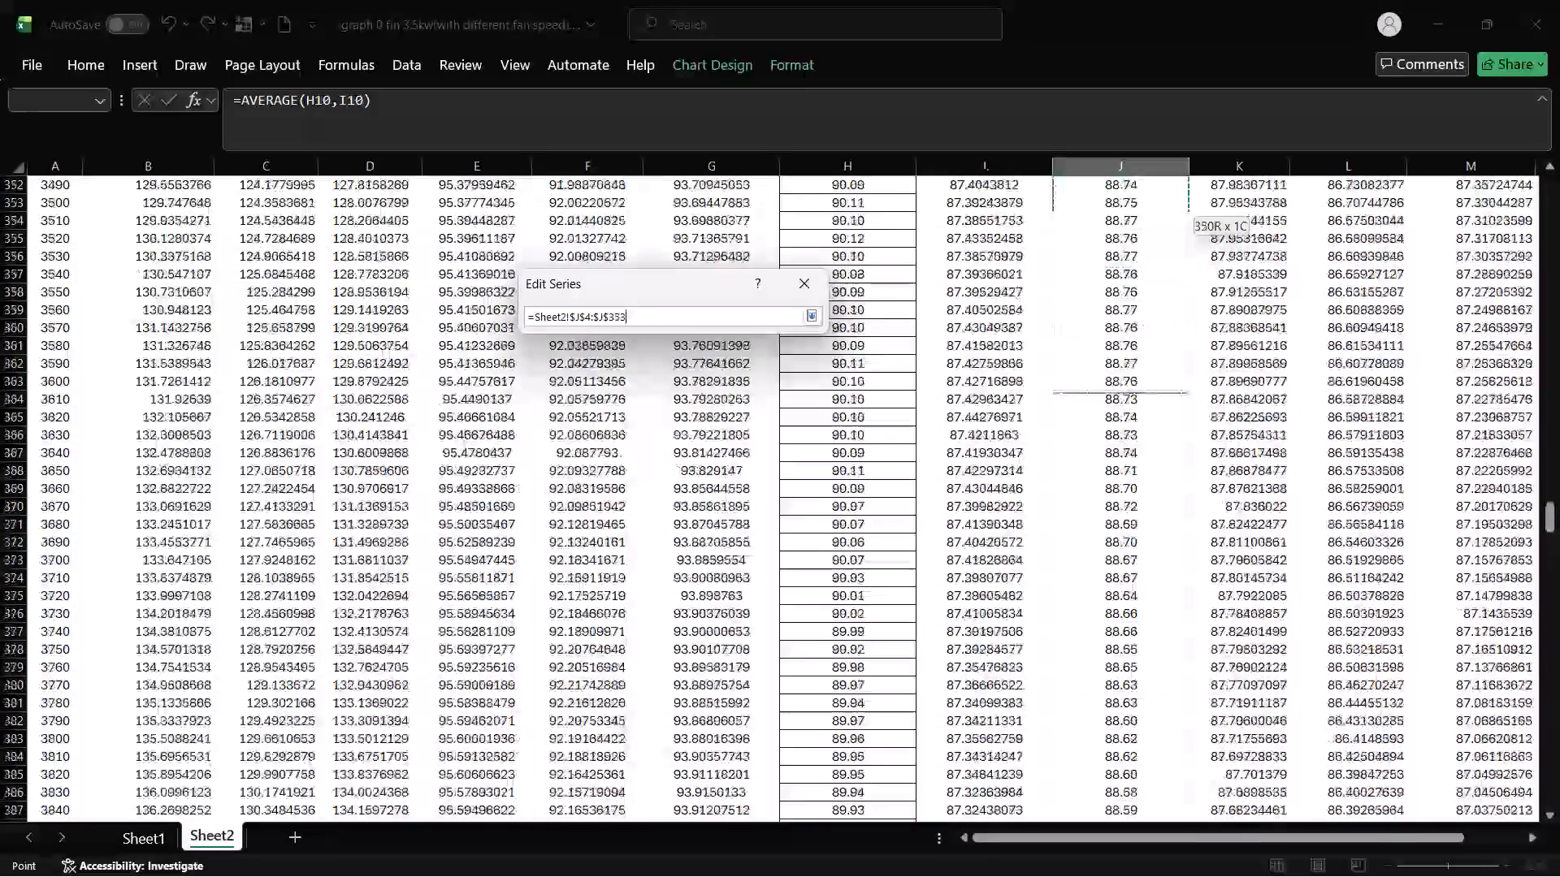
pyautogui.moveTo(1136, 0); pyautogui.dragTo(1146, 102)
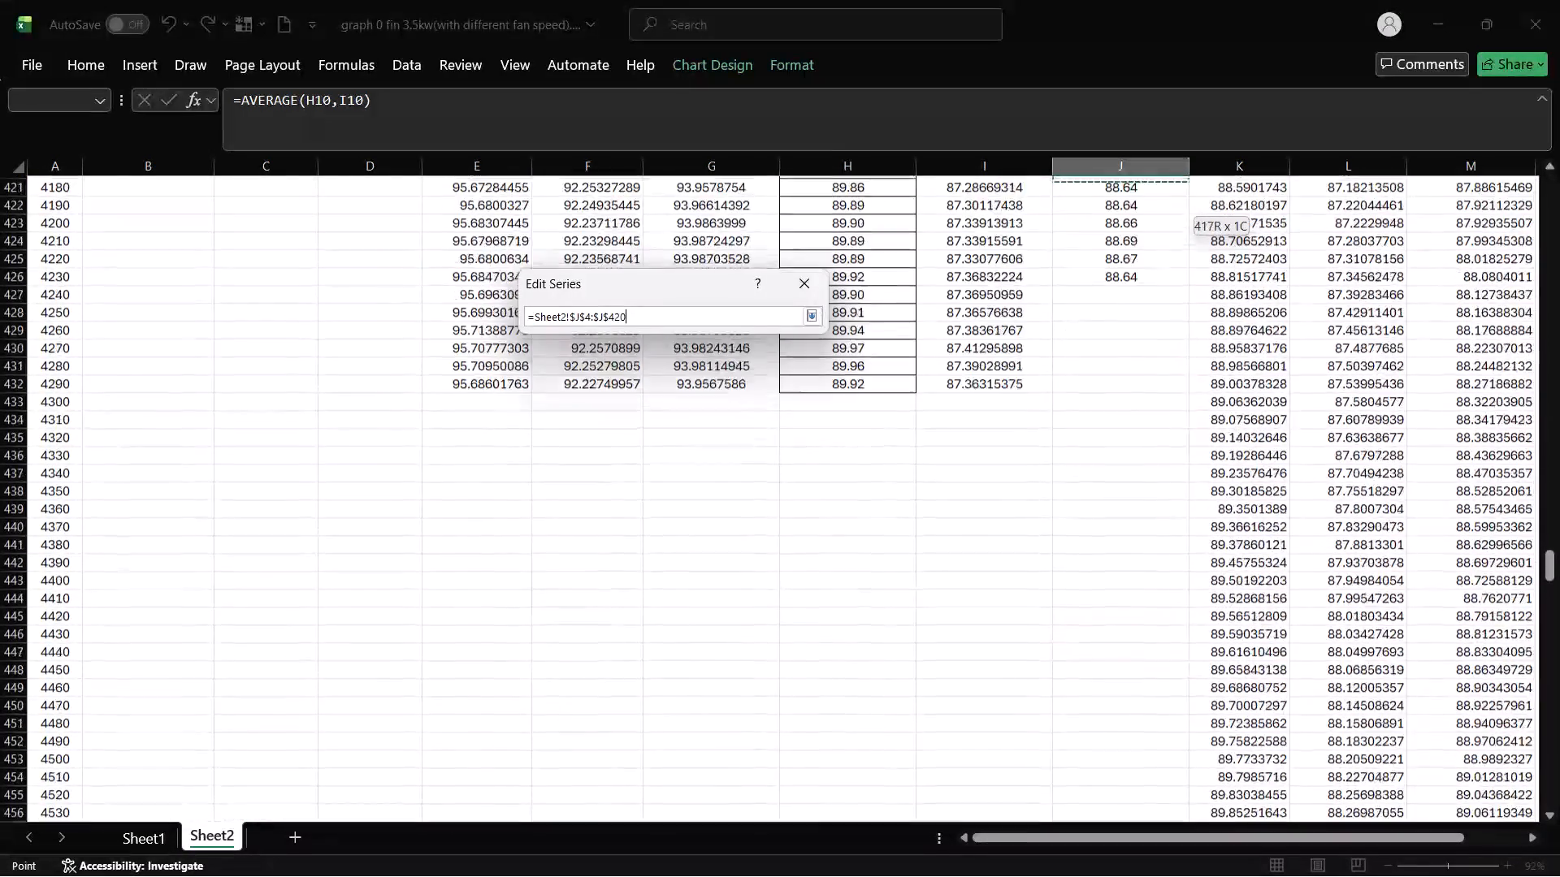
pyautogui.moveTo(1146, 102); pyautogui.dragTo(1127, 417)
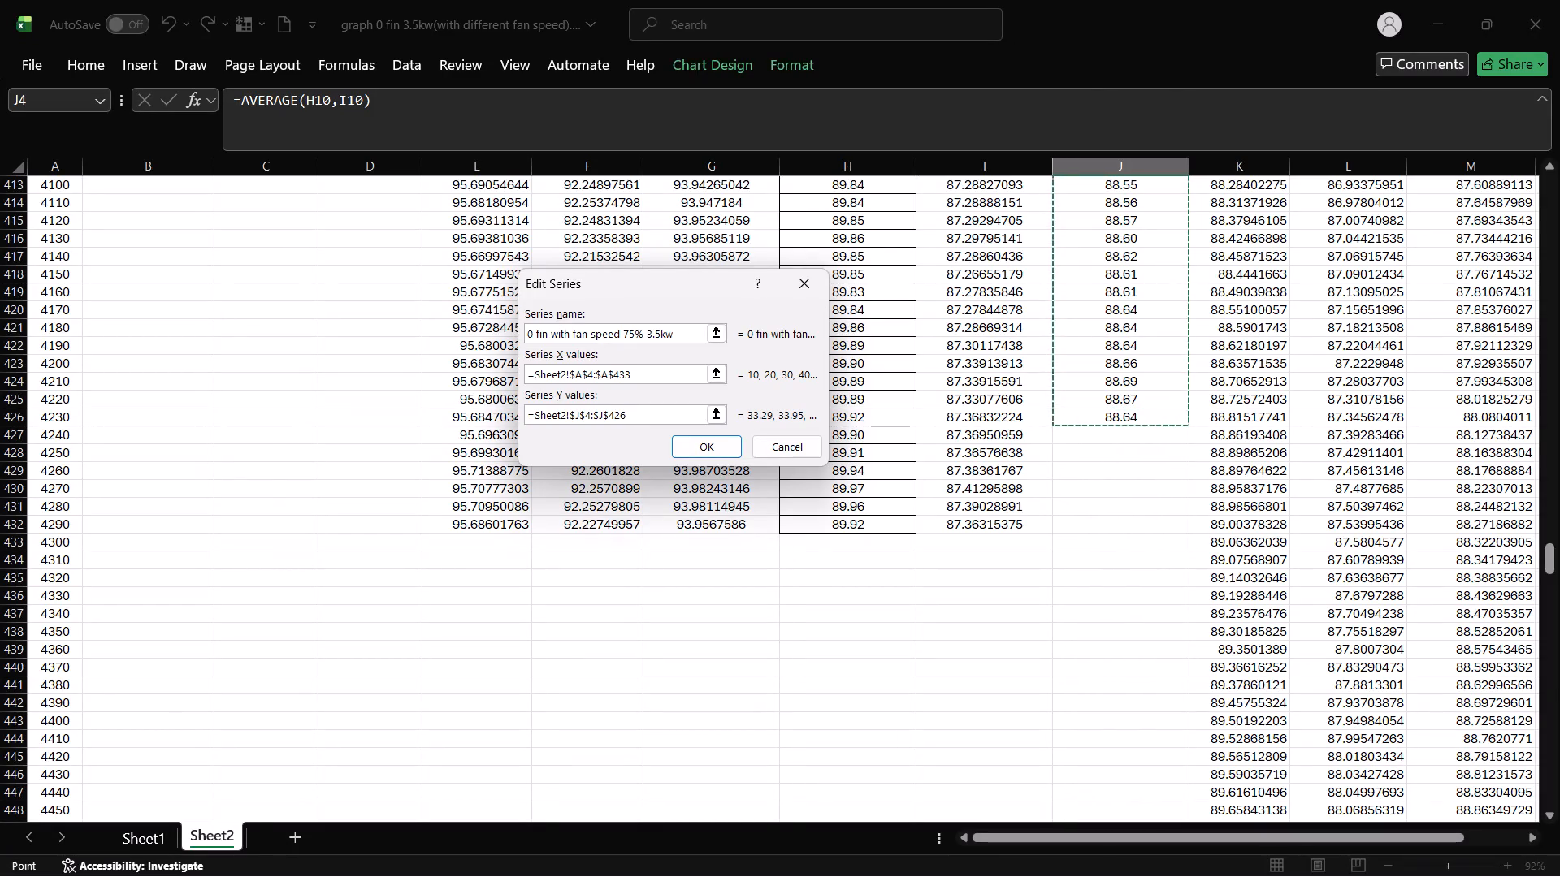
pyautogui.click(696, 443)
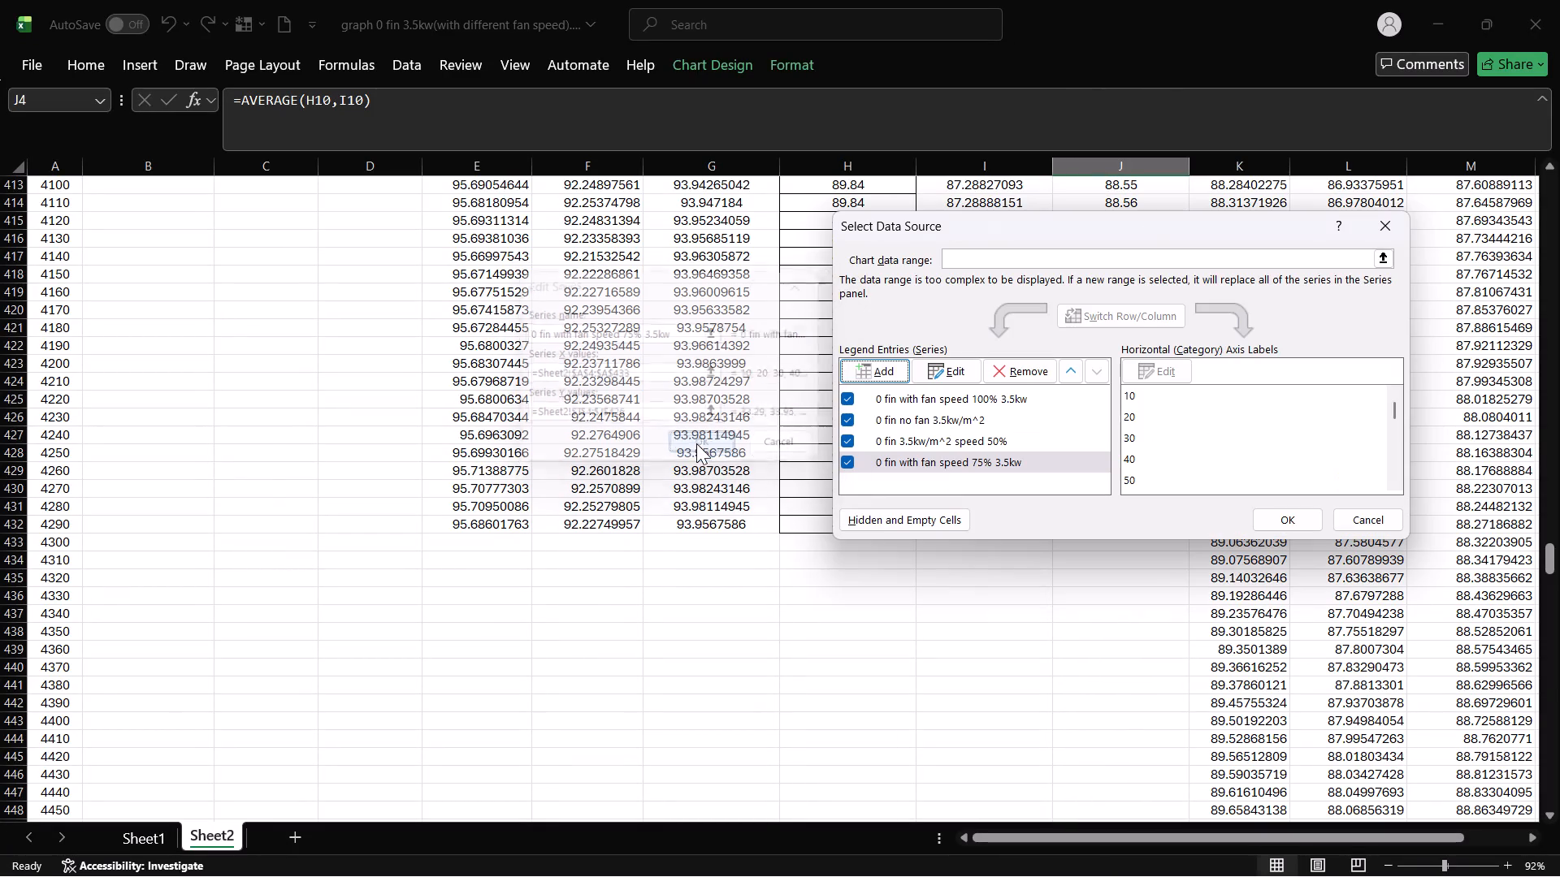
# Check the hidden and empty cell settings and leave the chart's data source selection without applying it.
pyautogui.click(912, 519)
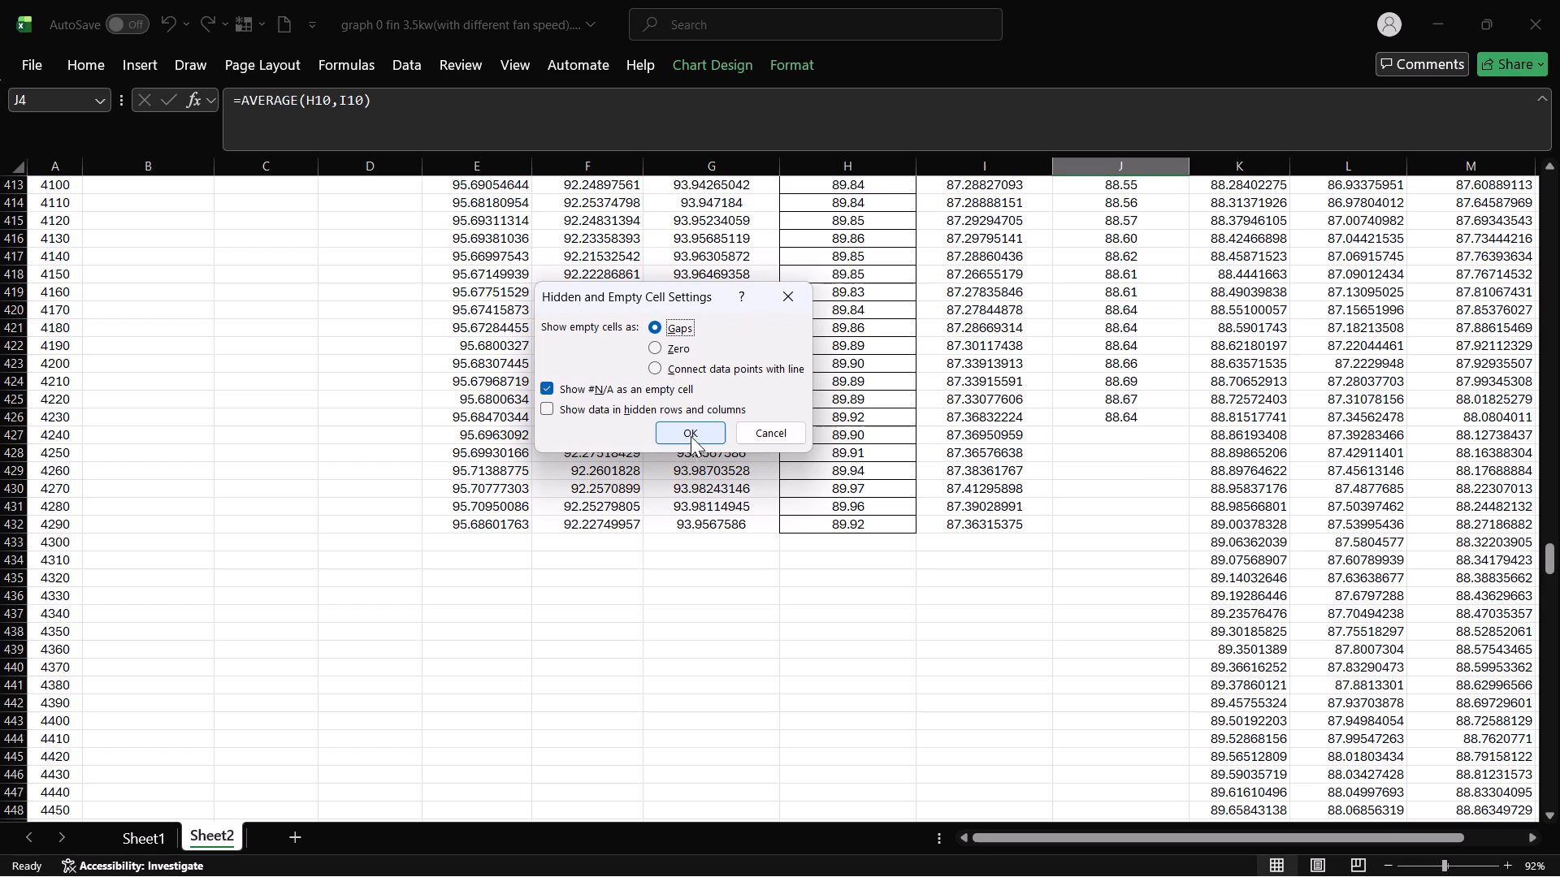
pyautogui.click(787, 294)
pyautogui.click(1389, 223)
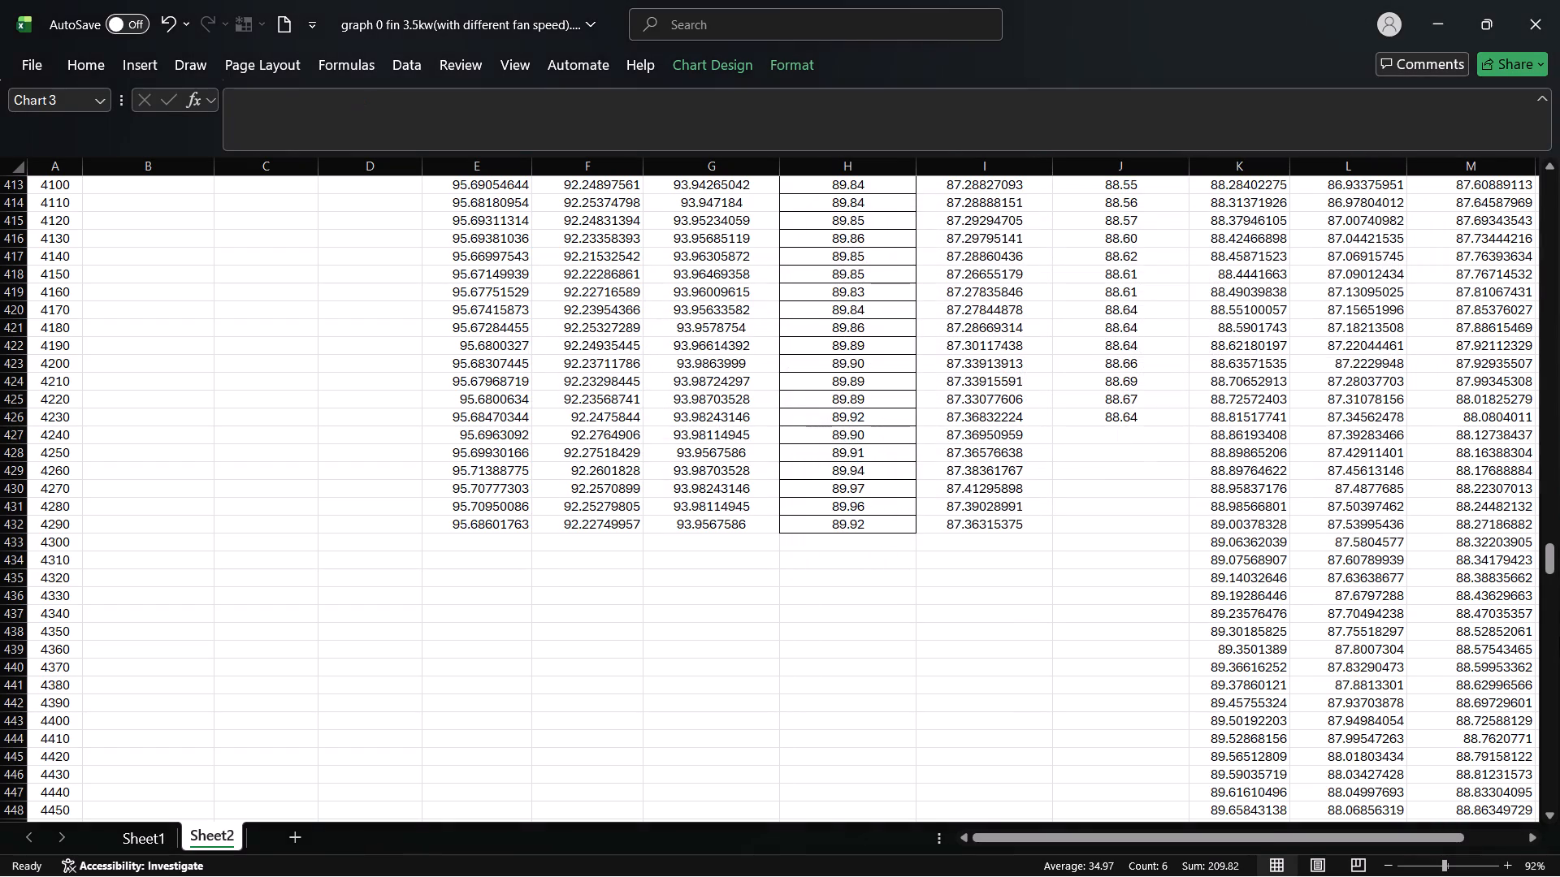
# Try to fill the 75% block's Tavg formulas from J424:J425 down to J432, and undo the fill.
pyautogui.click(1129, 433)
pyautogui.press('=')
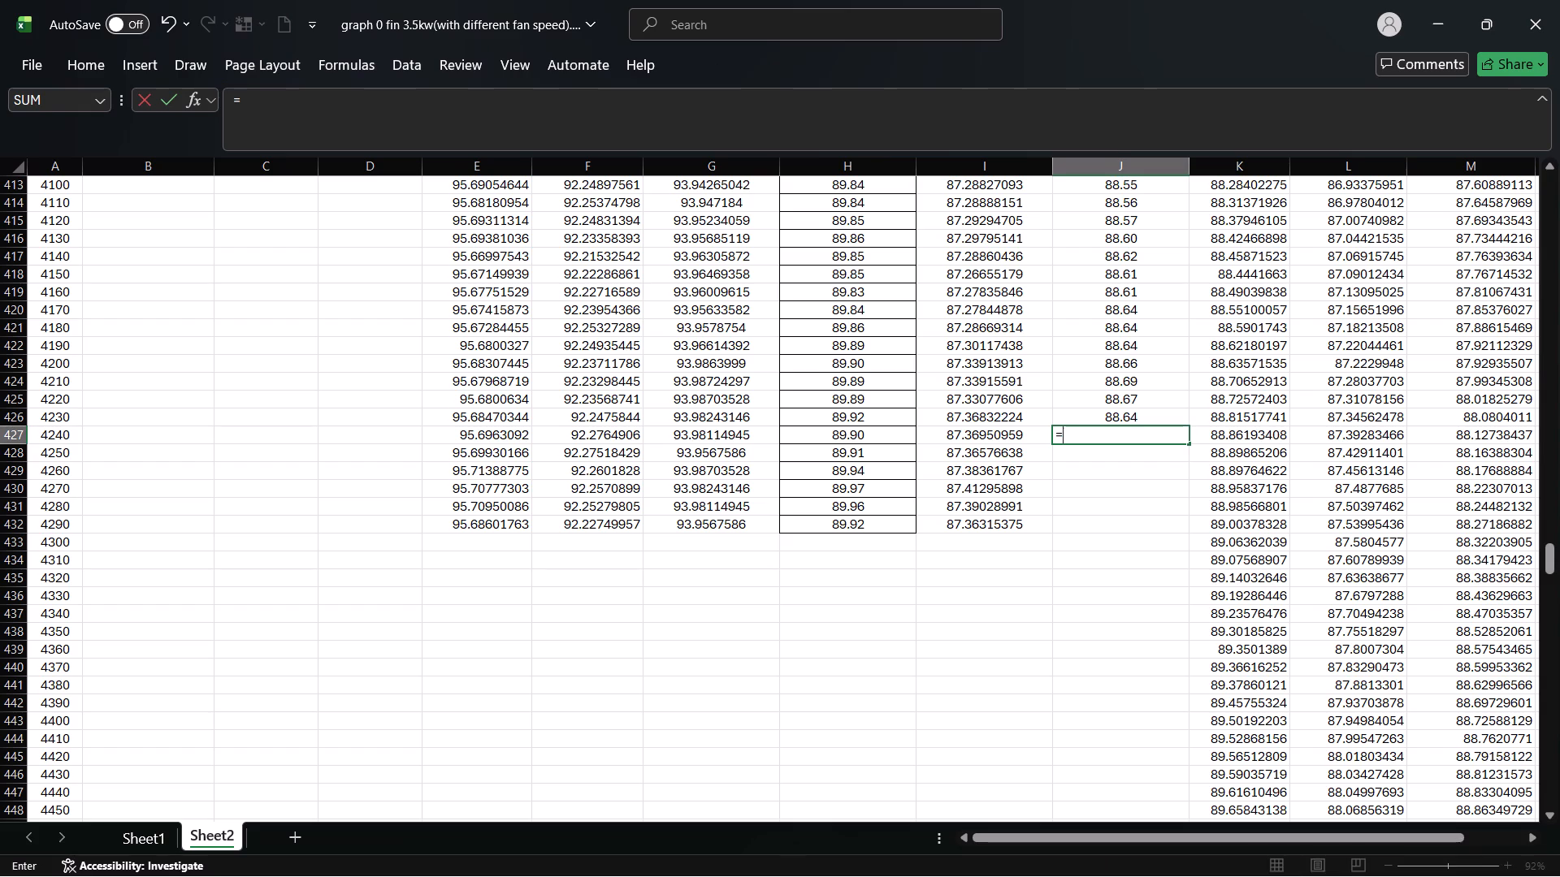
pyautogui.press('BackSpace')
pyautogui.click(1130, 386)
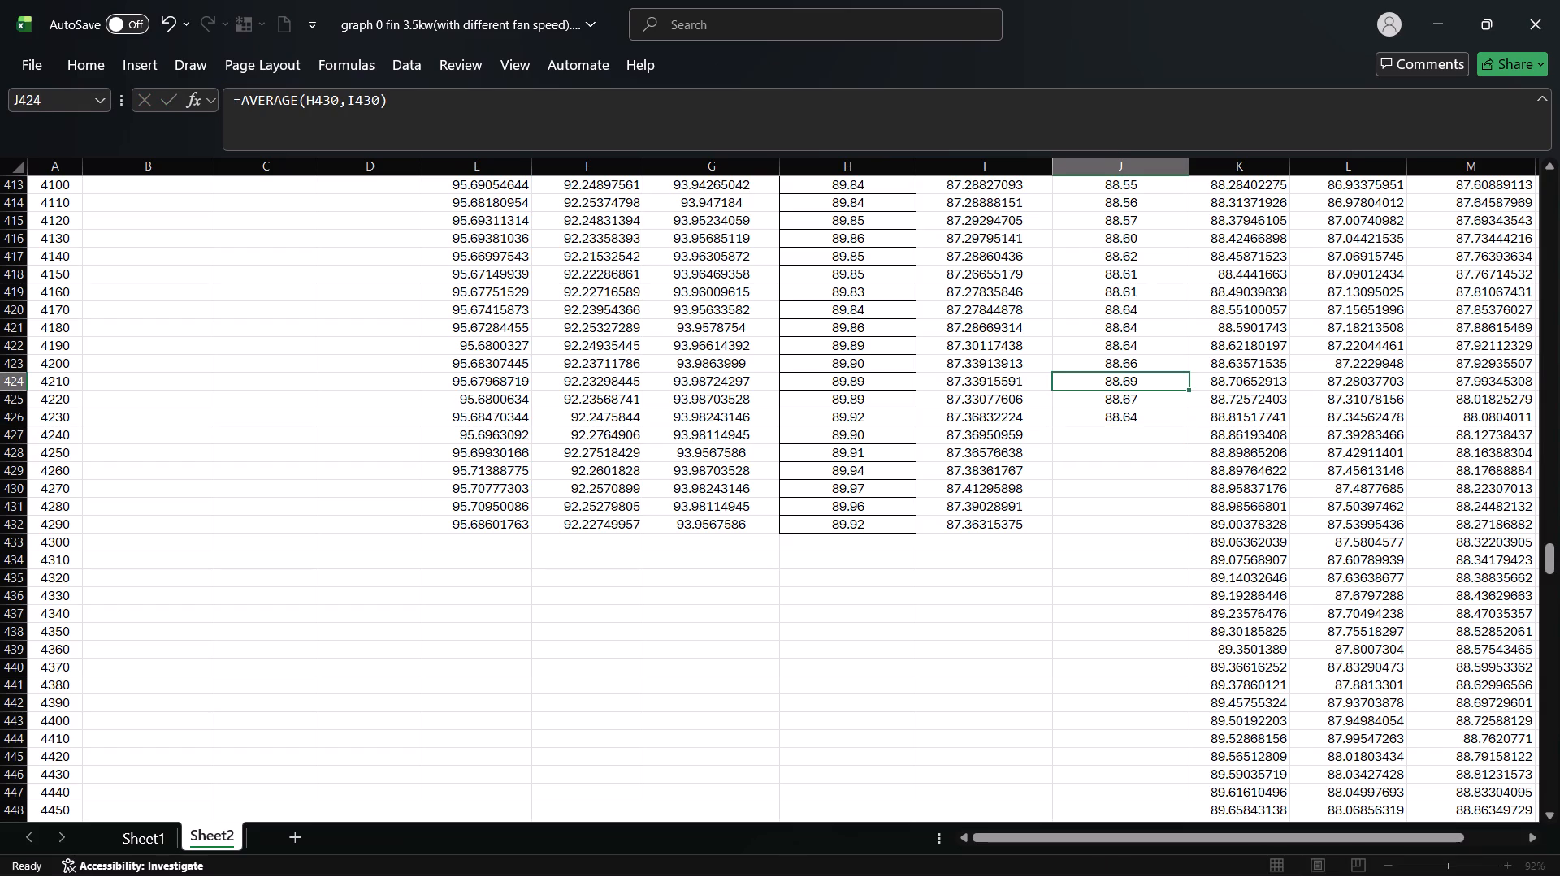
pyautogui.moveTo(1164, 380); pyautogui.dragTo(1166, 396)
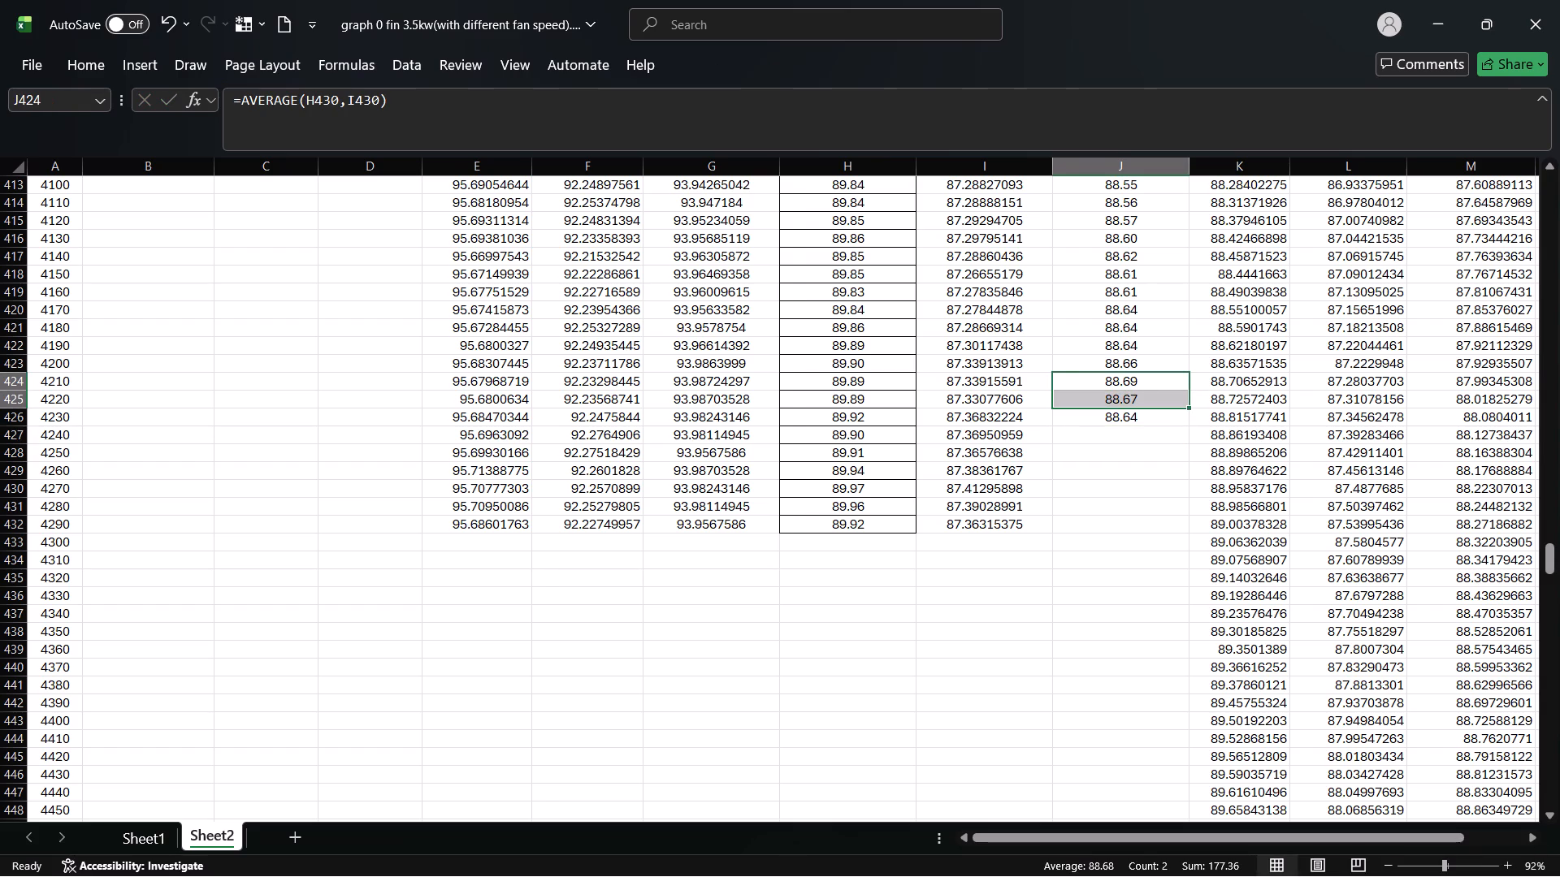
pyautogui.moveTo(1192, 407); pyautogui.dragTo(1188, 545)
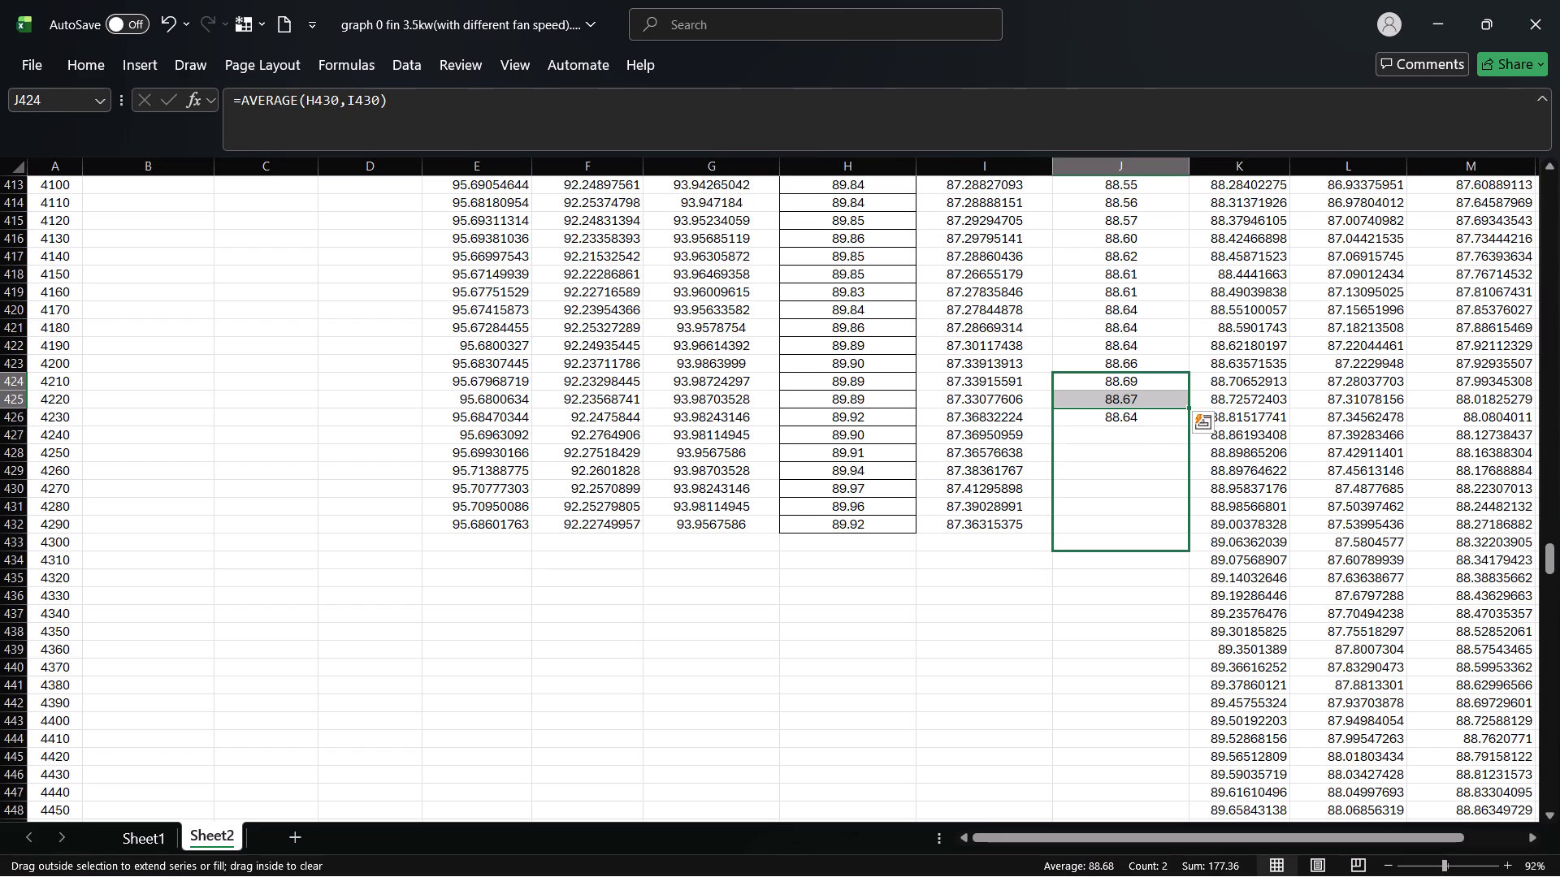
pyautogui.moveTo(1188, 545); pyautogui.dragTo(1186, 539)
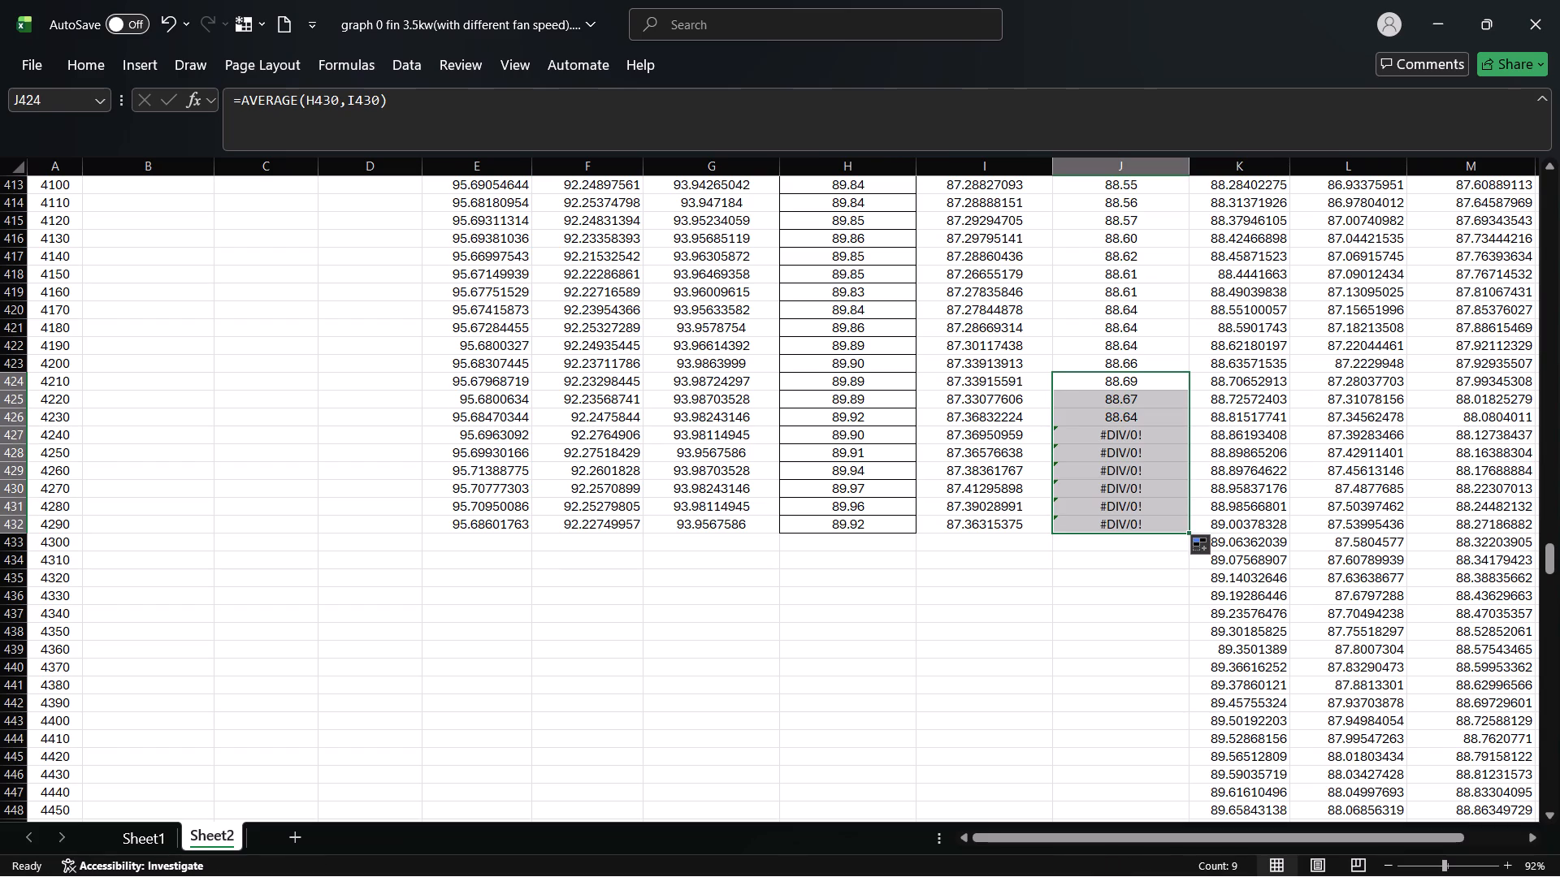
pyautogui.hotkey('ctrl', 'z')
# Enter the formula =average(H427,I427) in the 75% block's Tavg cell J427.
pyautogui.click(1097, 434)
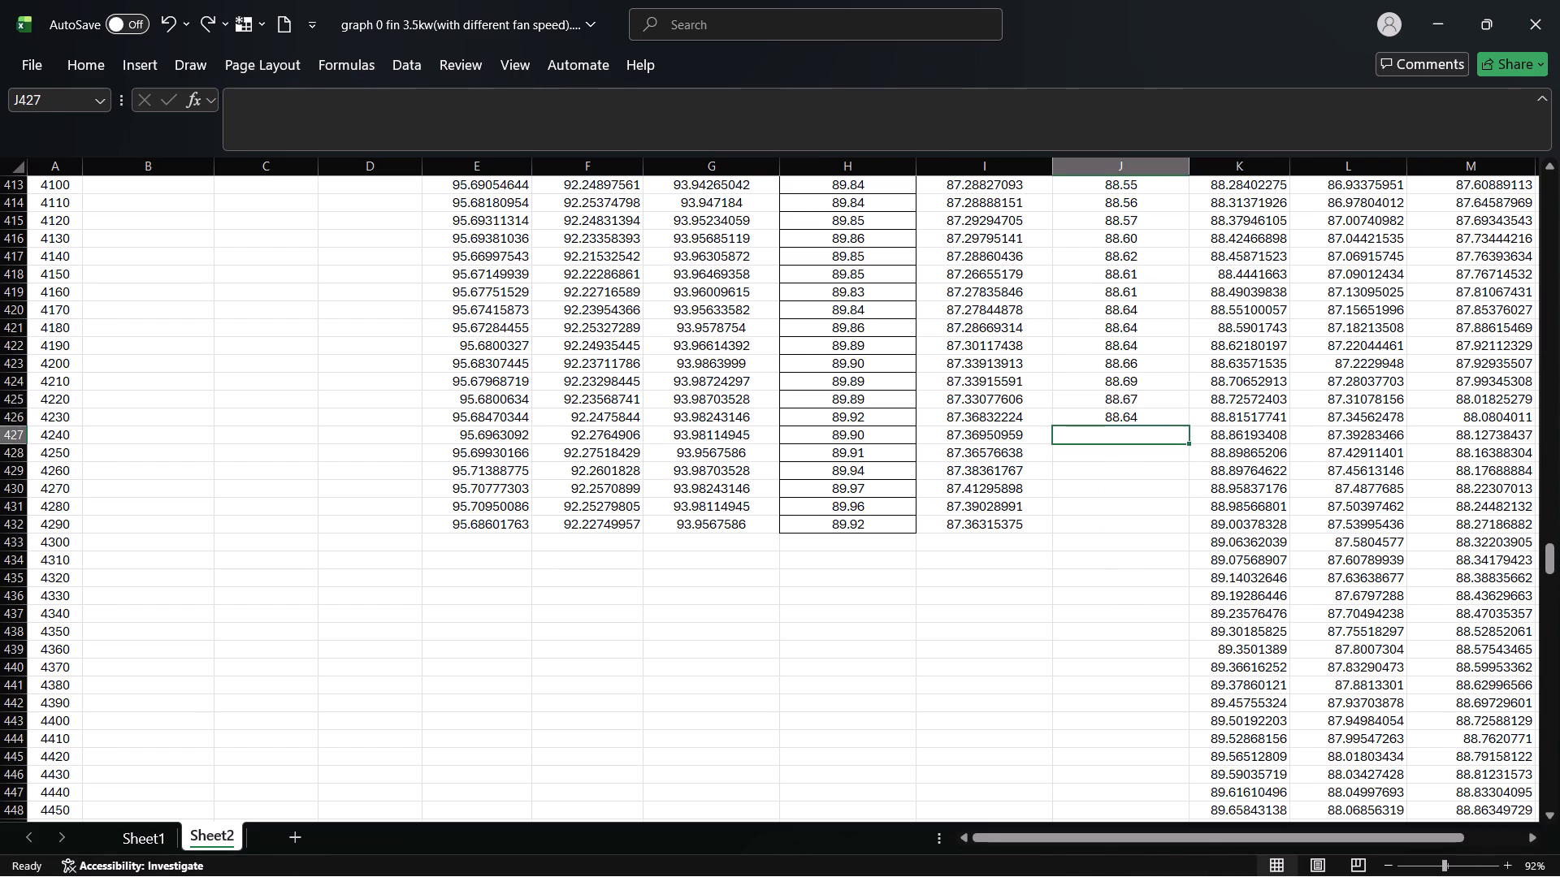
pyautogui.press('=')
pyautogui.write('average')
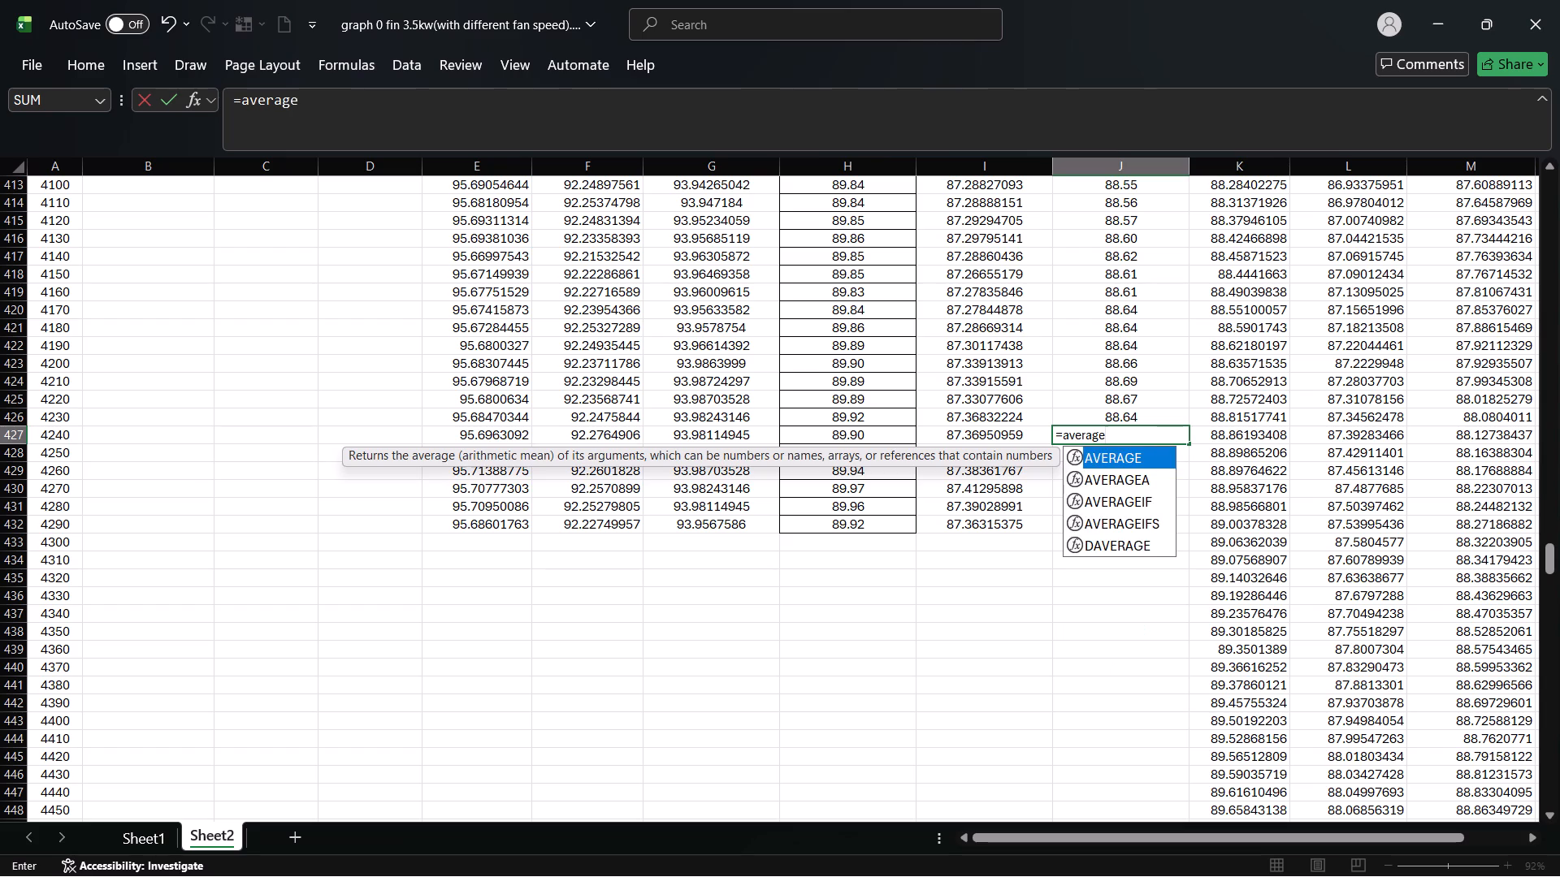
pyautogui.hotkey('shift', '(')
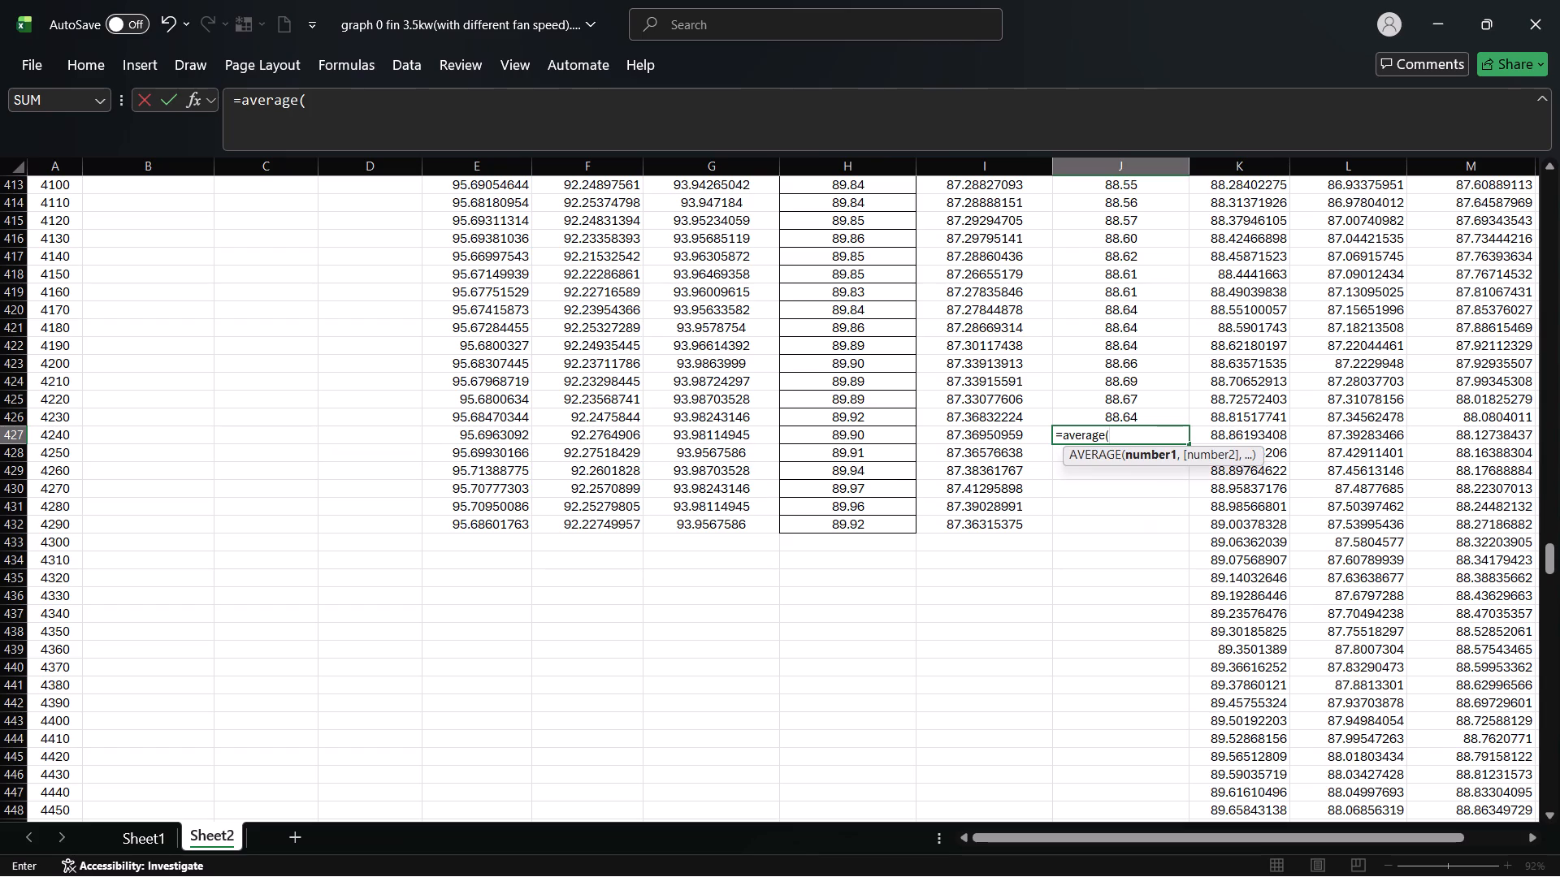
pyautogui.click(845, 437)
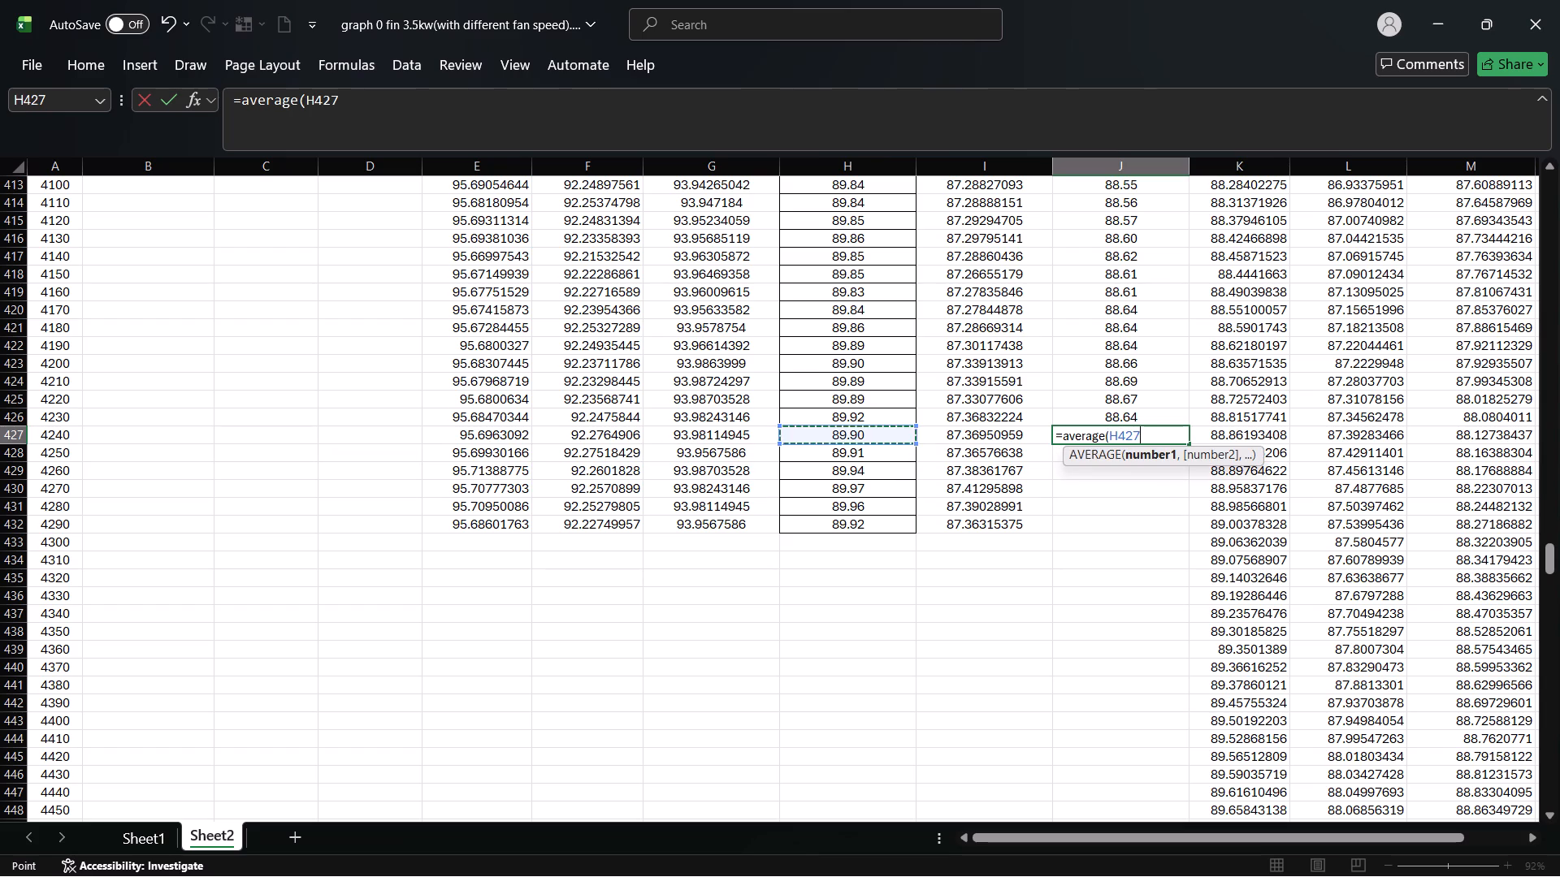
pyautogui.press(',')
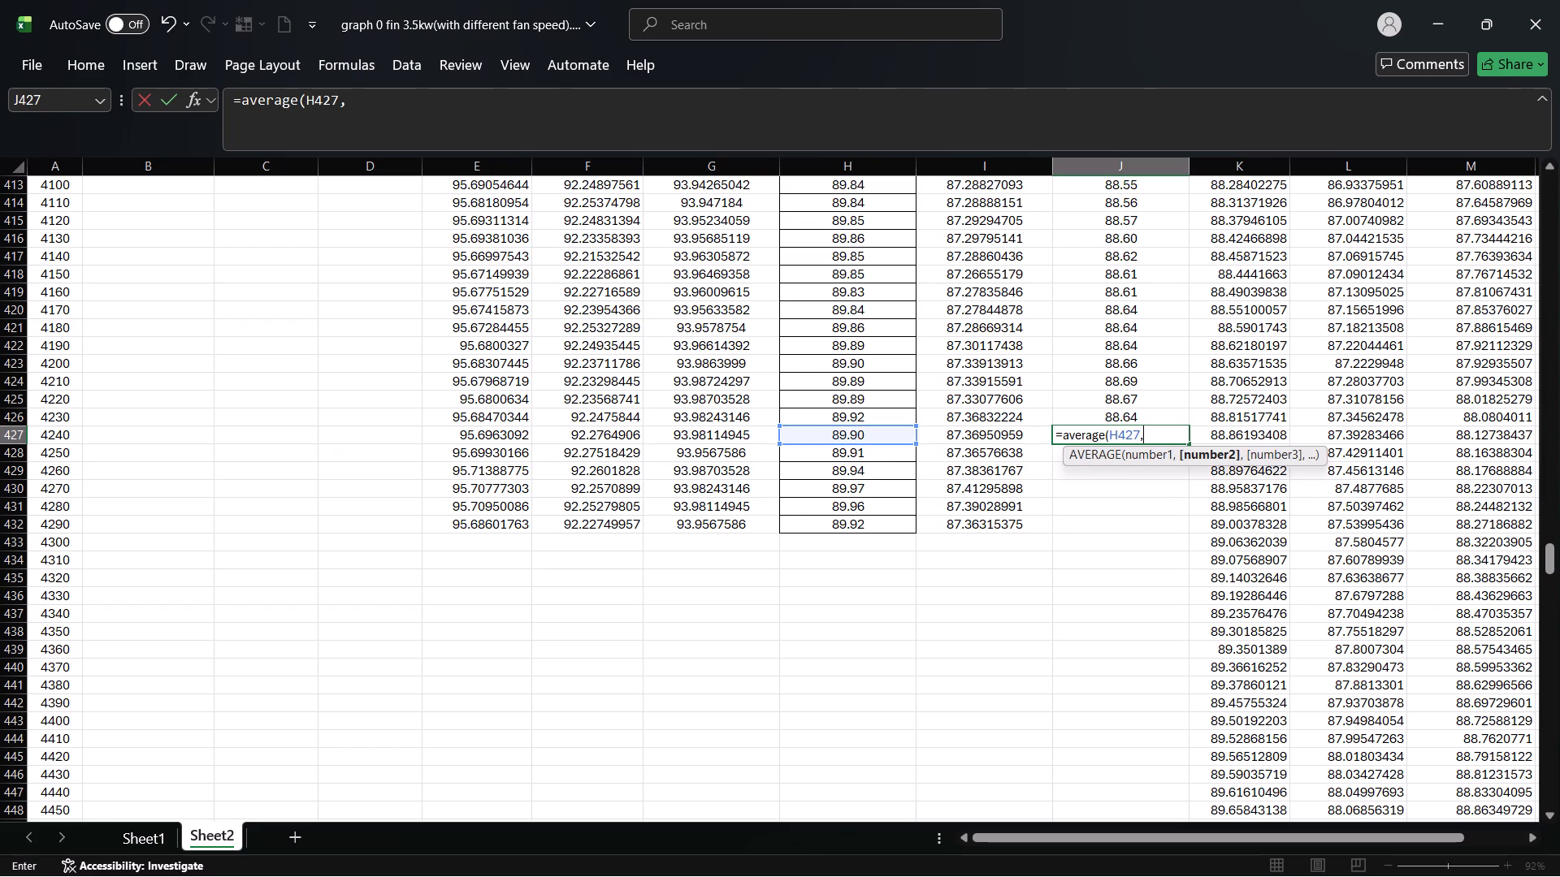
pyautogui.click(956, 438)
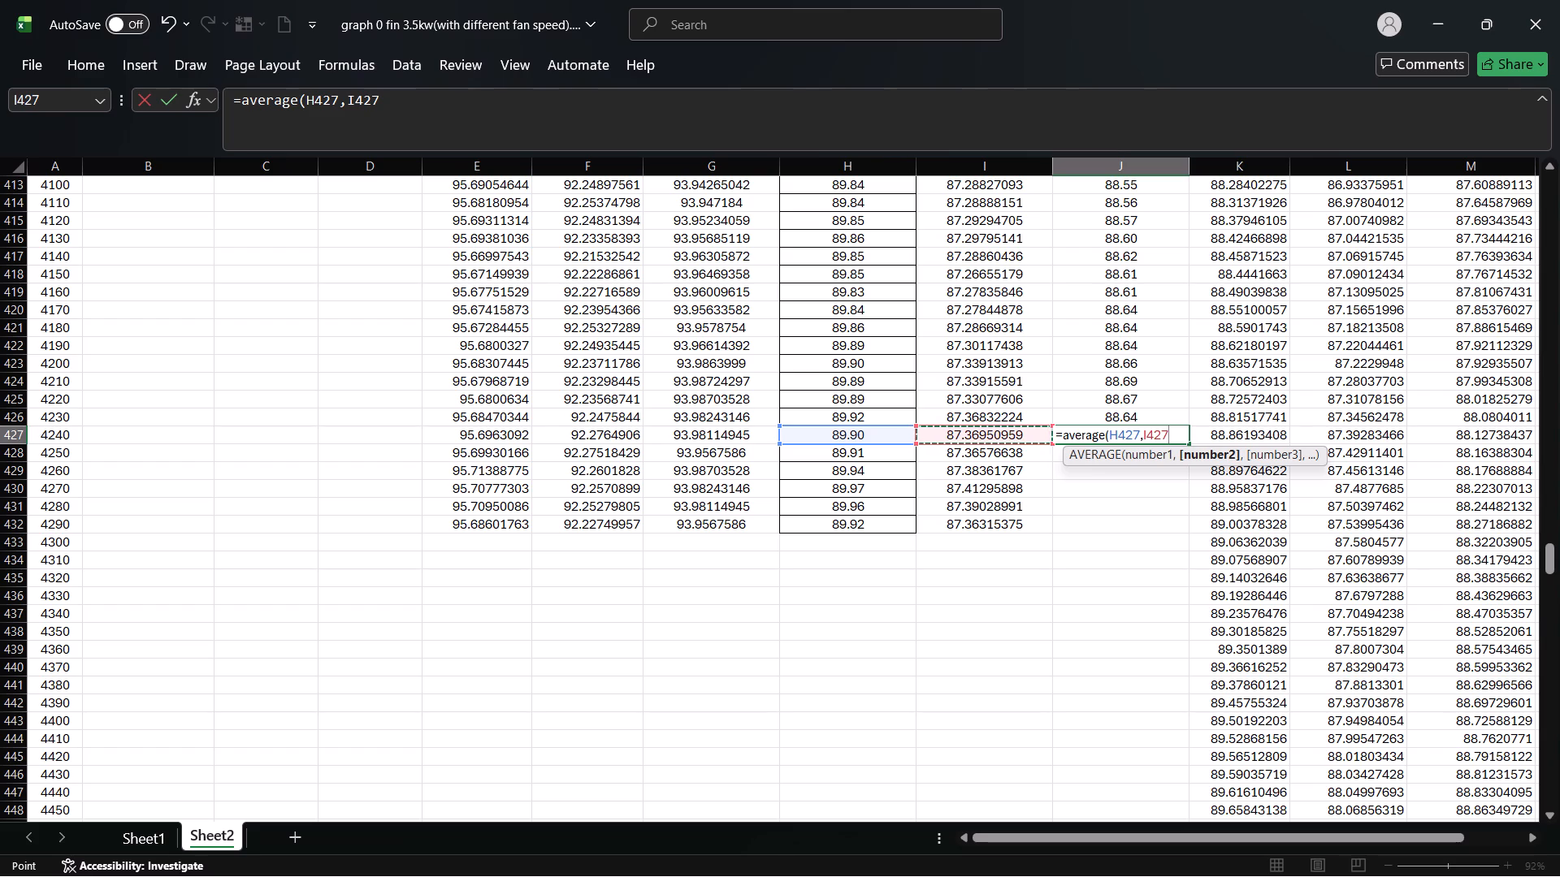
pyautogui.hotkey('shift', ')')
pyautogui.press('Return')
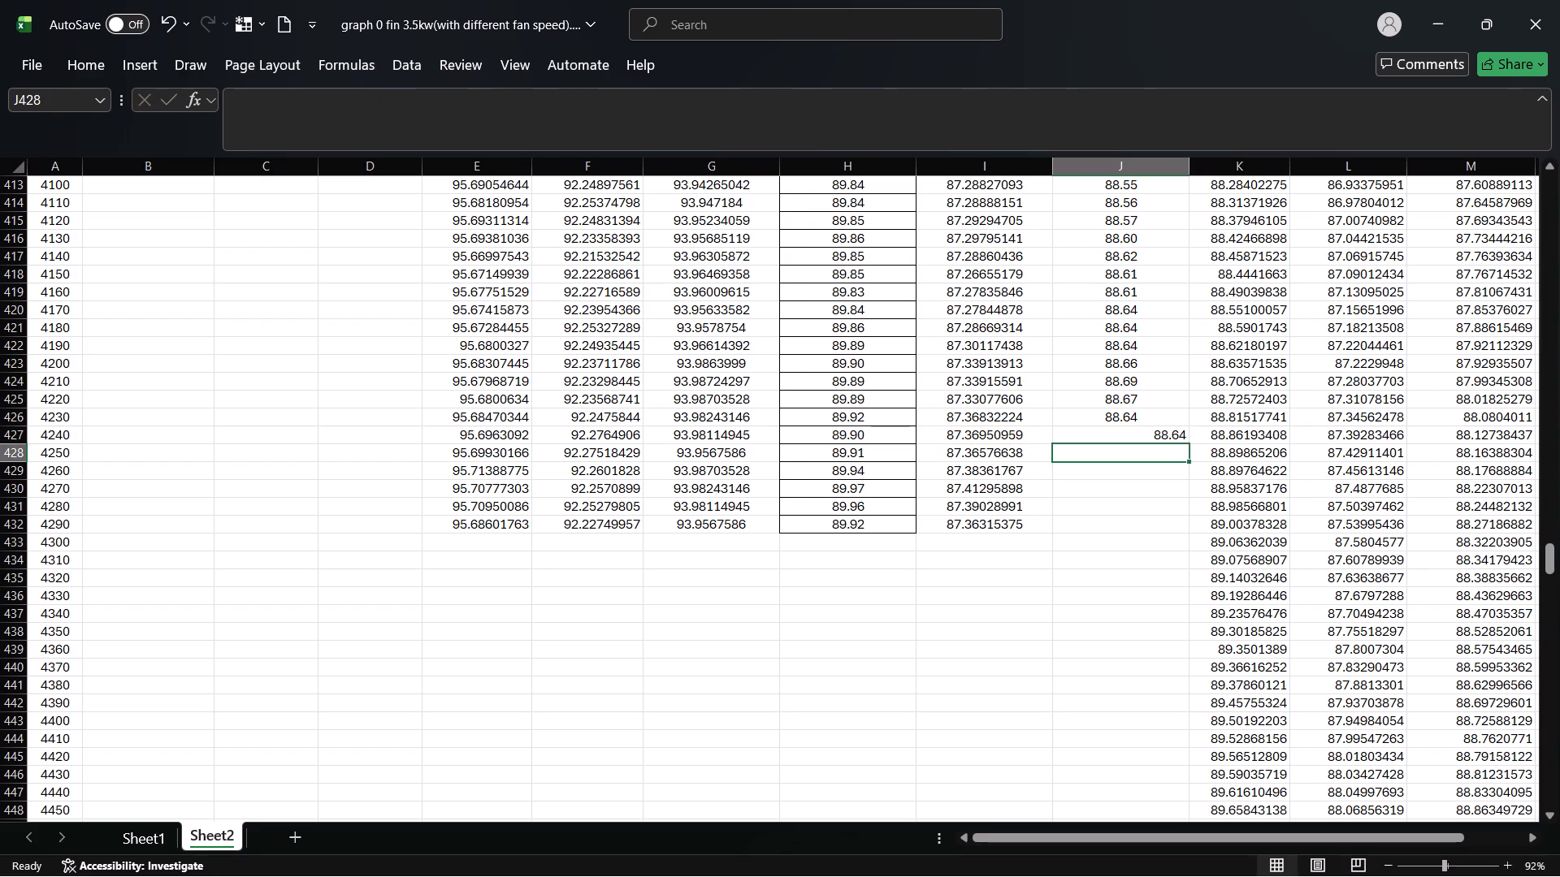
# Fill the J427 average down through J432 and clear the surplus formula in J433.
pyautogui.click(1163, 437)
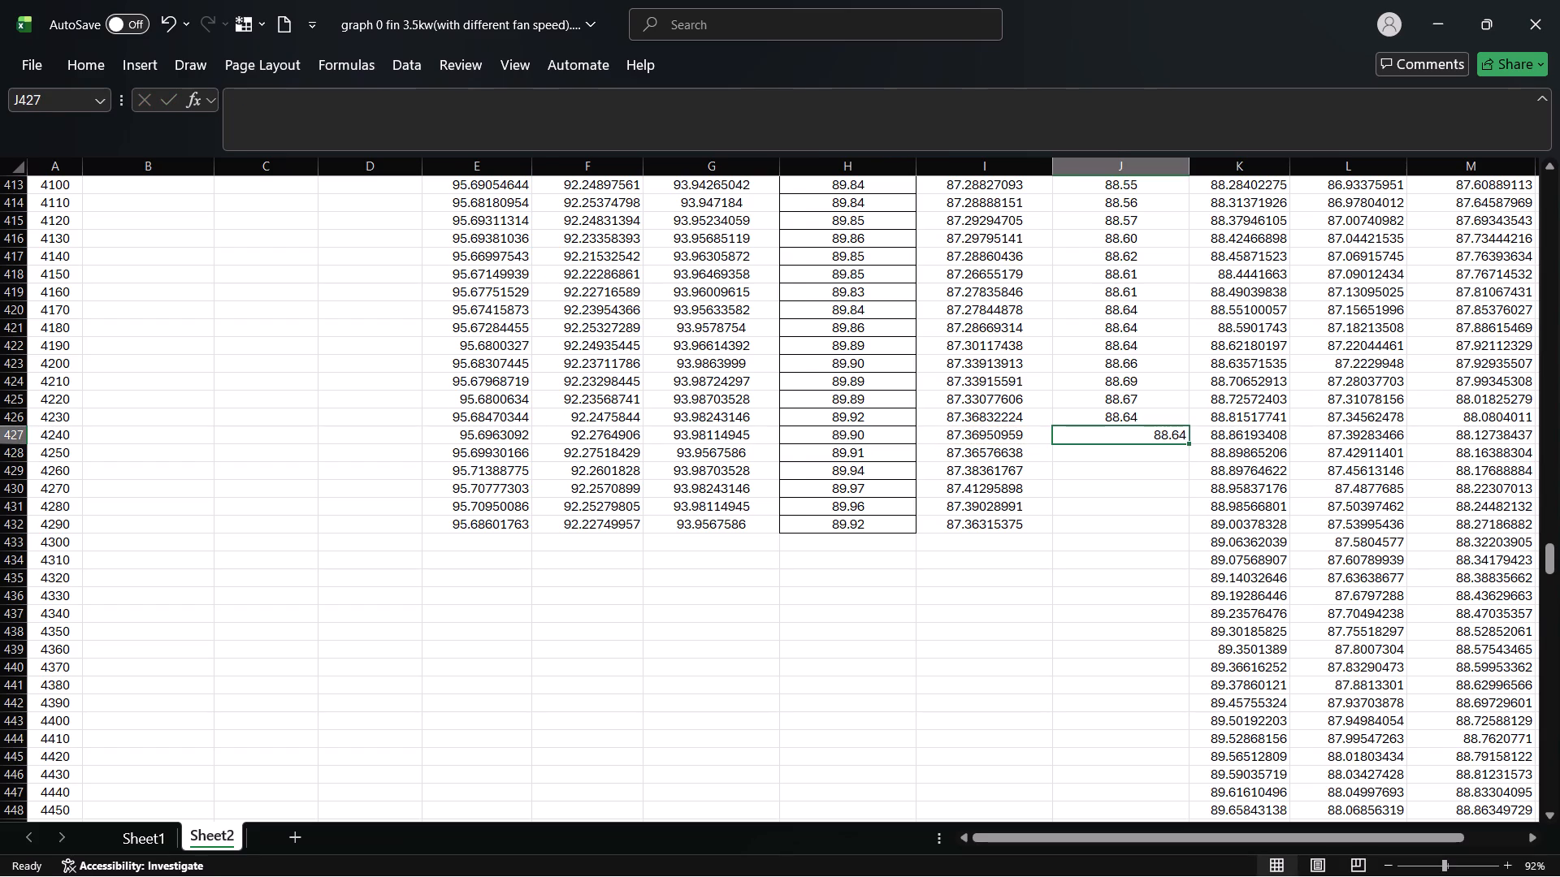
pyautogui.moveTo(1186, 447); pyautogui.dragTo(1190, 549)
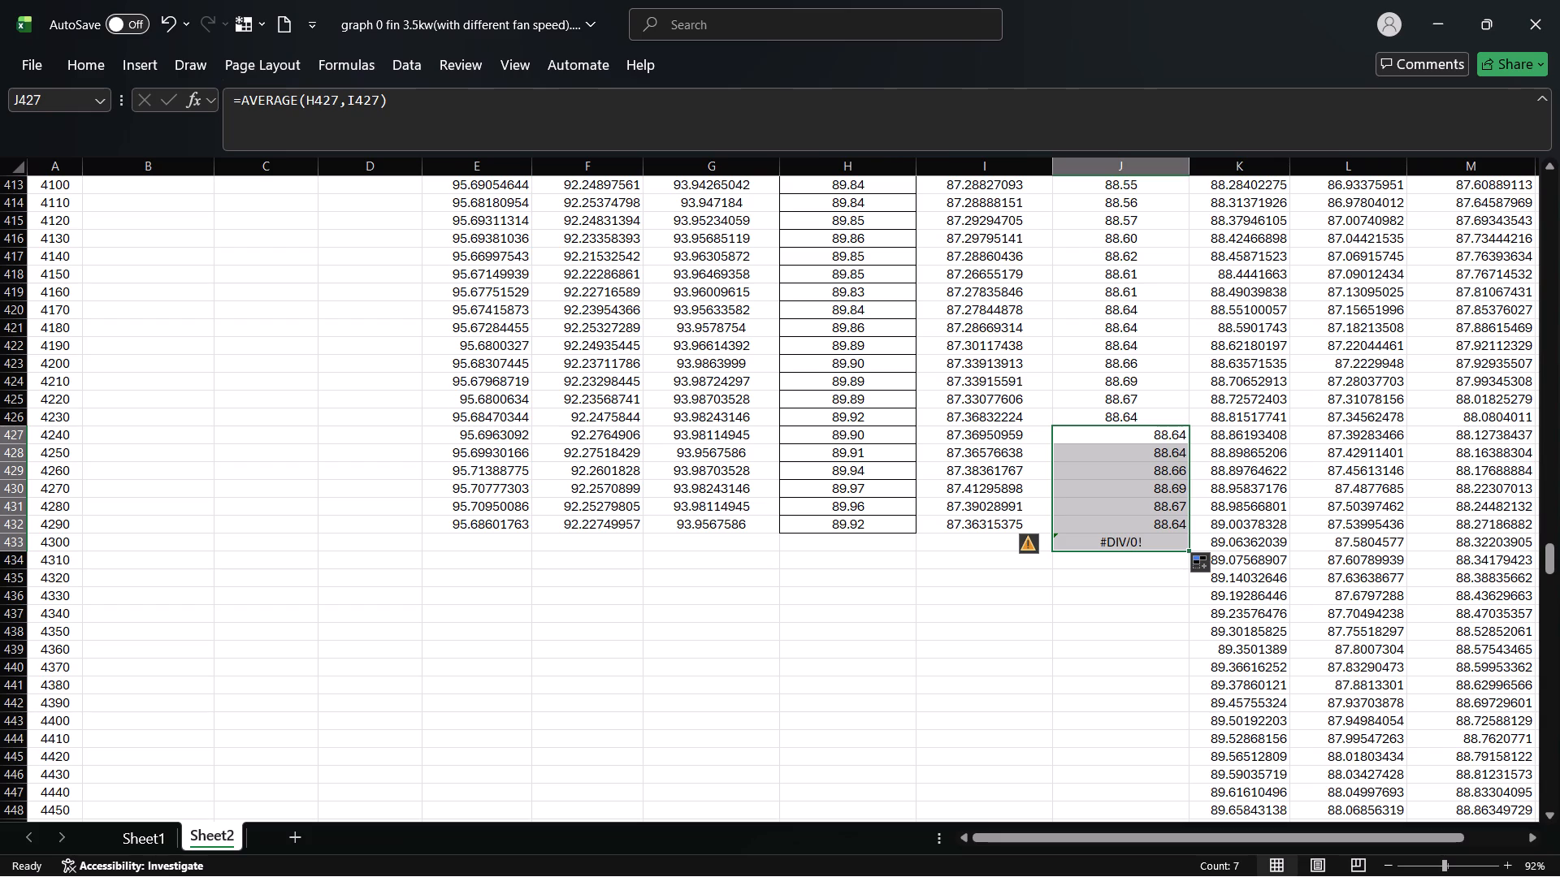
pyautogui.click(1160, 538)
pyautogui.press('BackSpace')
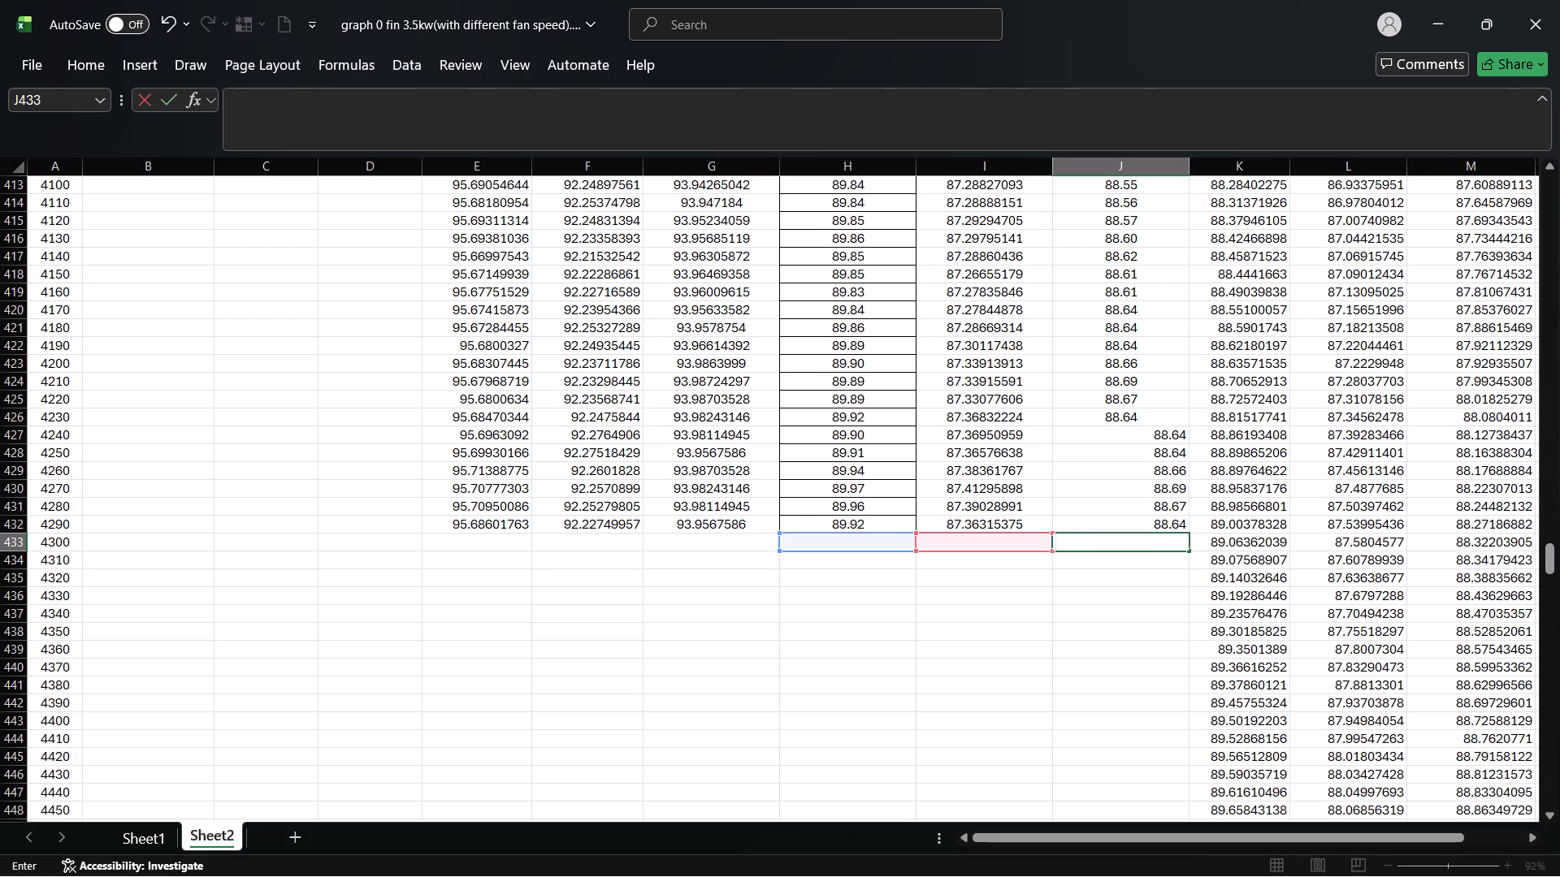
# Center-align the new Tavg values in J427:J432.
pyautogui.moveTo(1172, 434); pyautogui.dragTo(1188, 524)
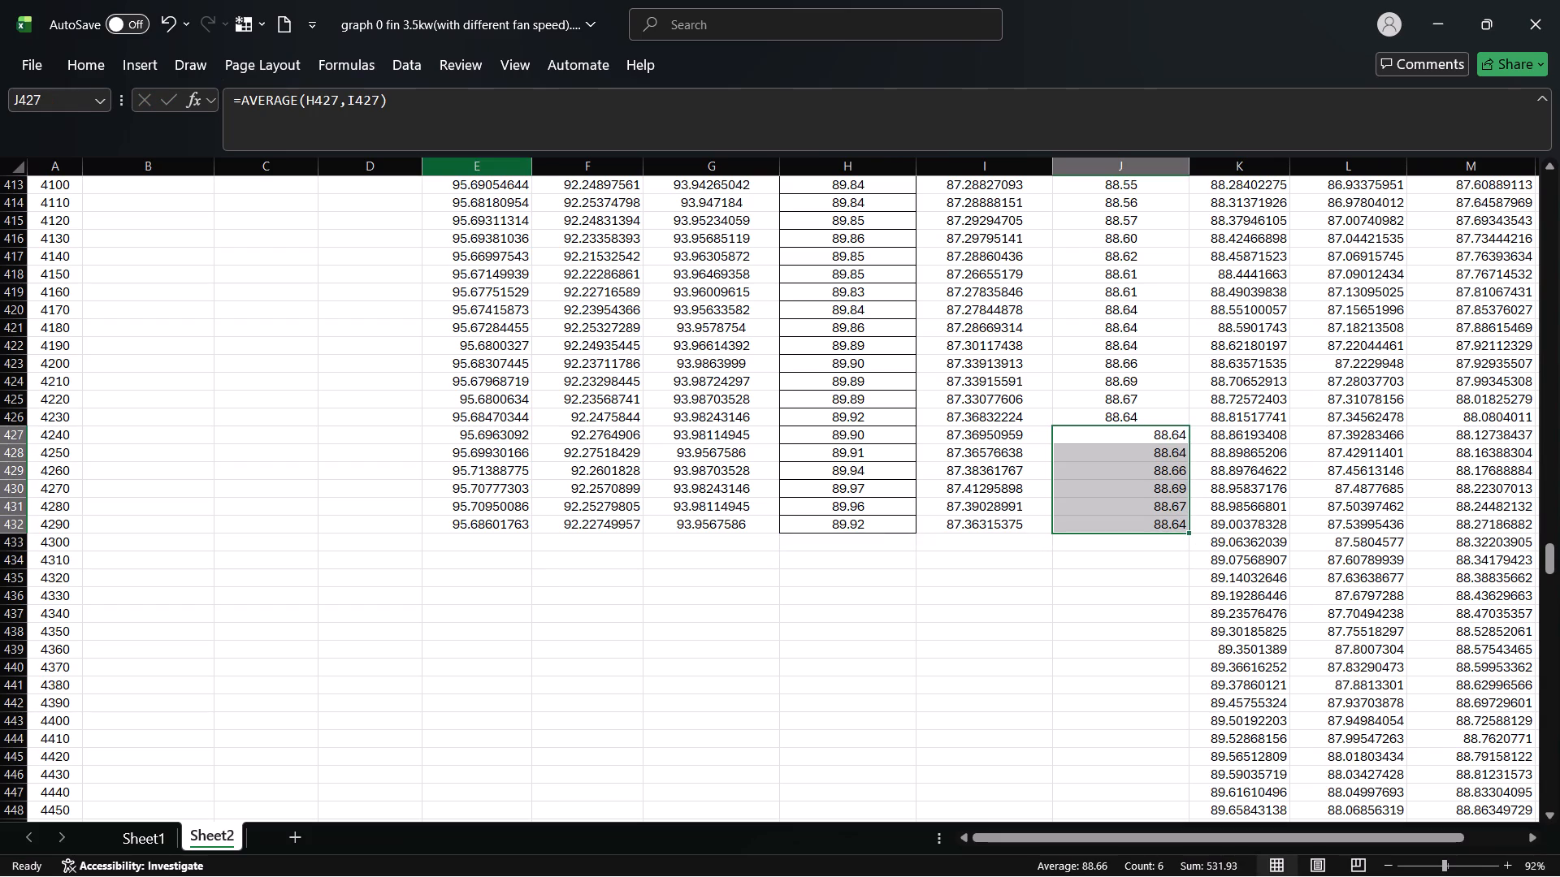
pyautogui.click(71, 67)
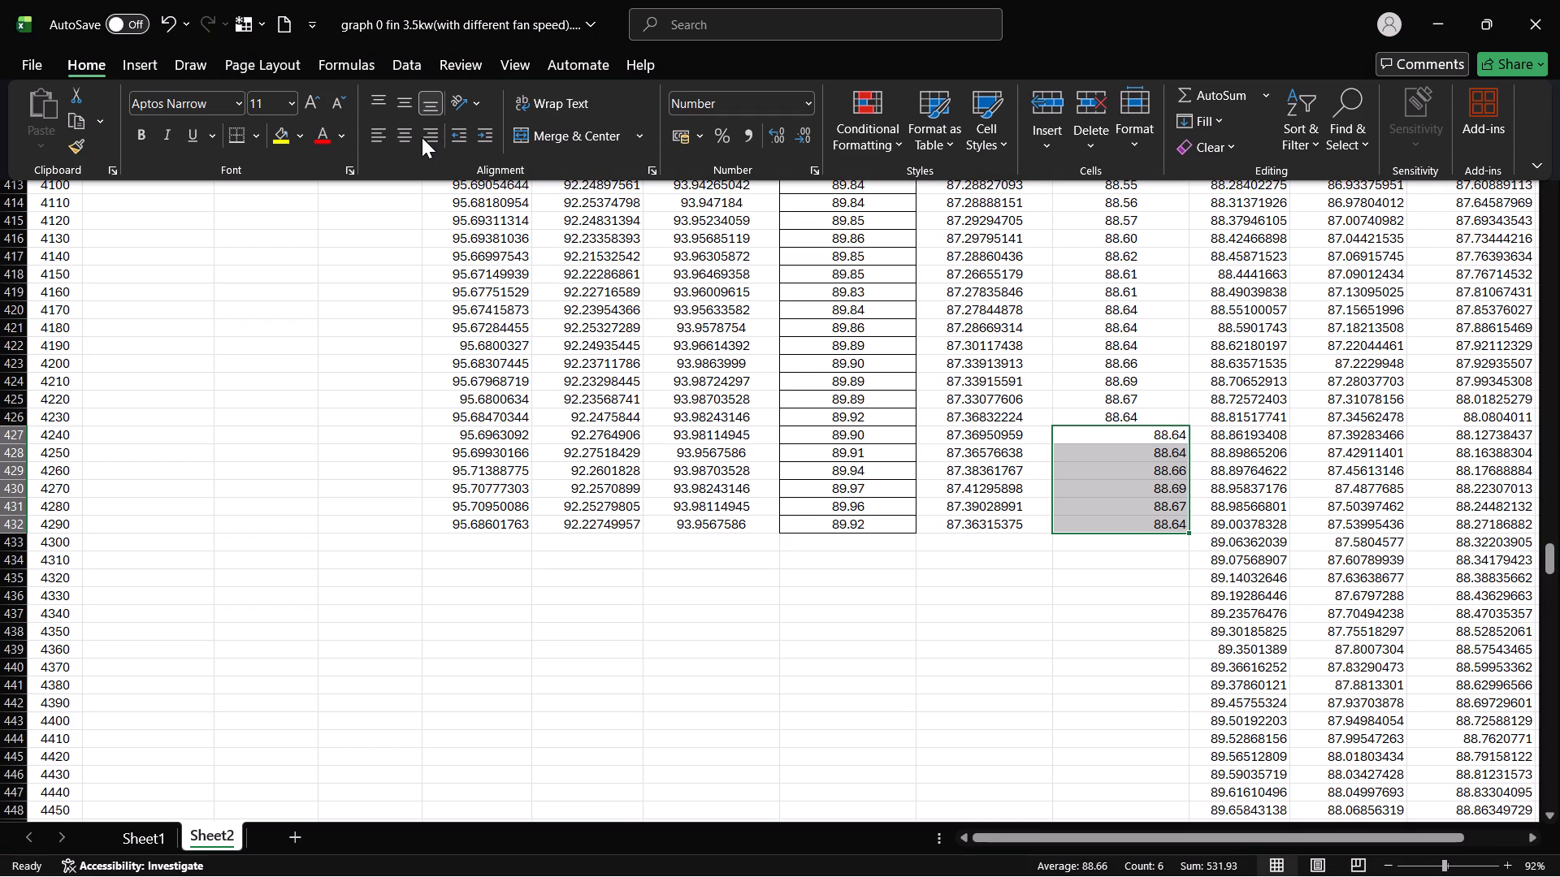
pyautogui.click(406, 133)
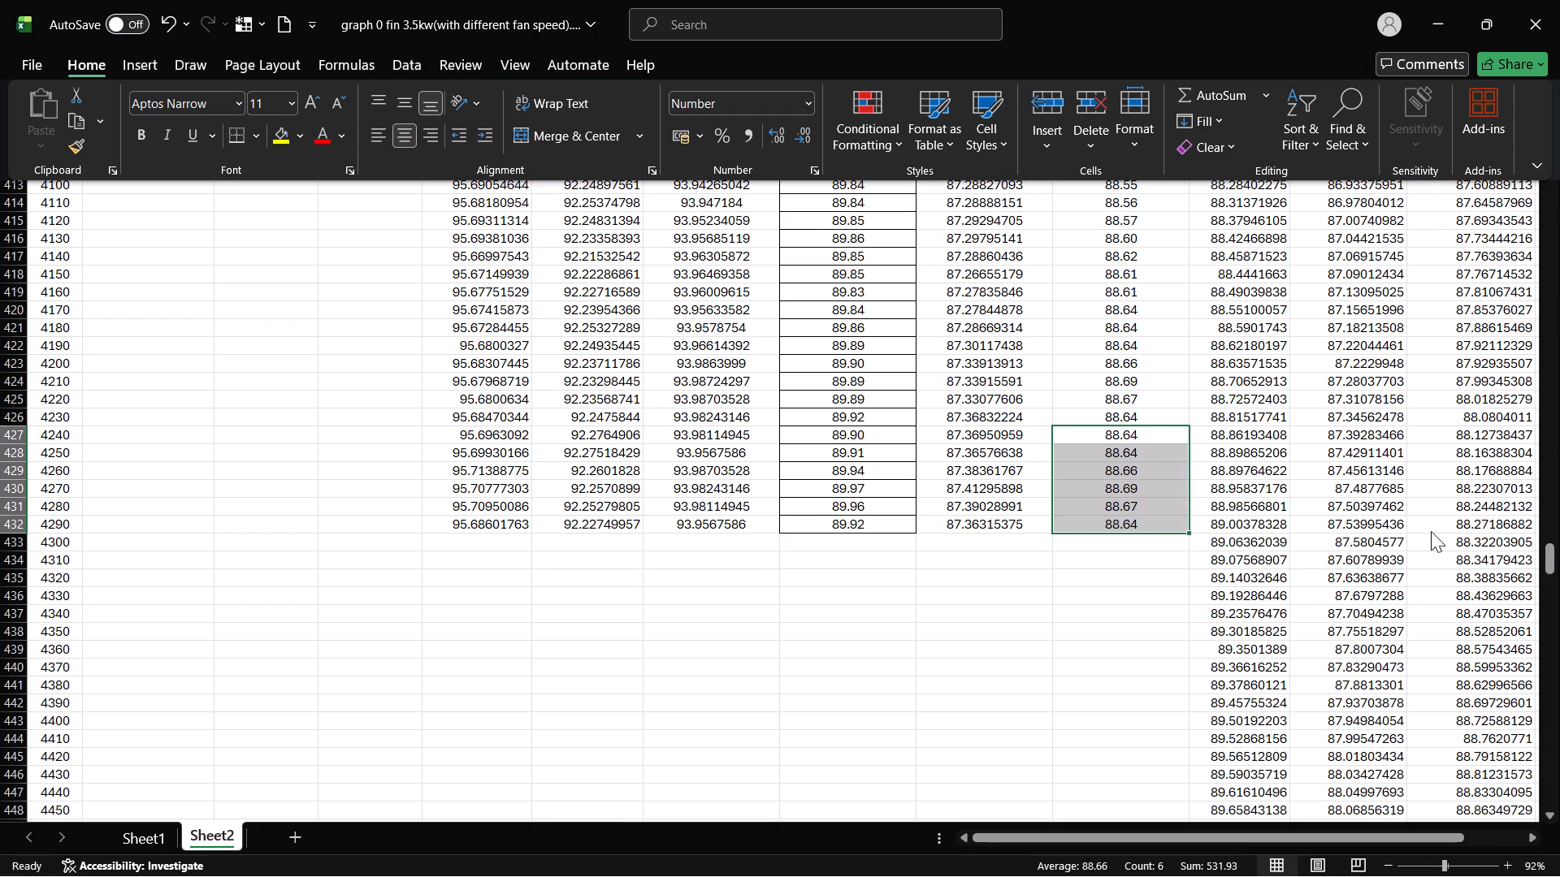
pyautogui.click(1020, 513)
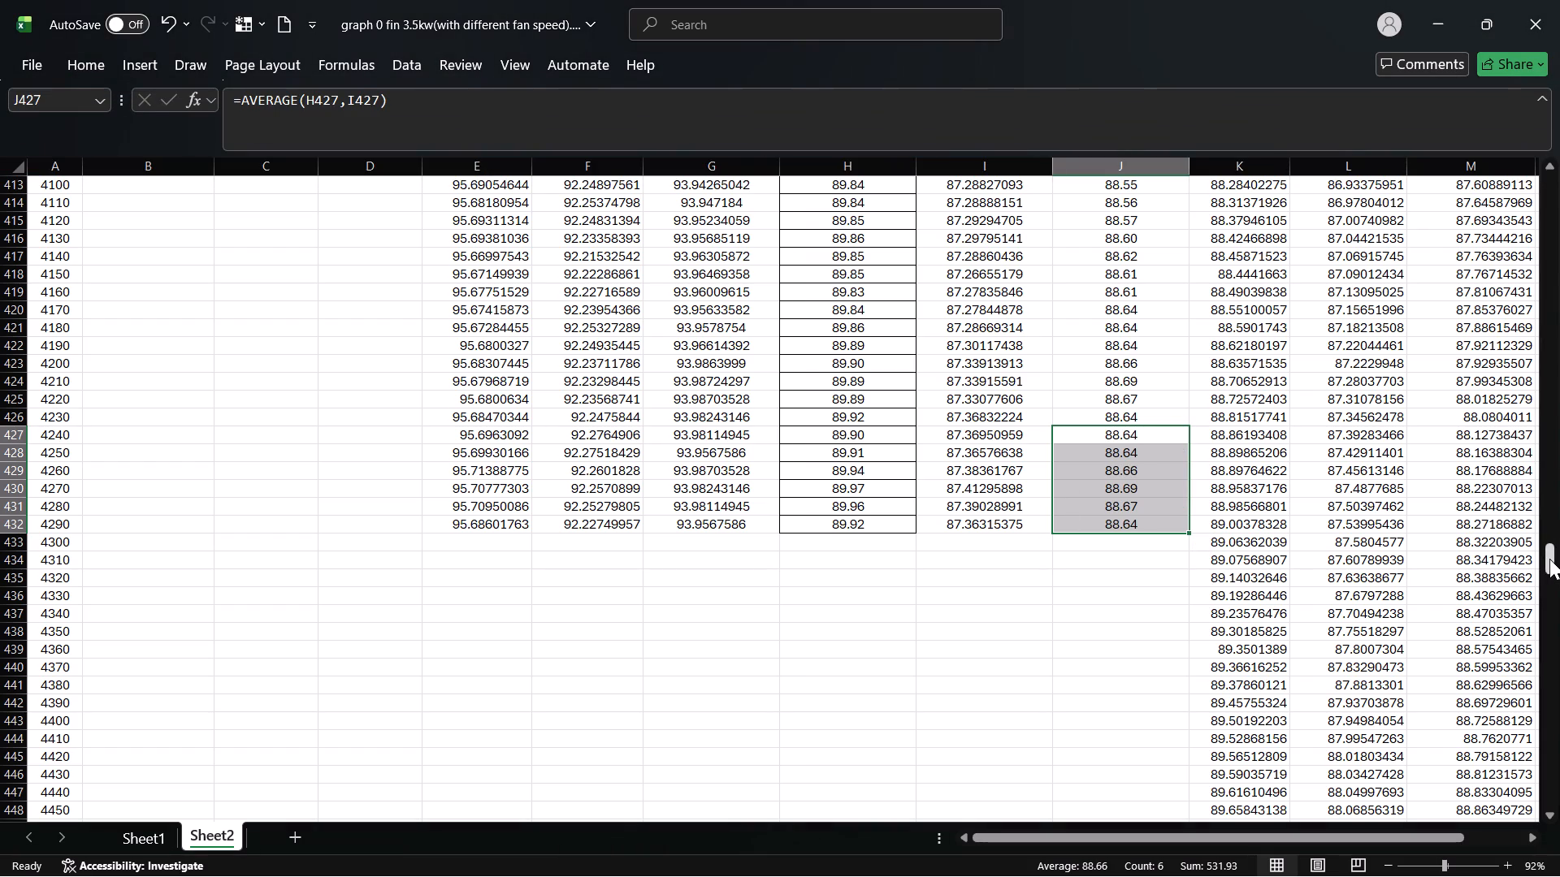
# Look over the temperature columns from the top of Sheet2 down to the end of the 75% block.
pyautogui.moveTo(1550, 559); pyautogui.dragTo(1559, 201)
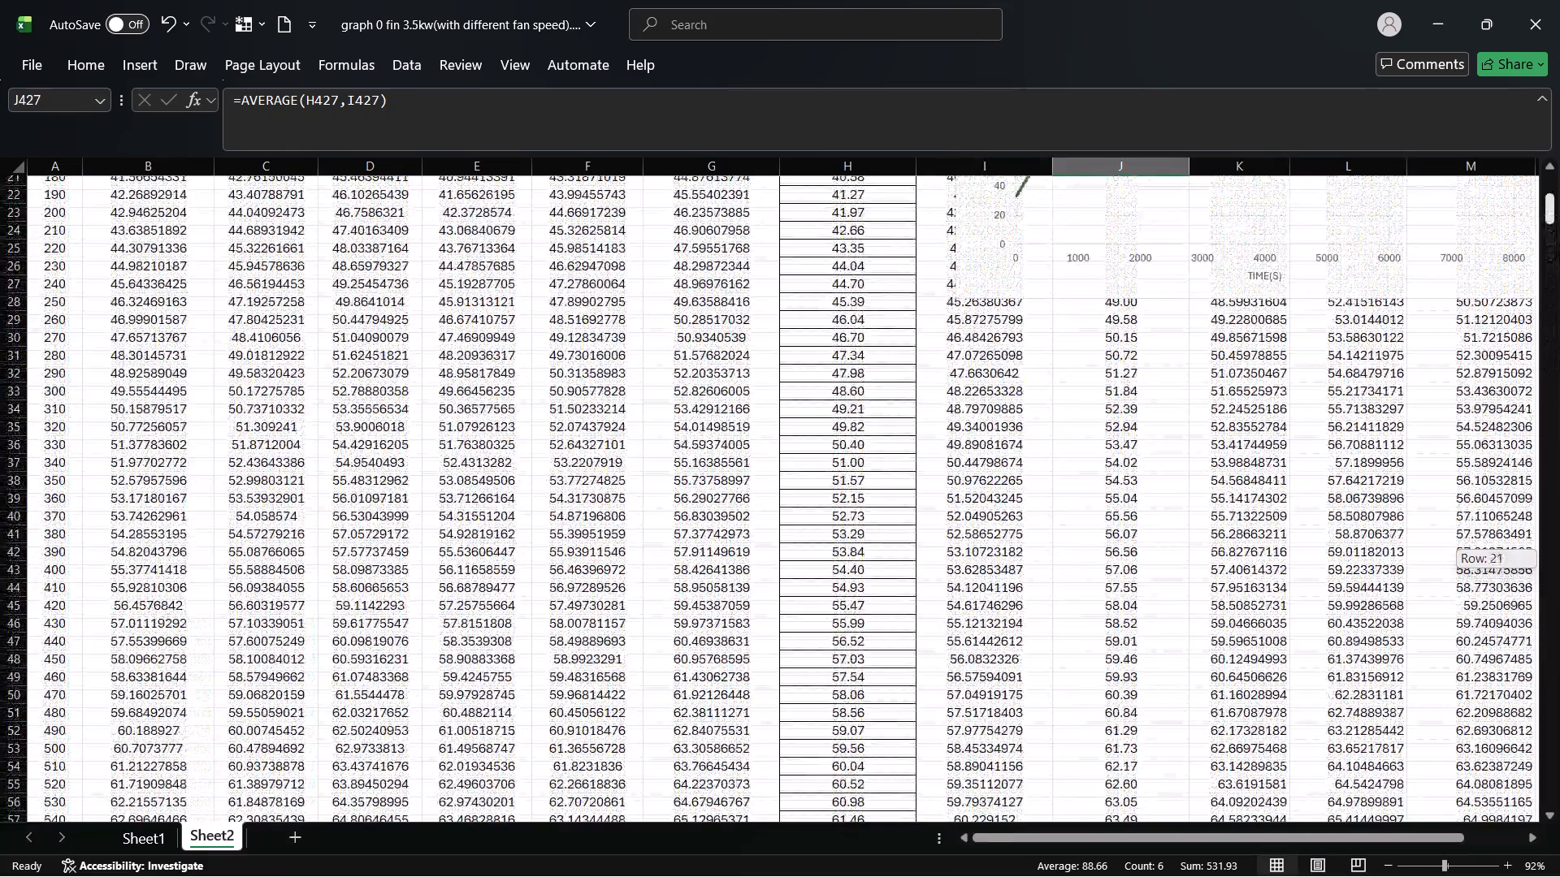
pyautogui.moveTo(1559, 201); pyautogui.dragTo(1556, 189)
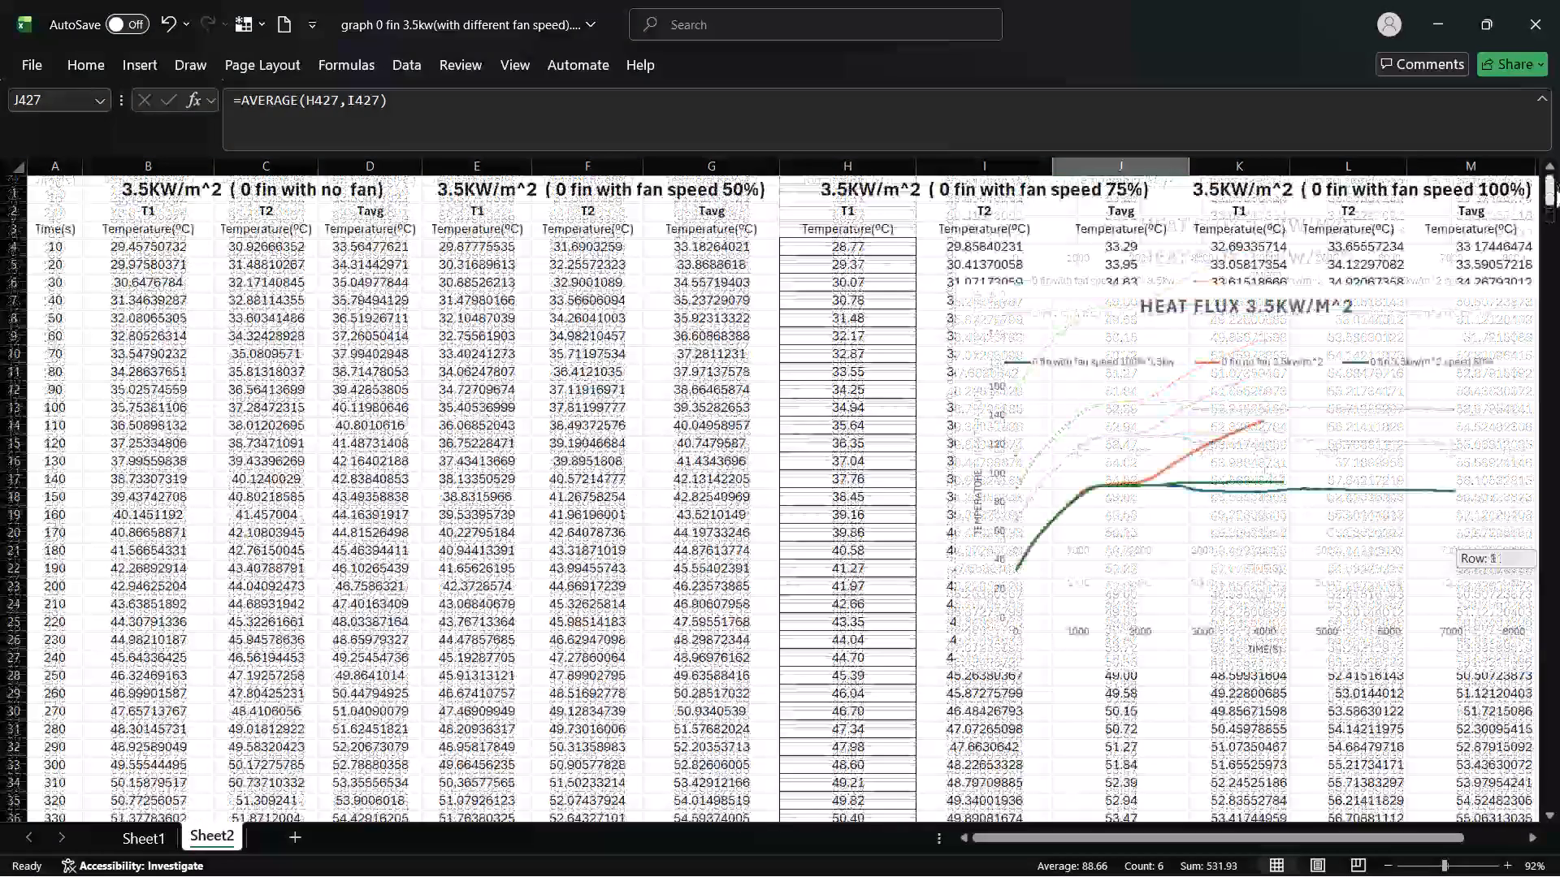
pyautogui.moveTo(1556, 189); pyautogui.dragTo(1527, 322)
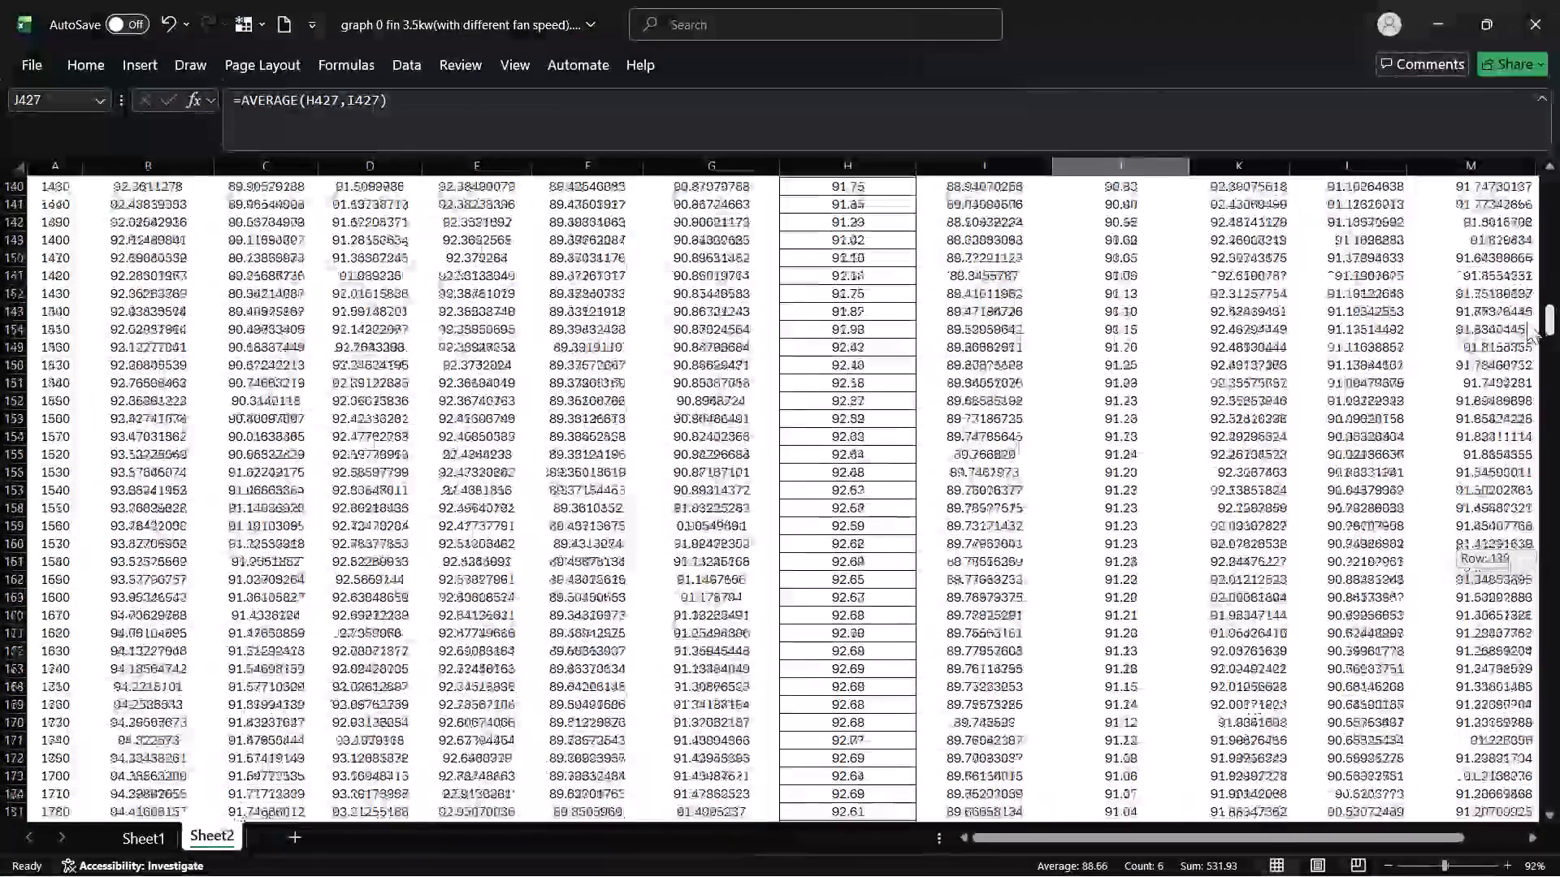
pyautogui.moveTo(1527, 322); pyautogui.dragTo(1505, 464)
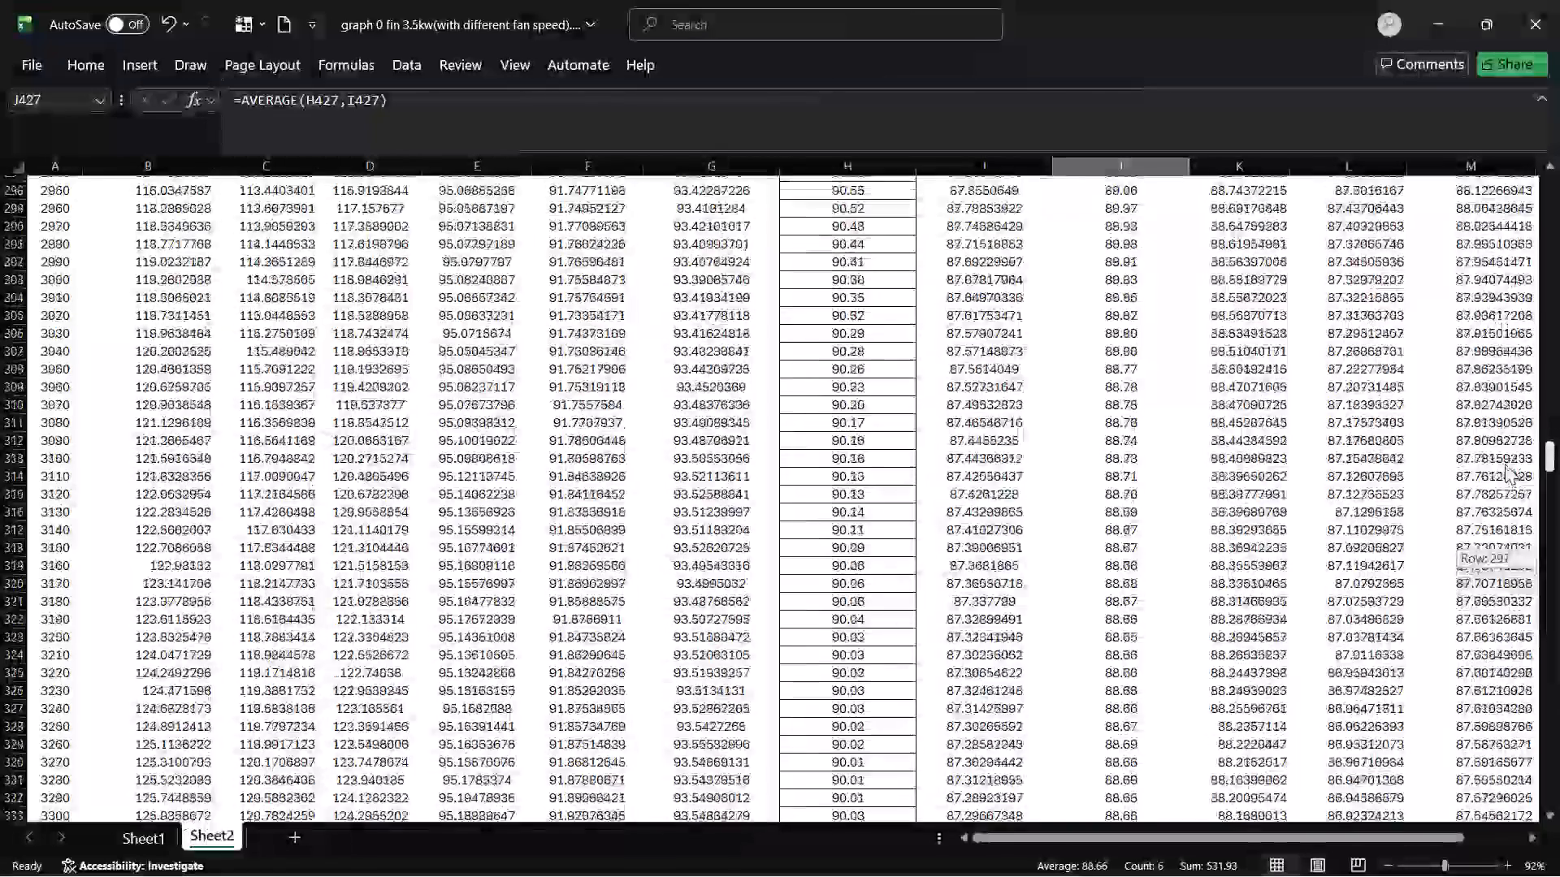
pyautogui.moveTo(1505, 464); pyautogui.dragTo(1497, 553)
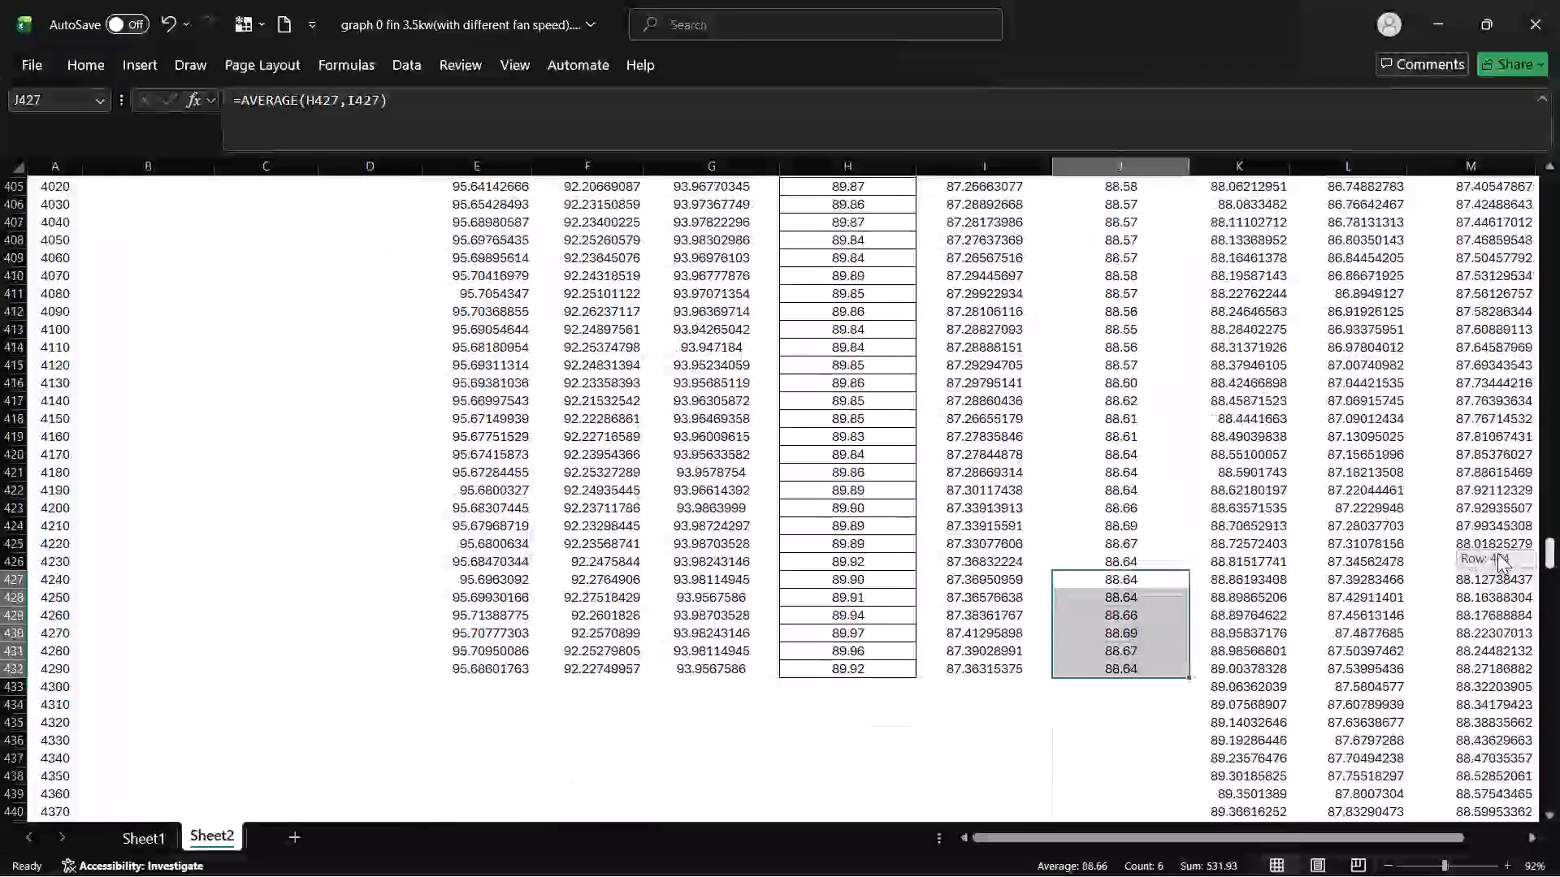
pyautogui.moveTo(1497, 553); pyautogui.dragTo(1497, 554)
pyautogui.click(1012, 727)
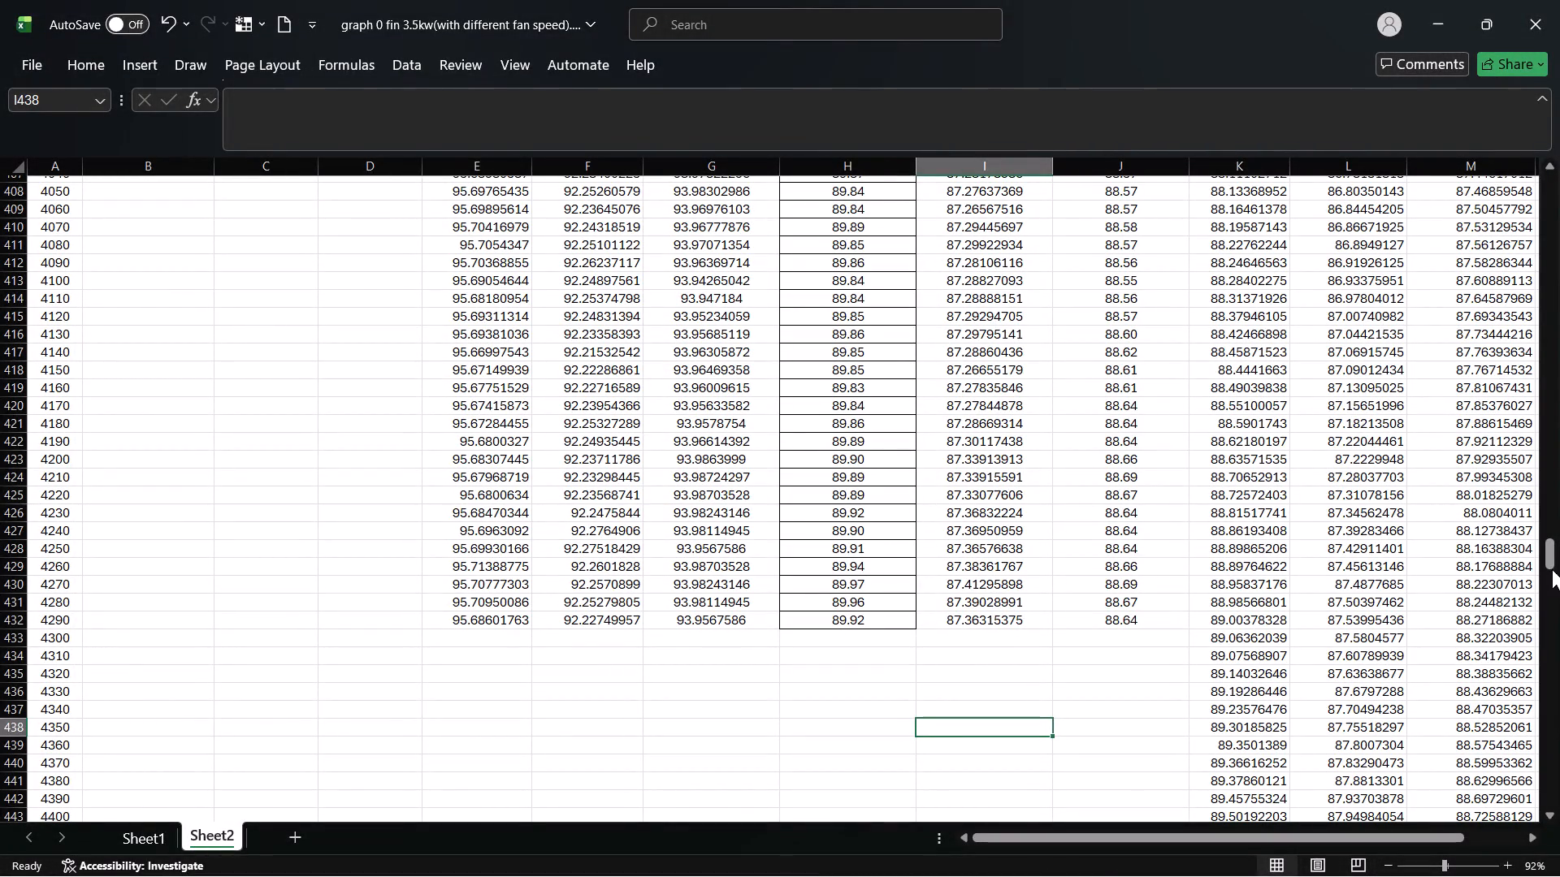
# Add a series named "0 fin with fan speed 75% 3.5kw/m^2" to the heat flux 3.5 kW/m^2 chart's data source.
pyautogui.moveTo(1550, 568); pyautogui.dragTo(1559, 41)
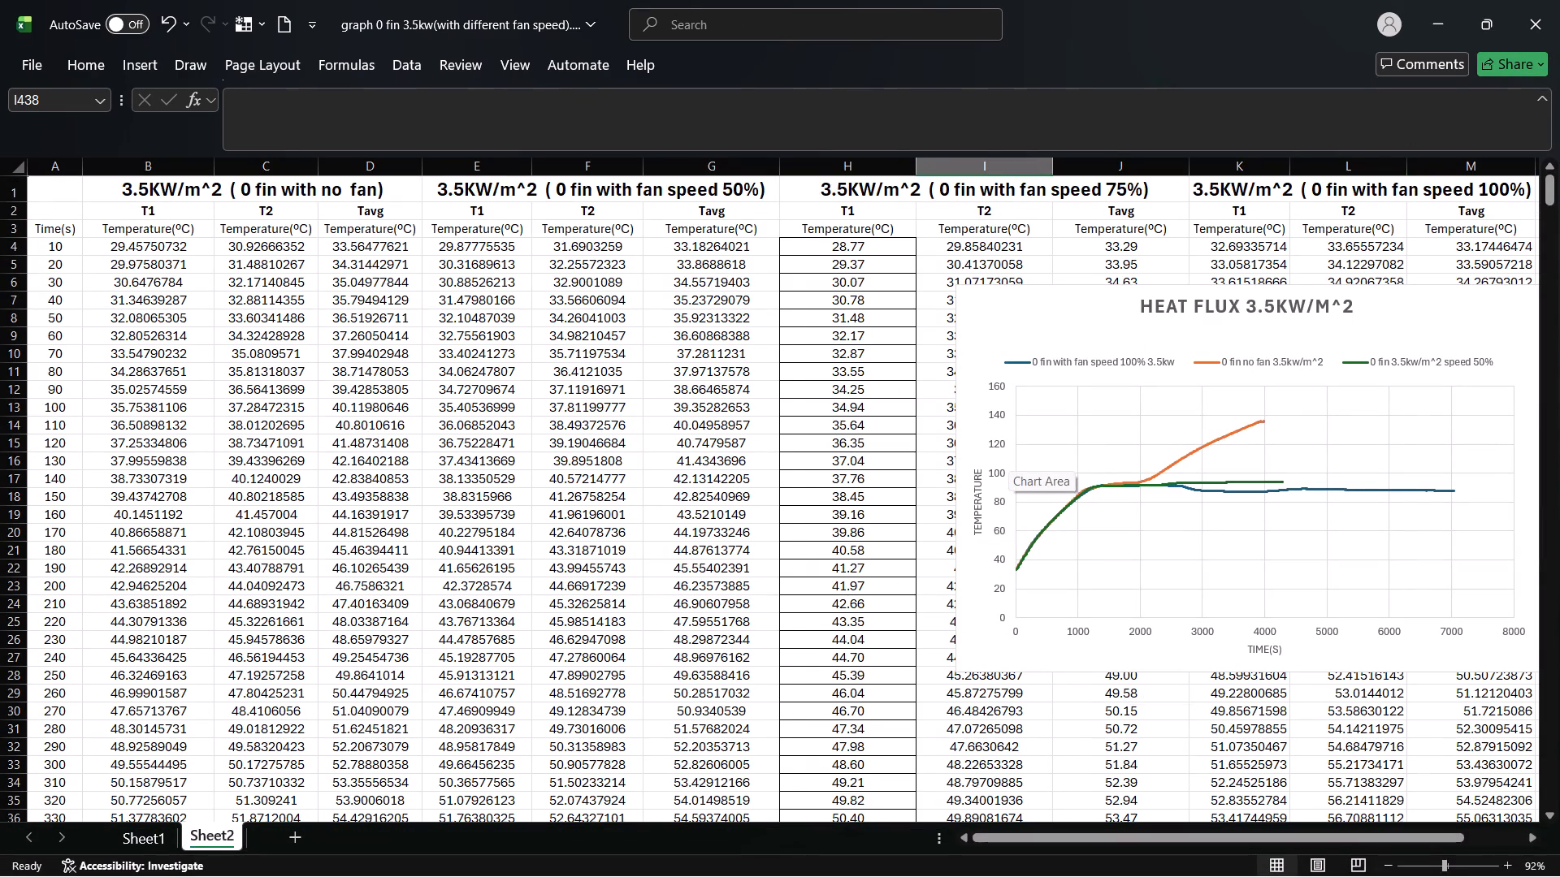
pyautogui.click(1056, 413)
pyautogui.rightClick(1055, 413)
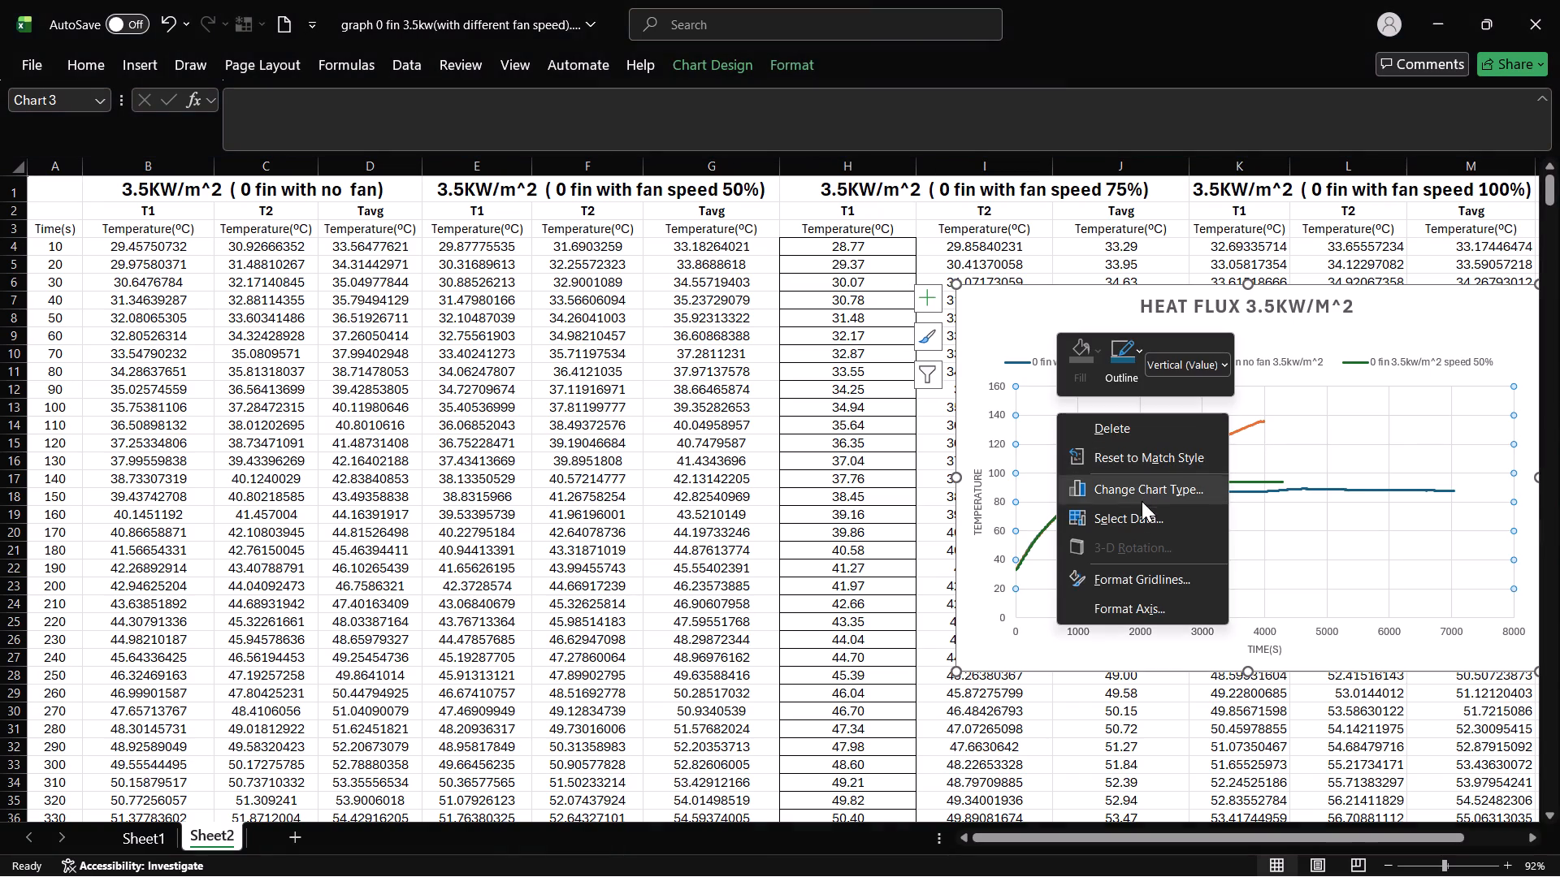
pyautogui.click(1142, 512)
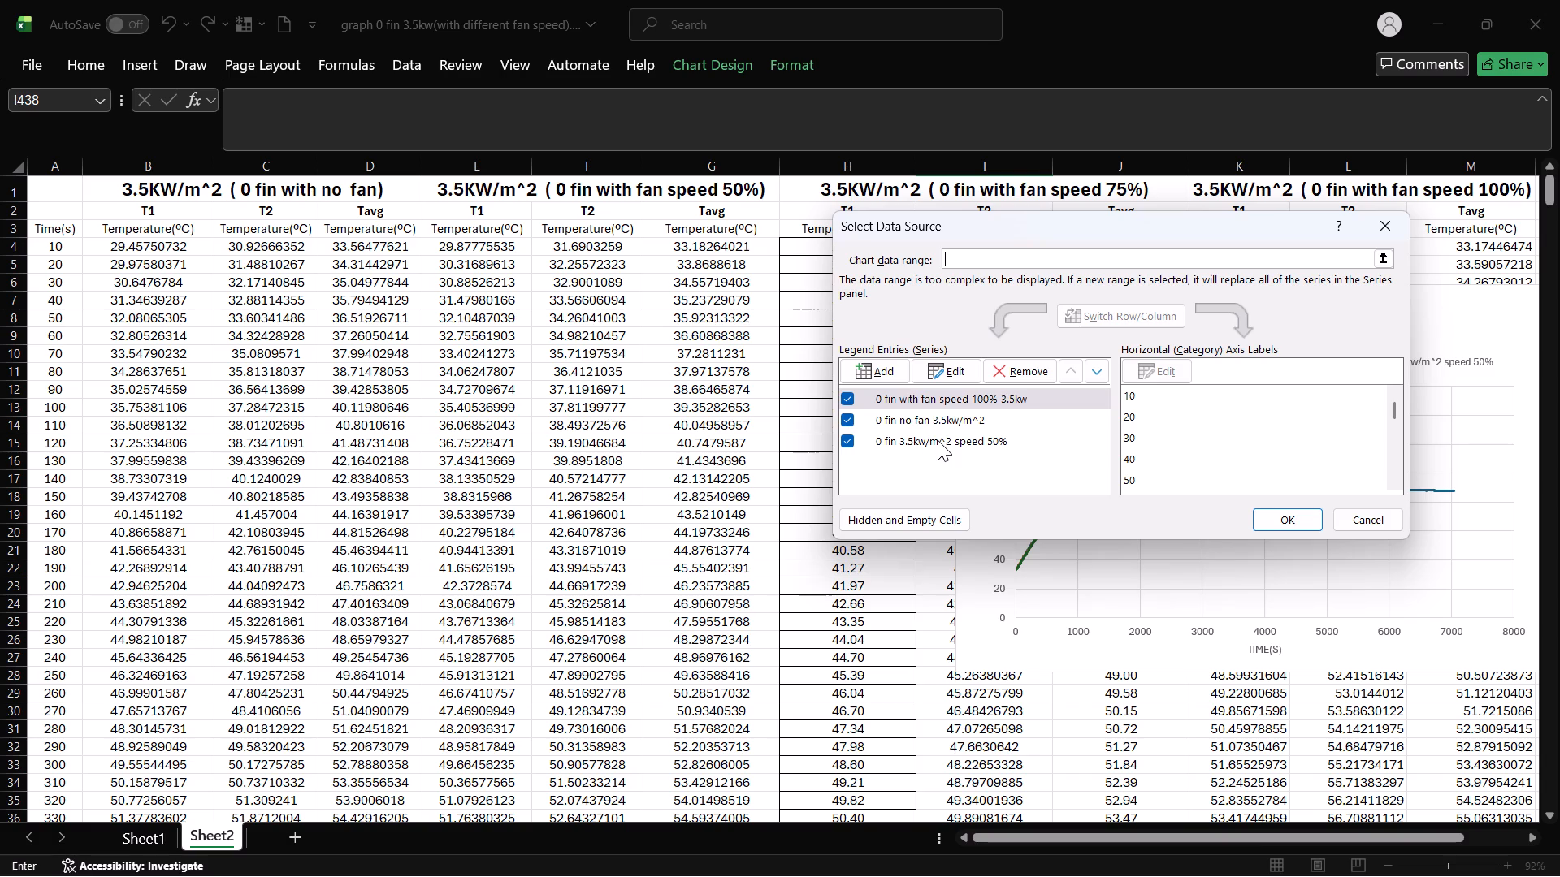
pyautogui.click(896, 373)
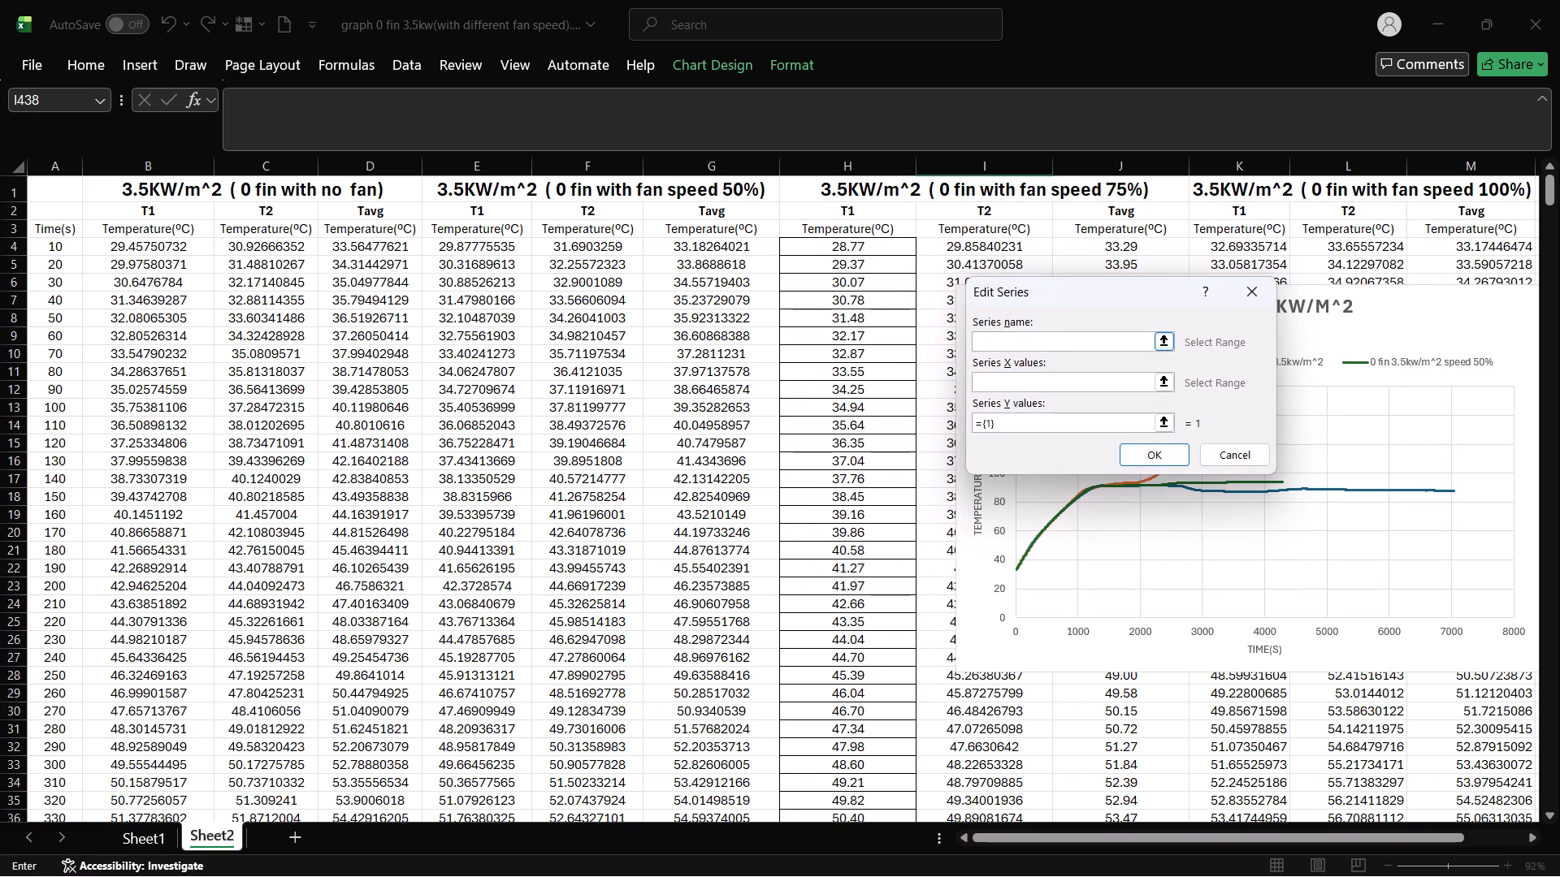
pyautogui.press('0')
pyautogui.moveTo(1133, 304); pyautogui.dragTo(1084, 551)
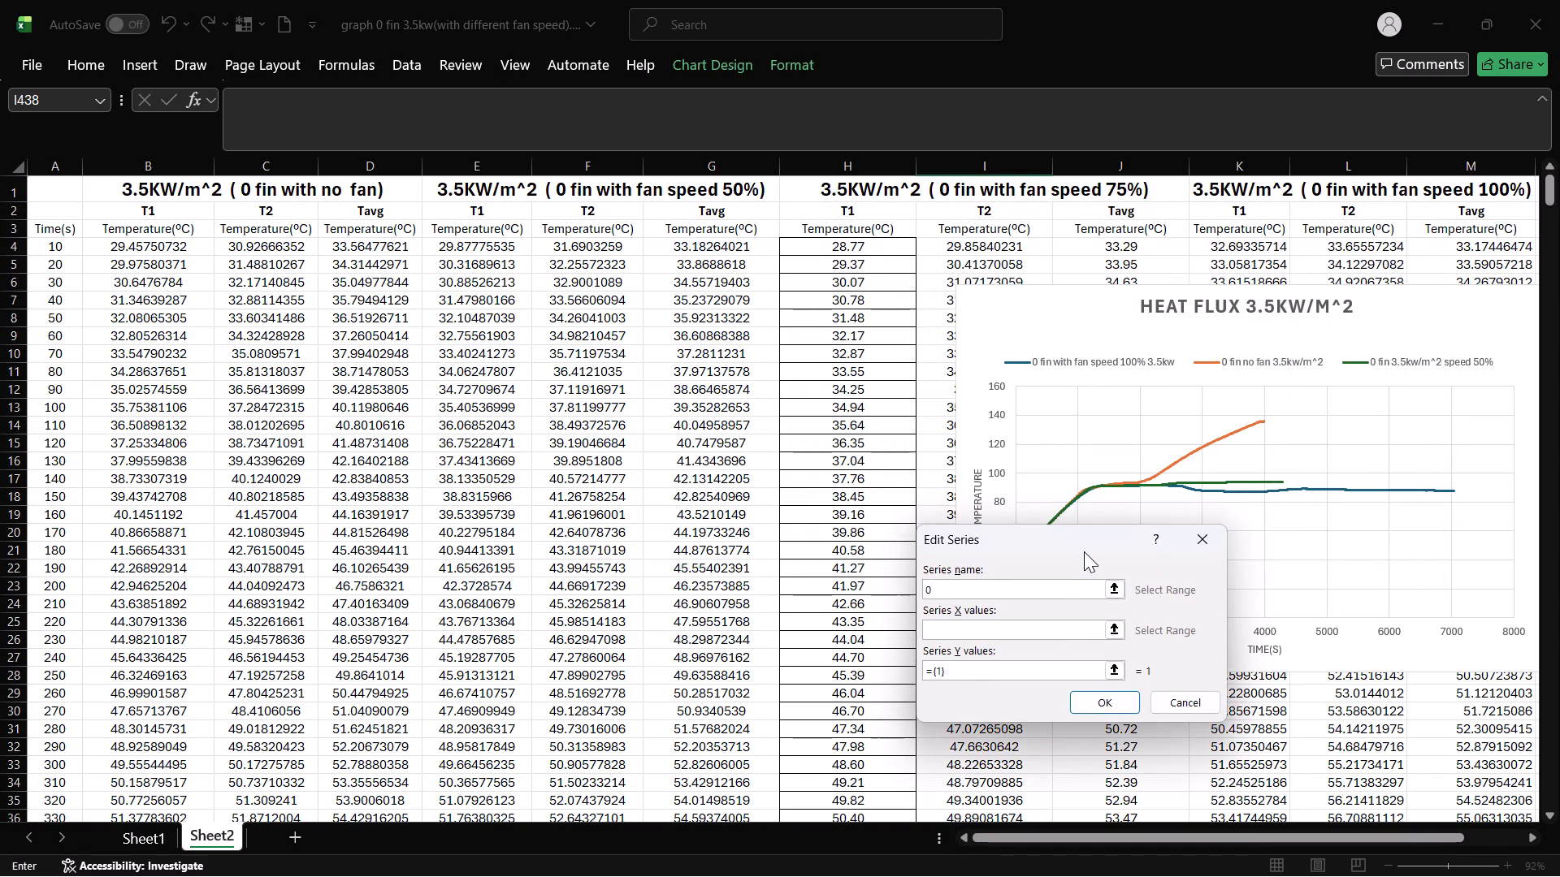
pyautogui.press('space')
pyautogui.write('fin')
pyautogui.press('space')
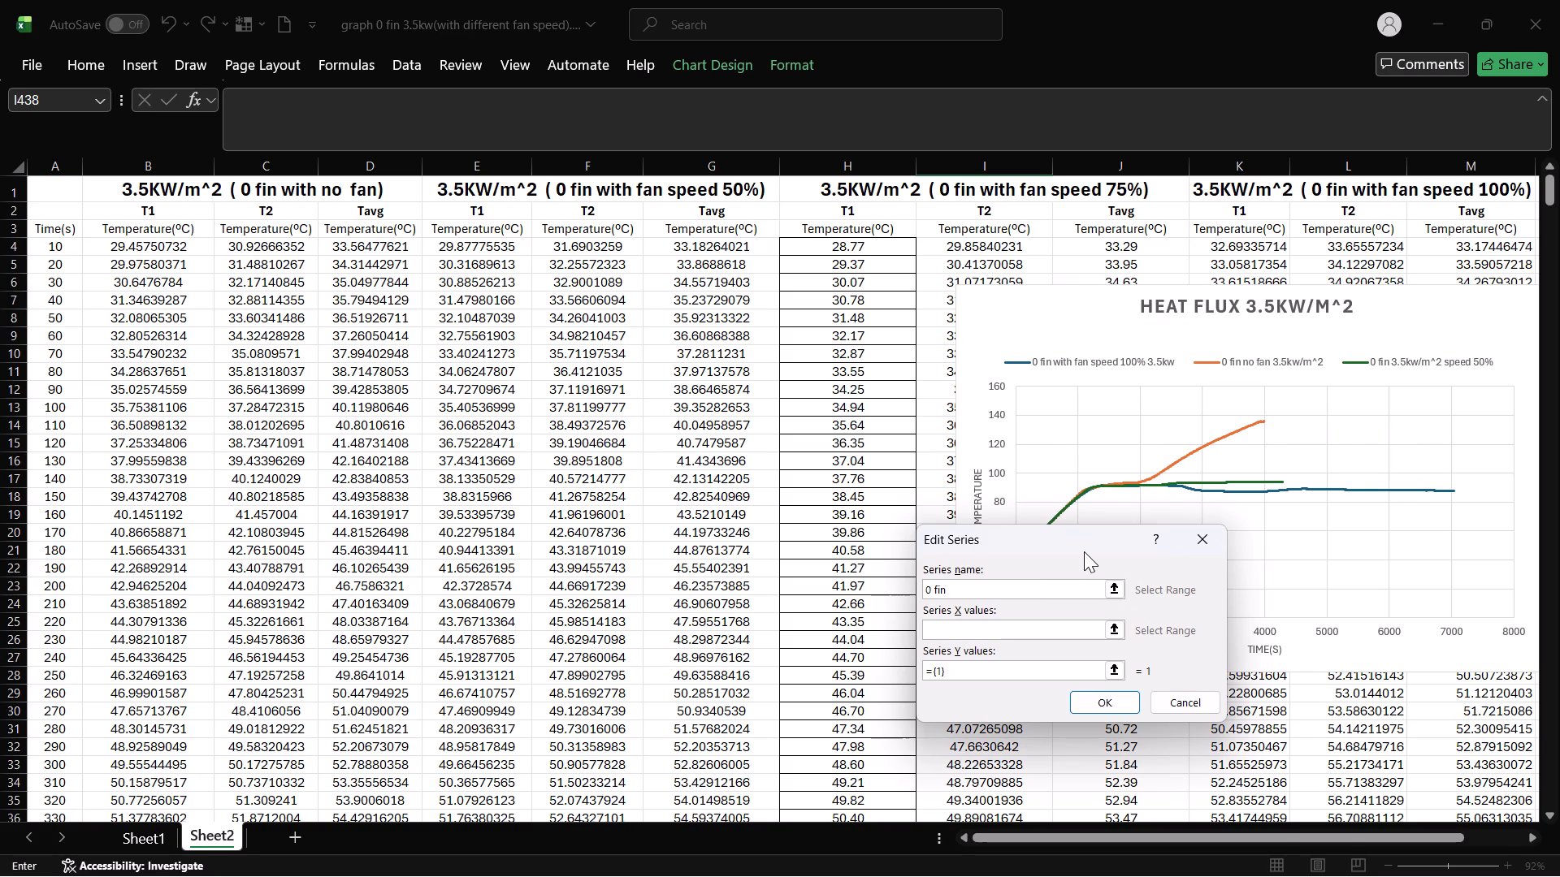
pyautogui.write('with fan speed')
pyautogui.press('space')
pyautogui.write('75')
pyautogui.hotkey('shift', '%')
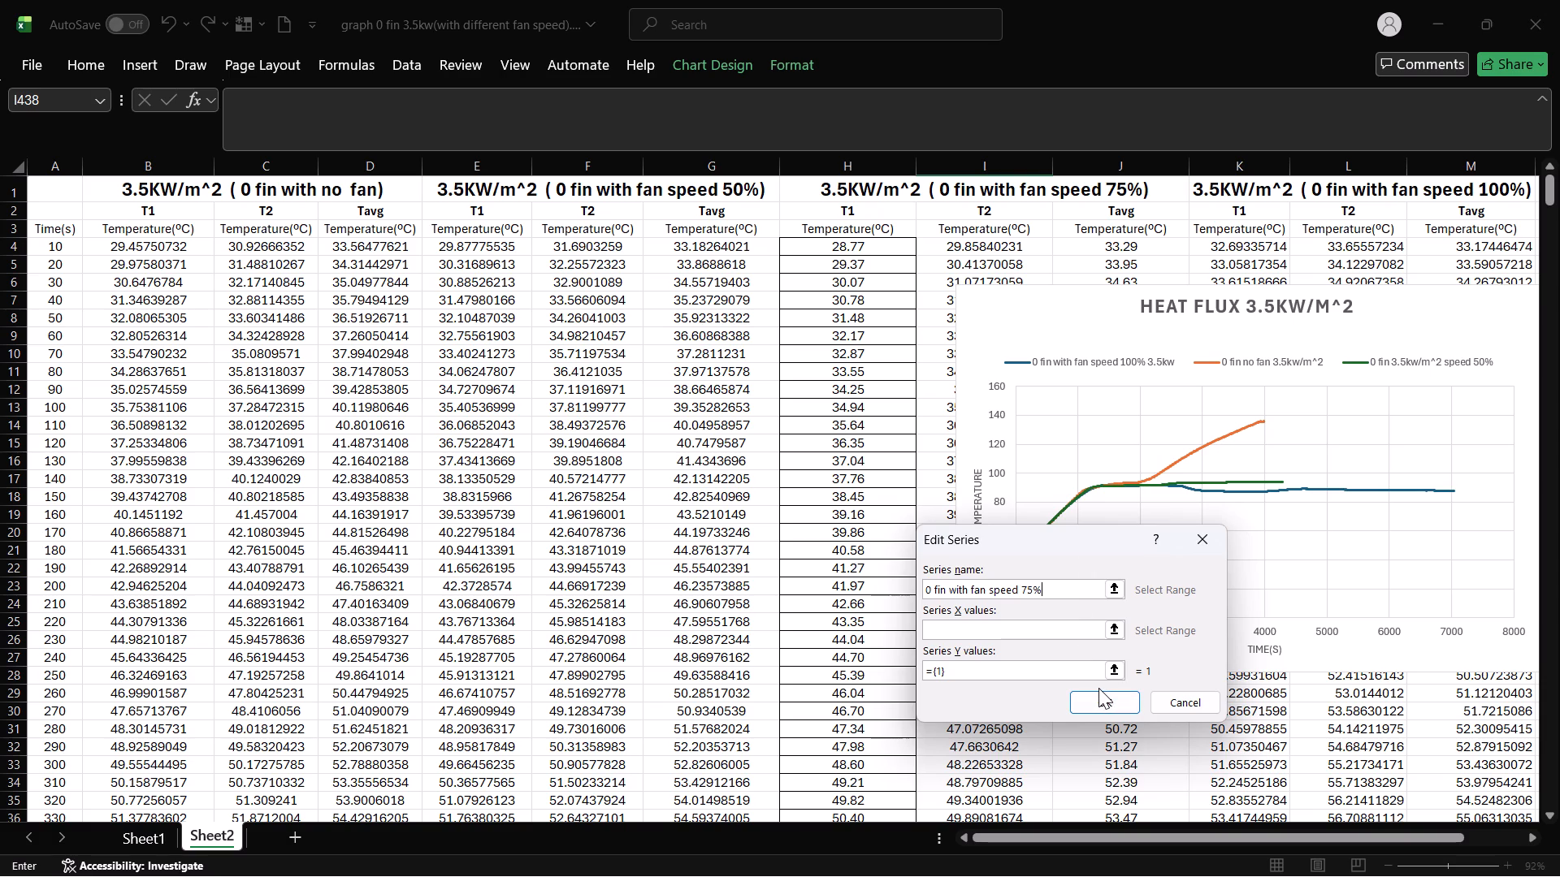
pyautogui.press('space')
pyautogui.write('3.5kw')
pyautogui.press('/')
pyautogui.press('m')
pyautogui.hotkey('shift', '#')
pyautogui.hotkey('shift', 'BackSpace')
pyautogui.hotkey('shift', '@')
pyautogui.press('BackSpace')
pyautogui.write('^@')
pyautogui.press('BackSpace')
pyautogui.hotkey('shift', '^')
pyautogui.press('BackSpace')
pyautogui.press('2')
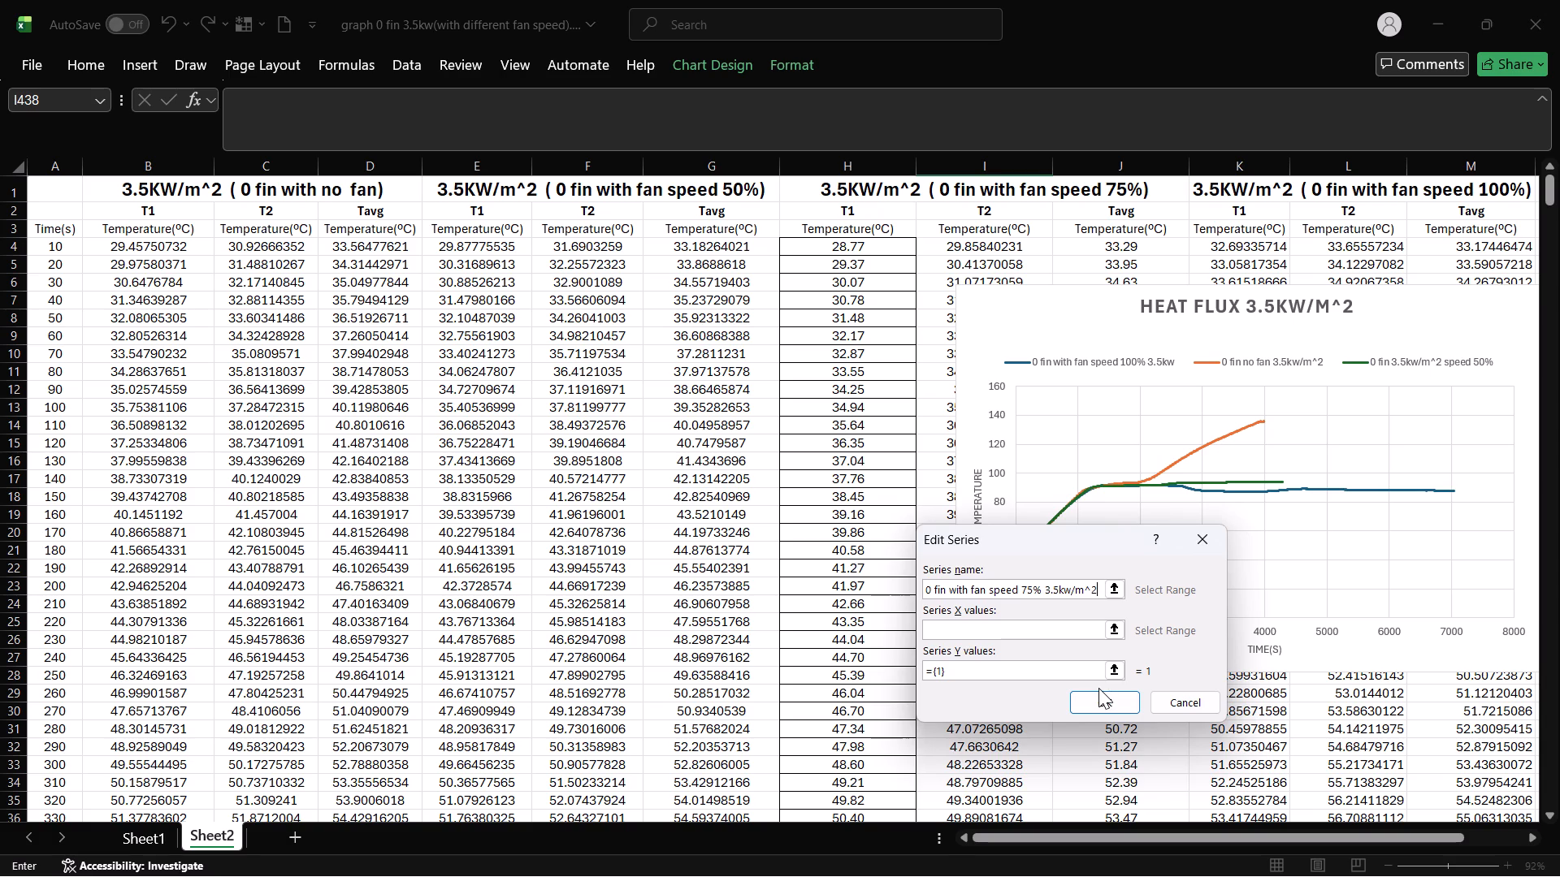
pyautogui.click(1107, 705)
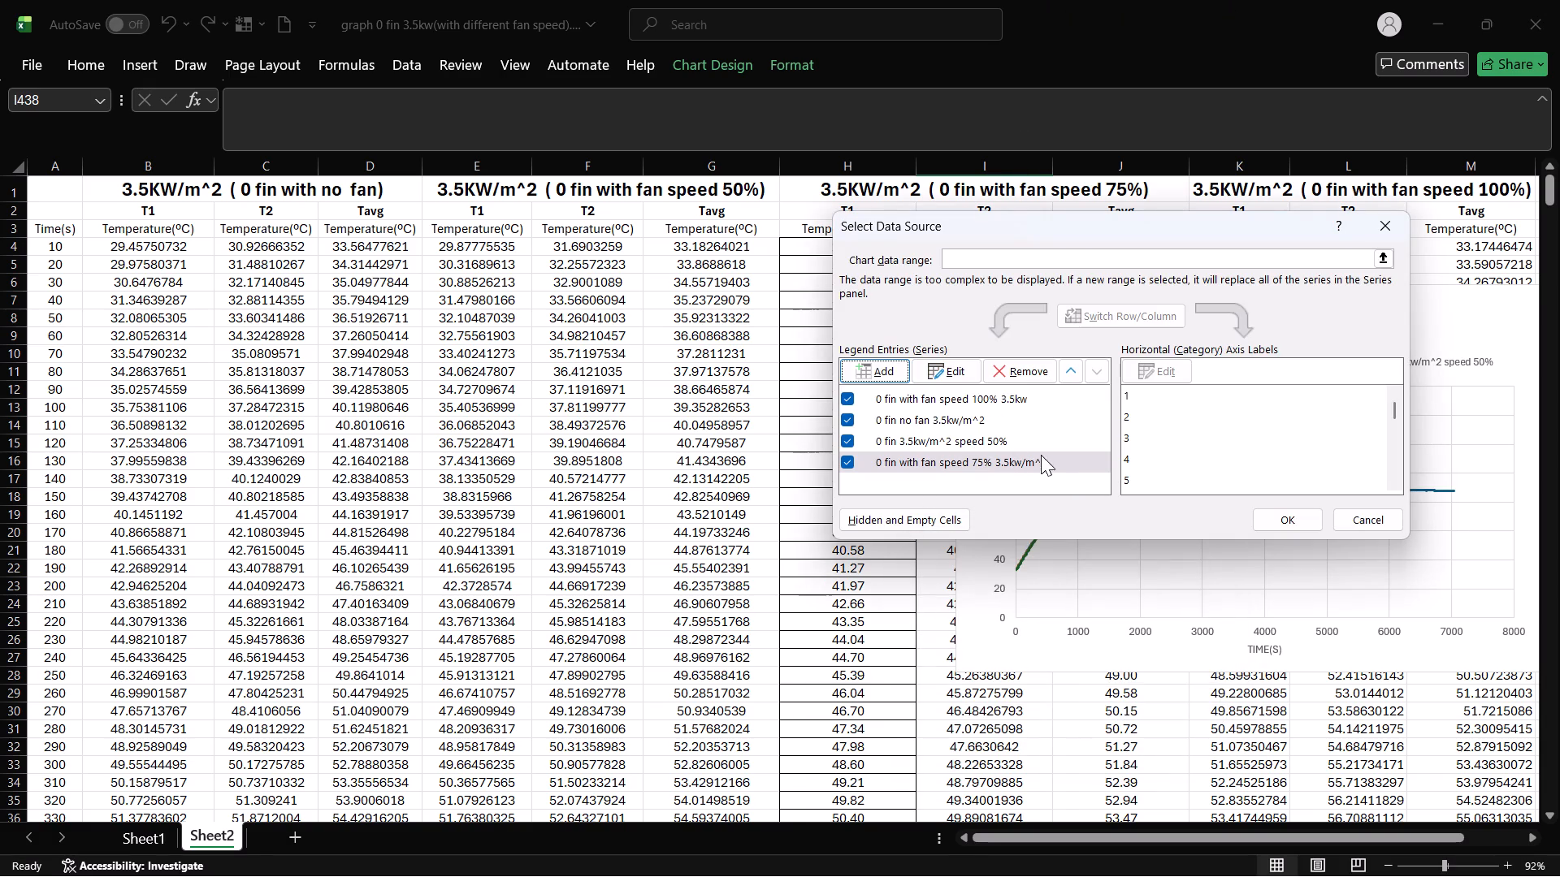
# Set the new 75% fan speed series' X values to the time range A4:A432 on Sheet2.
pyautogui.click(963, 369)
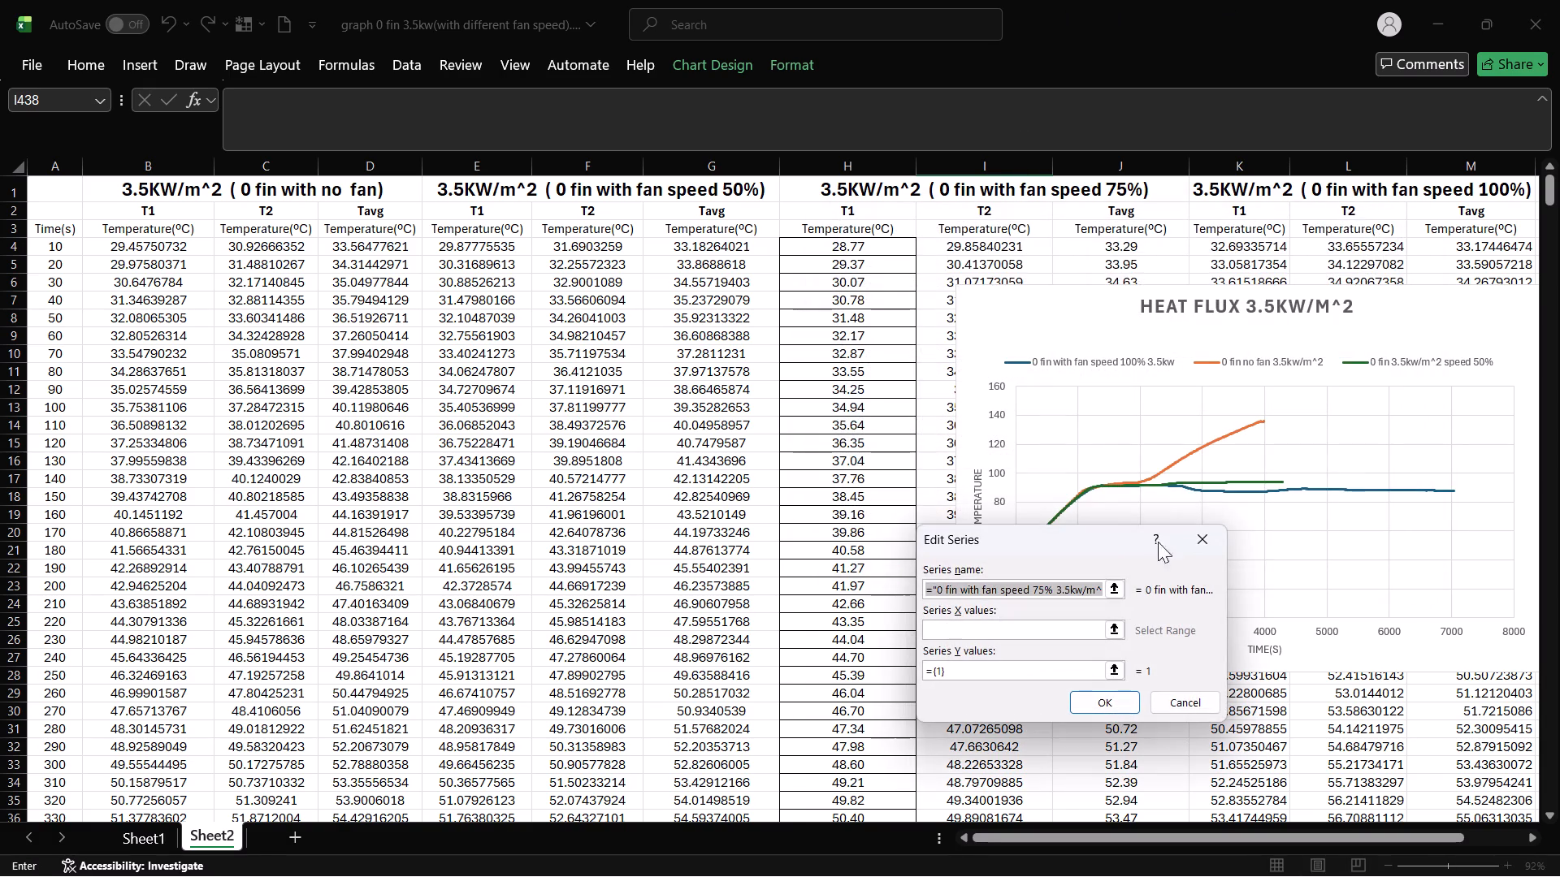
pyautogui.click(1007, 632)
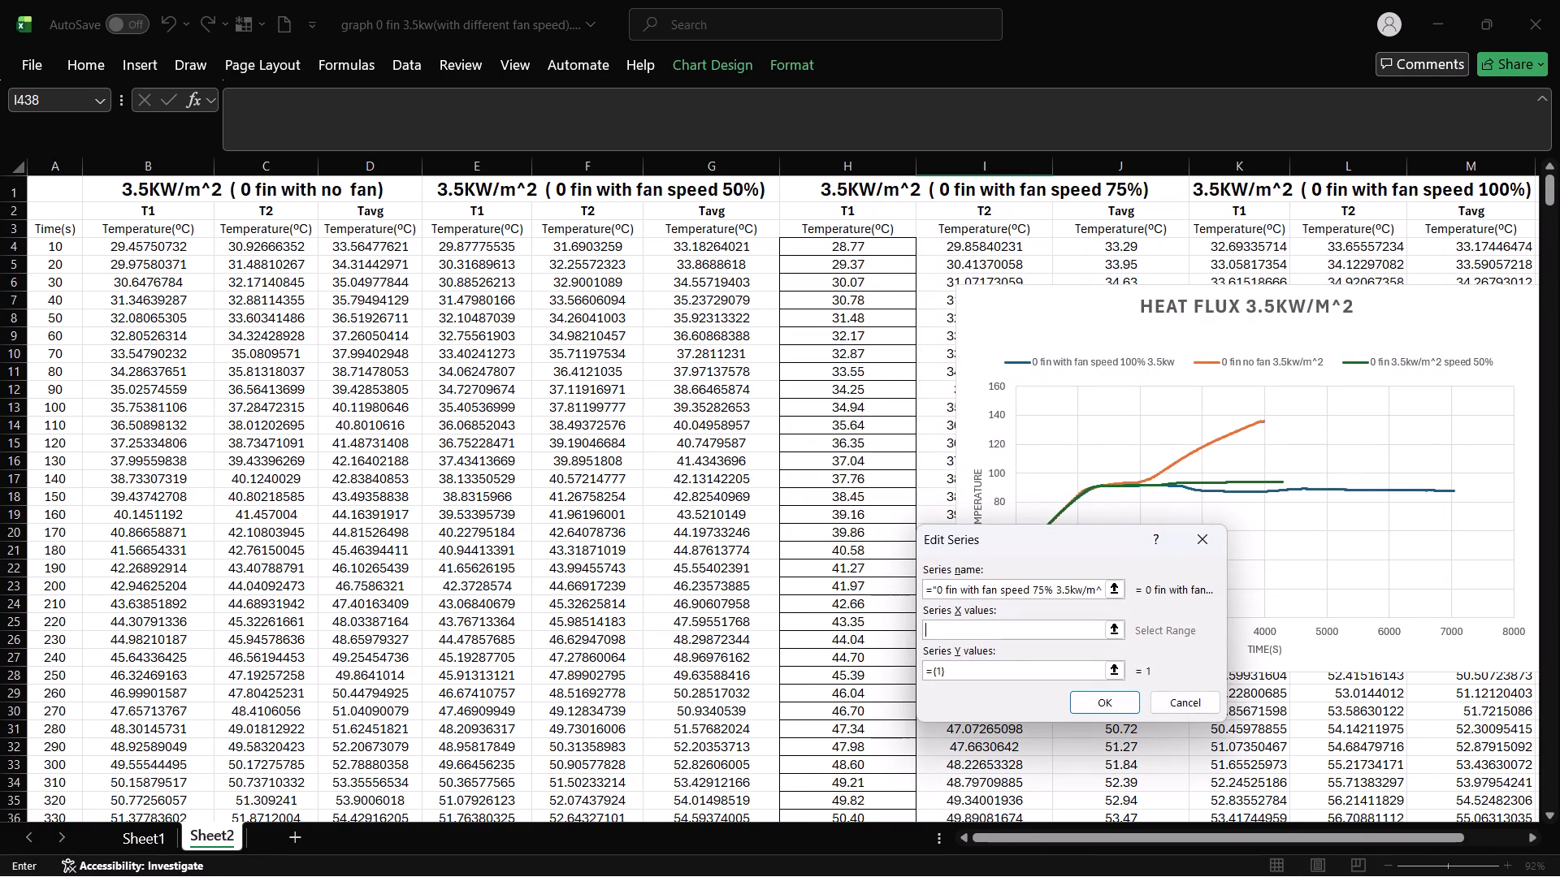
pyautogui.click(56, 240)
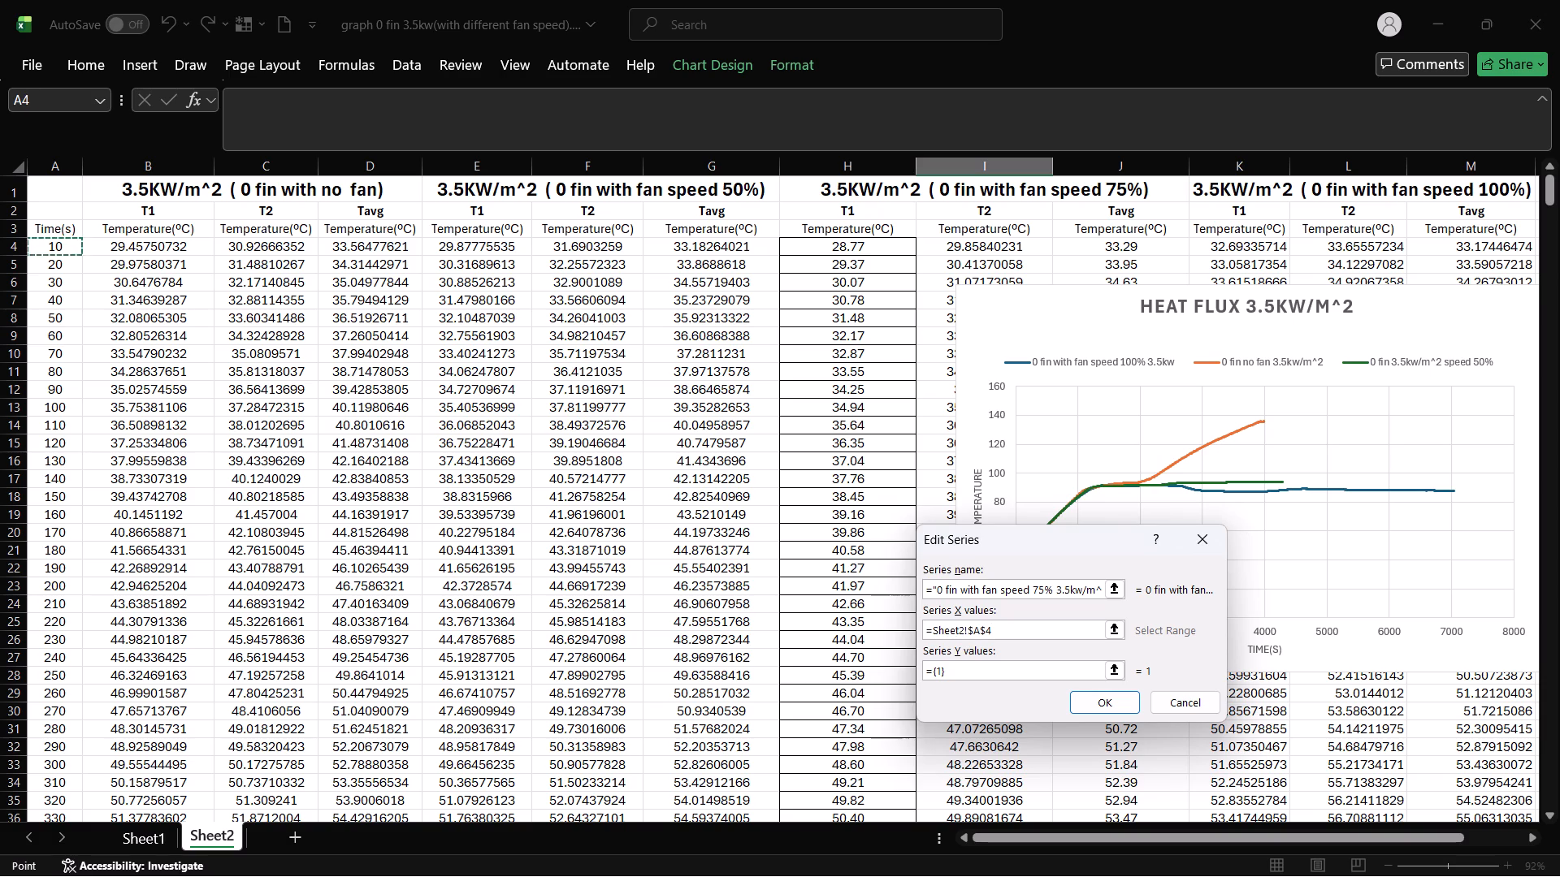
pyautogui.moveTo(80, 252); pyautogui.dragTo(0, 858)
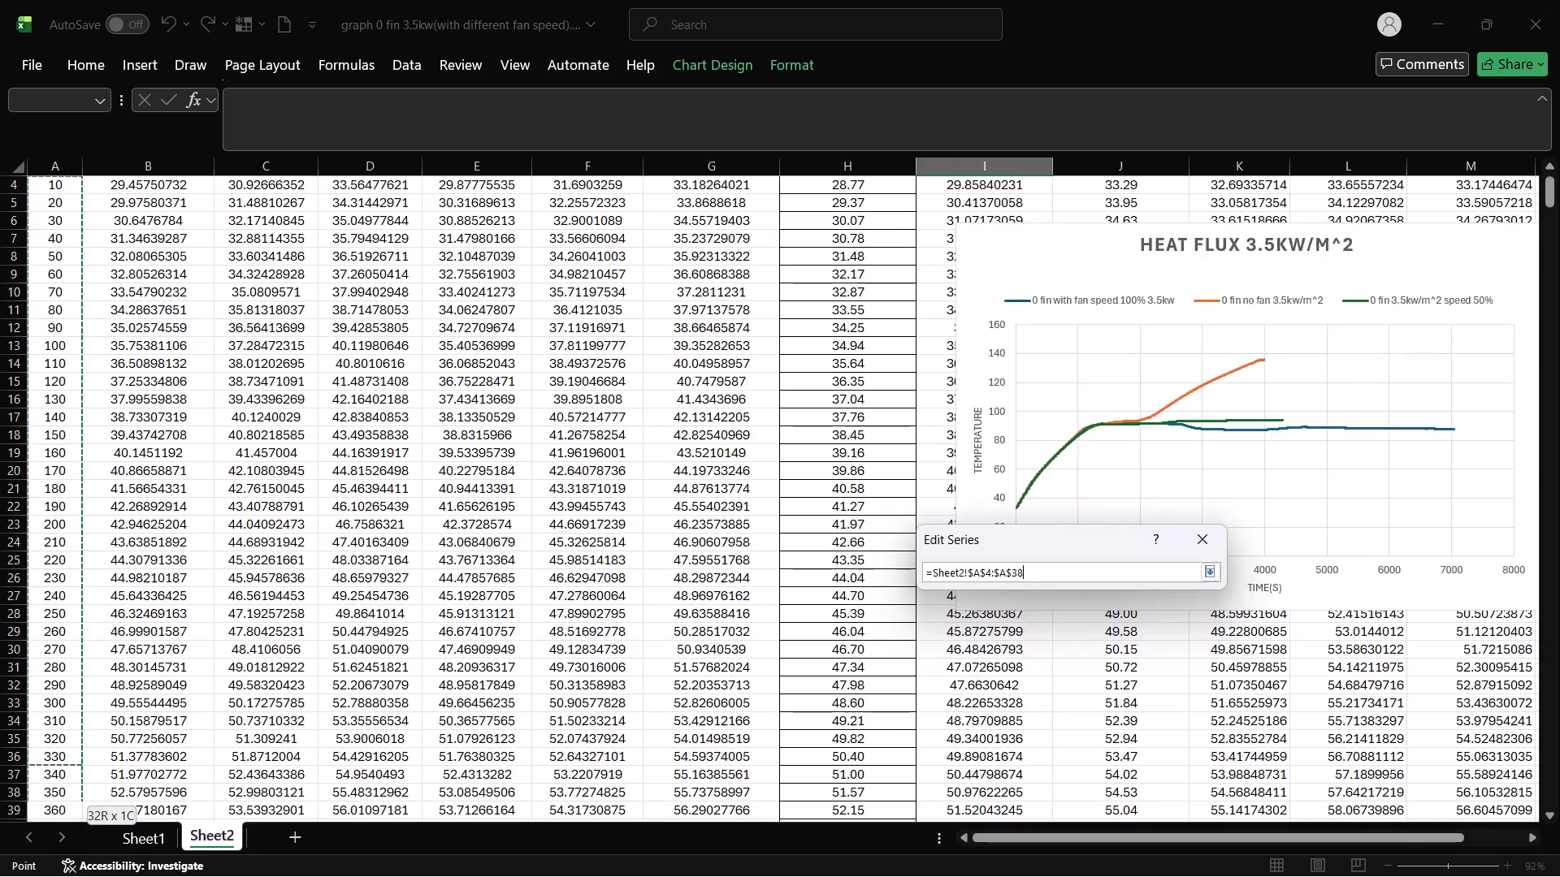
pyautogui.moveTo(0, 858); pyautogui.dragTo(0, 871)
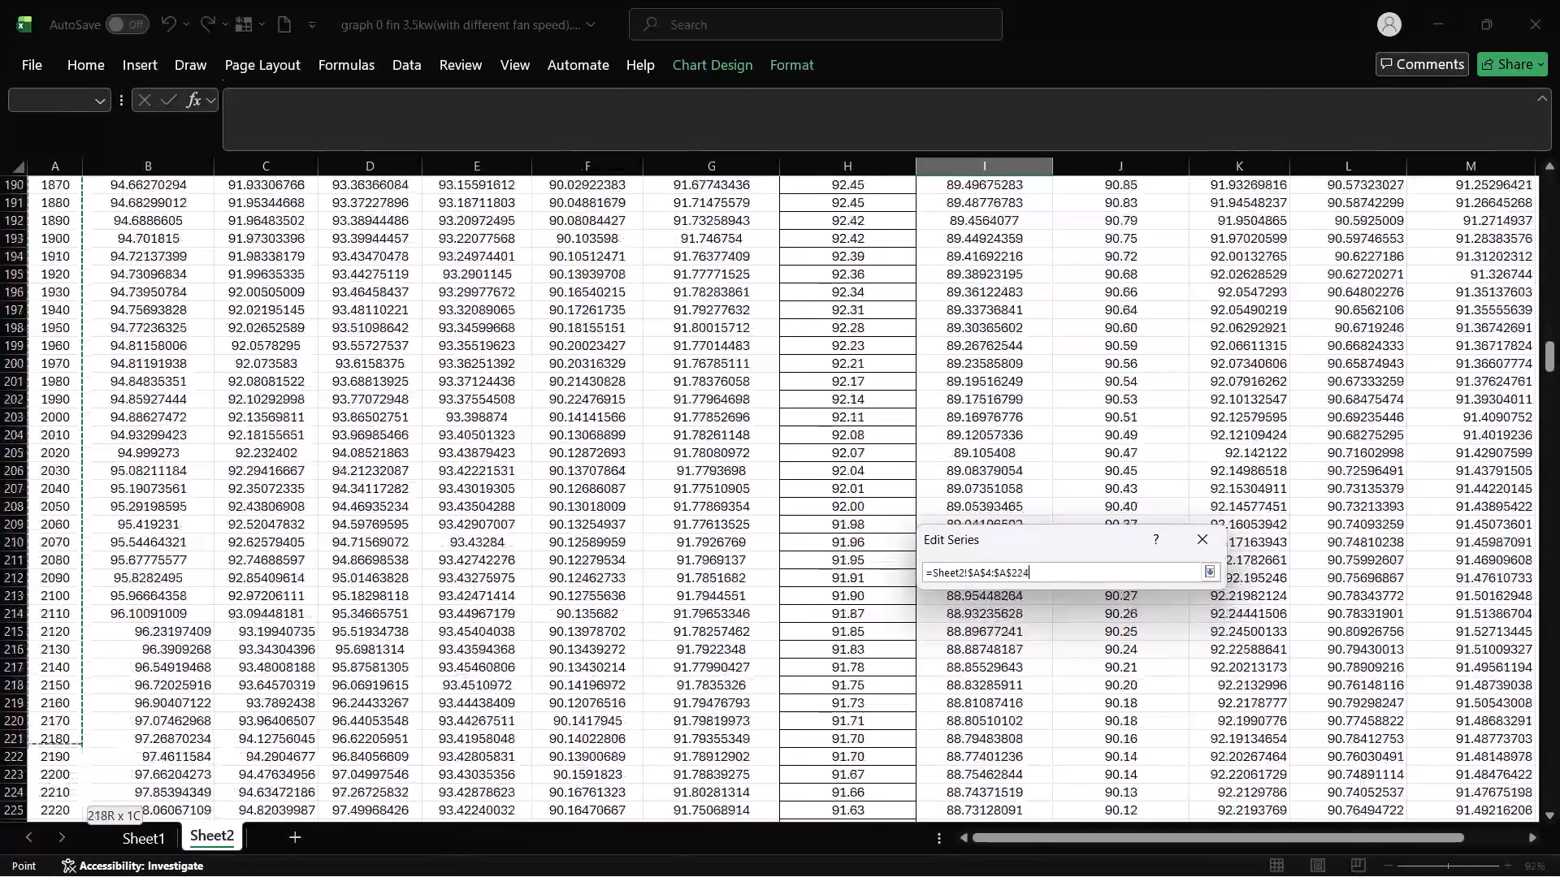
pyautogui.moveTo(0, 871); pyautogui.dragTo(2, 867)
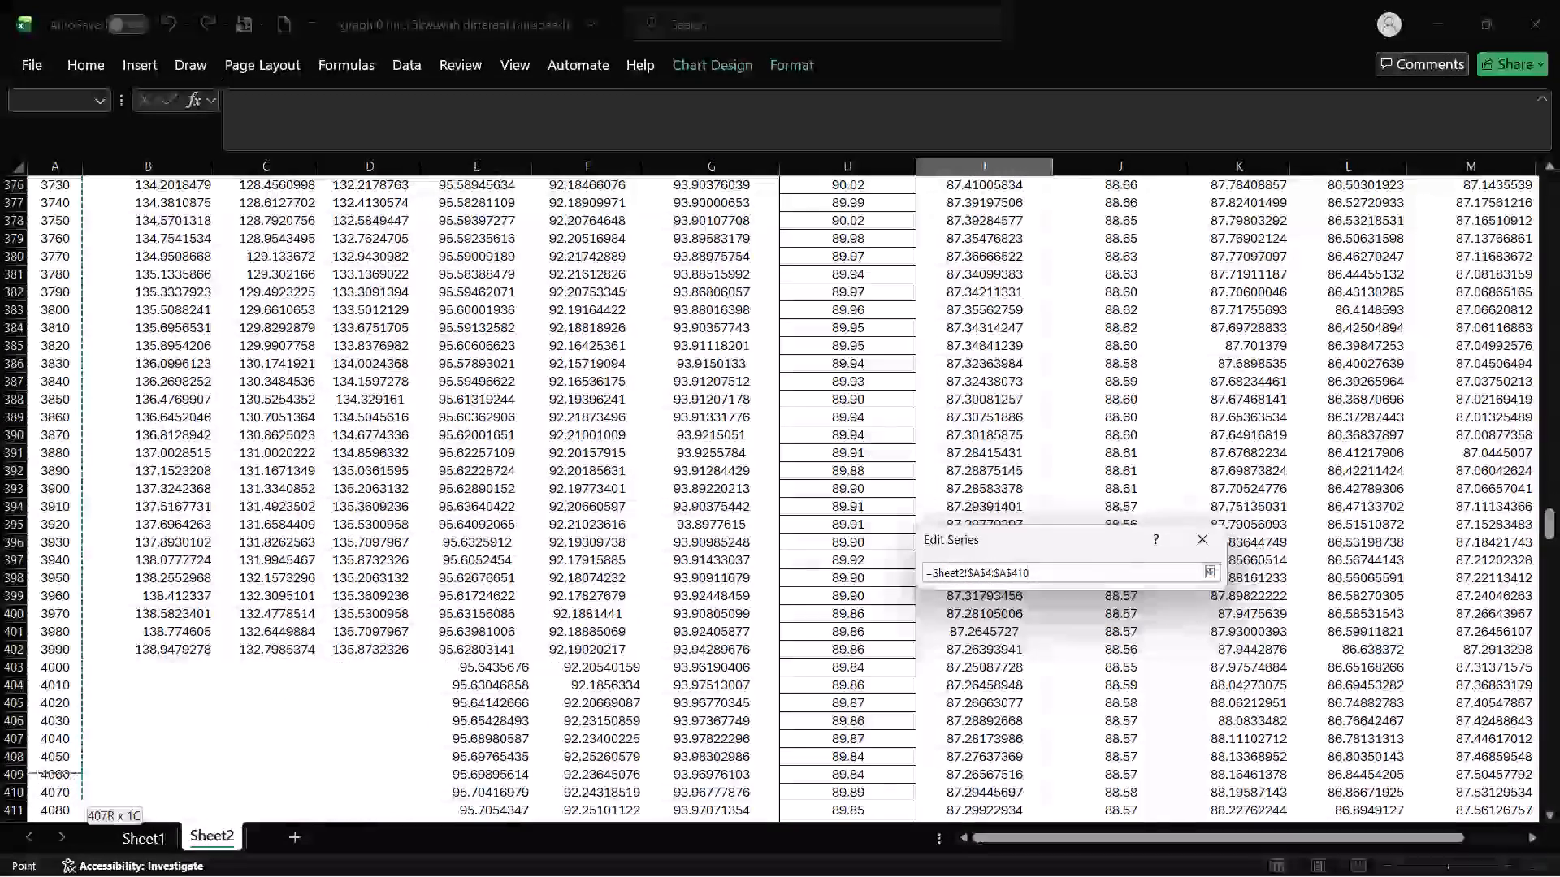
pyautogui.moveTo(2, 867); pyautogui.dragTo(56, 242)
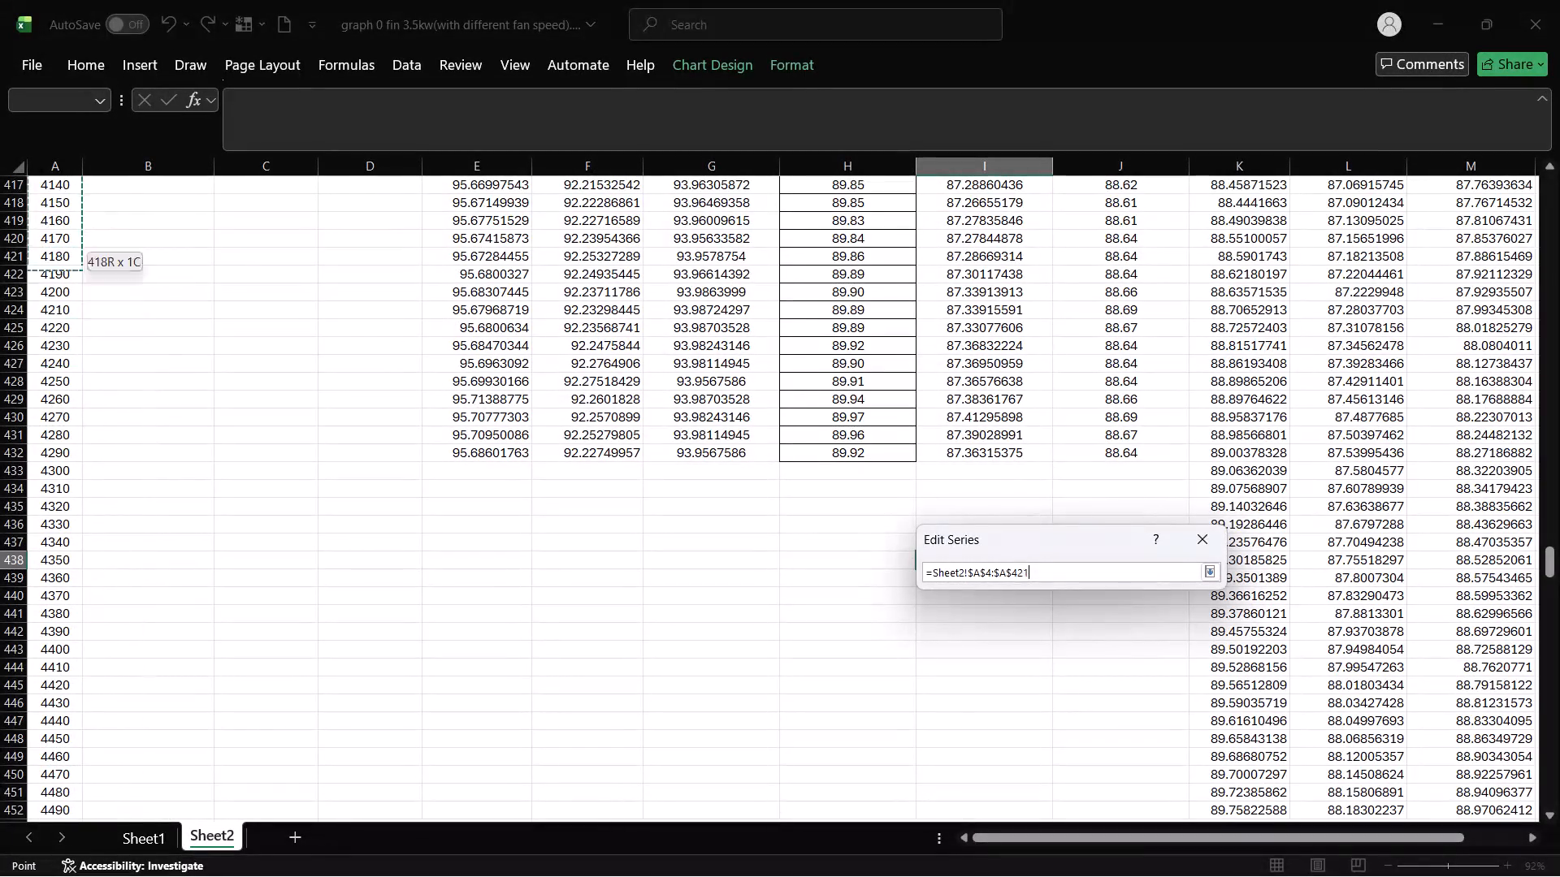
pyautogui.moveTo(56, 242); pyautogui.dragTo(24, 546)
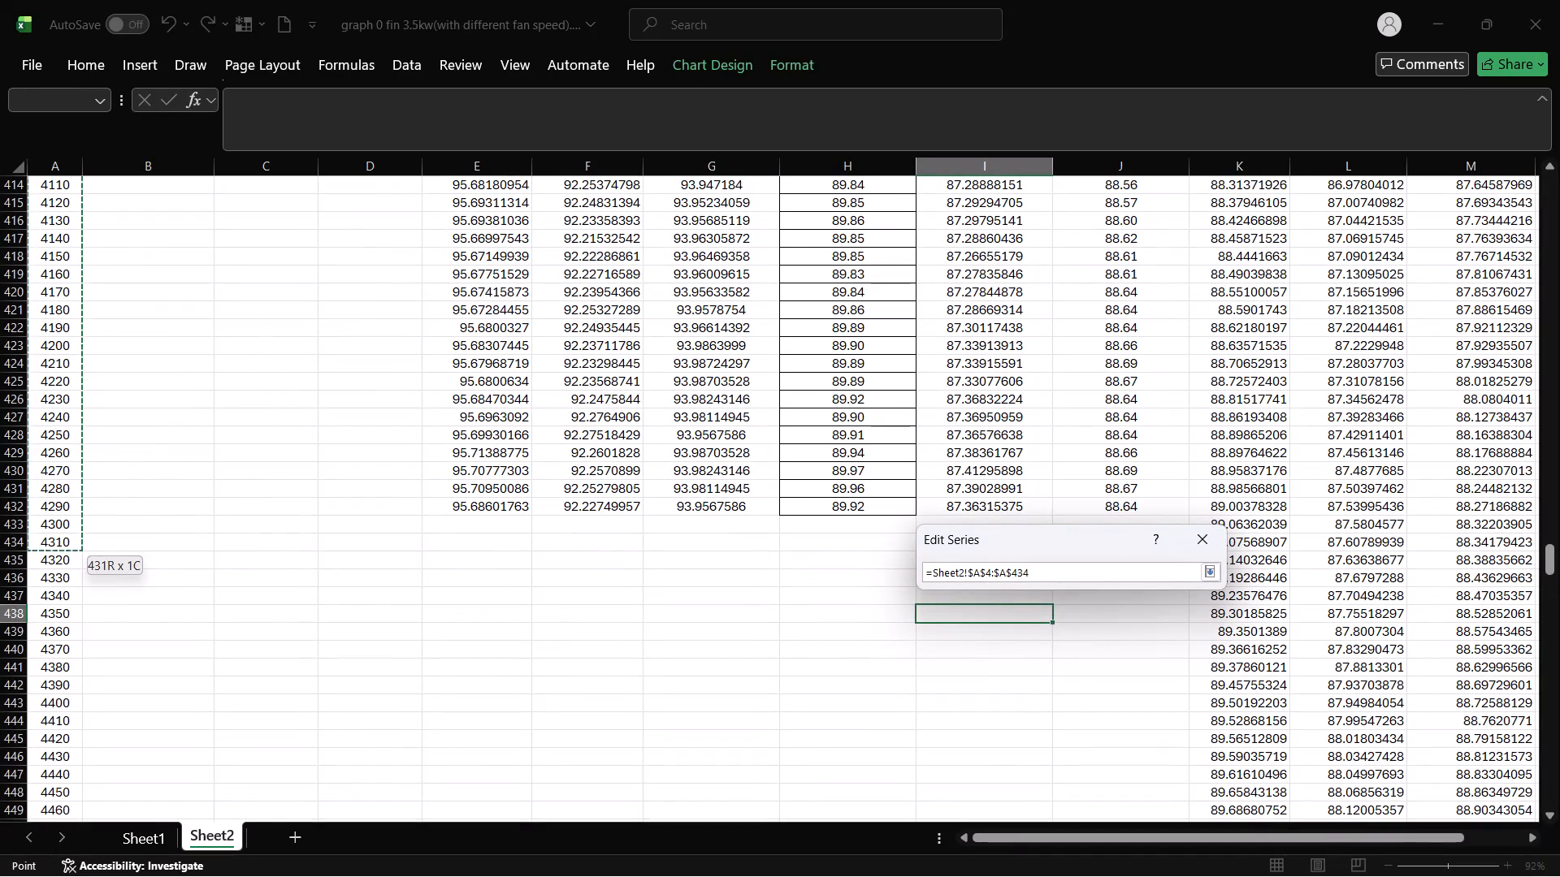
pyautogui.moveTo(24, 546); pyautogui.dragTo(28, 529)
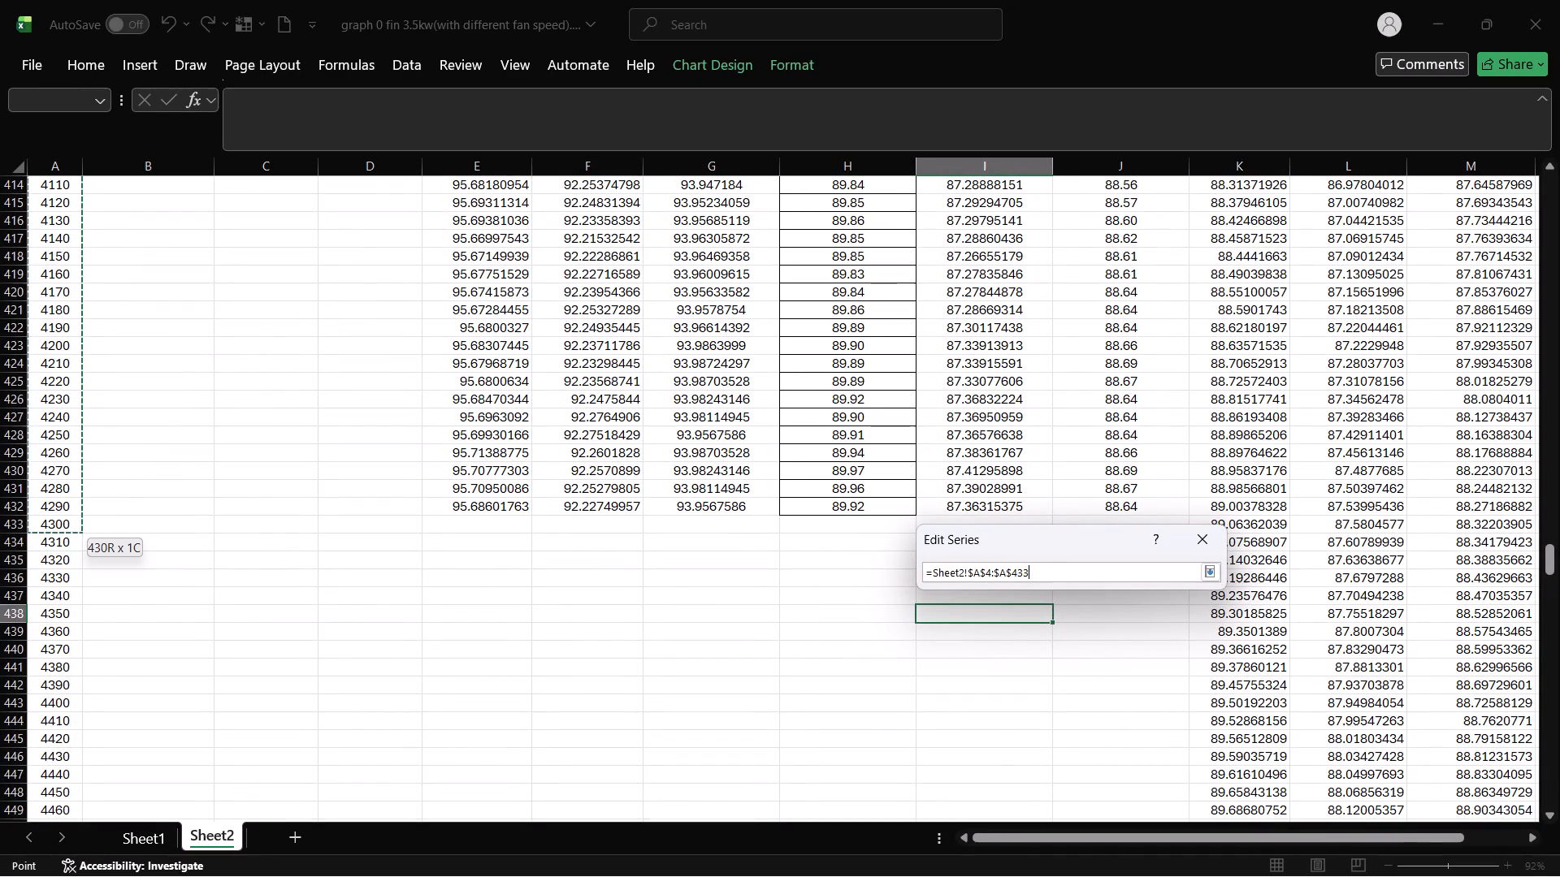
pyautogui.moveTo(28, 529); pyautogui.dragTo(33, 508)
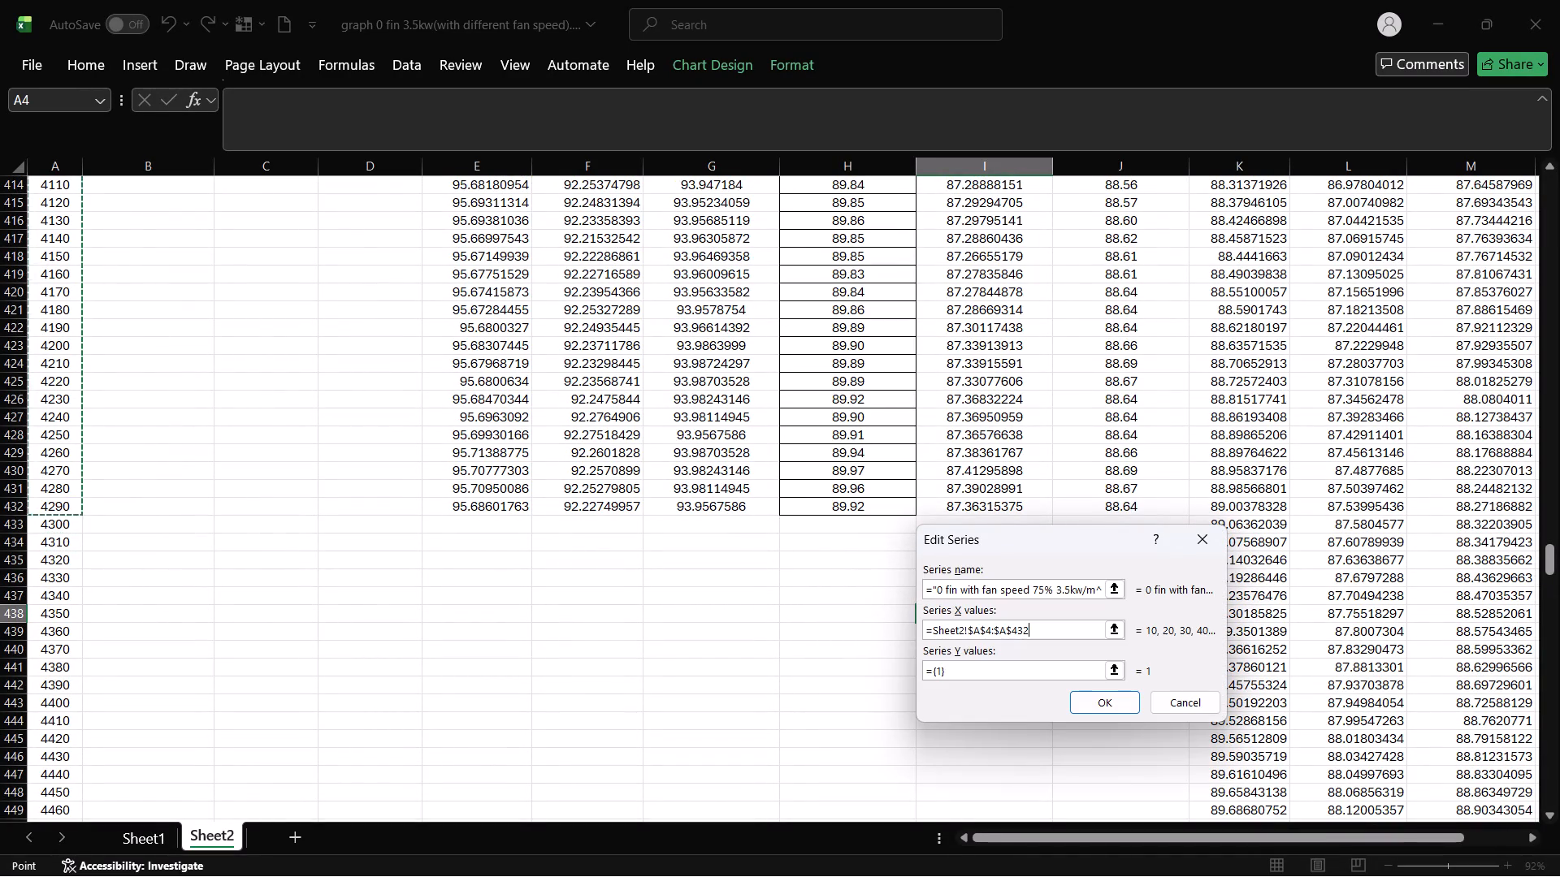
# Clear the placeholder Y values of the new 75% fan speed series.
pyautogui.moveTo(1014, 672); pyautogui.dragTo(892, 663)
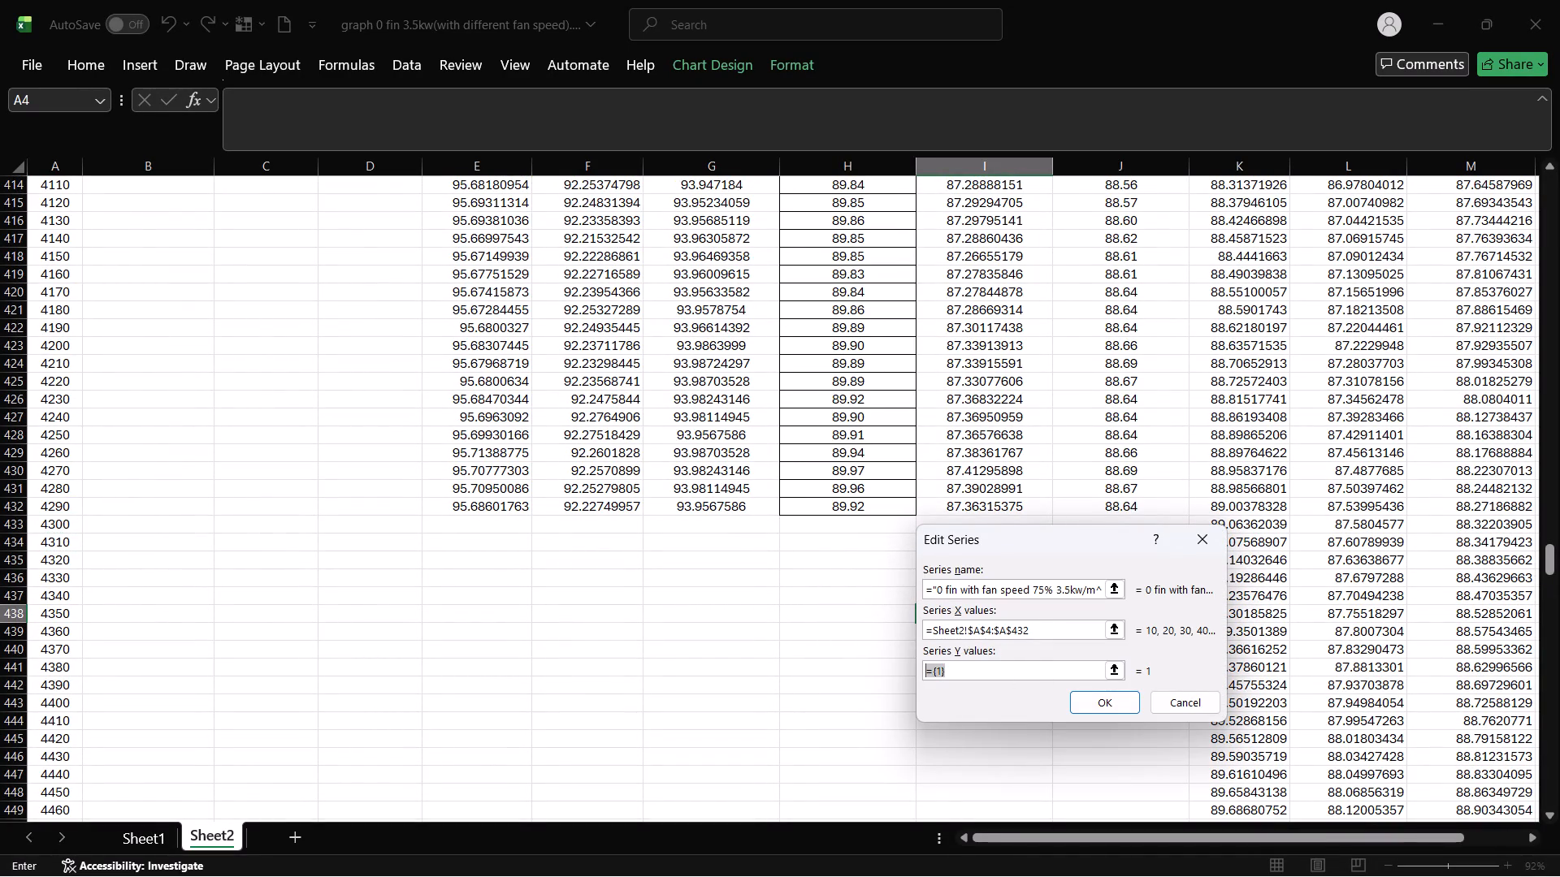
pyautogui.press('BackSpace')
pyautogui.moveTo(1549, 555); pyautogui.dragTo(1549, 546)
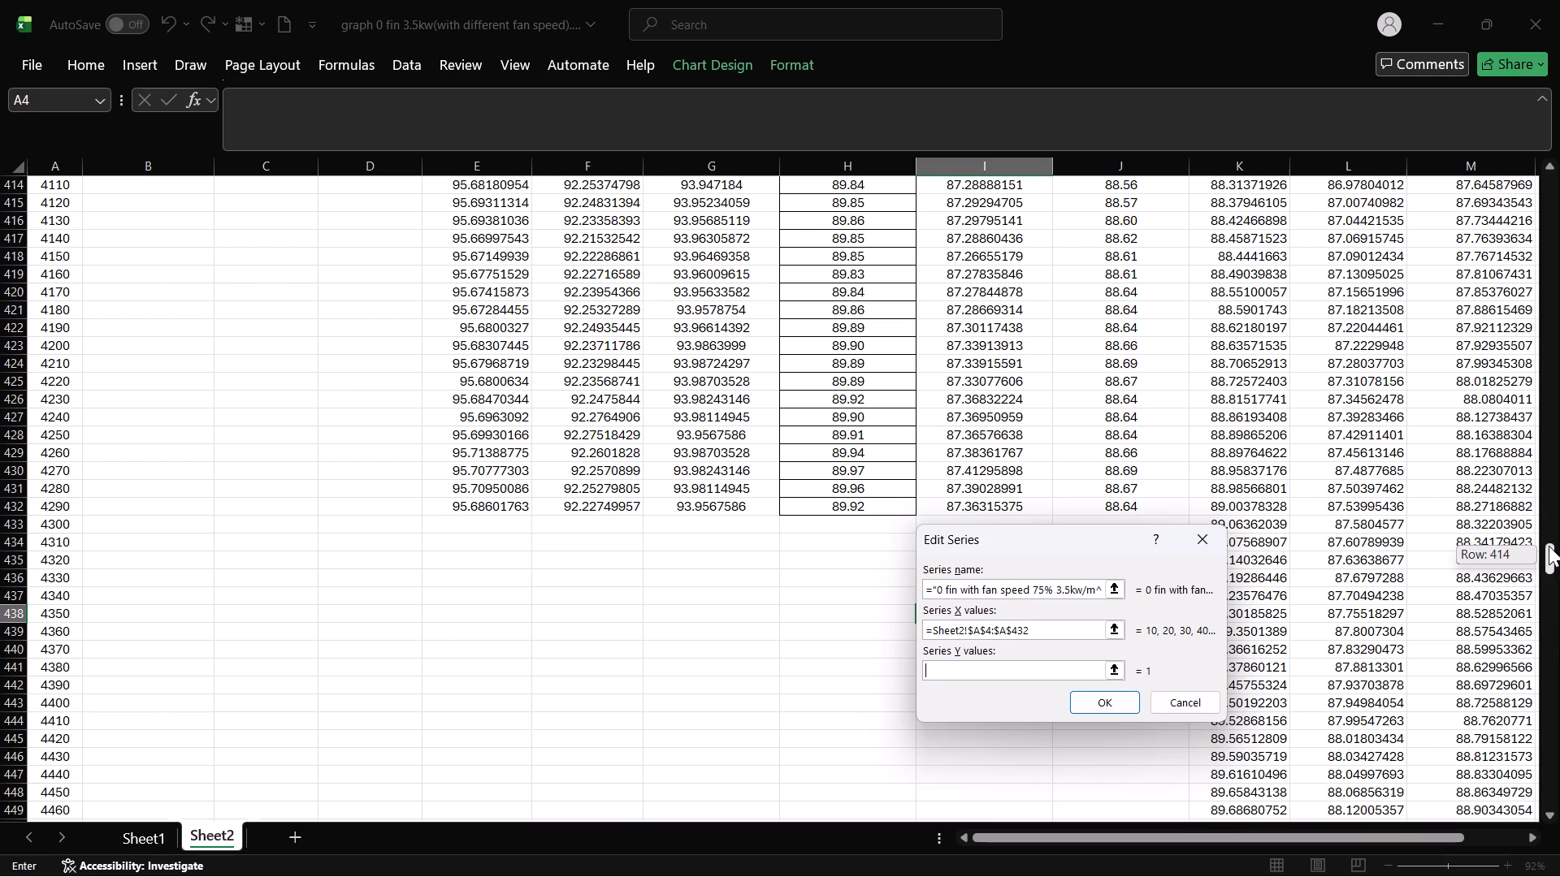
pyautogui.moveTo(1549, 546); pyautogui.dragTo(1559, 89)
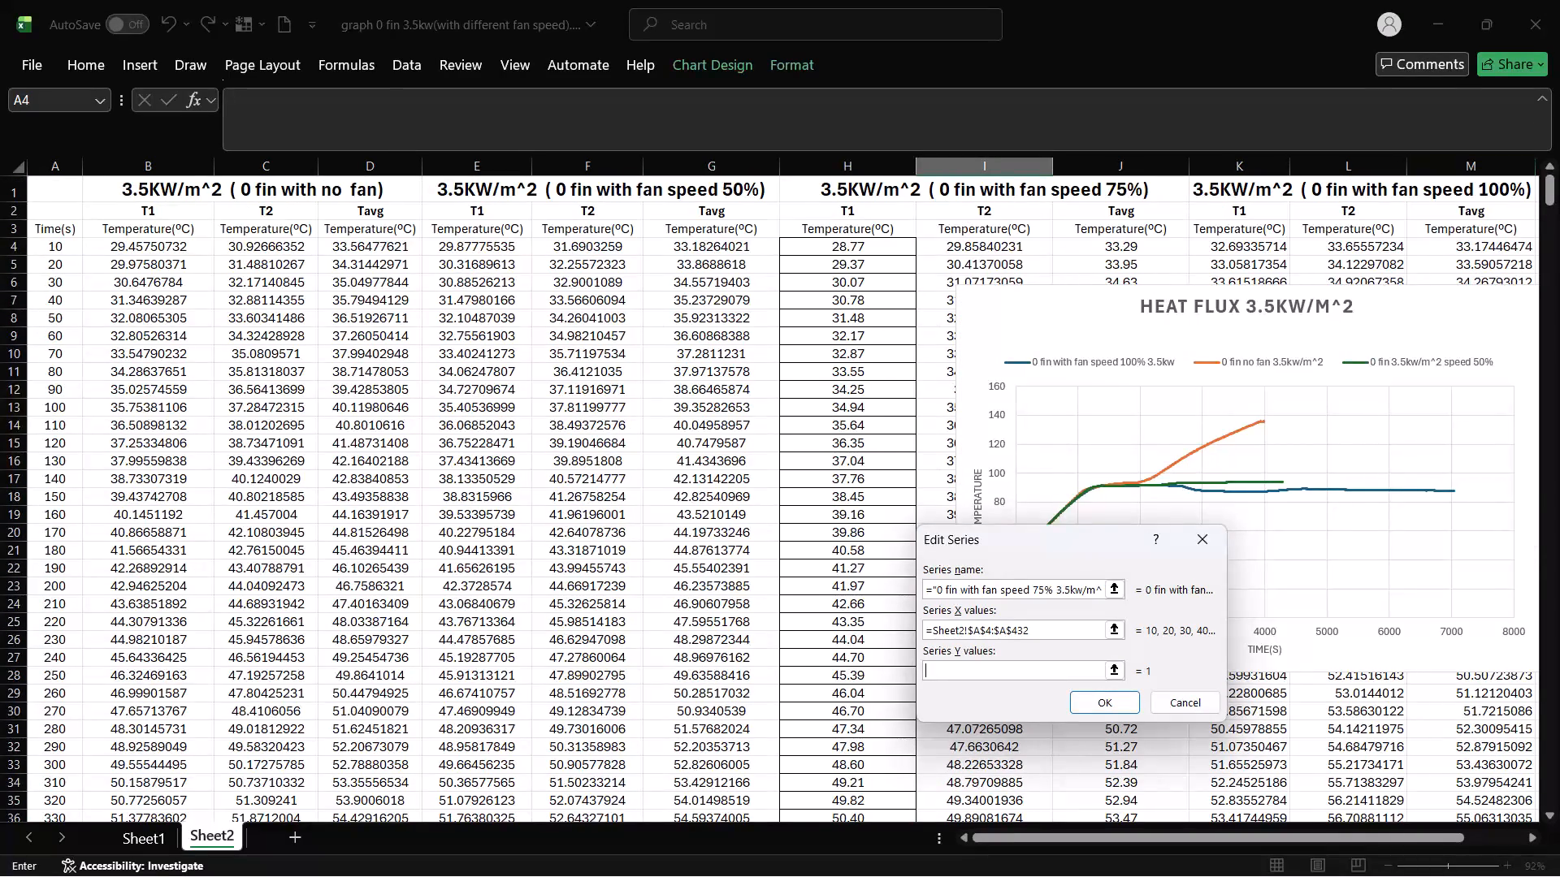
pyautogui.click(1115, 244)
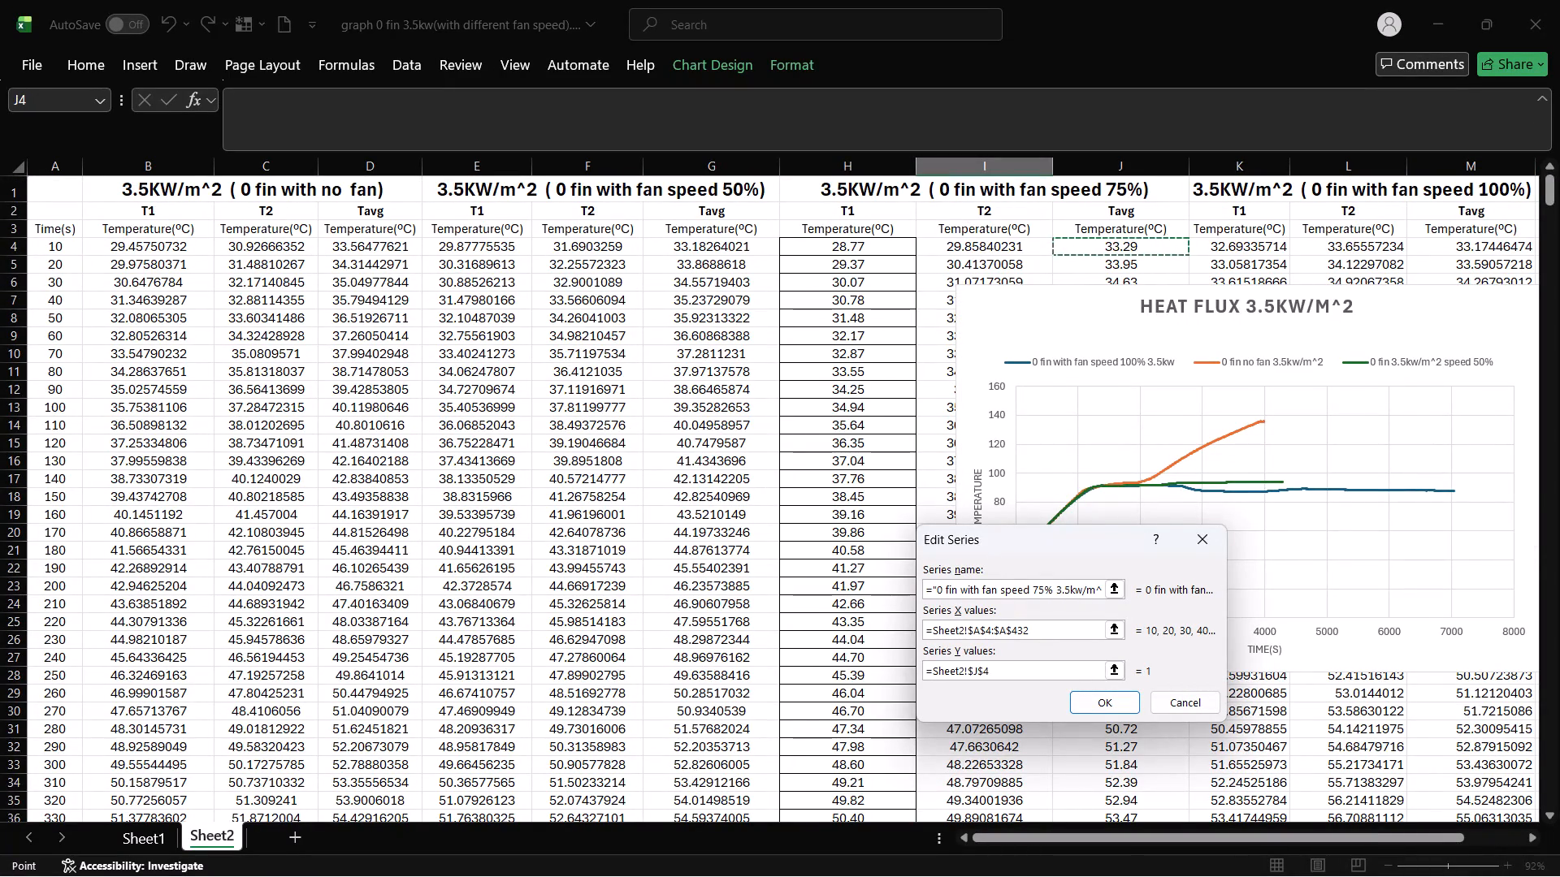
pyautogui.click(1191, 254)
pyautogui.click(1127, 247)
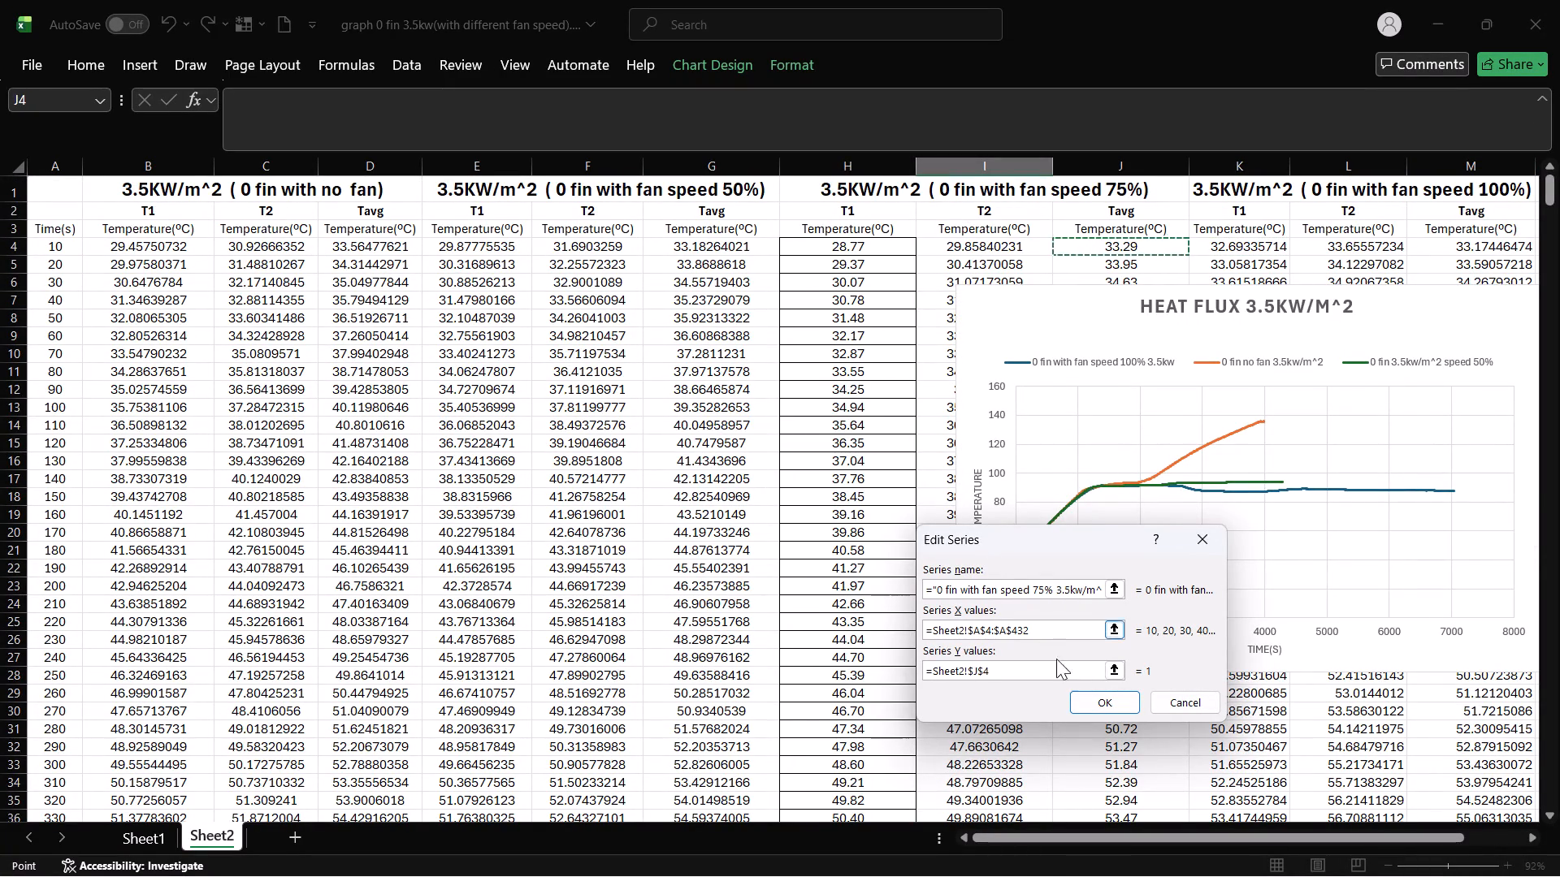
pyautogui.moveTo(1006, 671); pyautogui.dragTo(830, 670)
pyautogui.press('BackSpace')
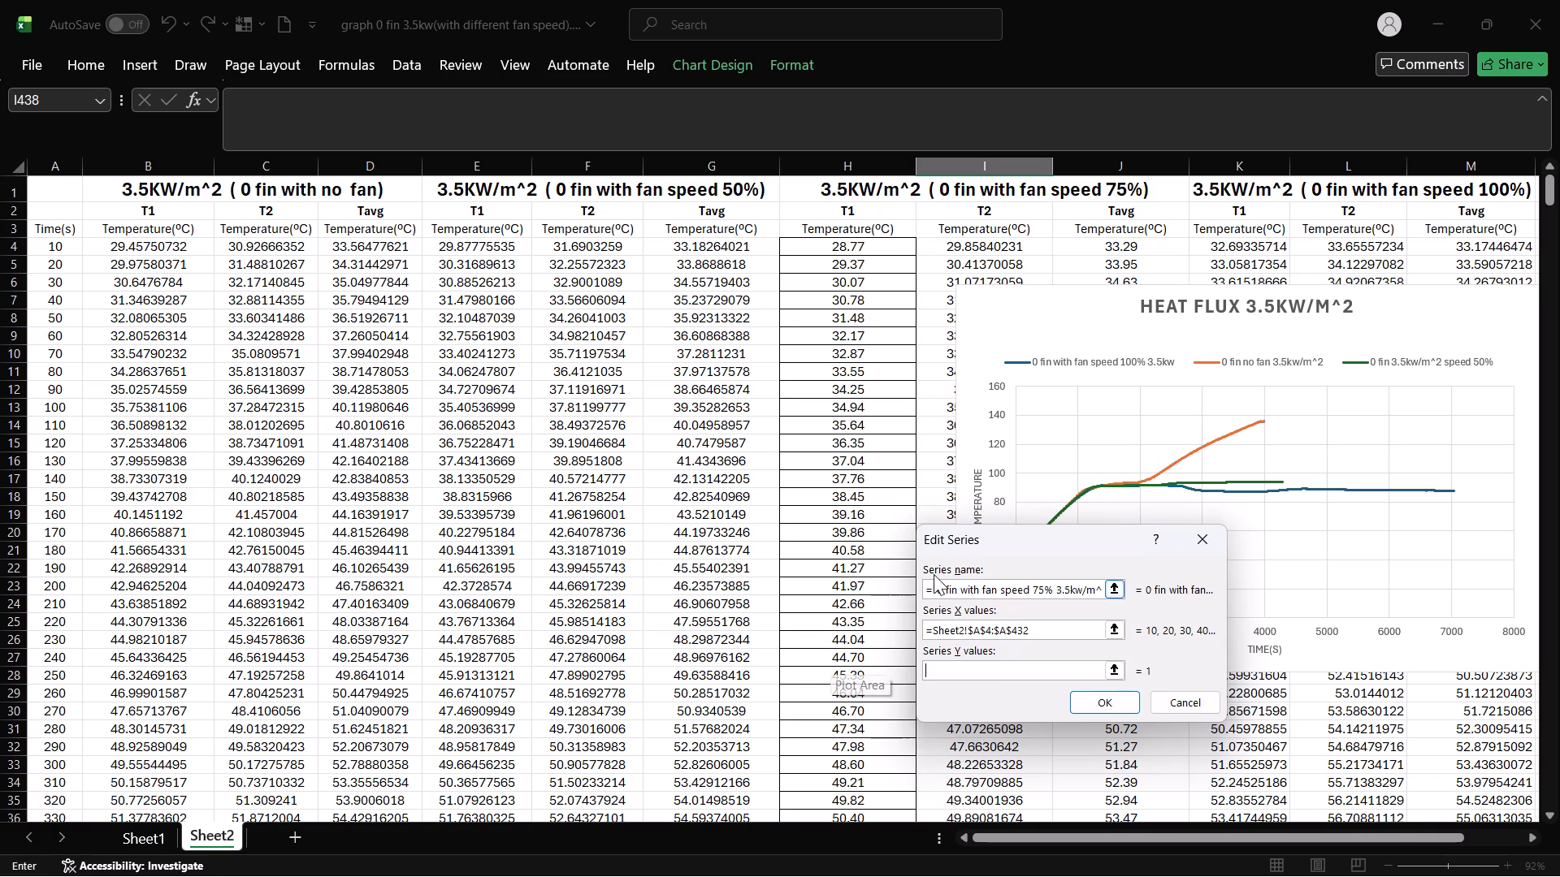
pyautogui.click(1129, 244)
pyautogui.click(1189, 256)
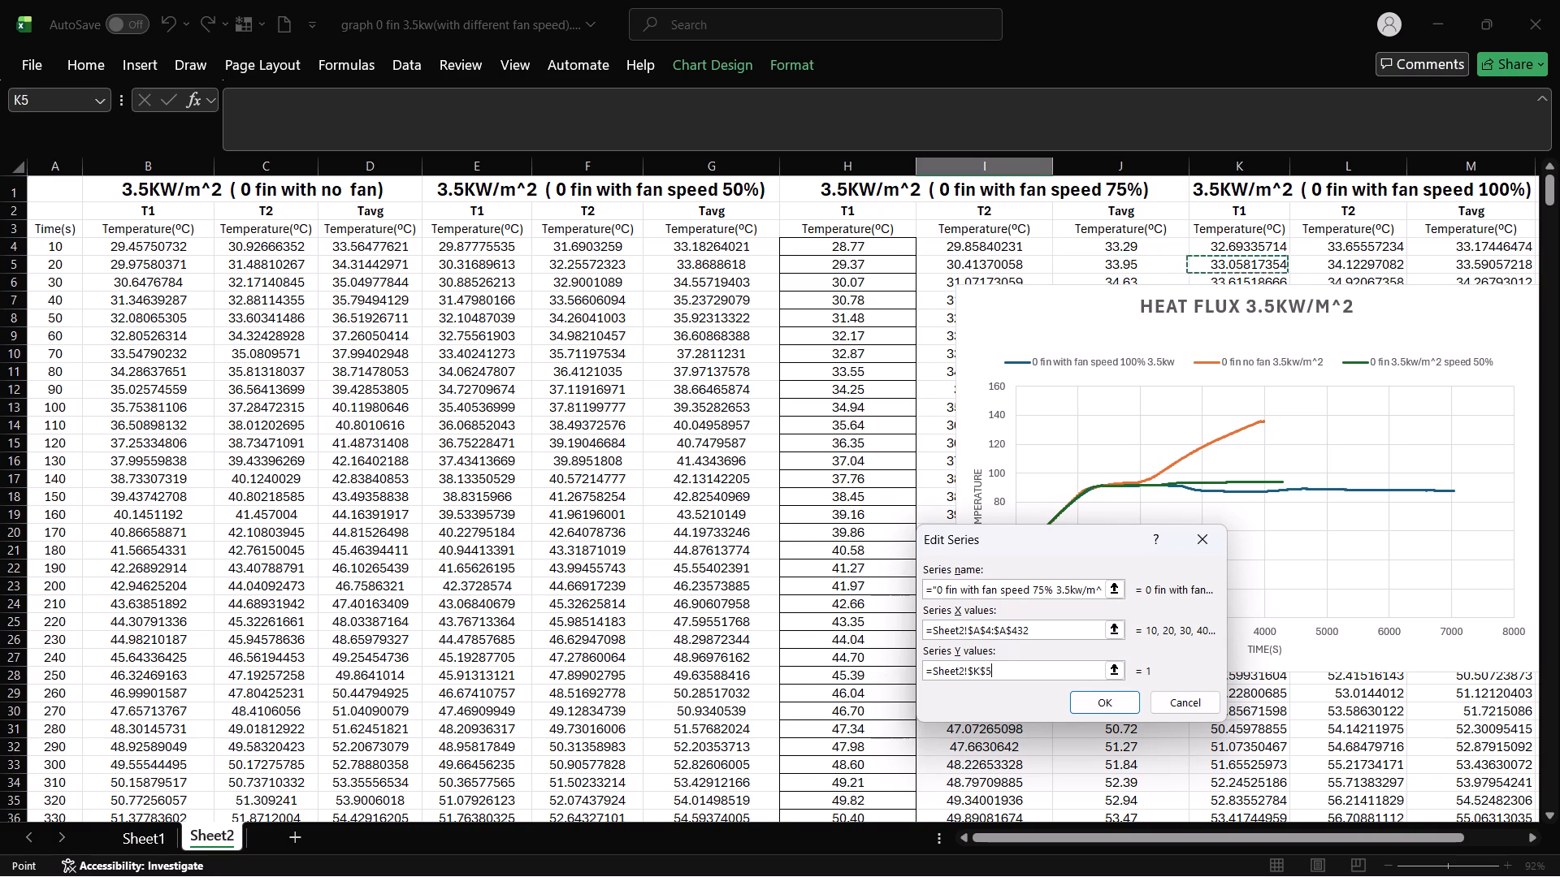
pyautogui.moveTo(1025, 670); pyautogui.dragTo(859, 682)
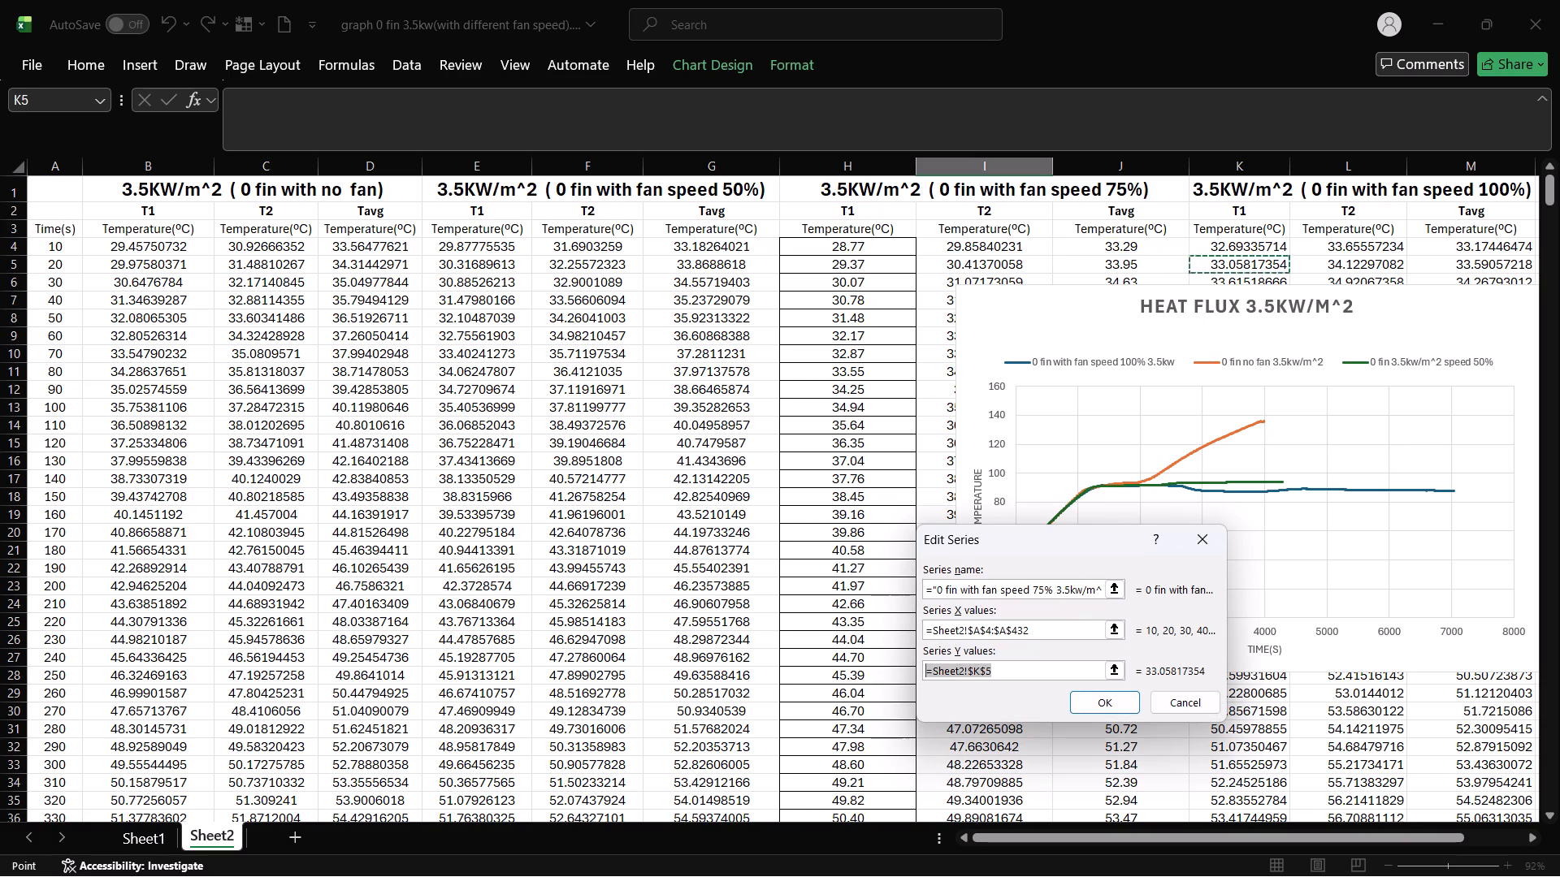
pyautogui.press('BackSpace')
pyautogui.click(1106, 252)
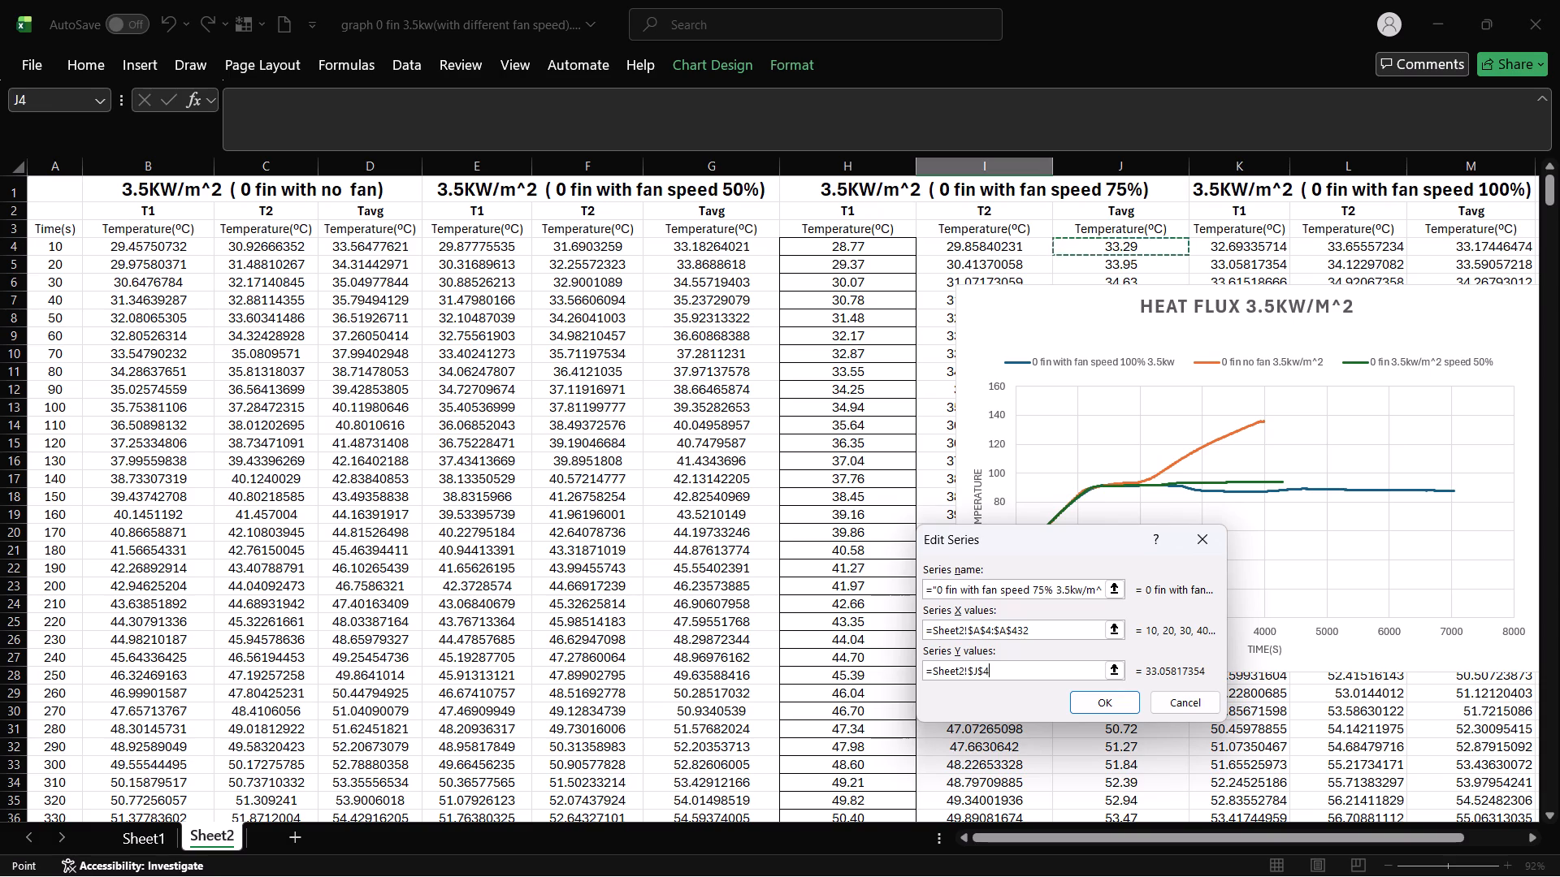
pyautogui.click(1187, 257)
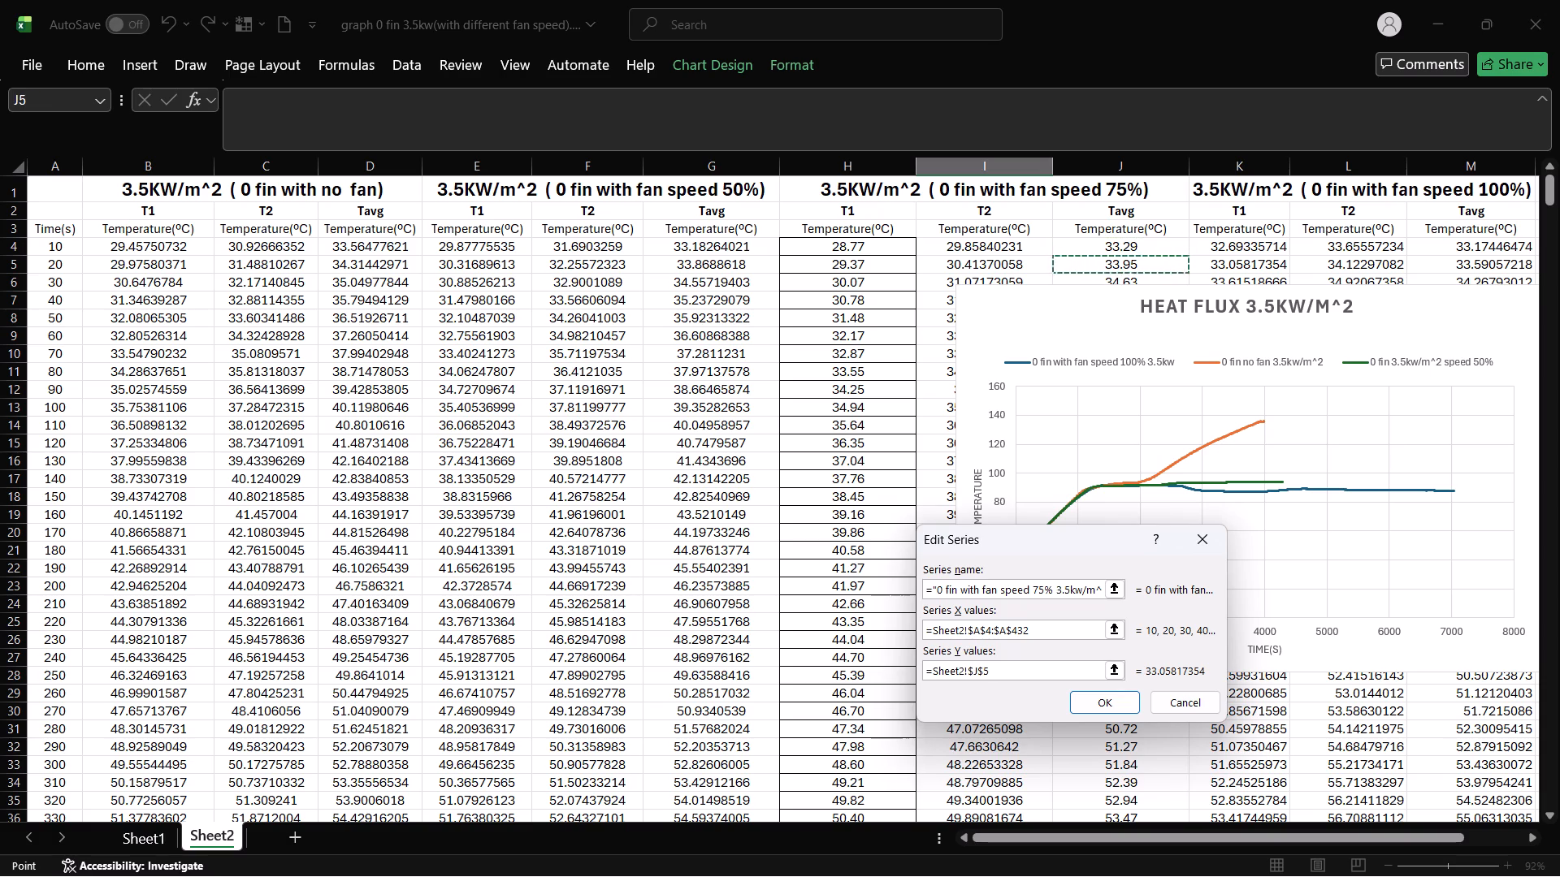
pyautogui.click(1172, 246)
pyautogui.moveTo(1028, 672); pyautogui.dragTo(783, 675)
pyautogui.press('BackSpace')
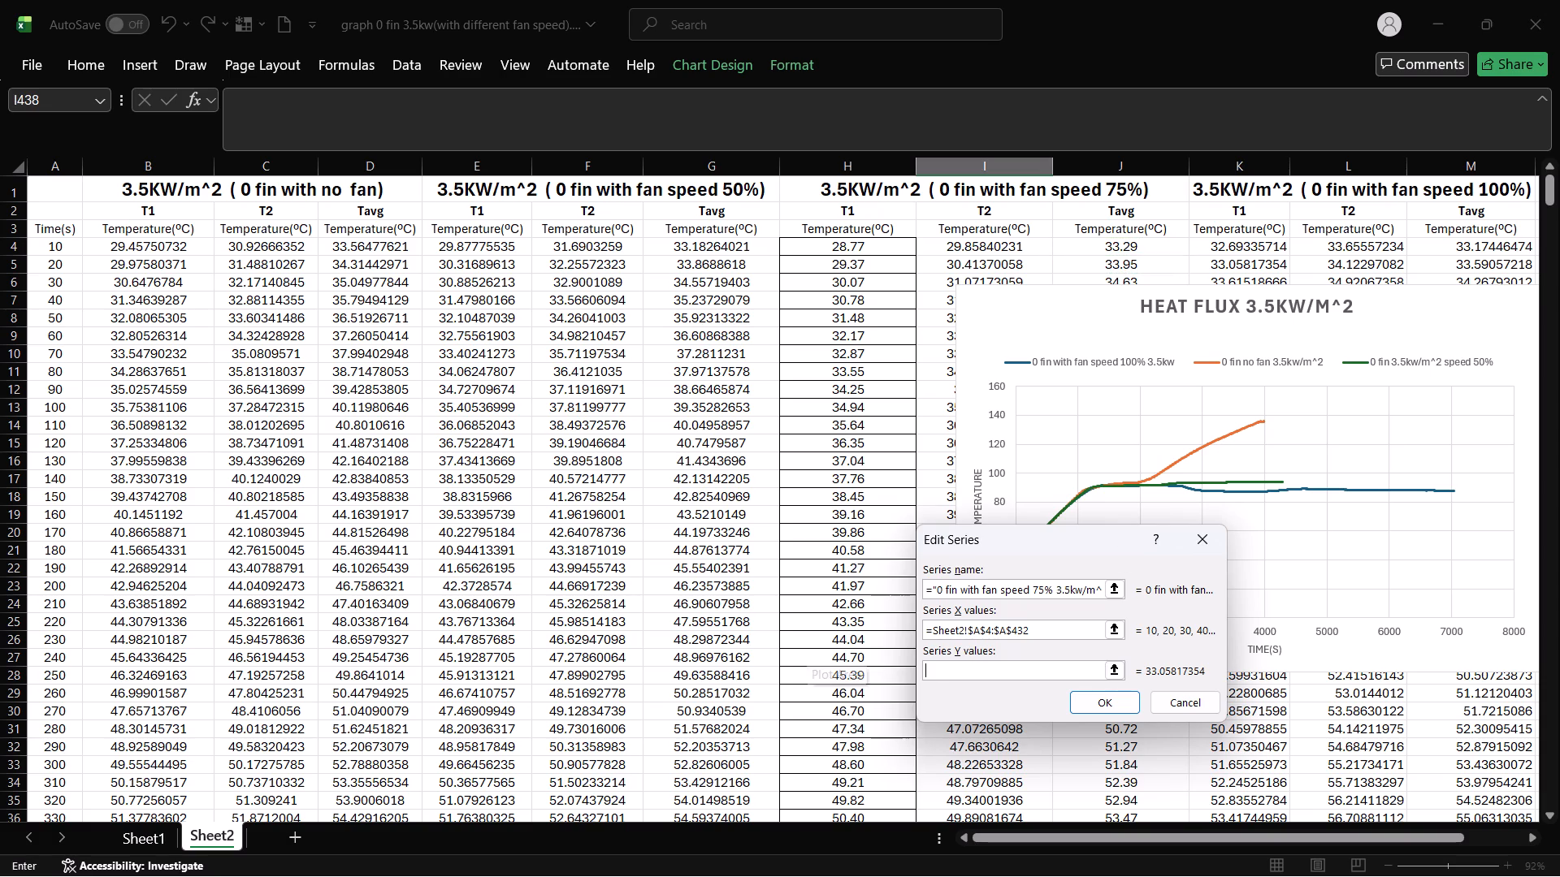
# Set the 75% fan speed series' Y values to the Tavg range J4:J432 on Sheet2 and apply the data source changes.
pyautogui.click(1127, 249)
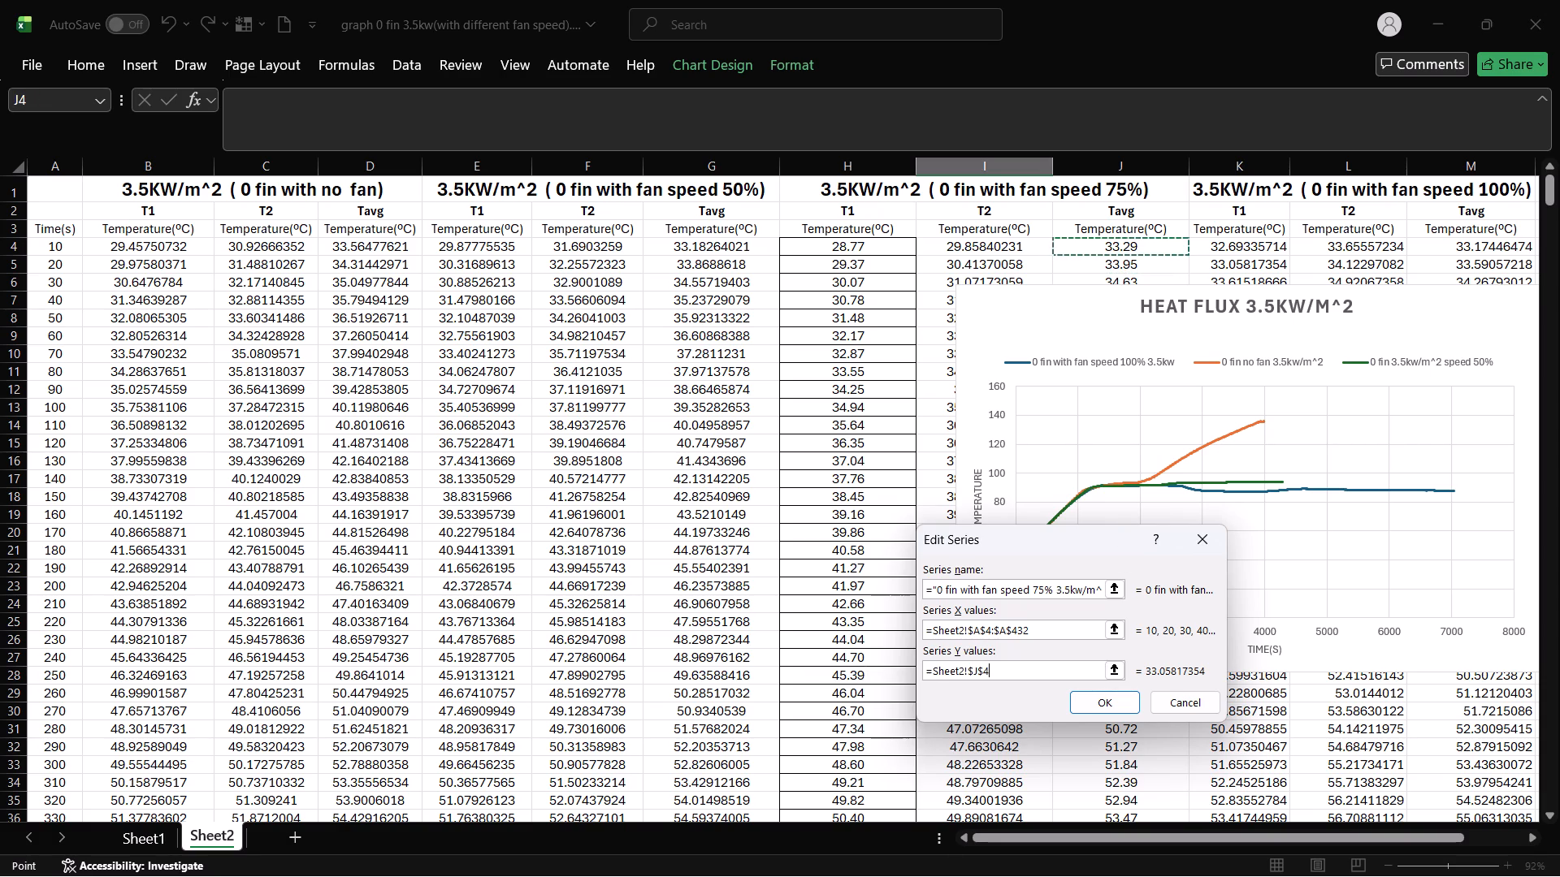
pyautogui.moveTo(1189, 253); pyautogui.dragTo(1181, 276)
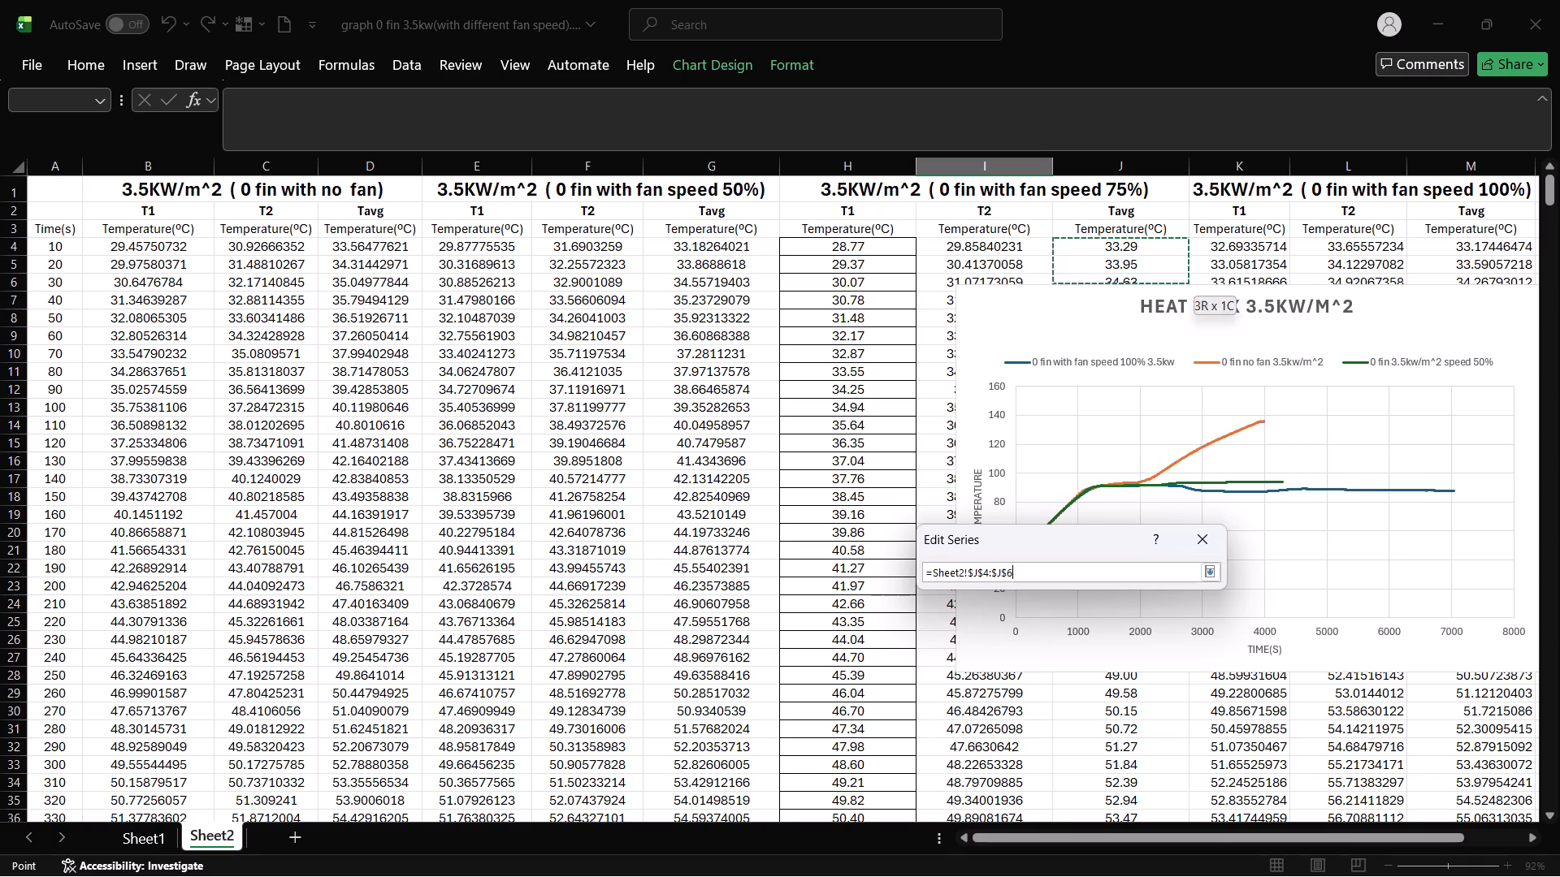
pyautogui.moveTo(1181, 276); pyautogui.dragTo(1126, 876)
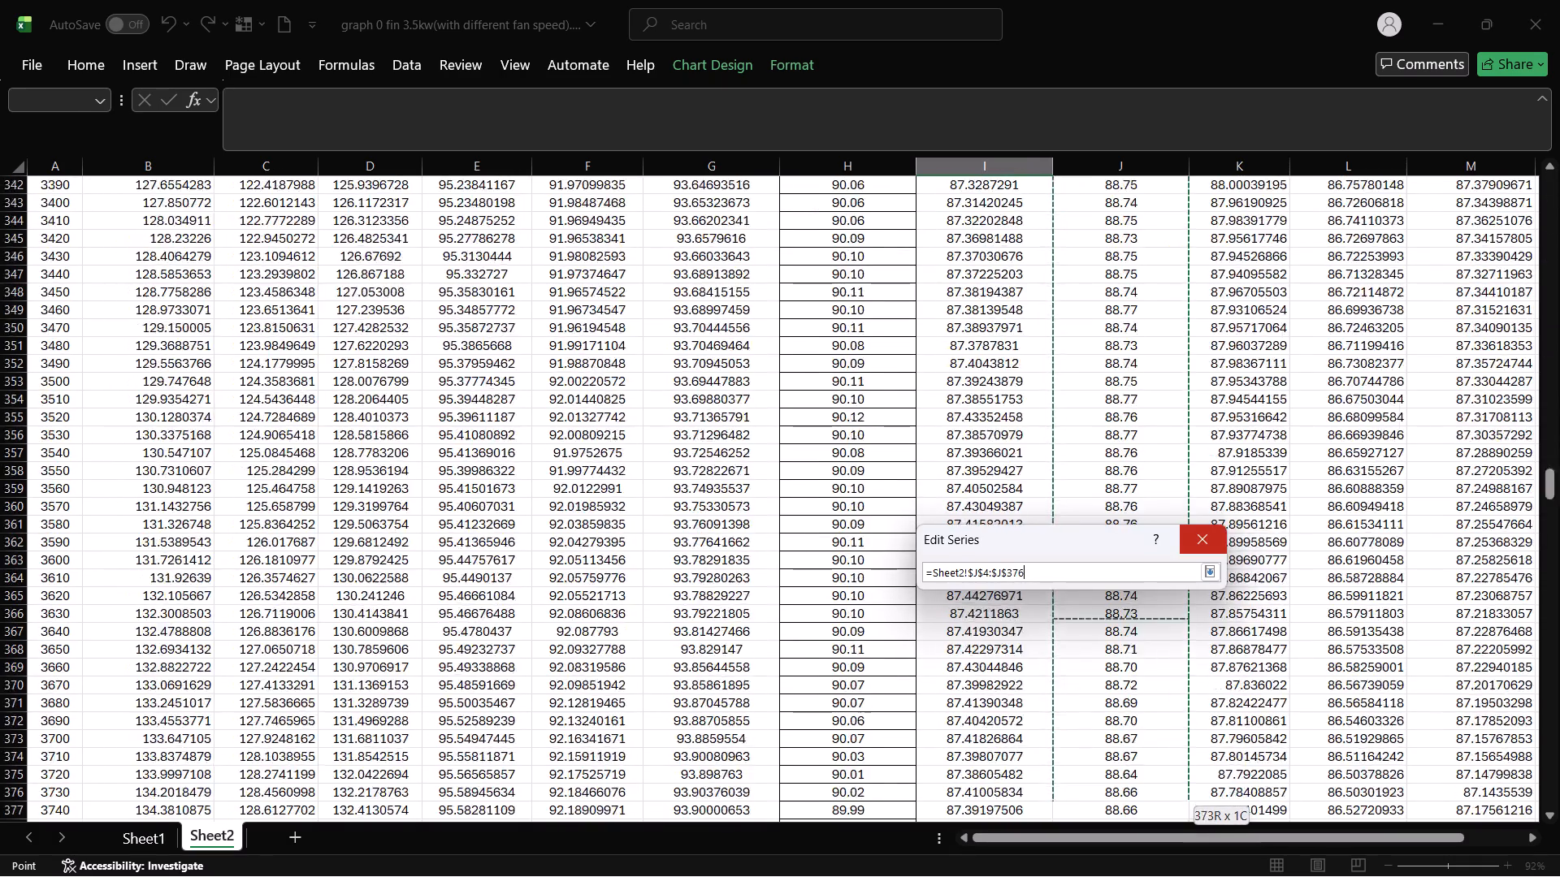
pyautogui.moveTo(1126, 876); pyautogui.dragTo(1082, 450)
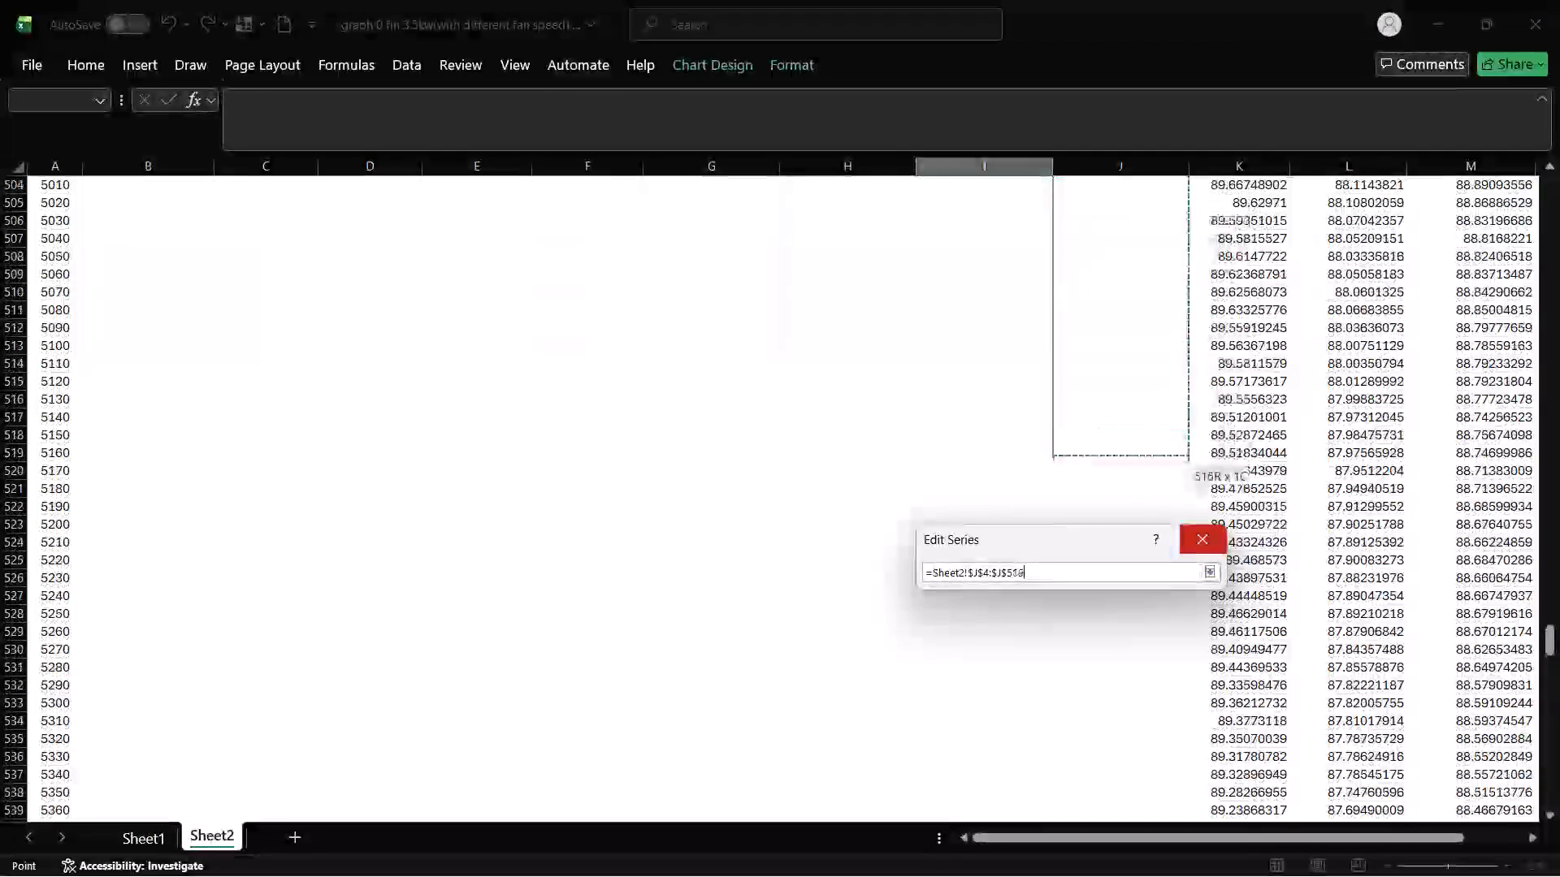
pyautogui.moveTo(1082, 450); pyautogui.dragTo(1118, 237)
pyautogui.click(1116, 704)
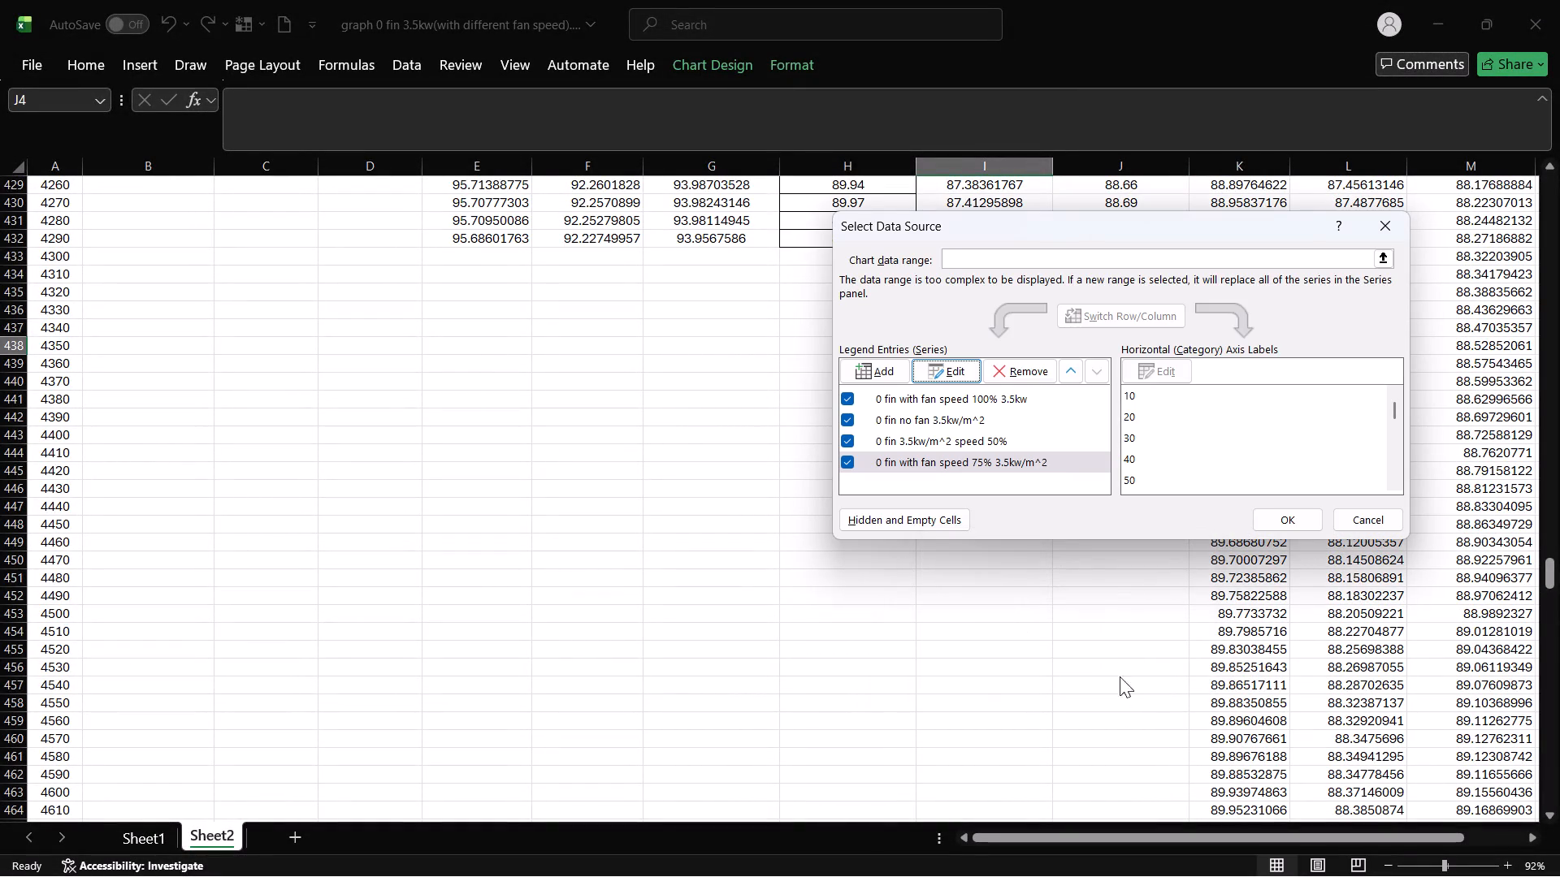
pyautogui.click(1296, 519)
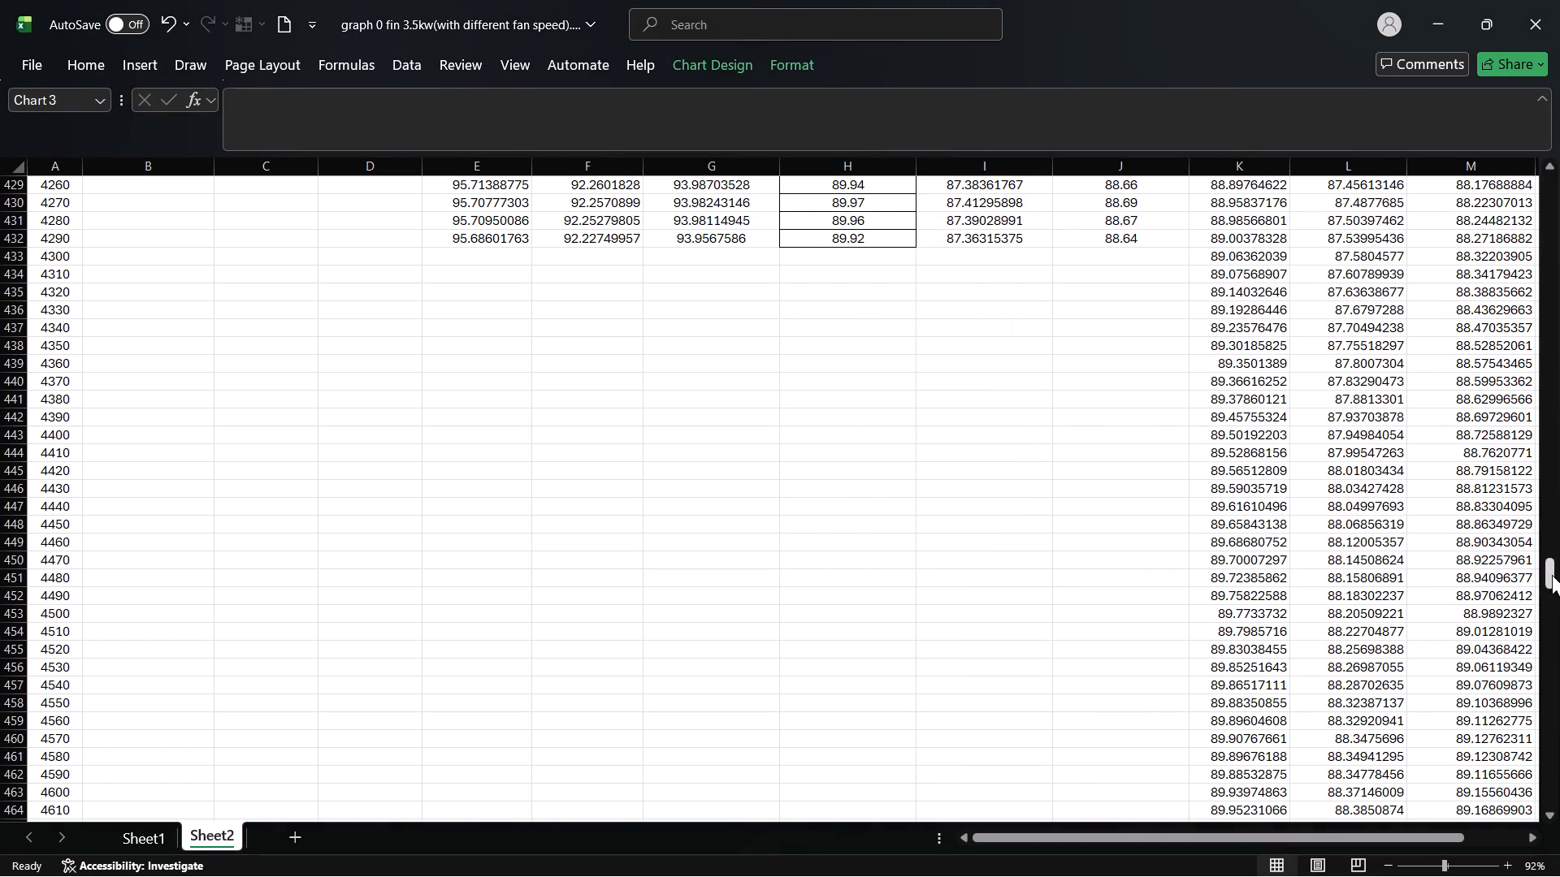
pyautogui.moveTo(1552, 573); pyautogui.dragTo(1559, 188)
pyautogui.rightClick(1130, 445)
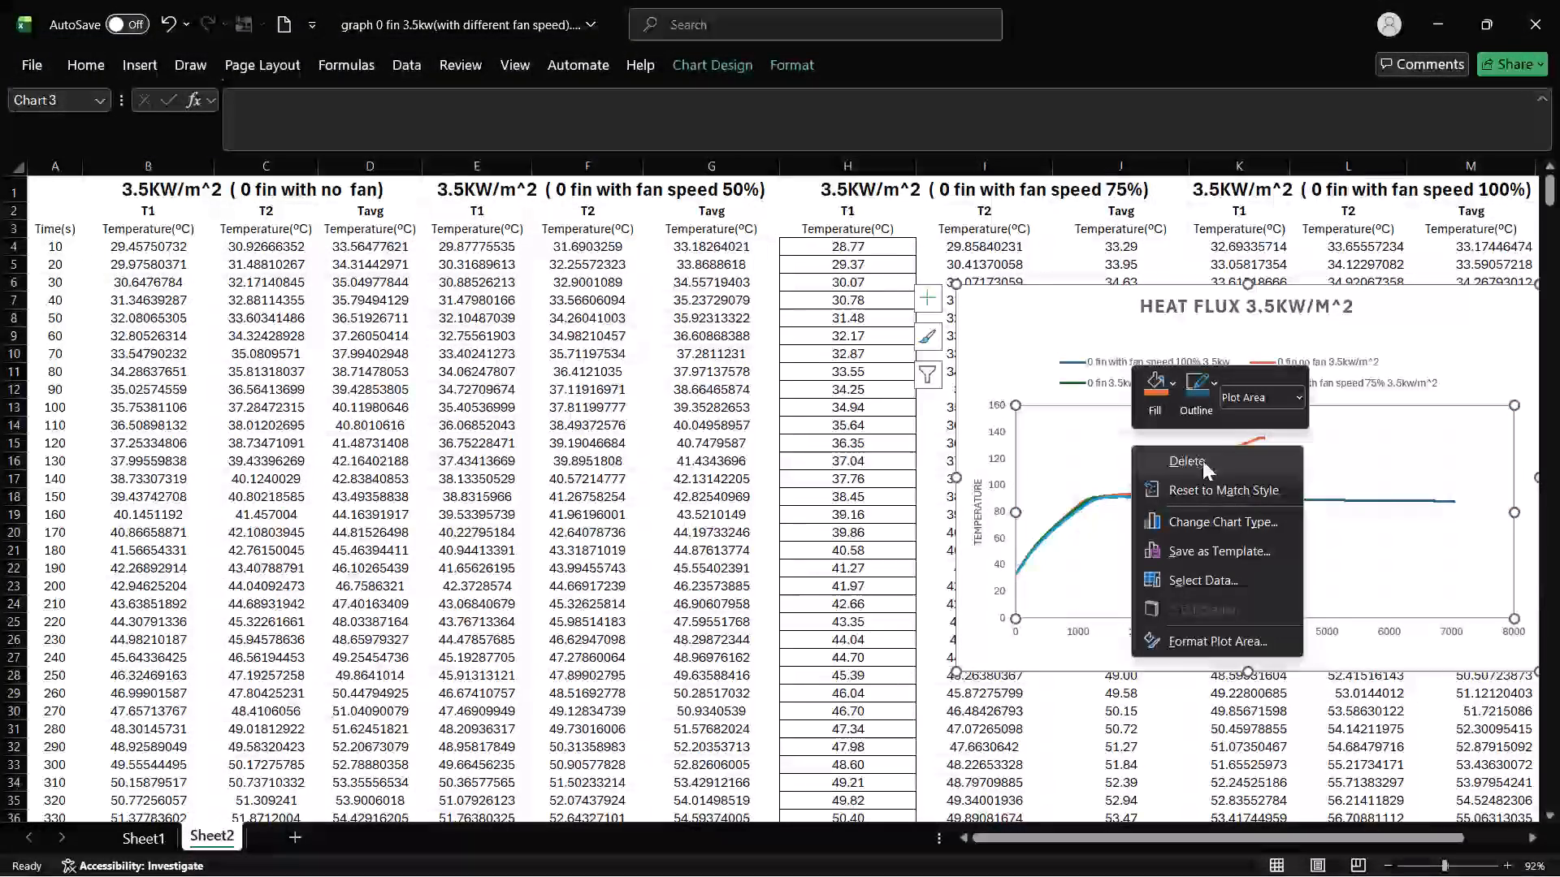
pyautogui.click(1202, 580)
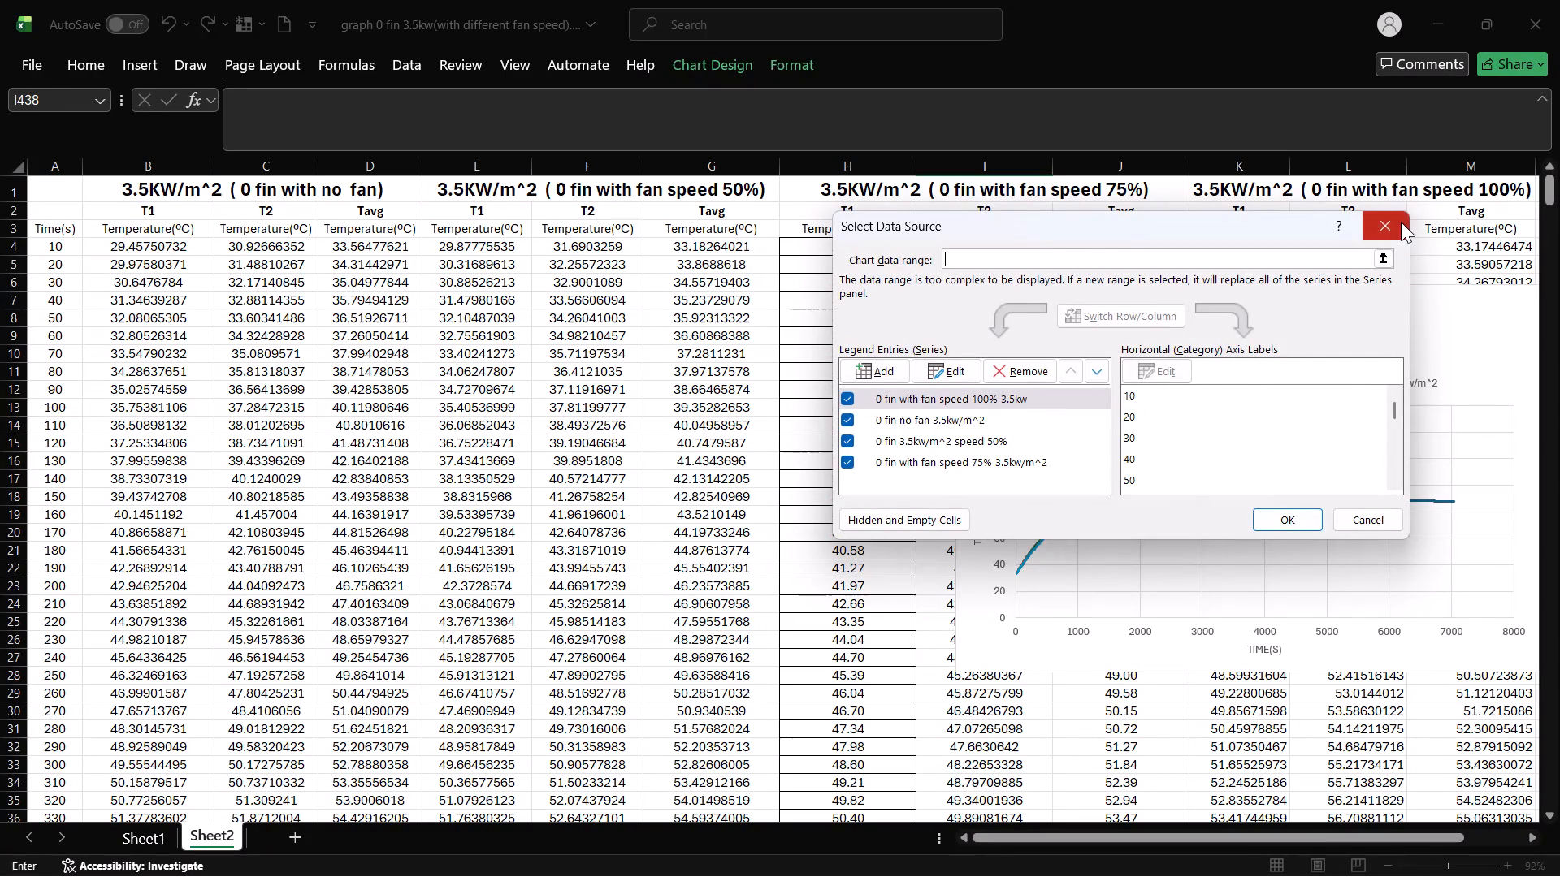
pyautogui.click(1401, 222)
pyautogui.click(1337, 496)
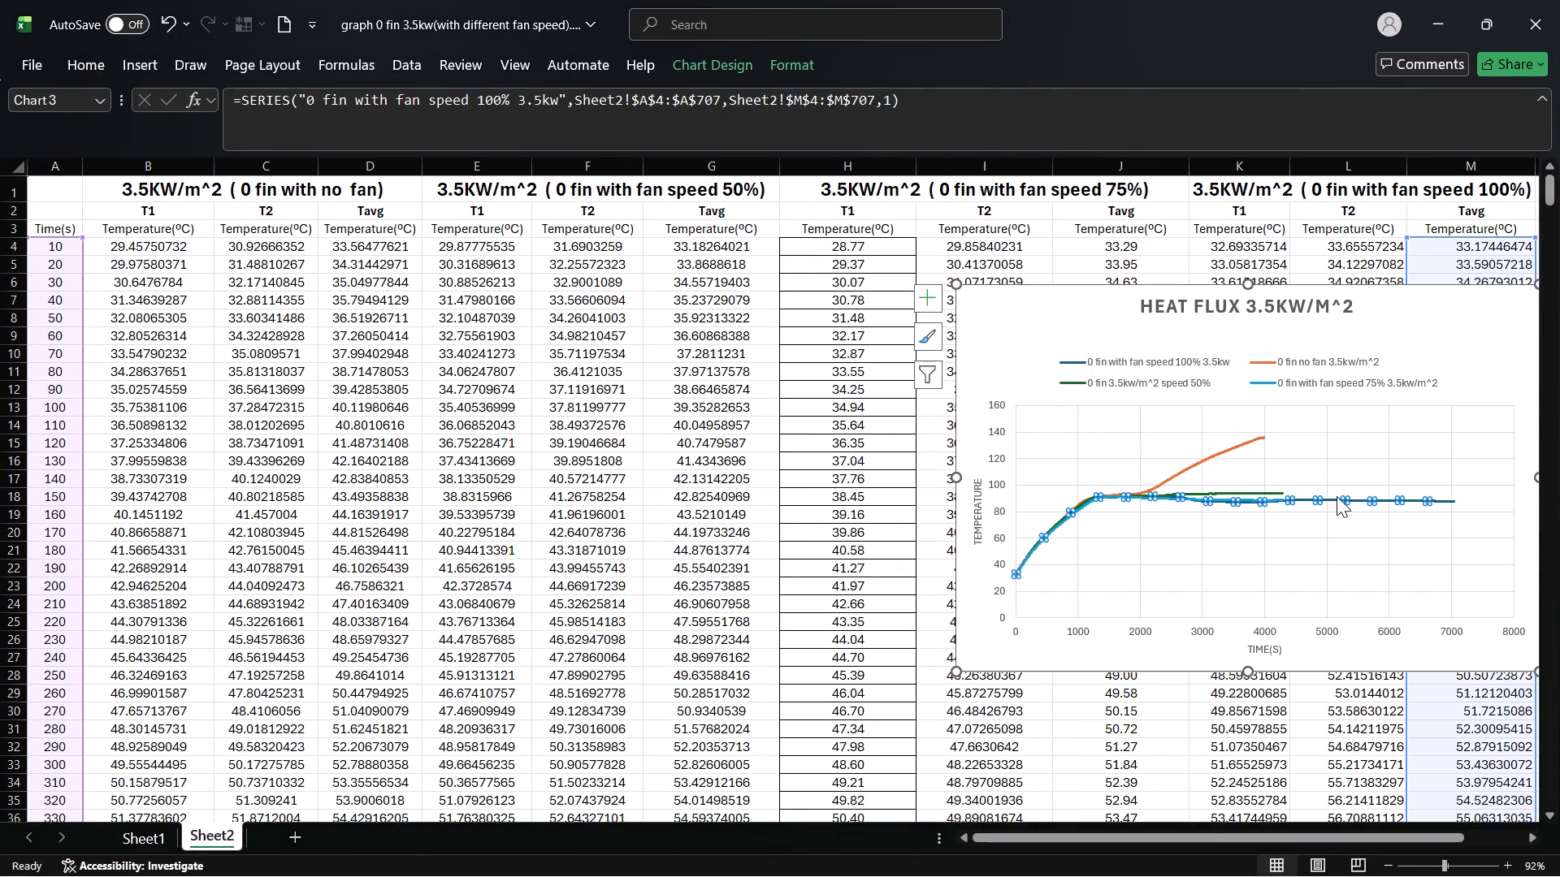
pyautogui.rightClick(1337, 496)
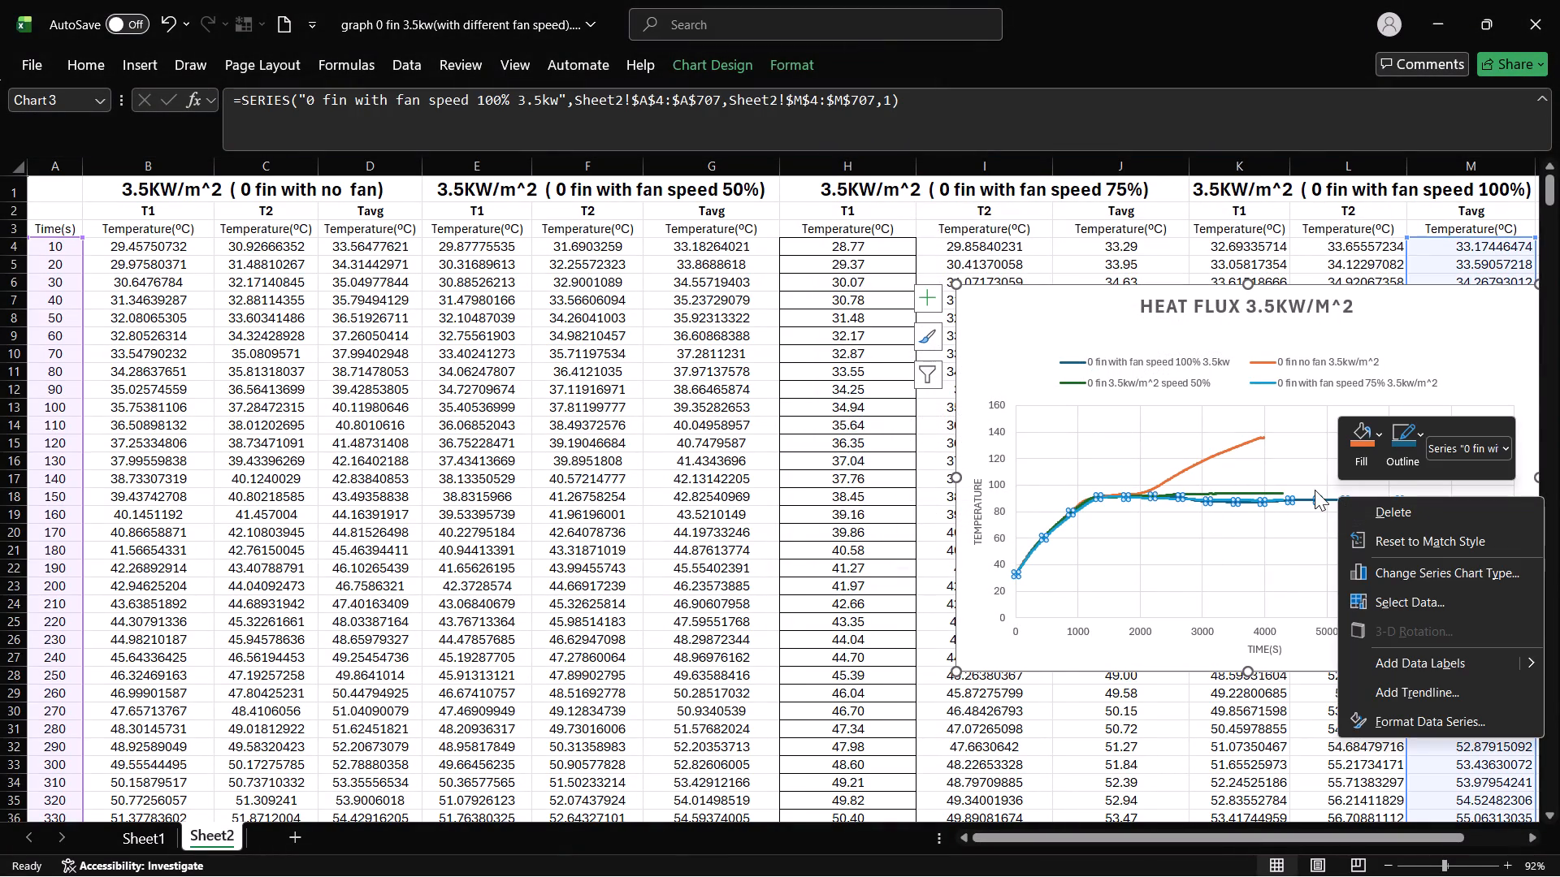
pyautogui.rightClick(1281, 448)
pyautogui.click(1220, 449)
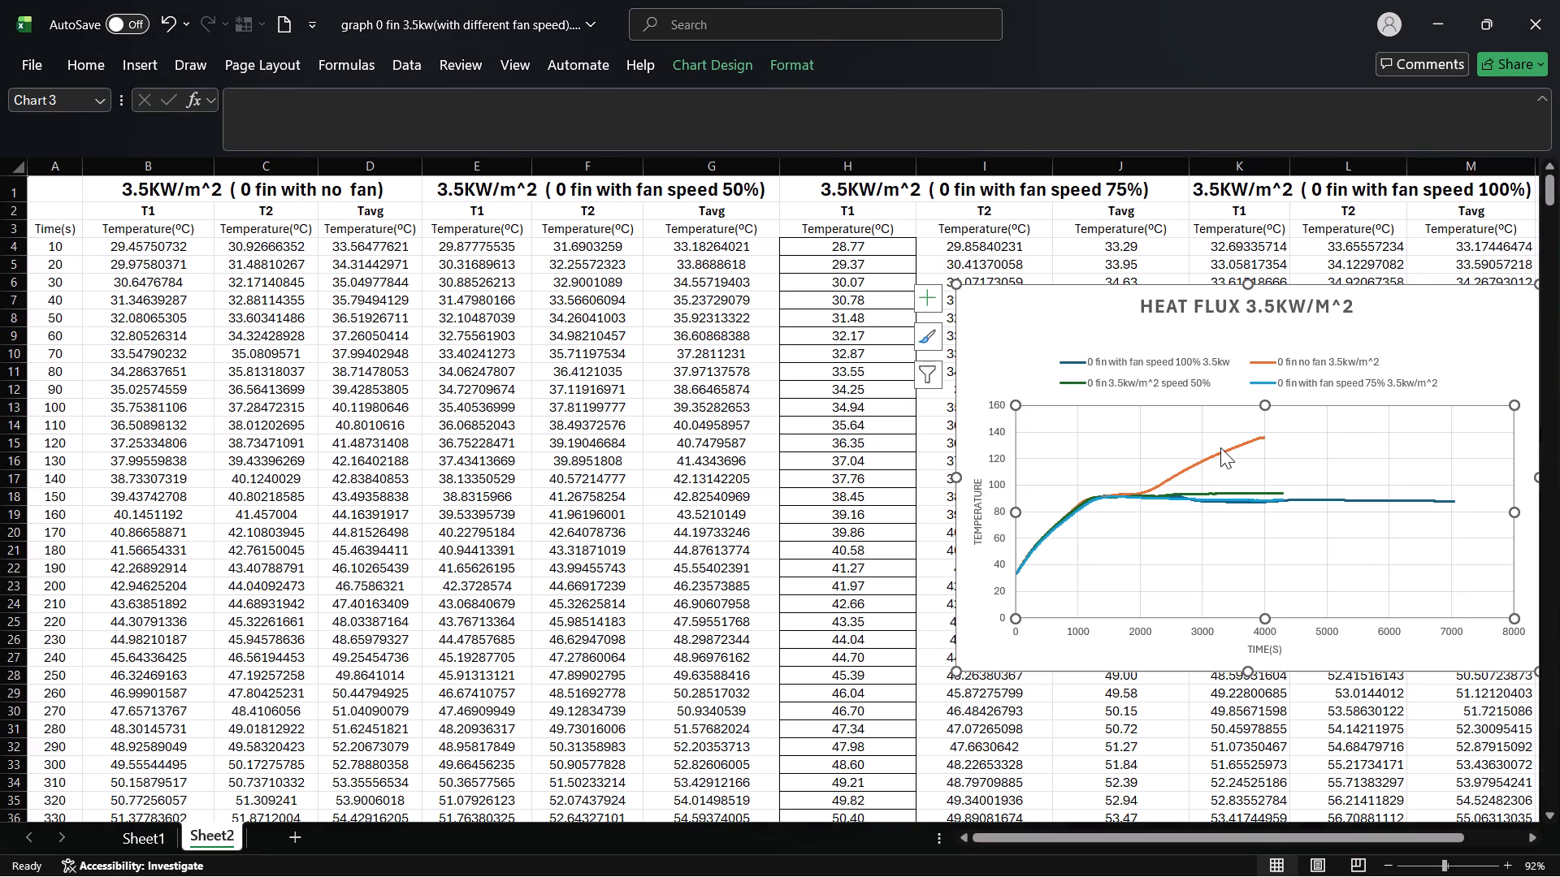
# Give the "0 fin no fan 3.5kw/m^2" series built-in markers on the heat flux 3.5 kW/m^2 chart.
pyautogui.click(1220, 447)
pyautogui.rightClick(1220, 447)
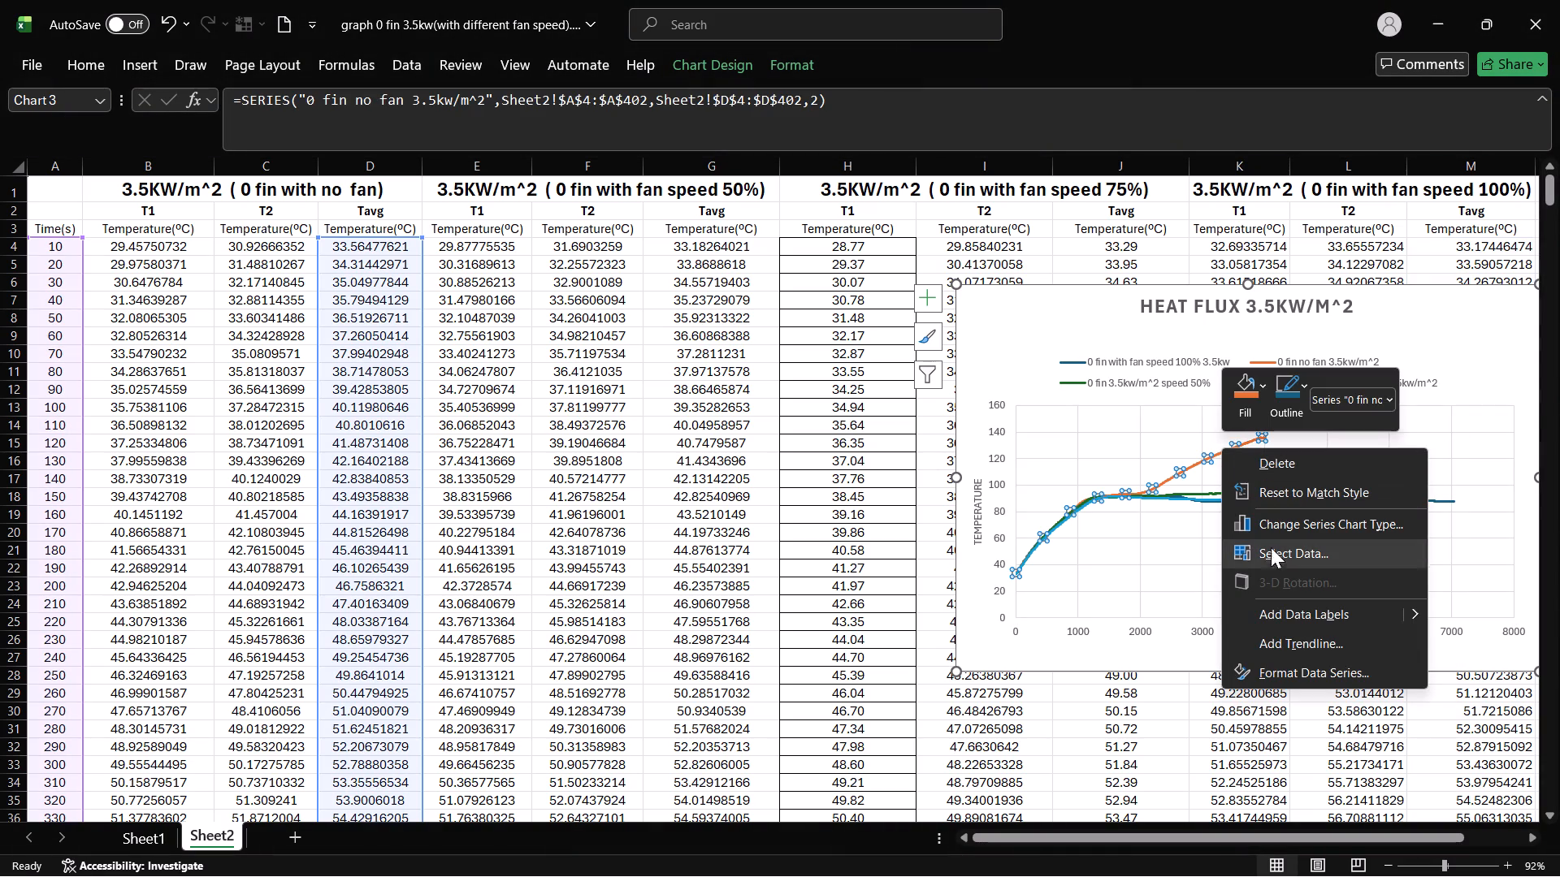
pyautogui.click(1300, 667)
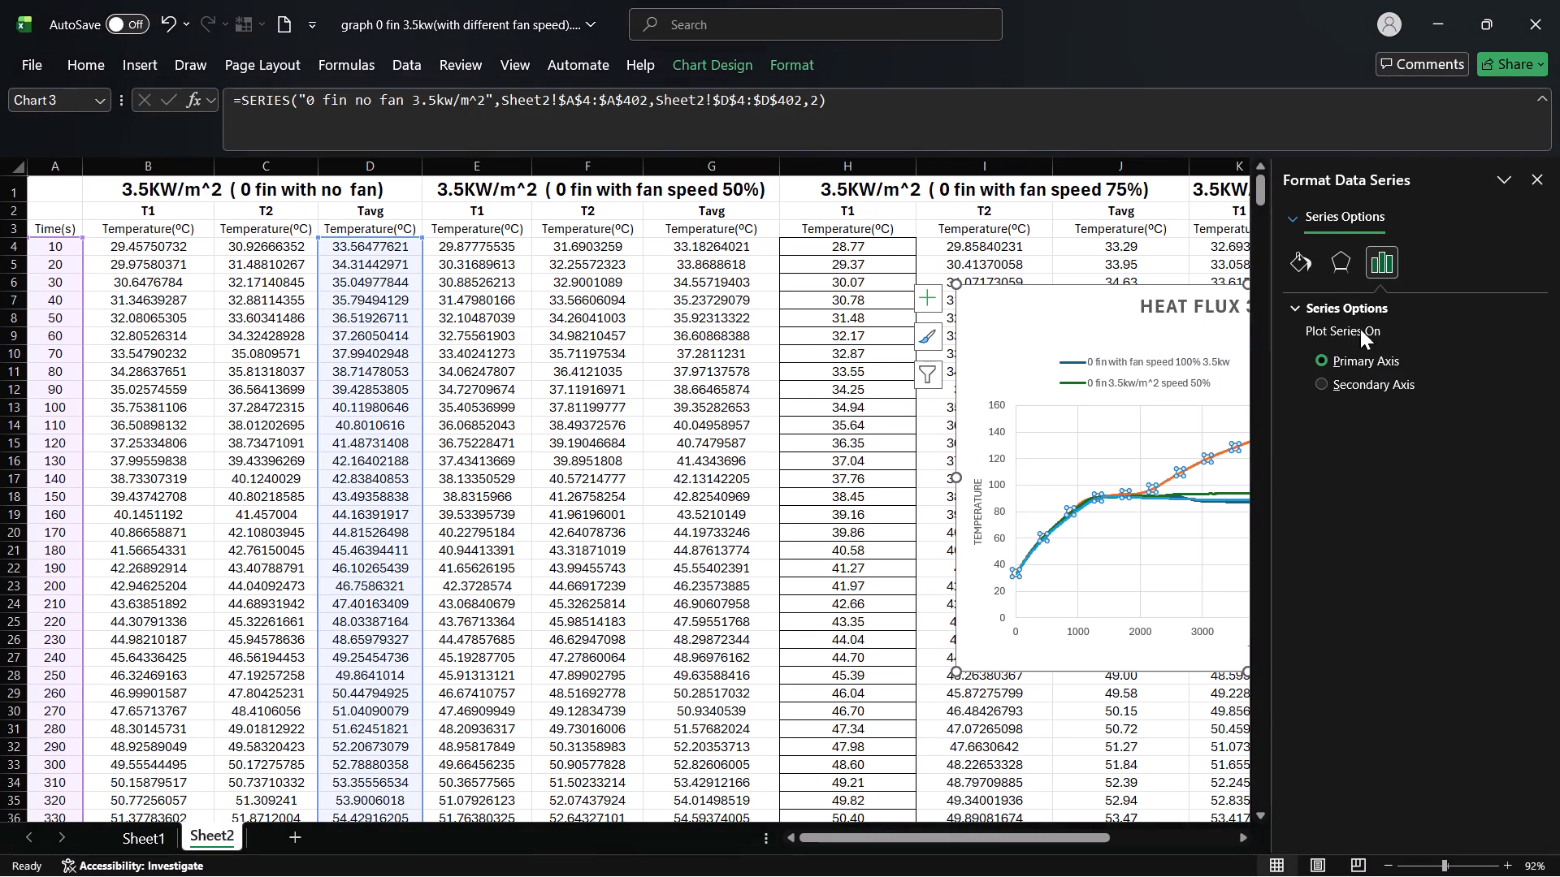
pyautogui.click(1340, 266)
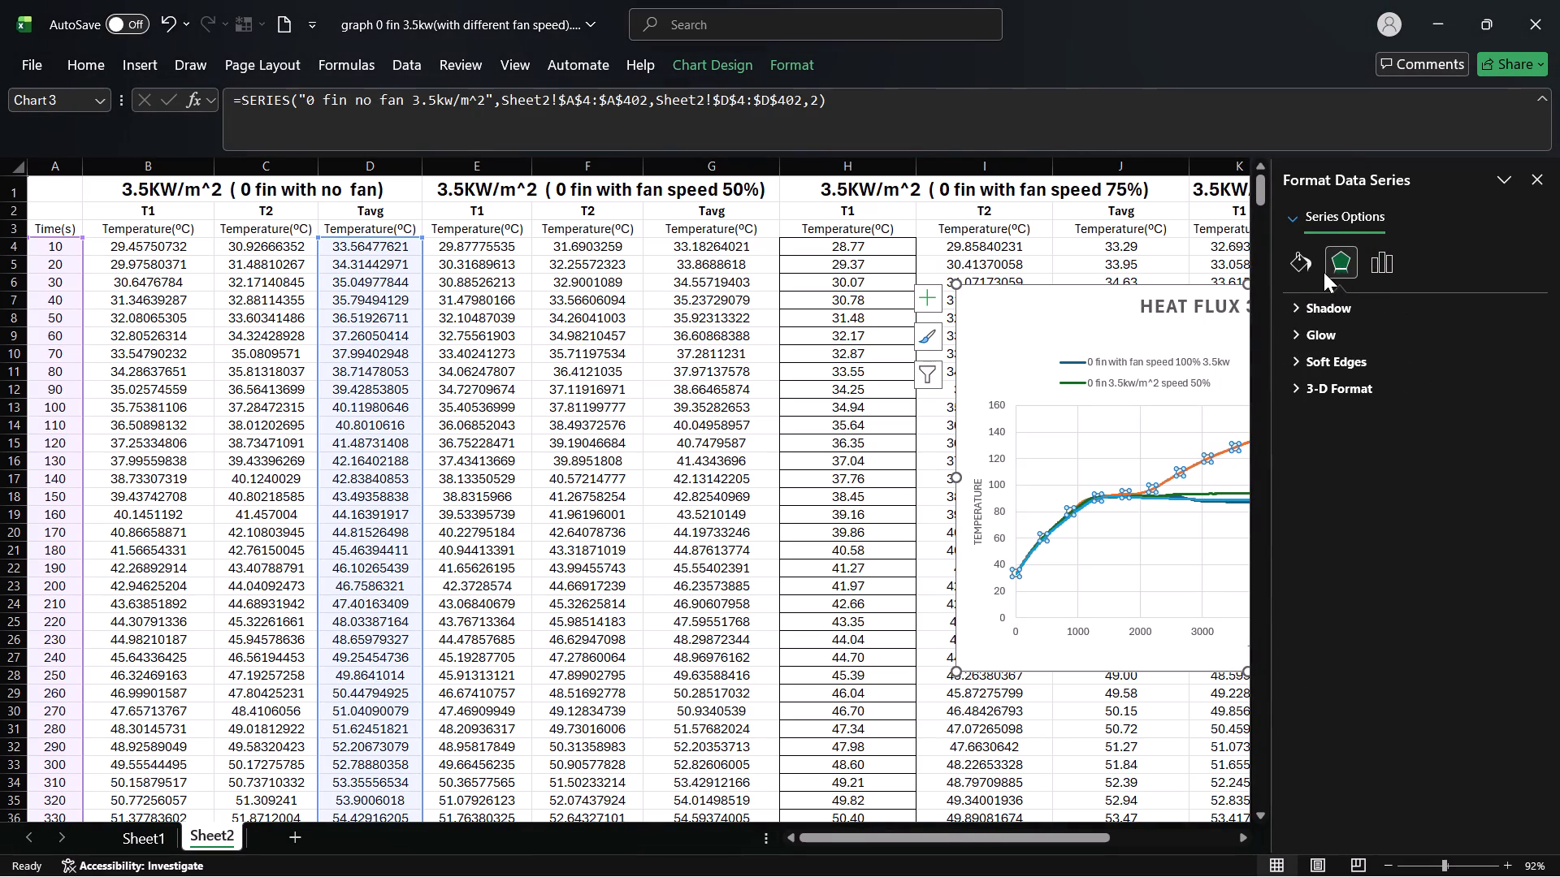
pyautogui.click(1291, 272)
pyautogui.click(1380, 308)
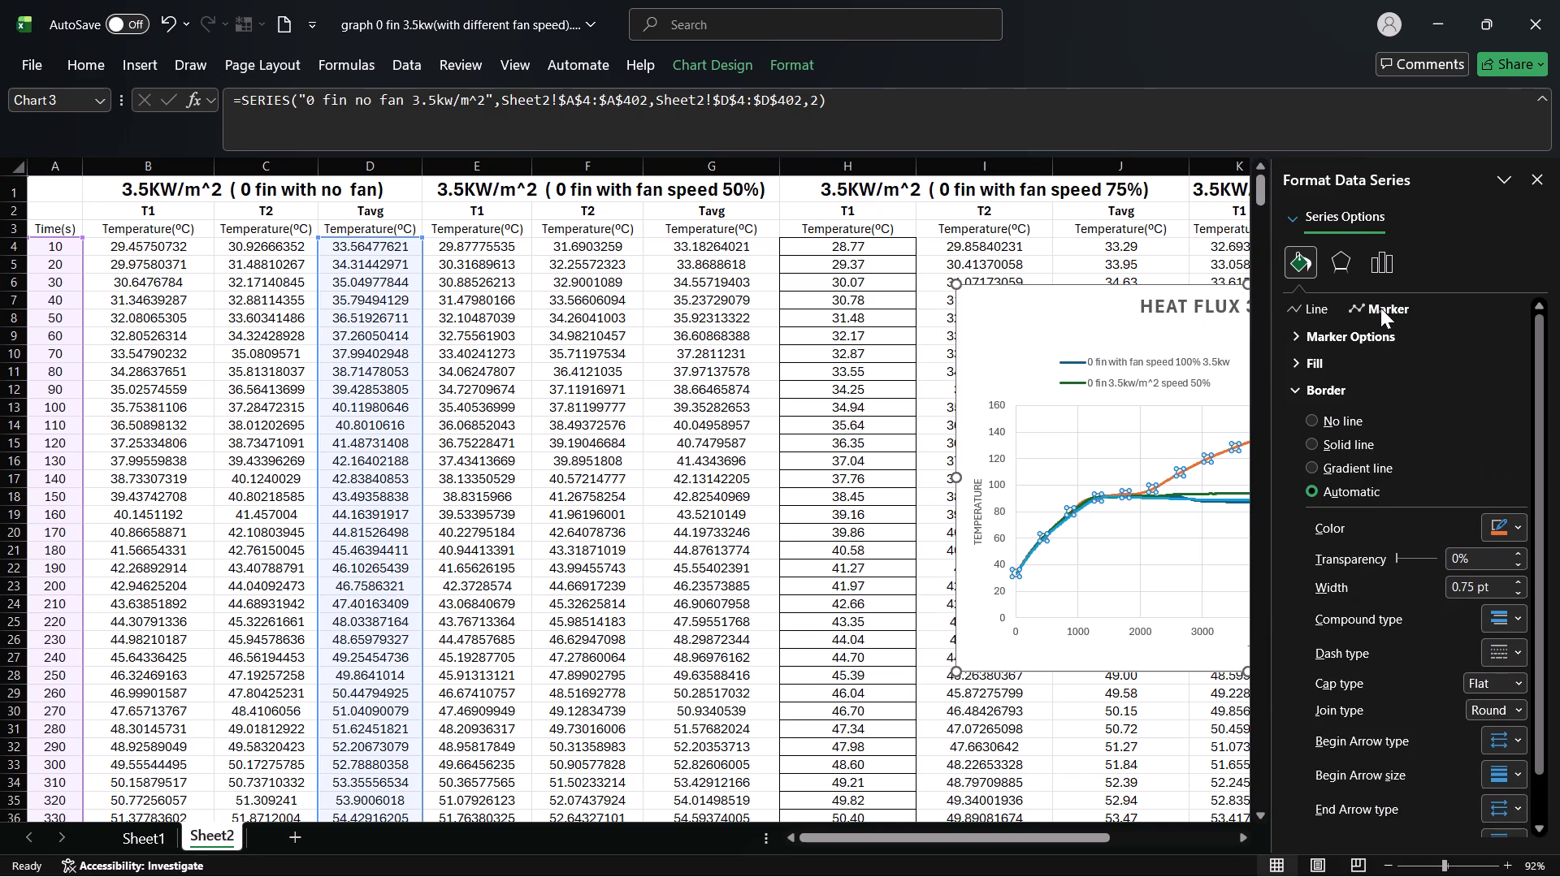
pyautogui.click(1346, 336)
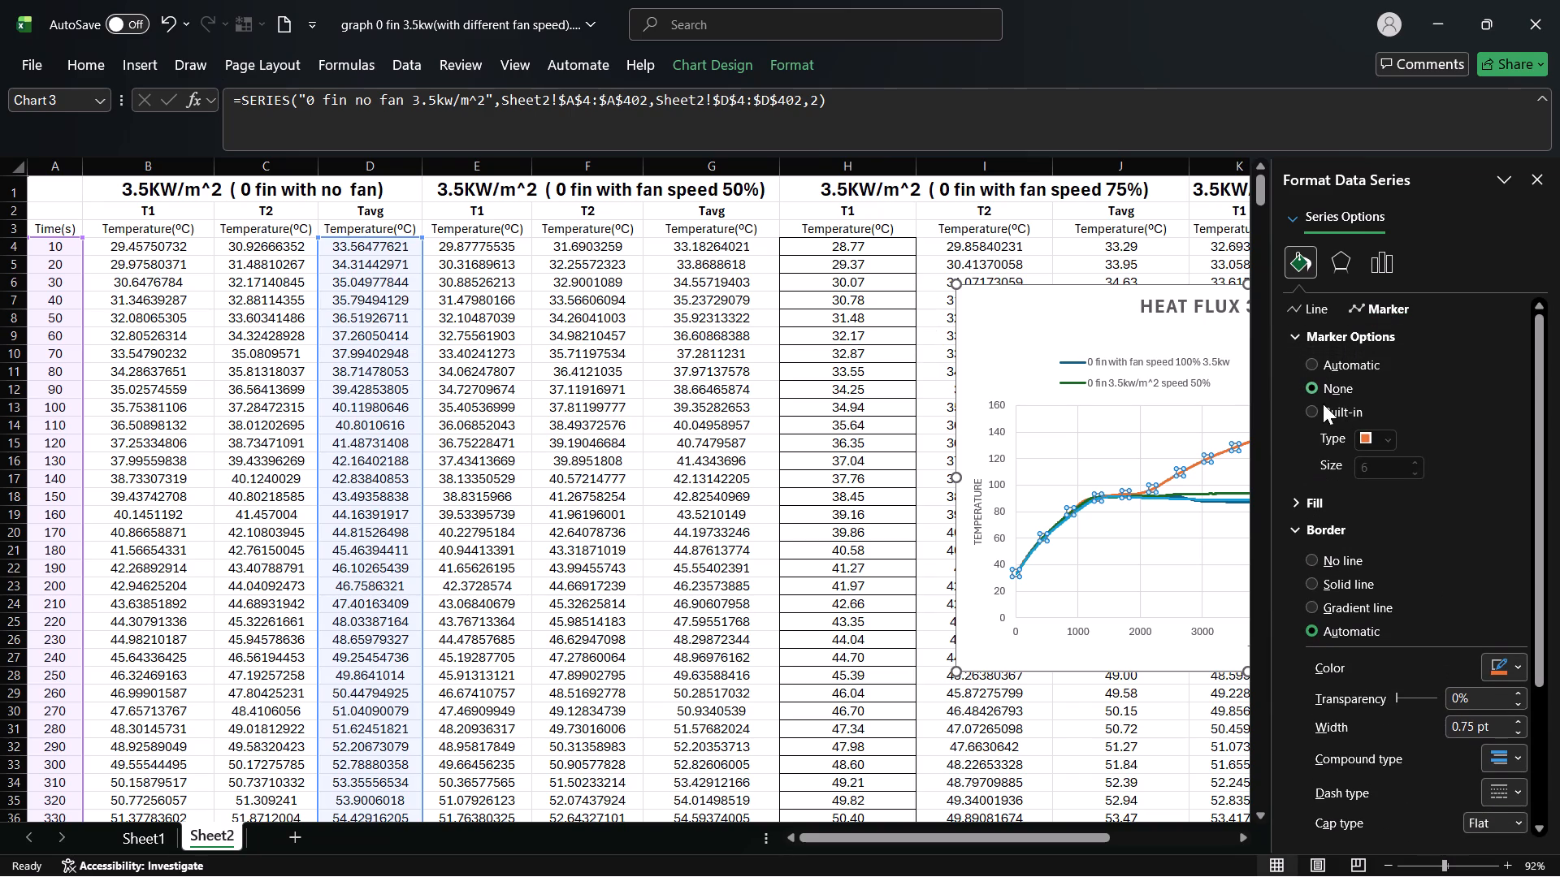
pyautogui.click(1317, 409)
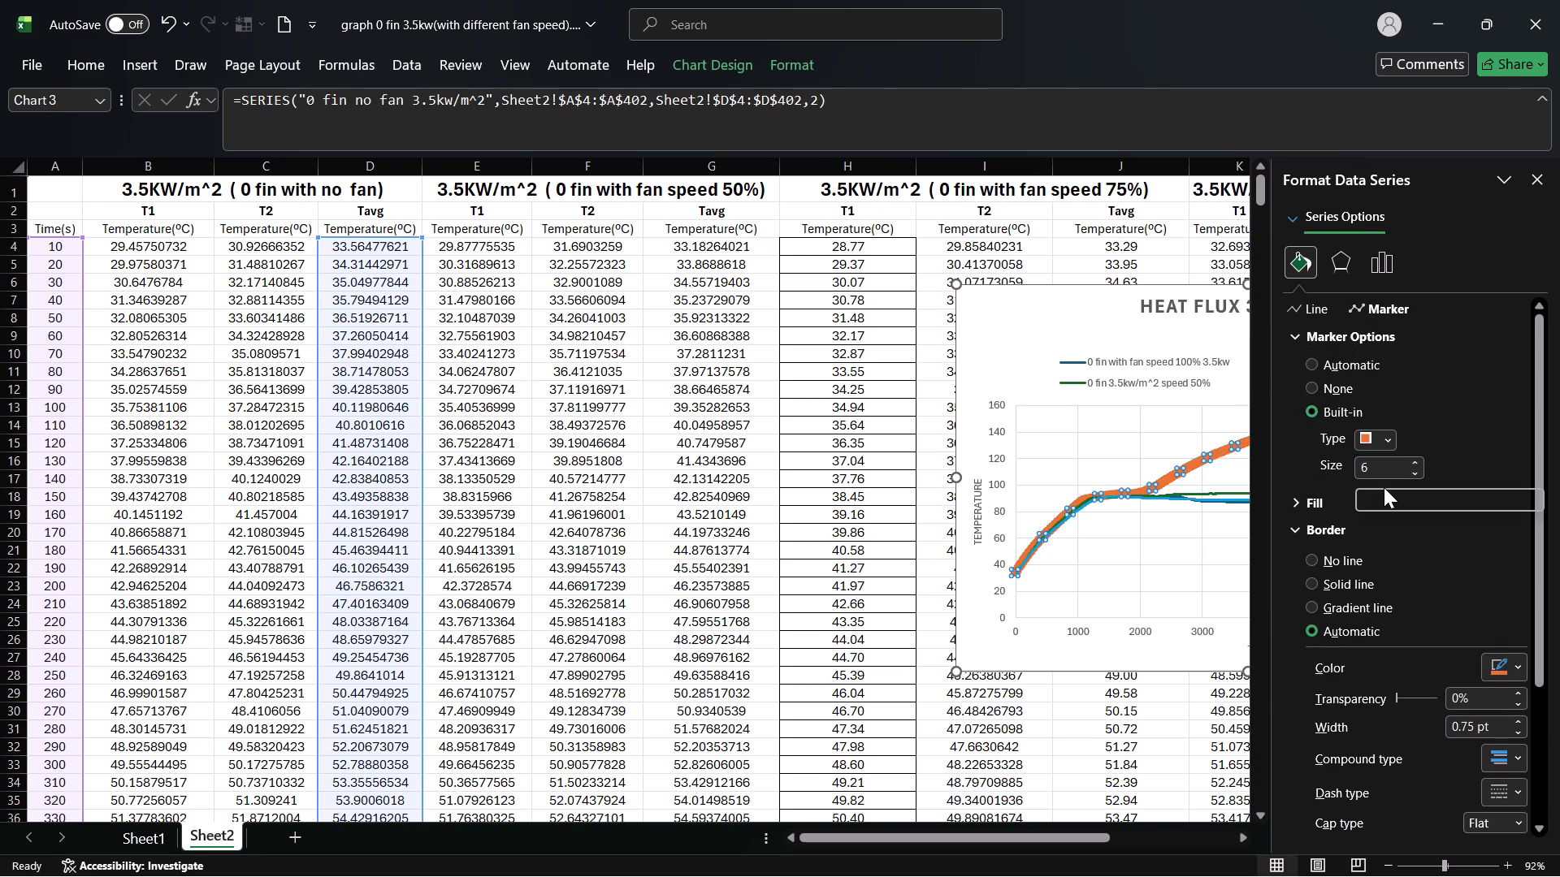
# Apply built-in markers to the 75% fan speed series and the 50% fan speed series.
pyautogui.click(1206, 499)
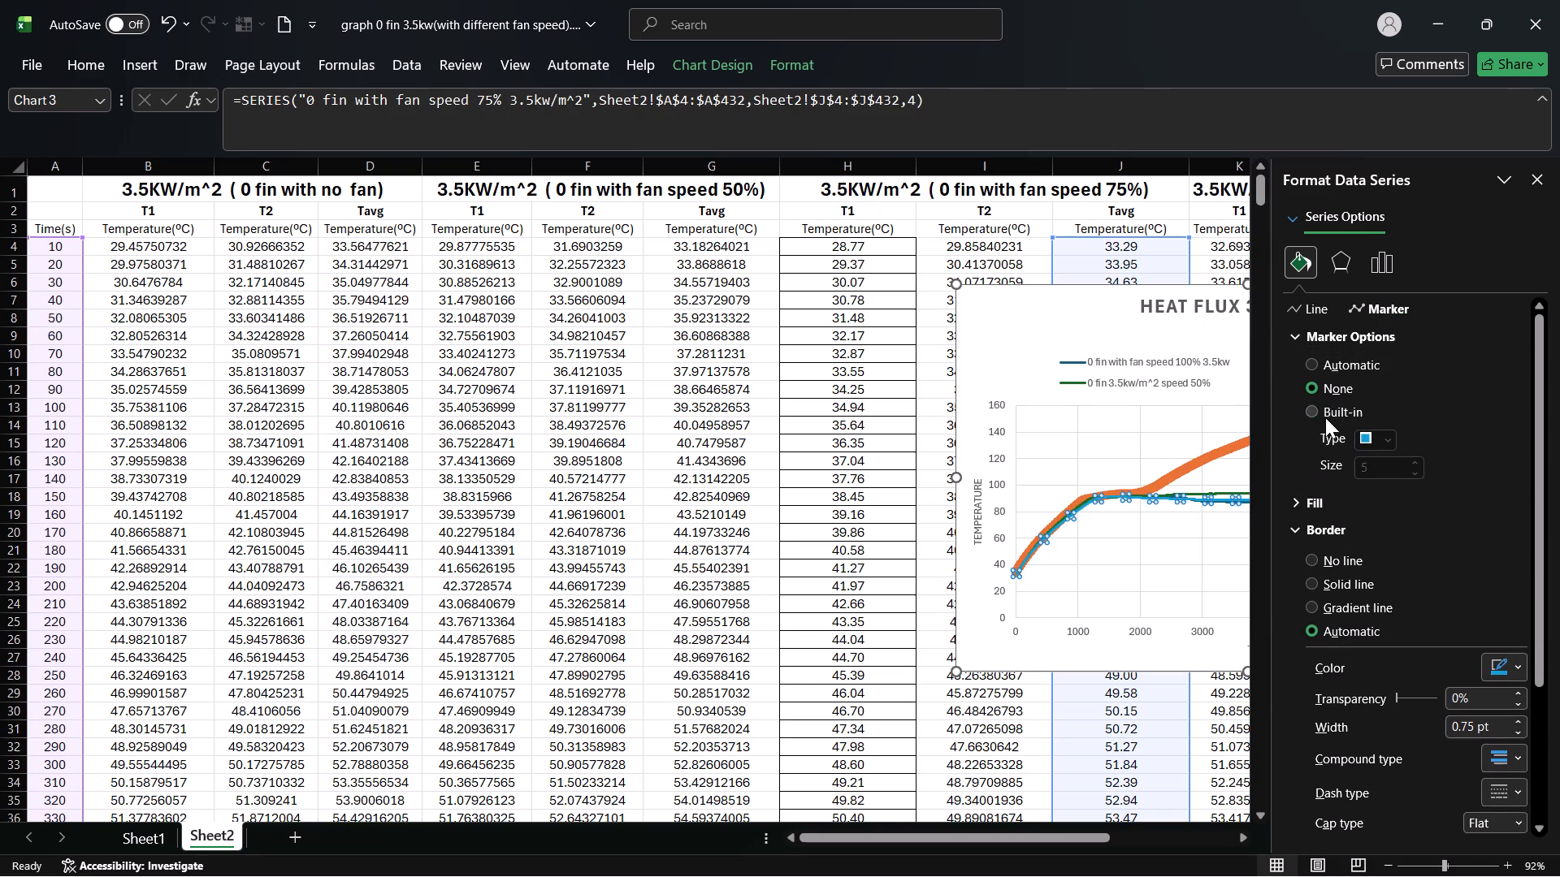
pyautogui.click(1317, 409)
pyautogui.click(1229, 490)
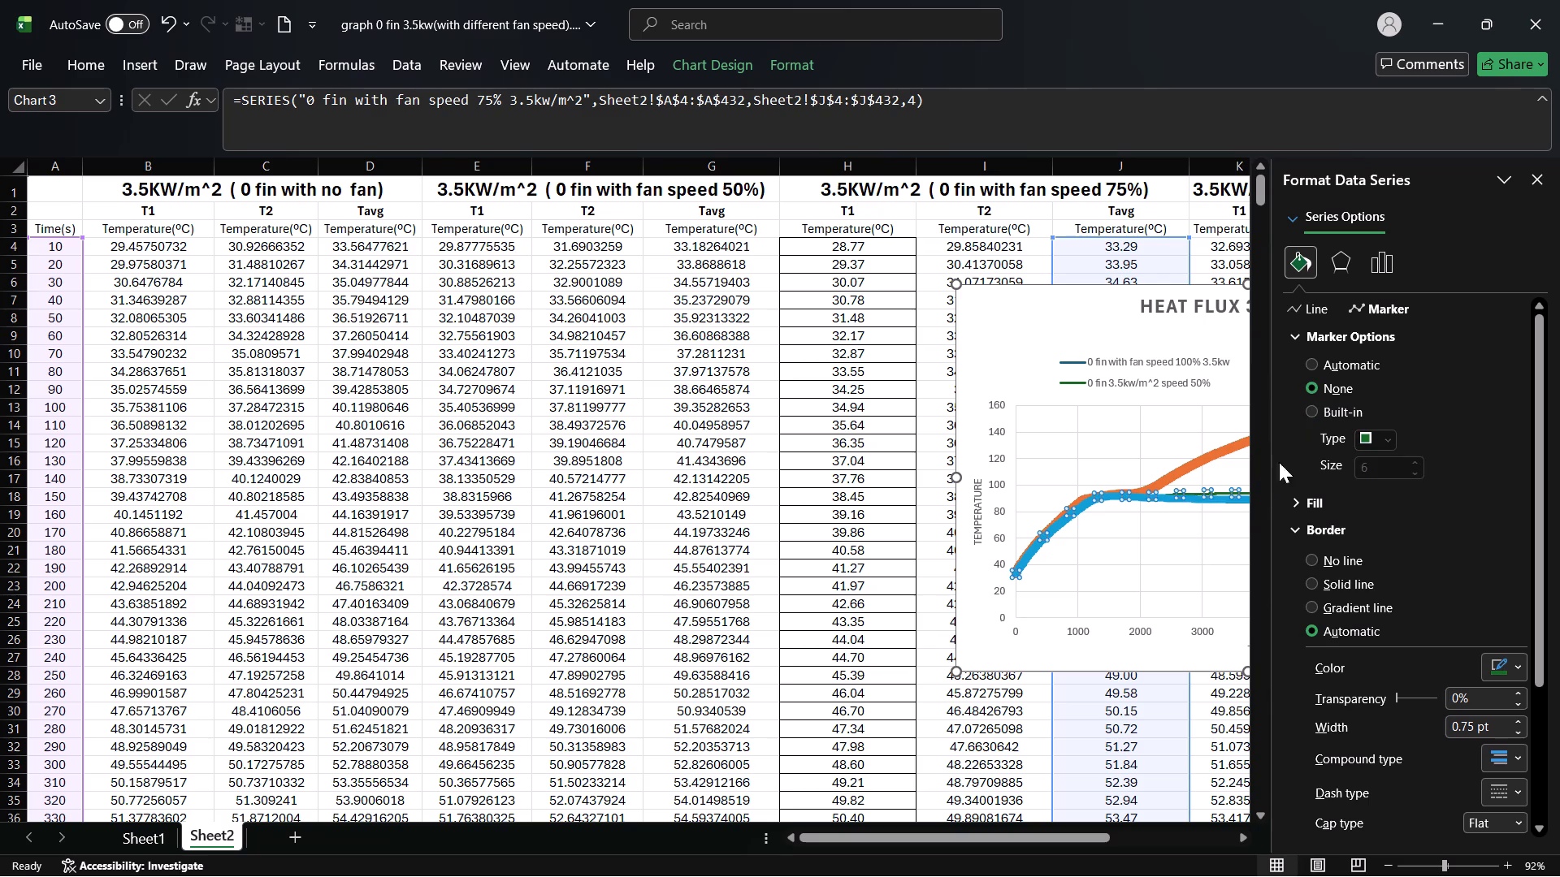
pyautogui.click(1314, 413)
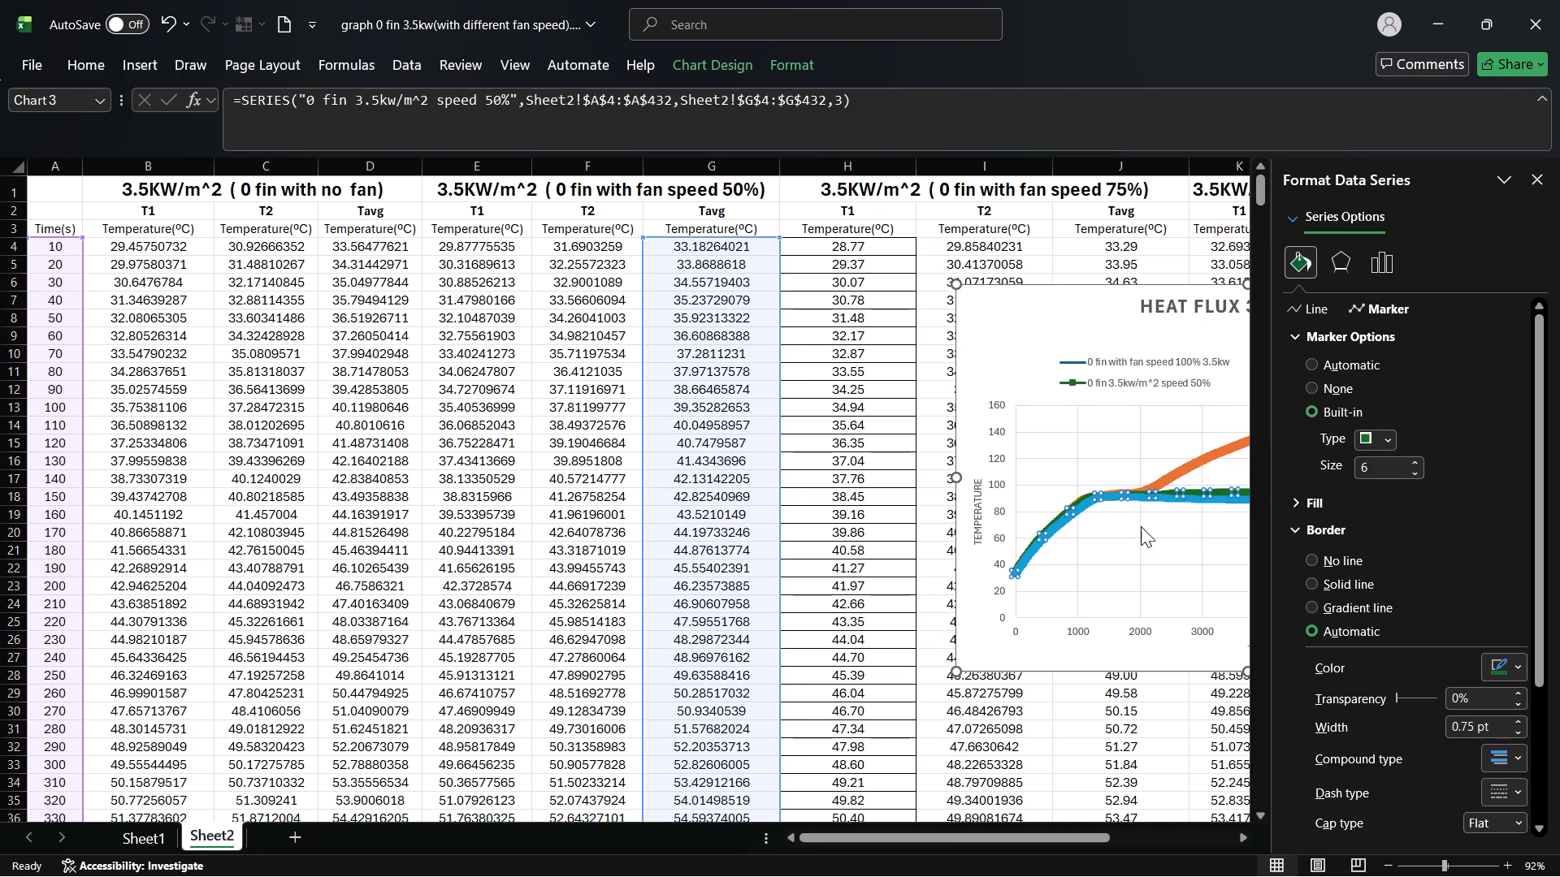
# Move the heat flux chart across the sheet so that it starts at column G, clear of the 50% block's T2 column.
pyautogui.click(1038, 543)
pyautogui.click(1069, 513)
pyautogui.click(1155, 482)
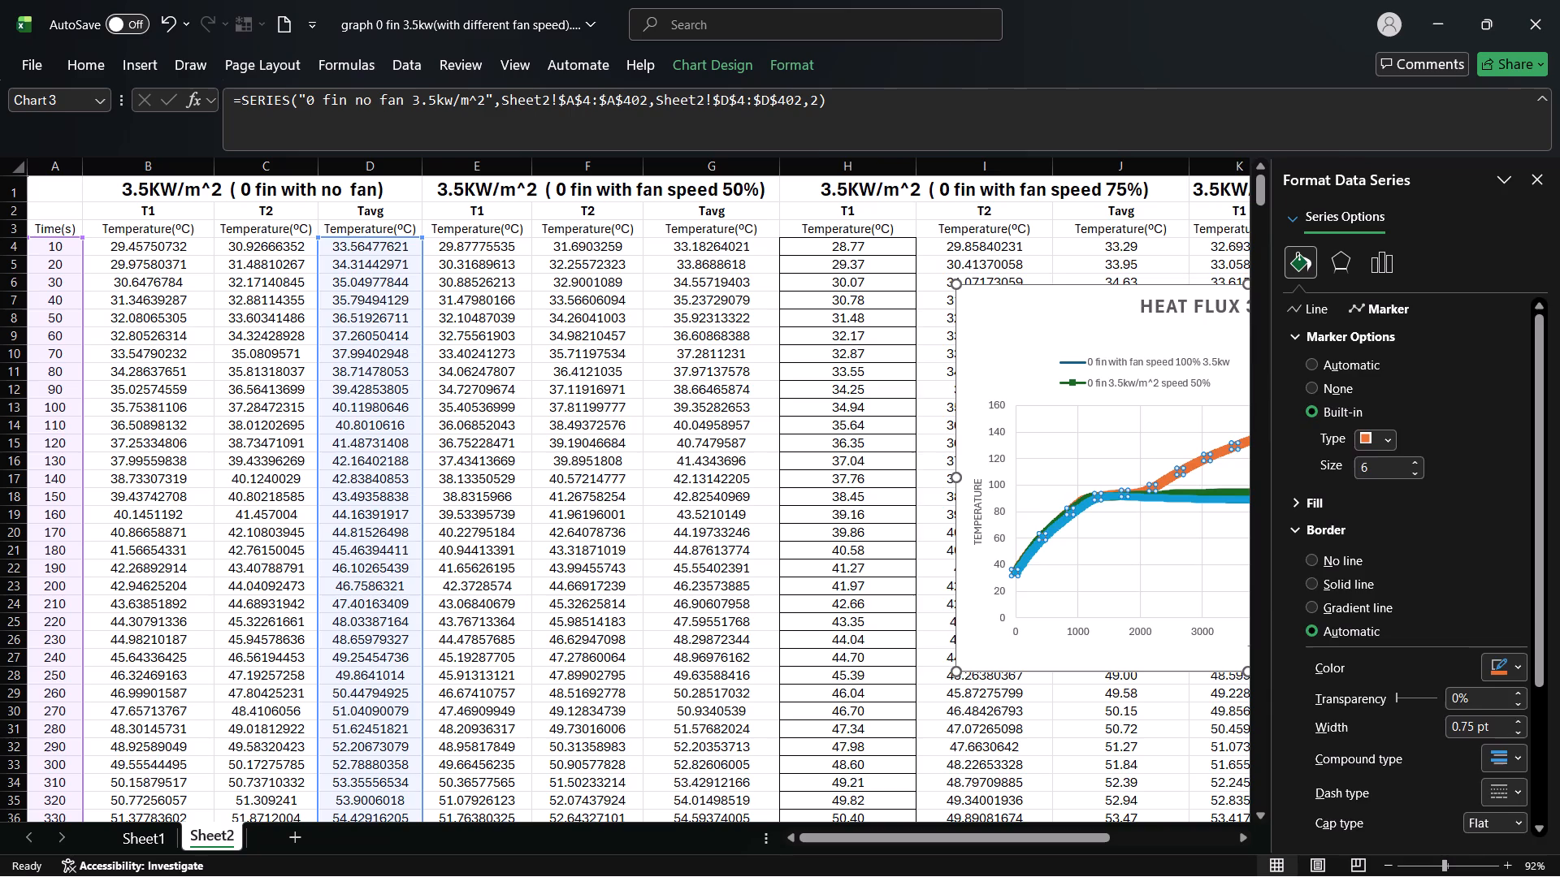
pyautogui.moveTo(997, 340); pyautogui.dragTo(717, 352)
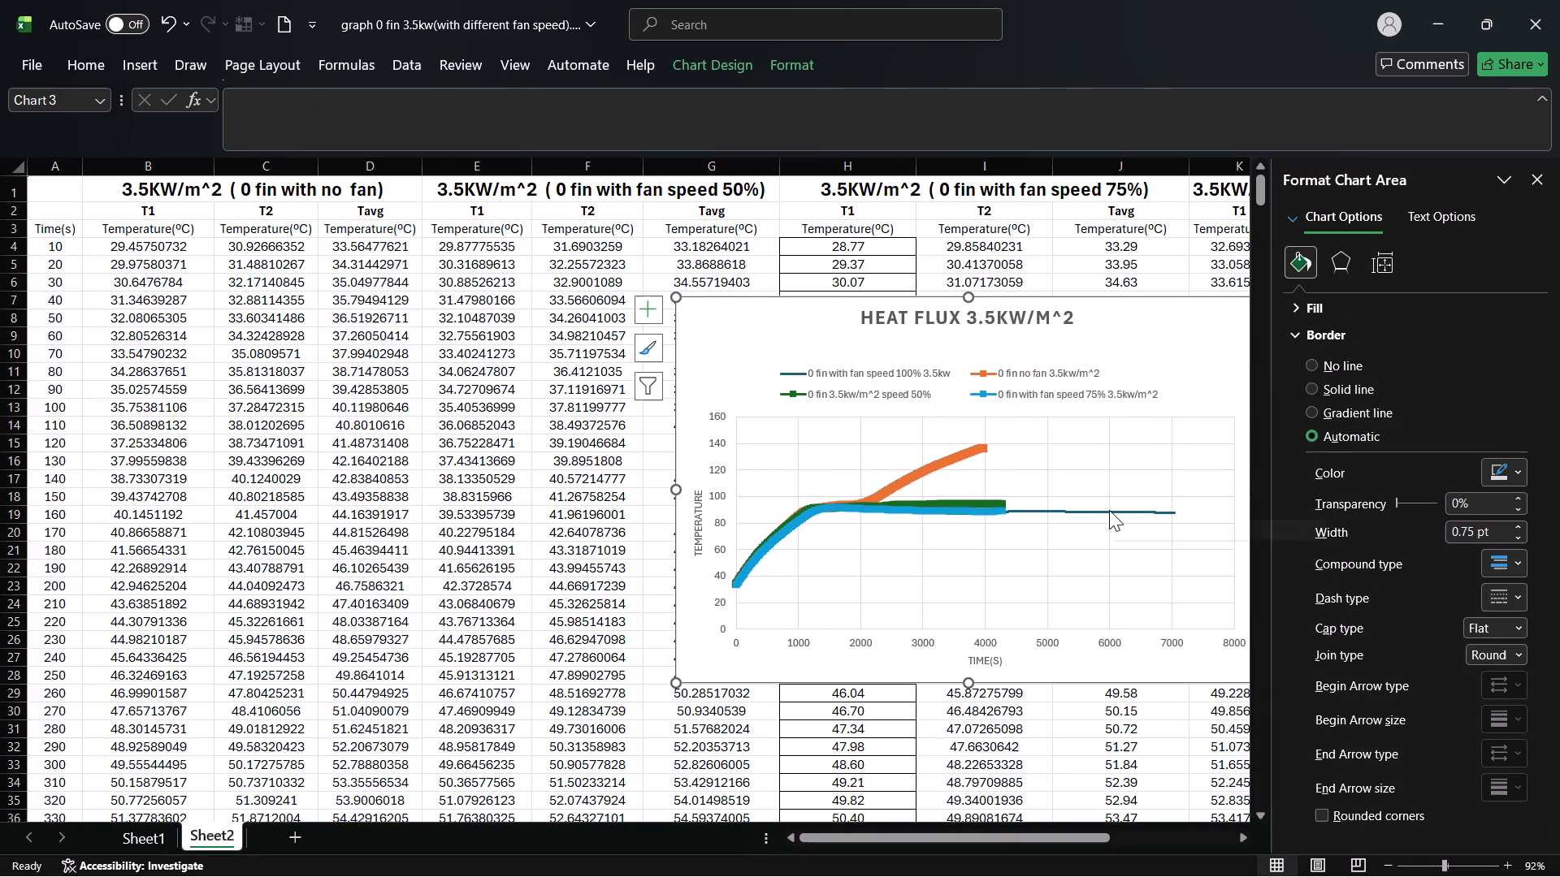
# Apply built-in markers to the "0 fin with fan speed 100% 3.5kw" series and close the formatting pane.
pyautogui.click(1109, 510)
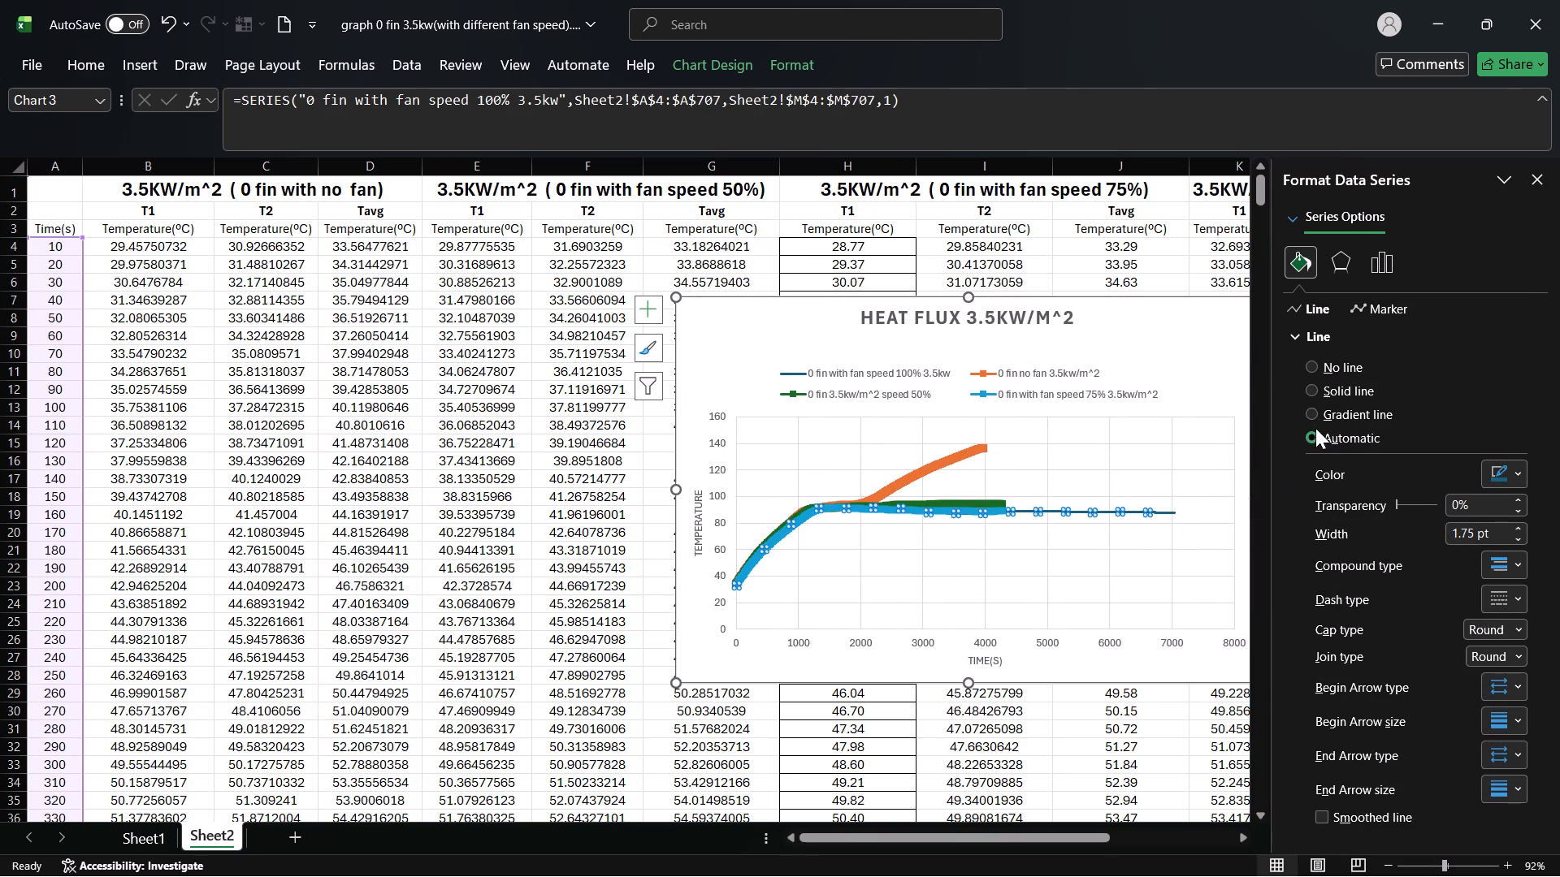
pyautogui.click(1375, 303)
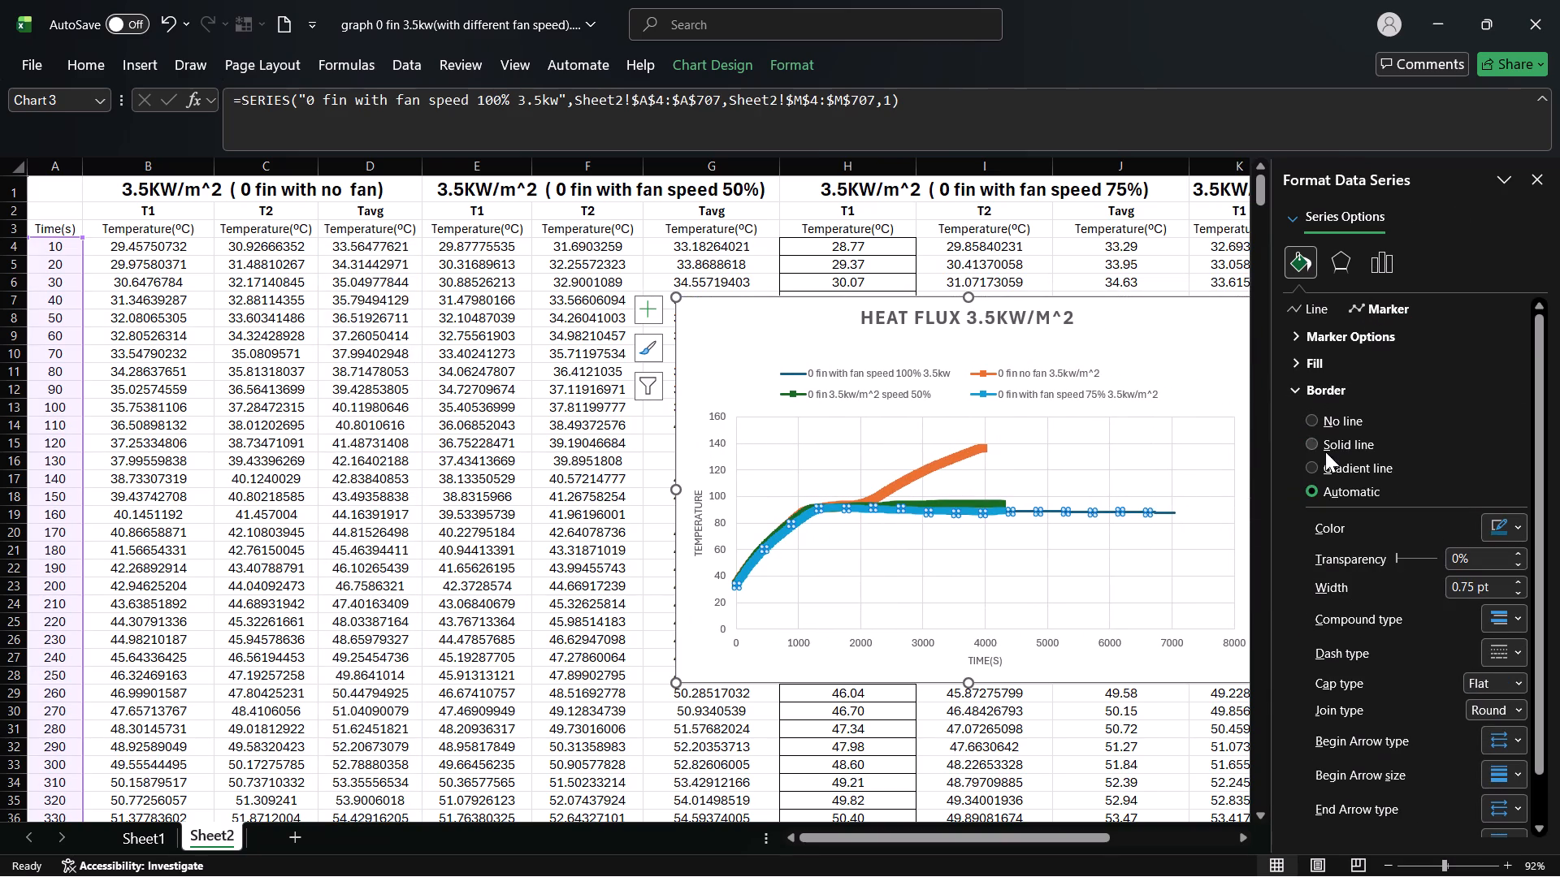
pyautogui.click(1347, 331)
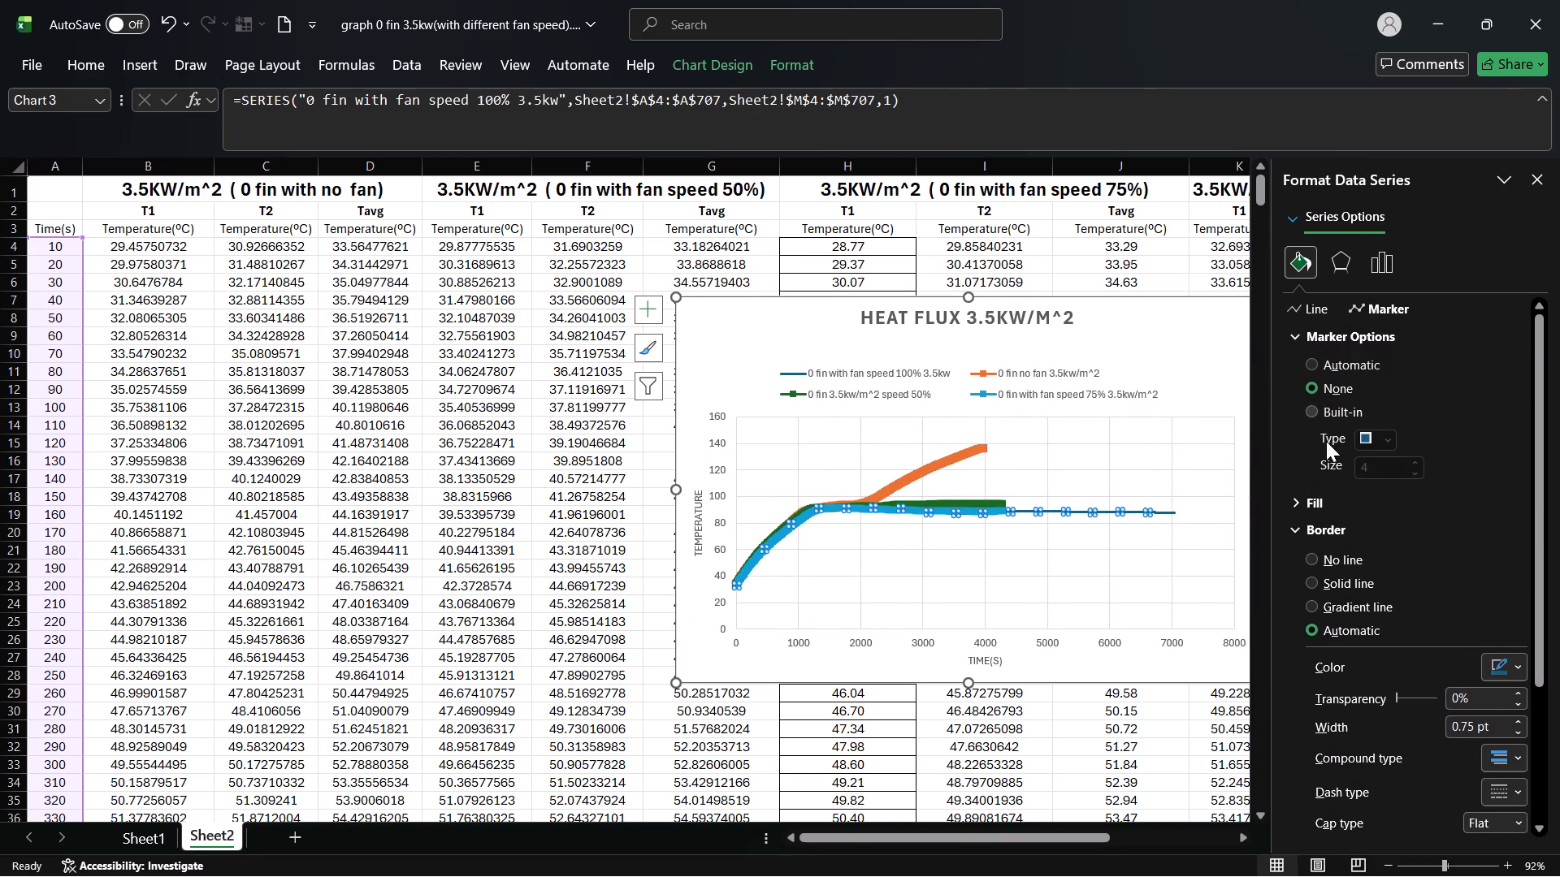
pyautogui.click(1312, 408)
pyautogui.click(1173, 551)
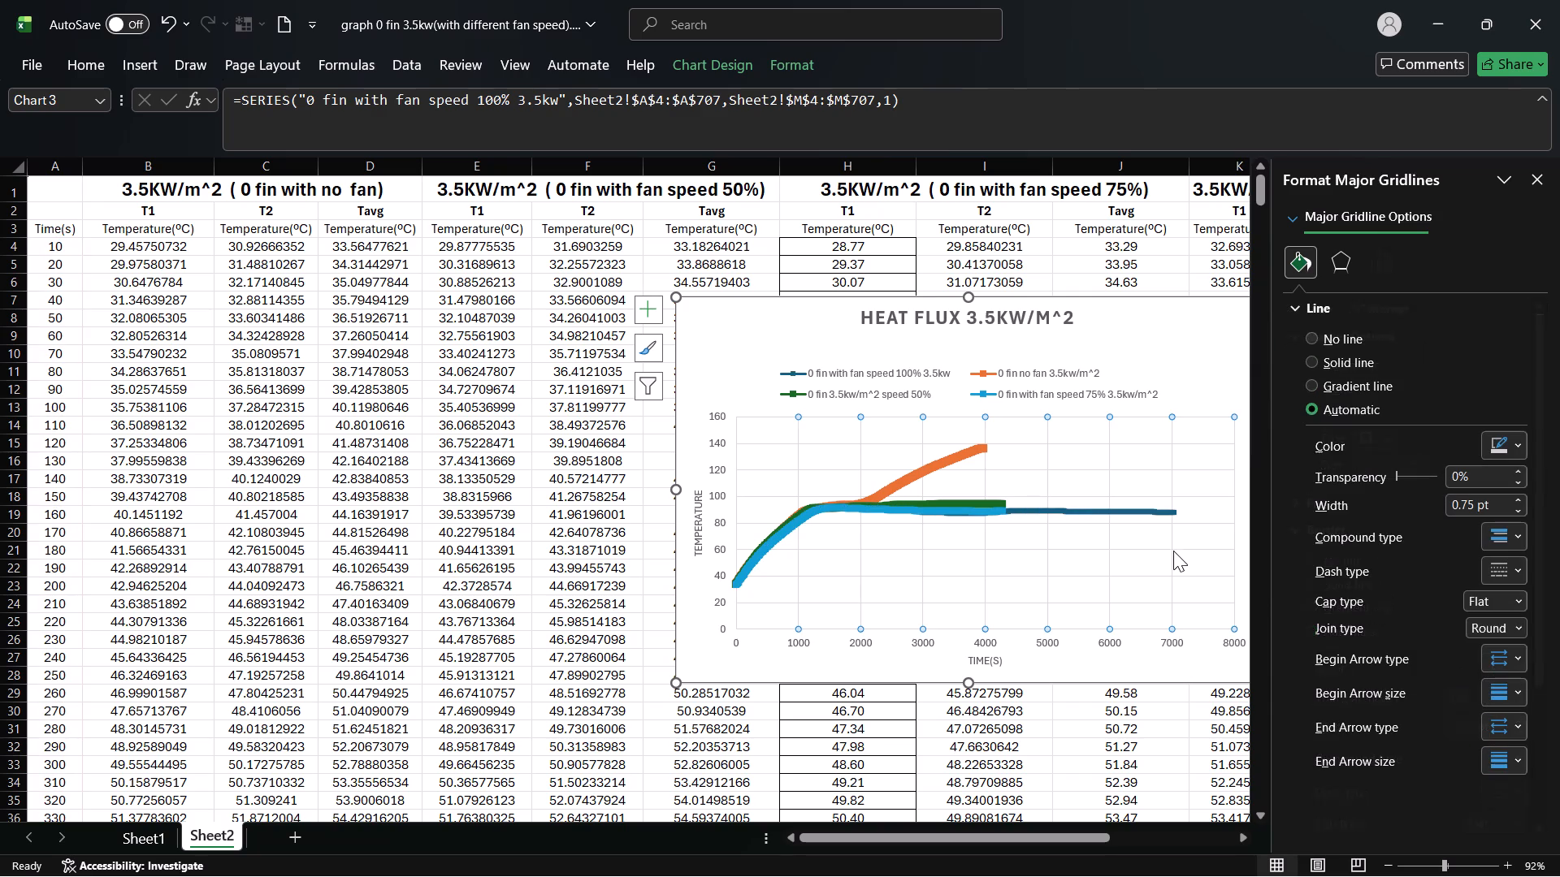
pyautogui.click(1541, 186)
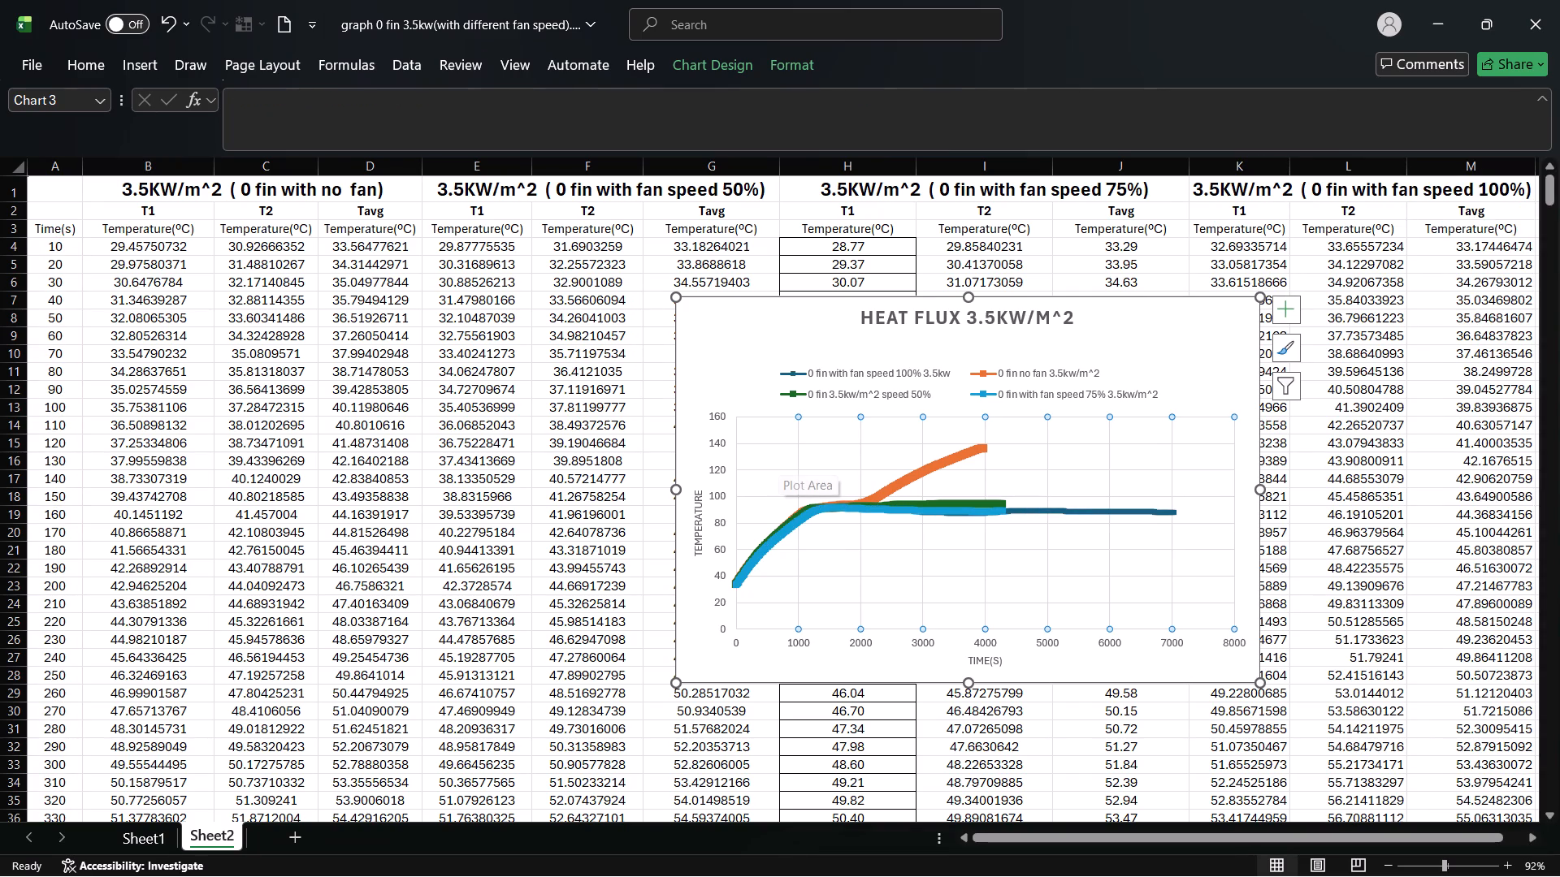
# Examine each of the four temperature curves on the heat flux chart and the sheet ranges they plot.
pyautogui.click(1053, 508)
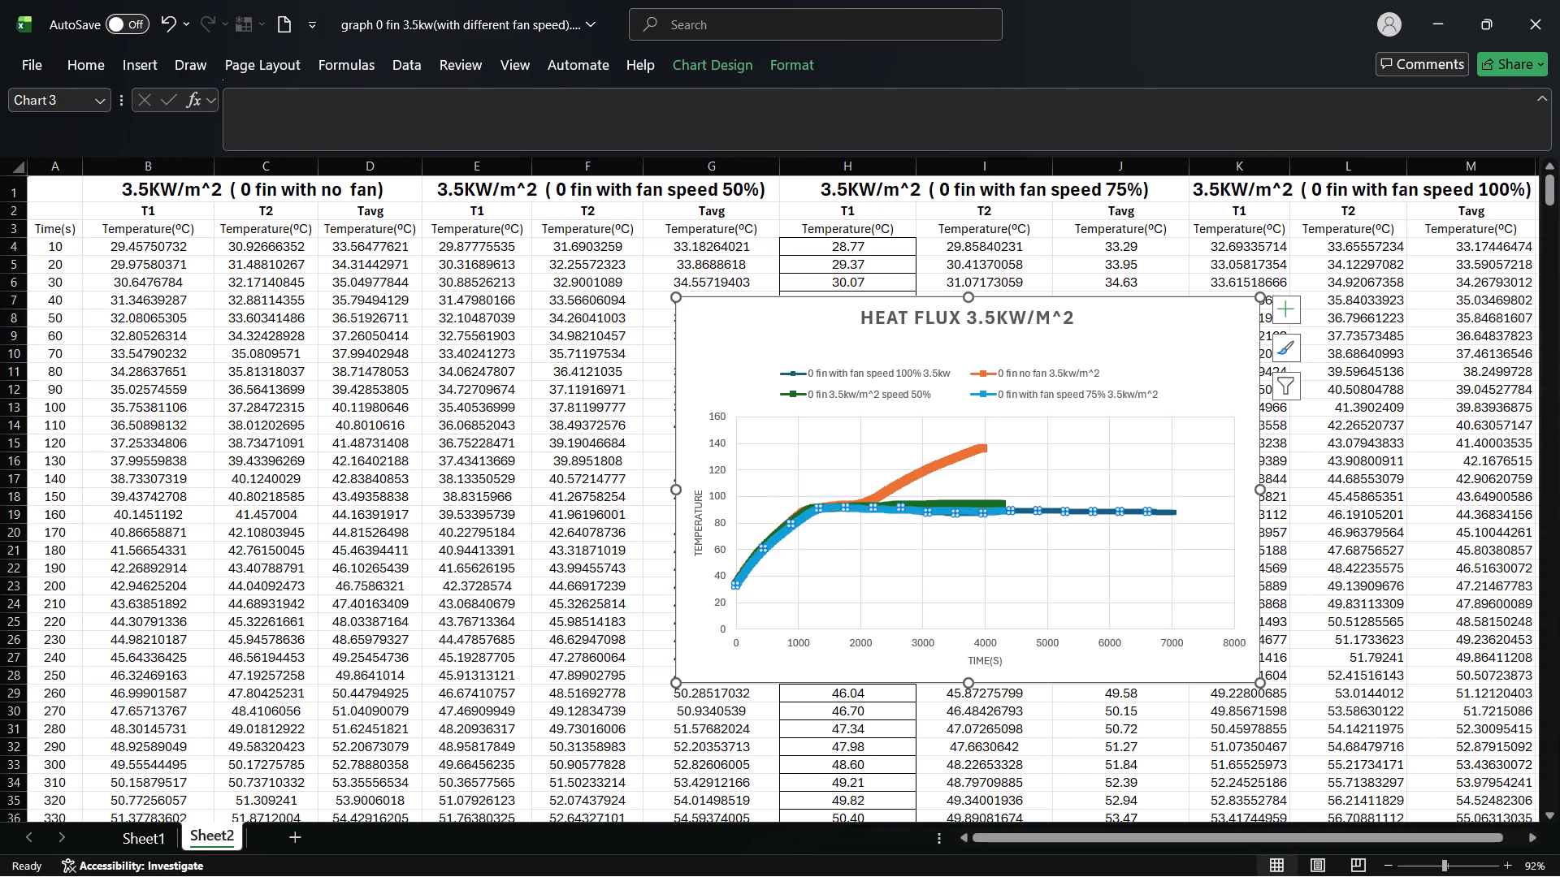
pyautogui.click(957, 460)
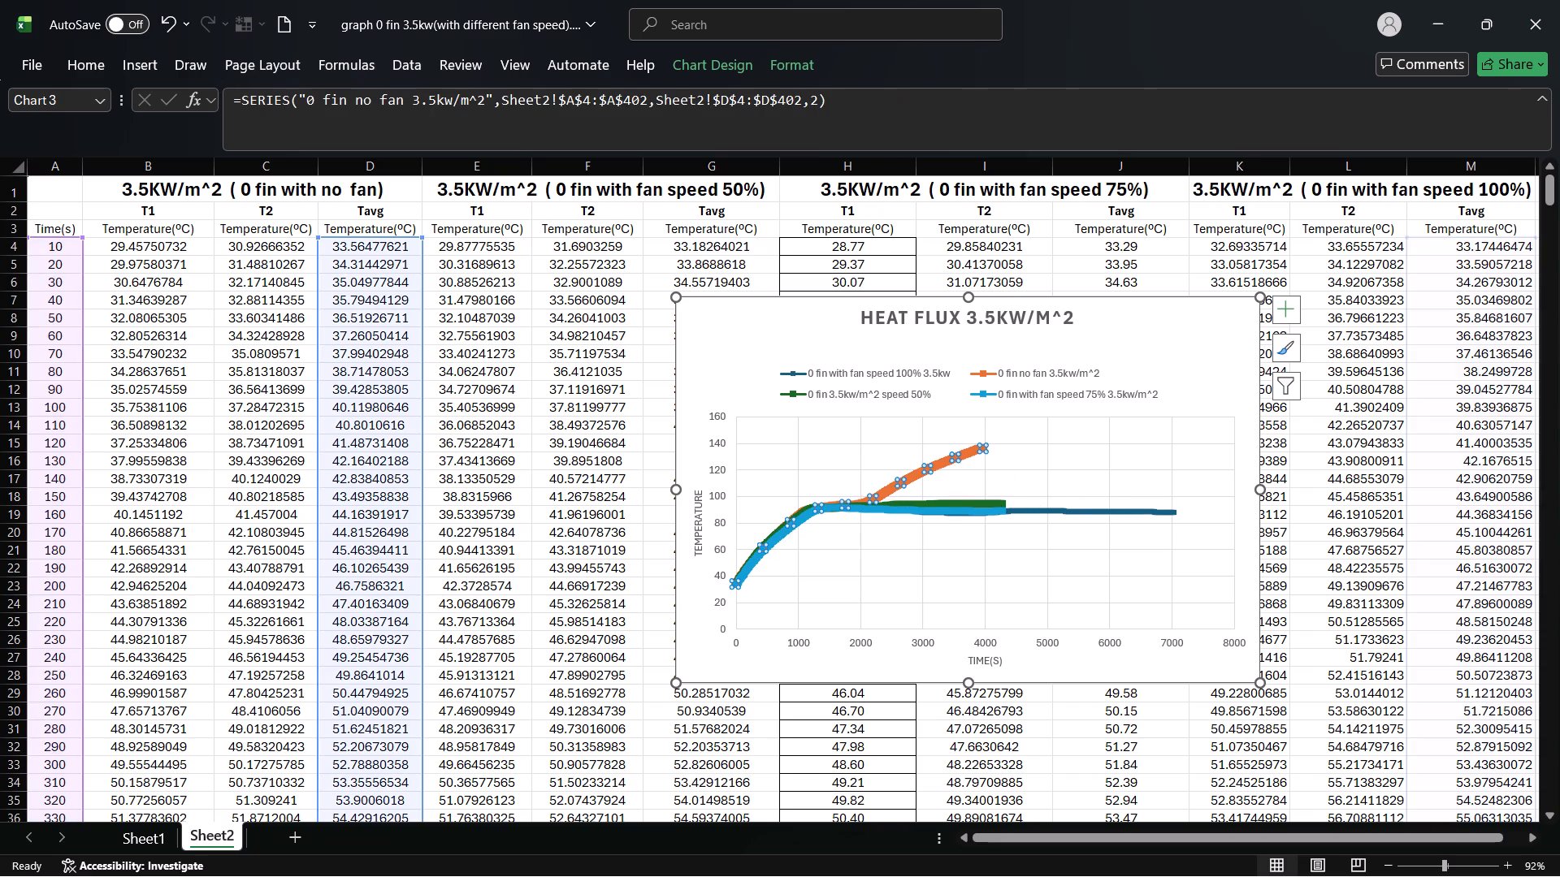
pyautogui.click(987, 499)
pyautogui.click(992, 512)
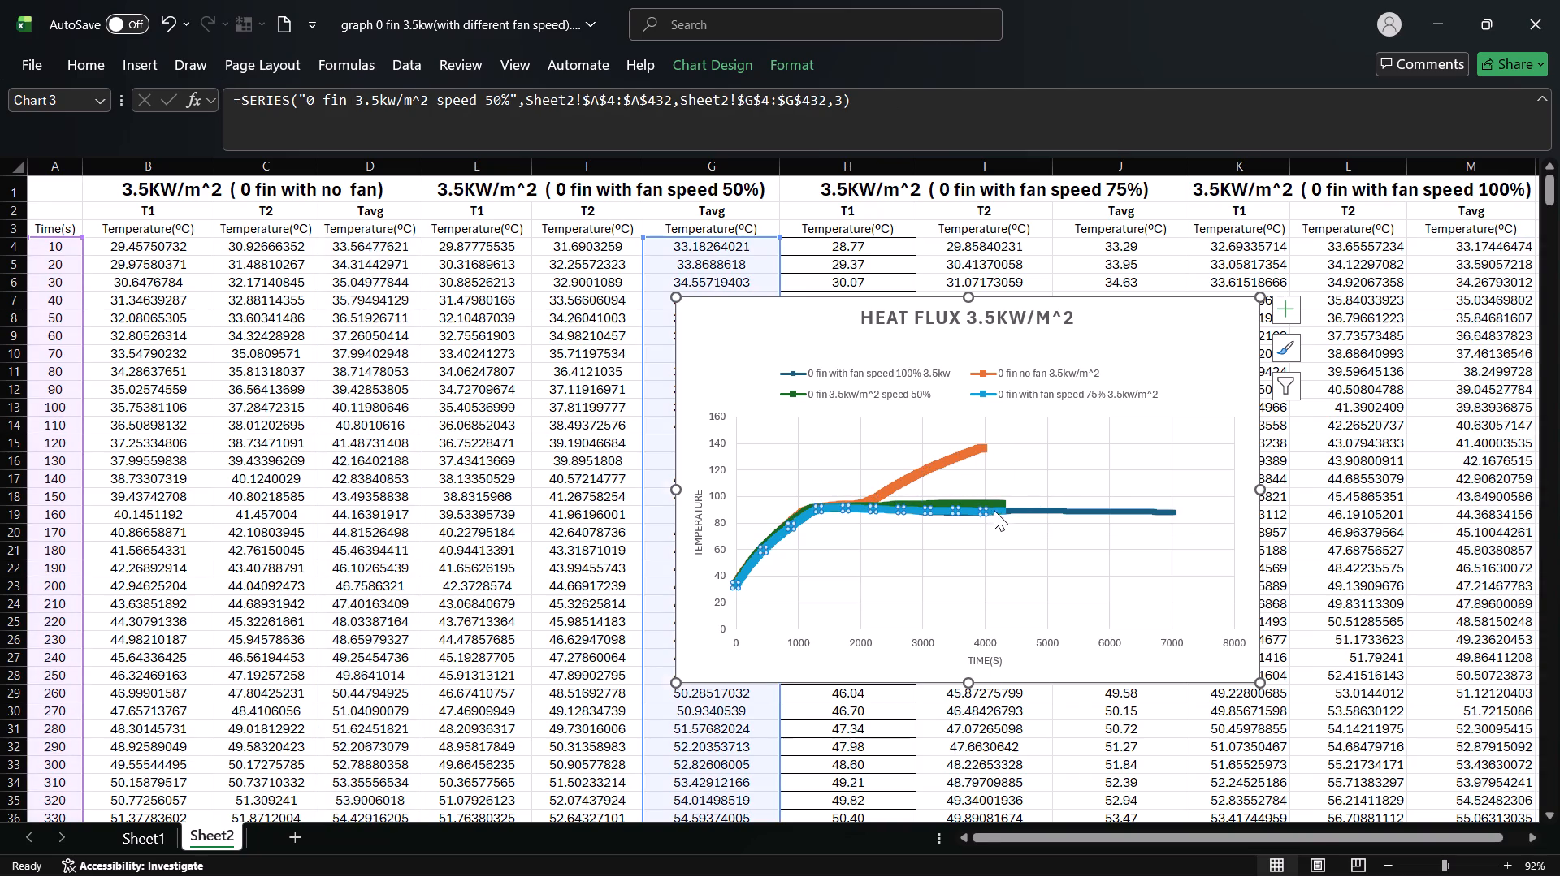
pyautogui.click(1035, 511)
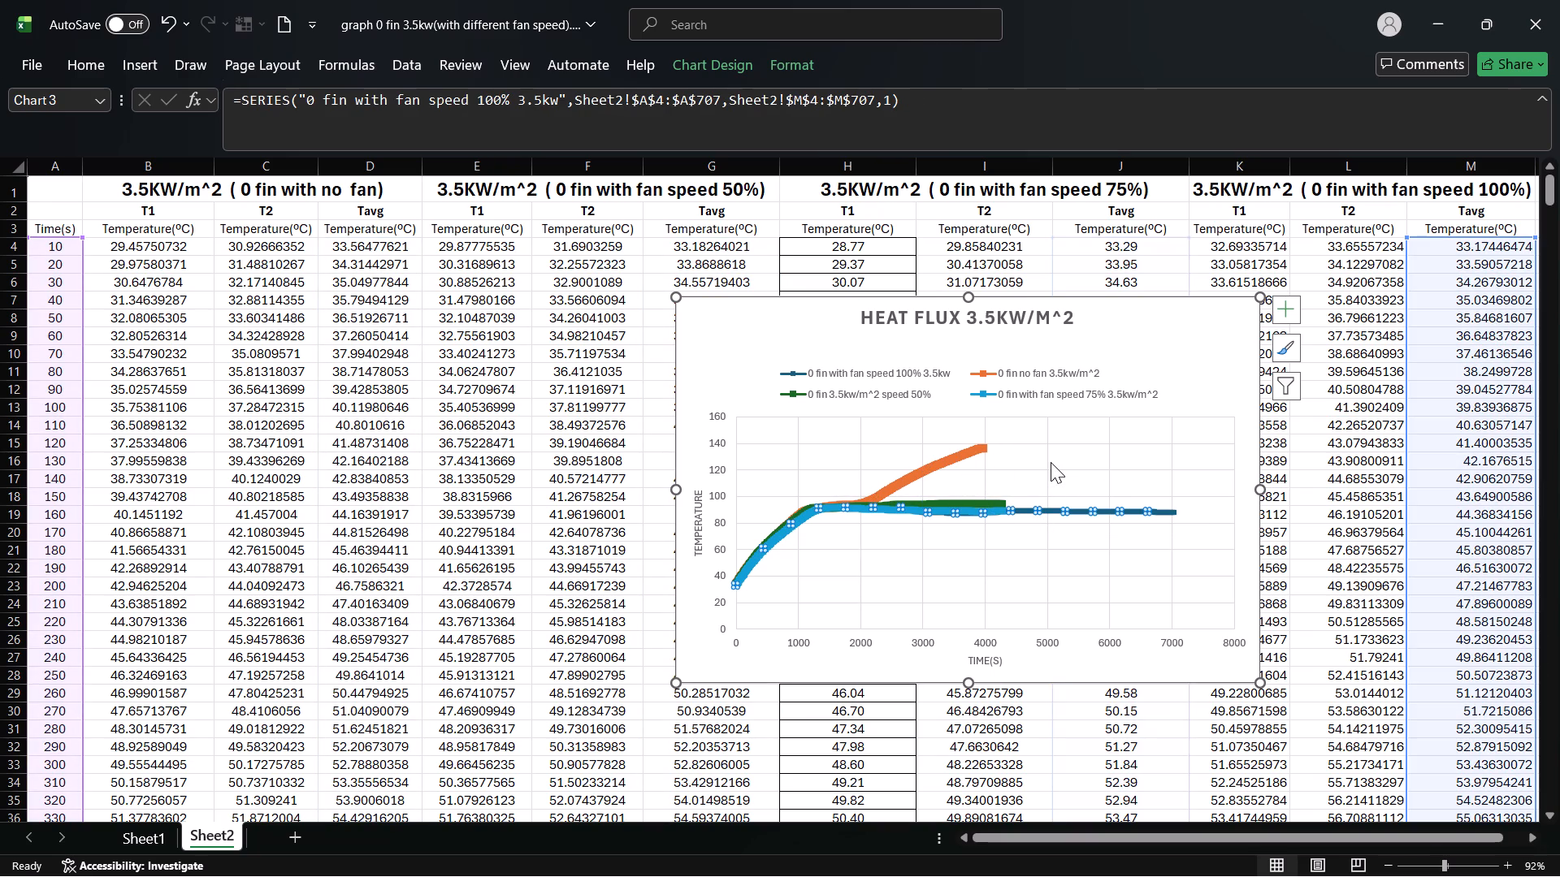
pyautogui.click(980, 502)
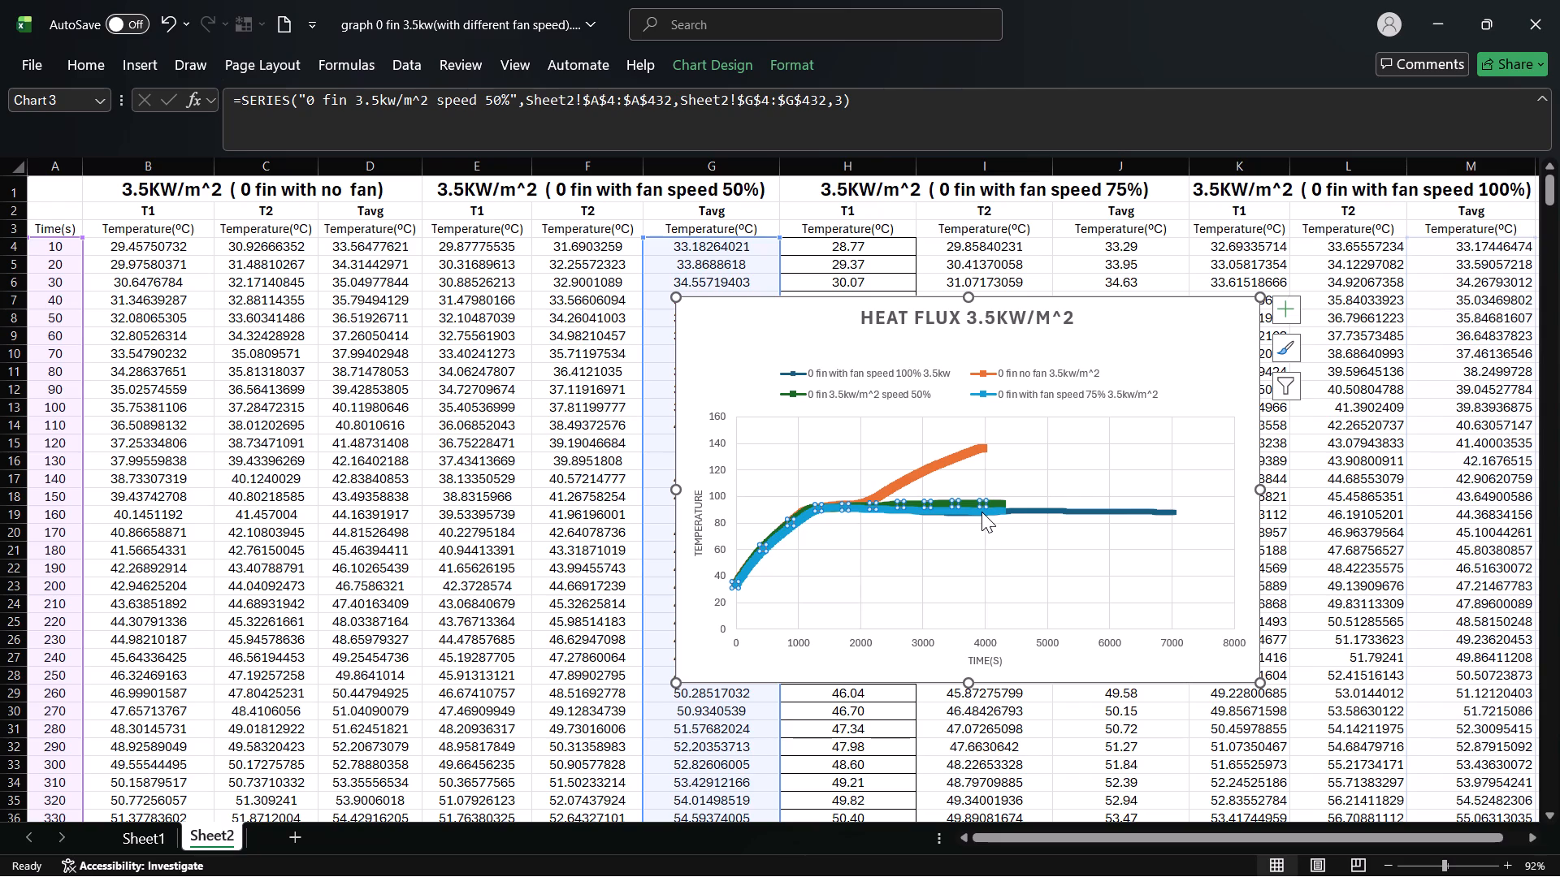
pyautogui.click(981, 512)
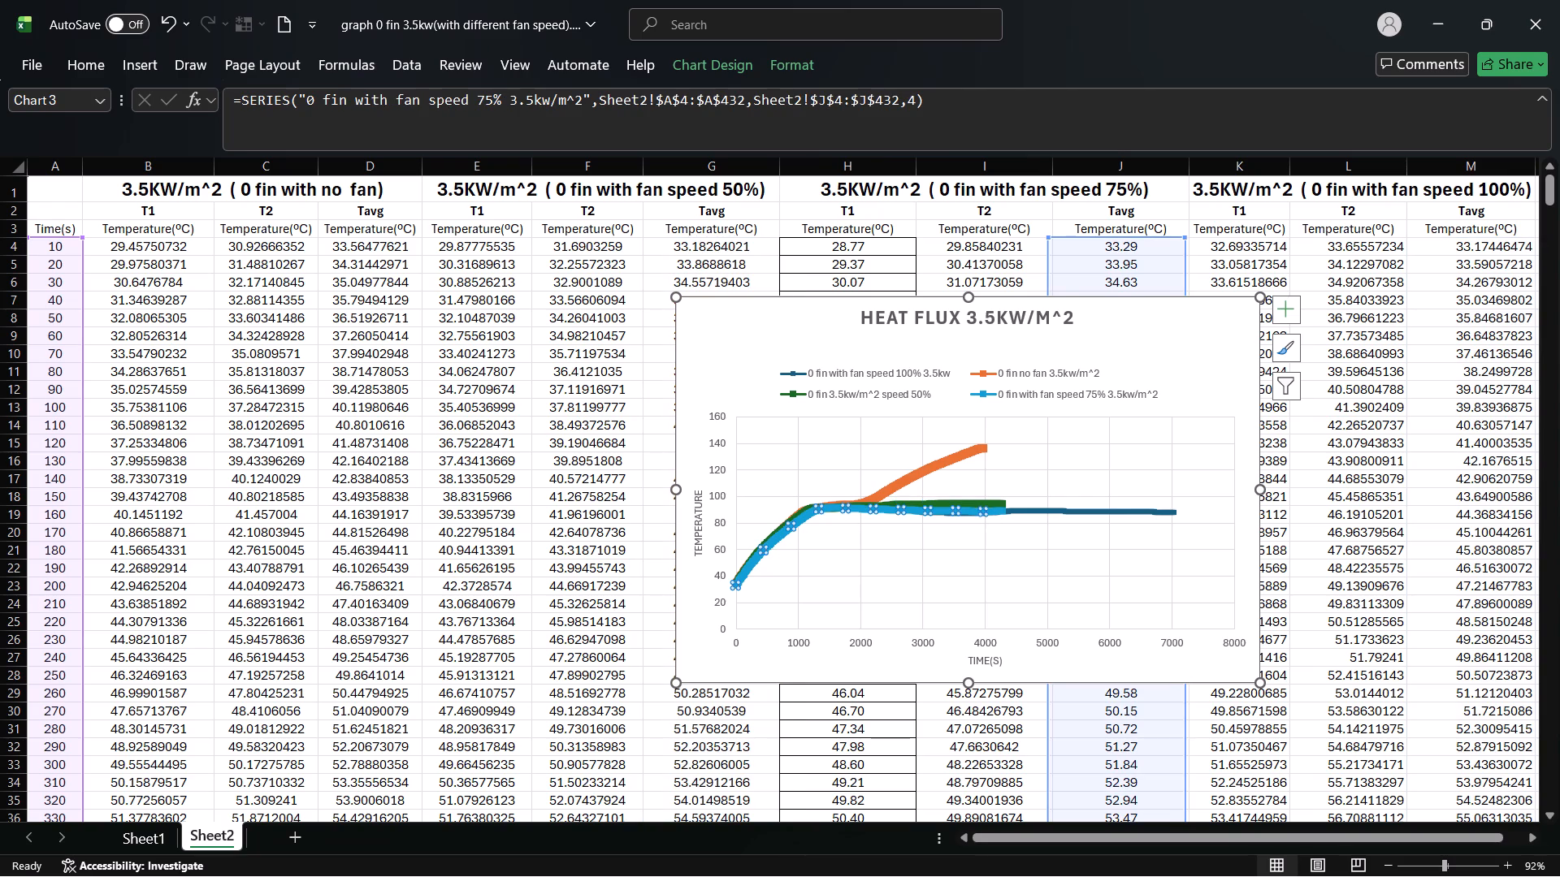
pyautogui.click(982, 505)
pyautogui.click(1032, 507)
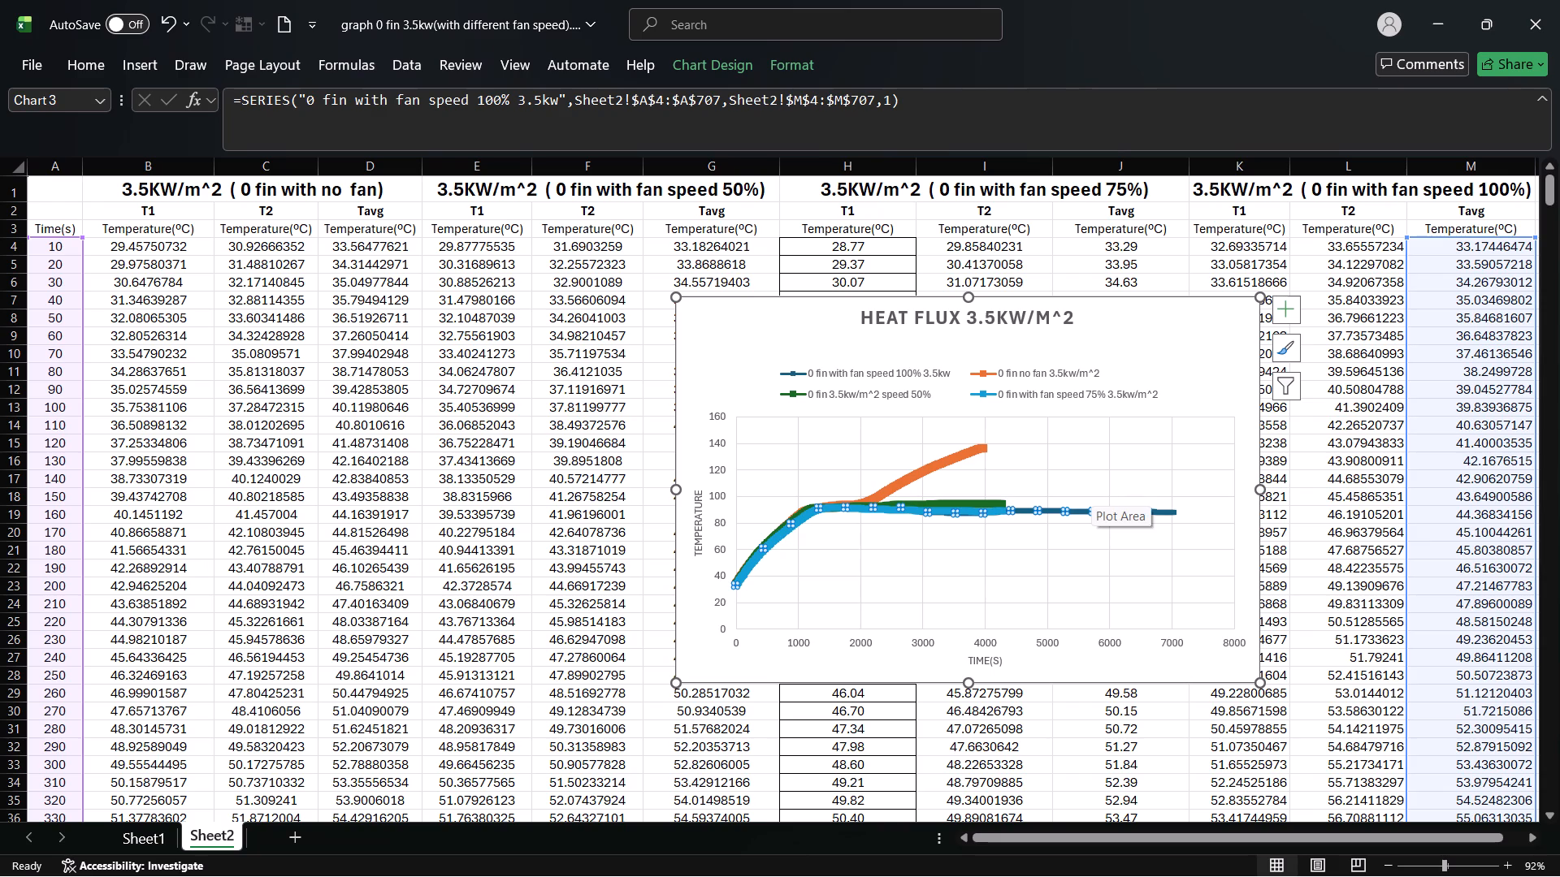
# Open the heat flux chart's data source and check the name and X and Y ranges of the 100% fan speed series.
pyautogui.rightClick(1025, 443)
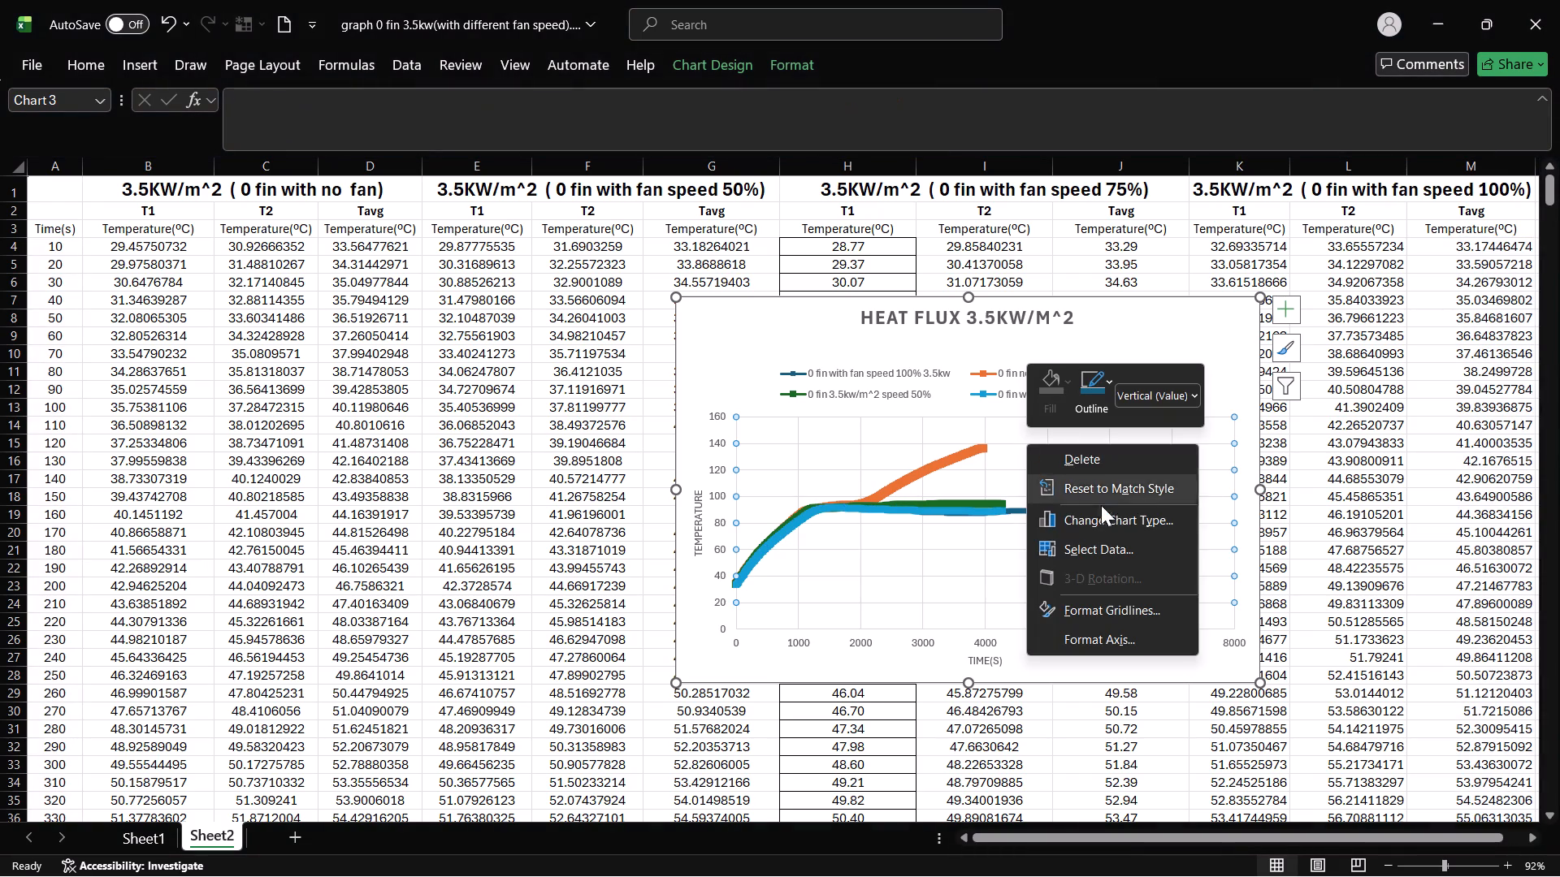
pyautogui.click(1106, 550)
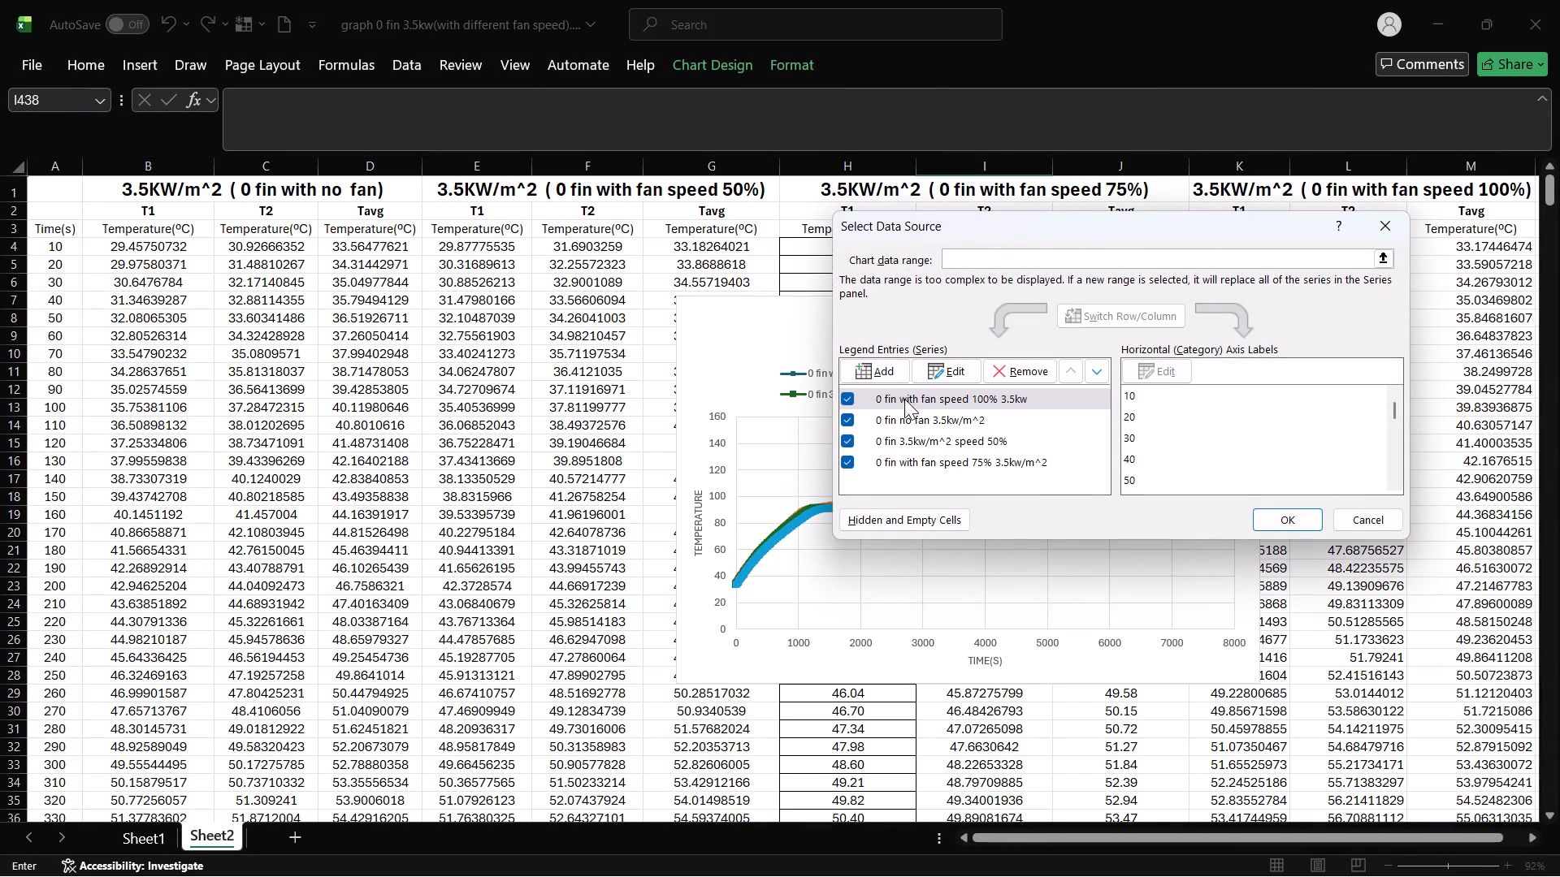
pyautogui.click(918, 390)
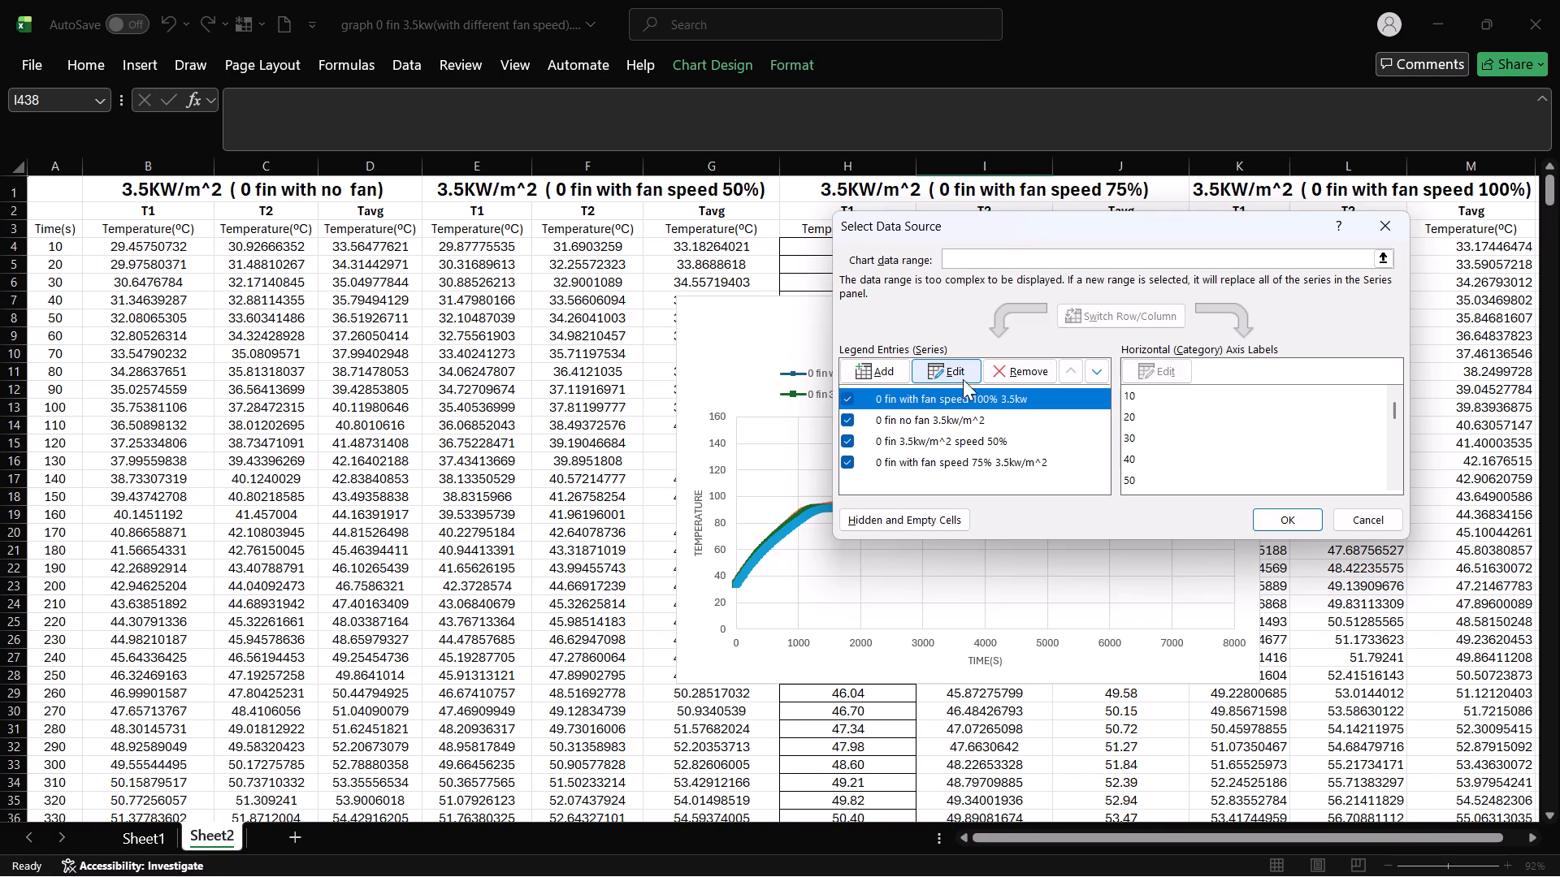
pyautogui.click(961, 375)
pyautogui.moveTo(1091, 377); pyautogui.dragTo(1073, 377)
pyautogui.click(1081, 381)
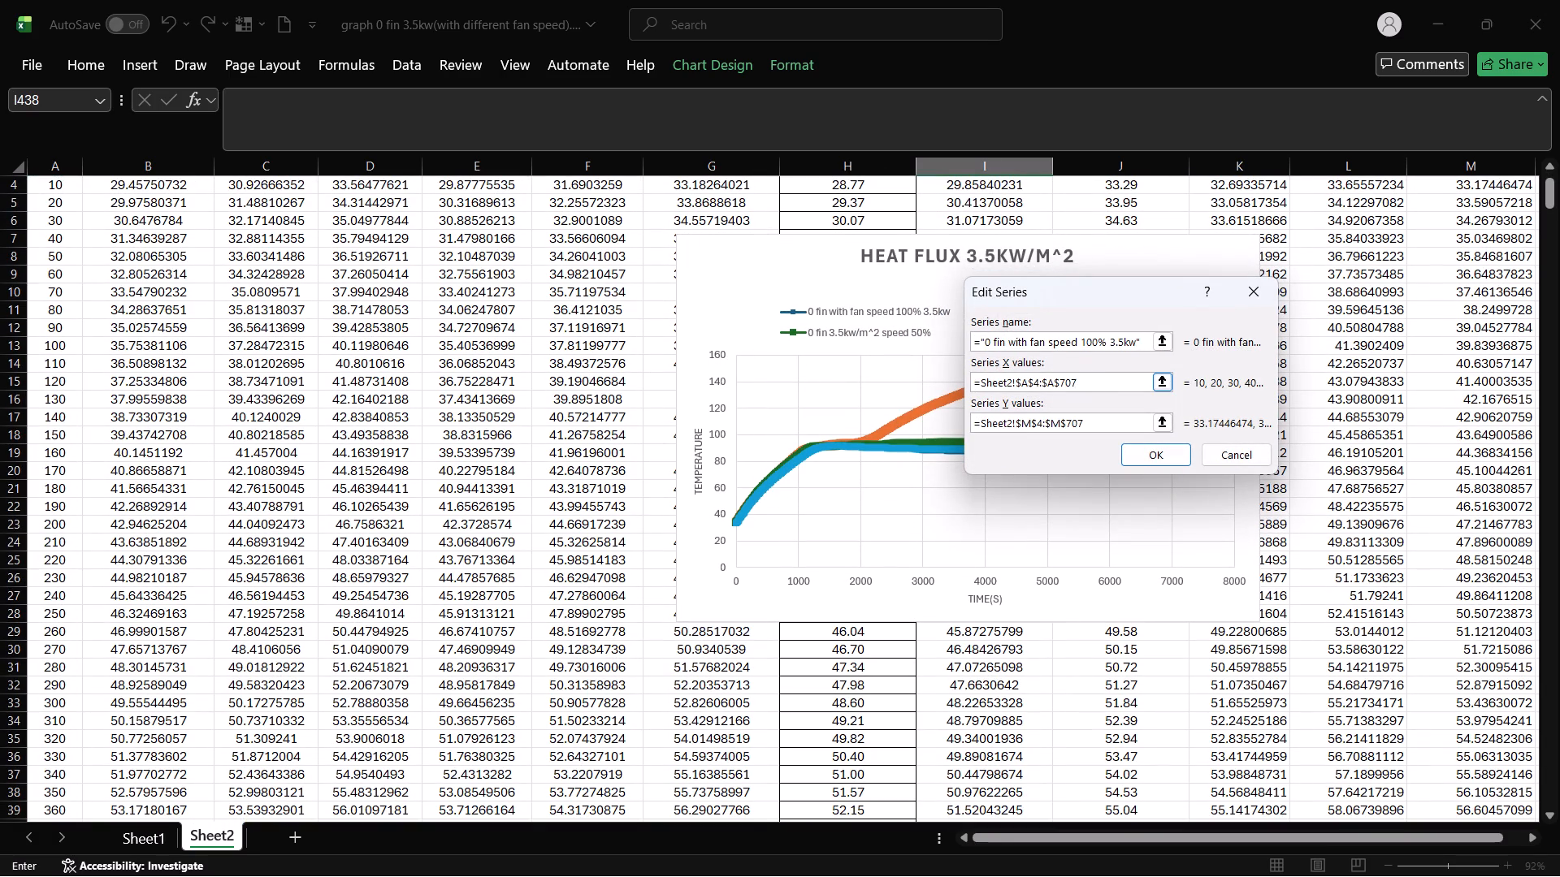
pyautogui.click(1273, 288)
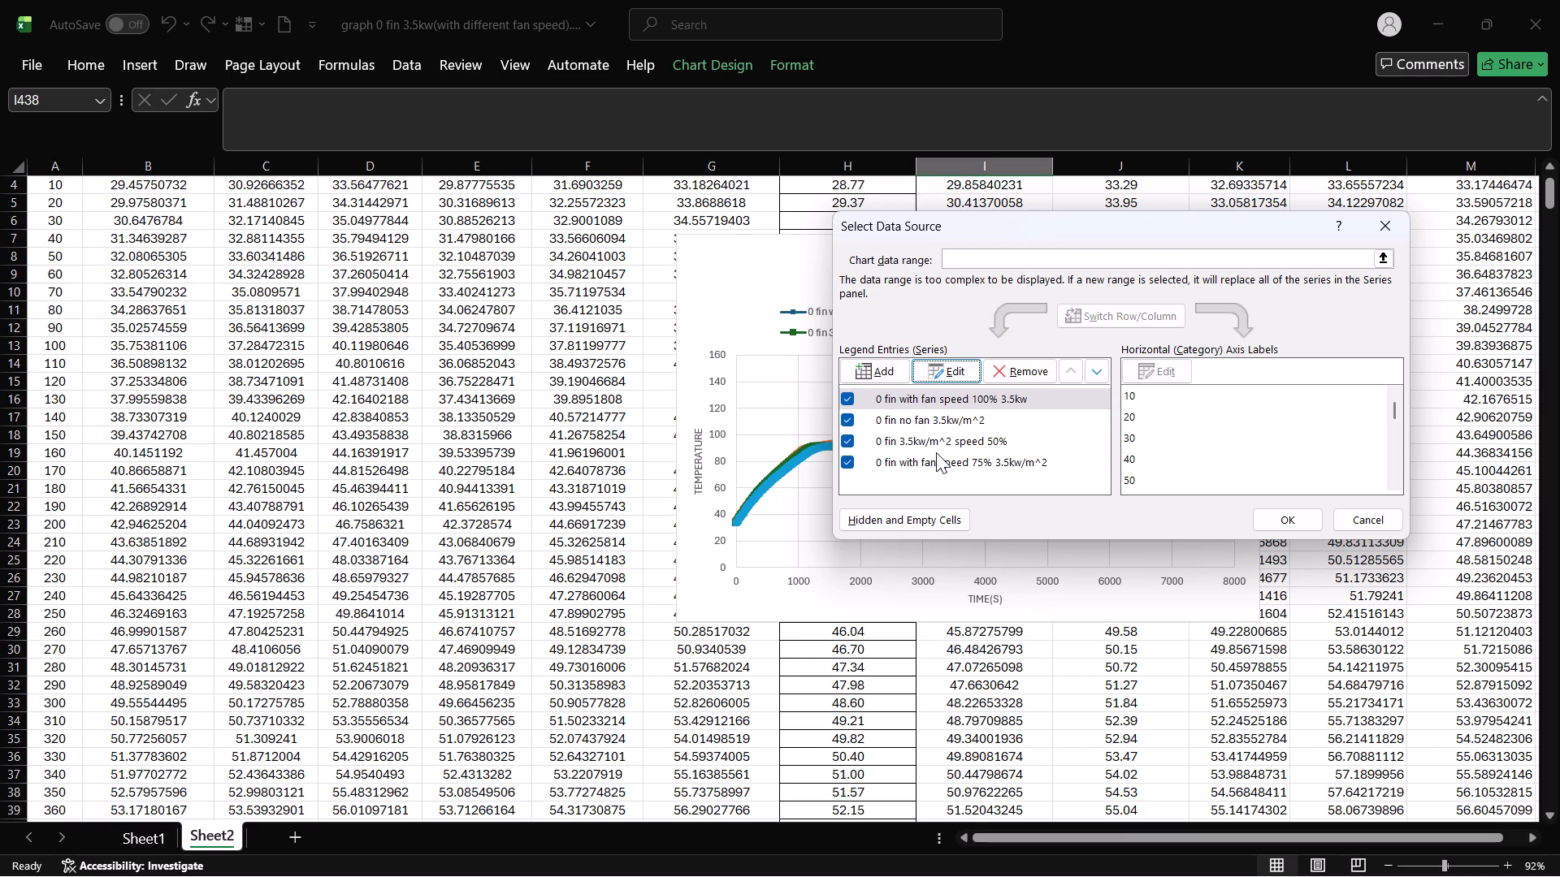
# Rename the 50% fan speed series as "0 fin 3.5kw/m^2 with fan speed 50%".
pyautogui.click(951, 435)
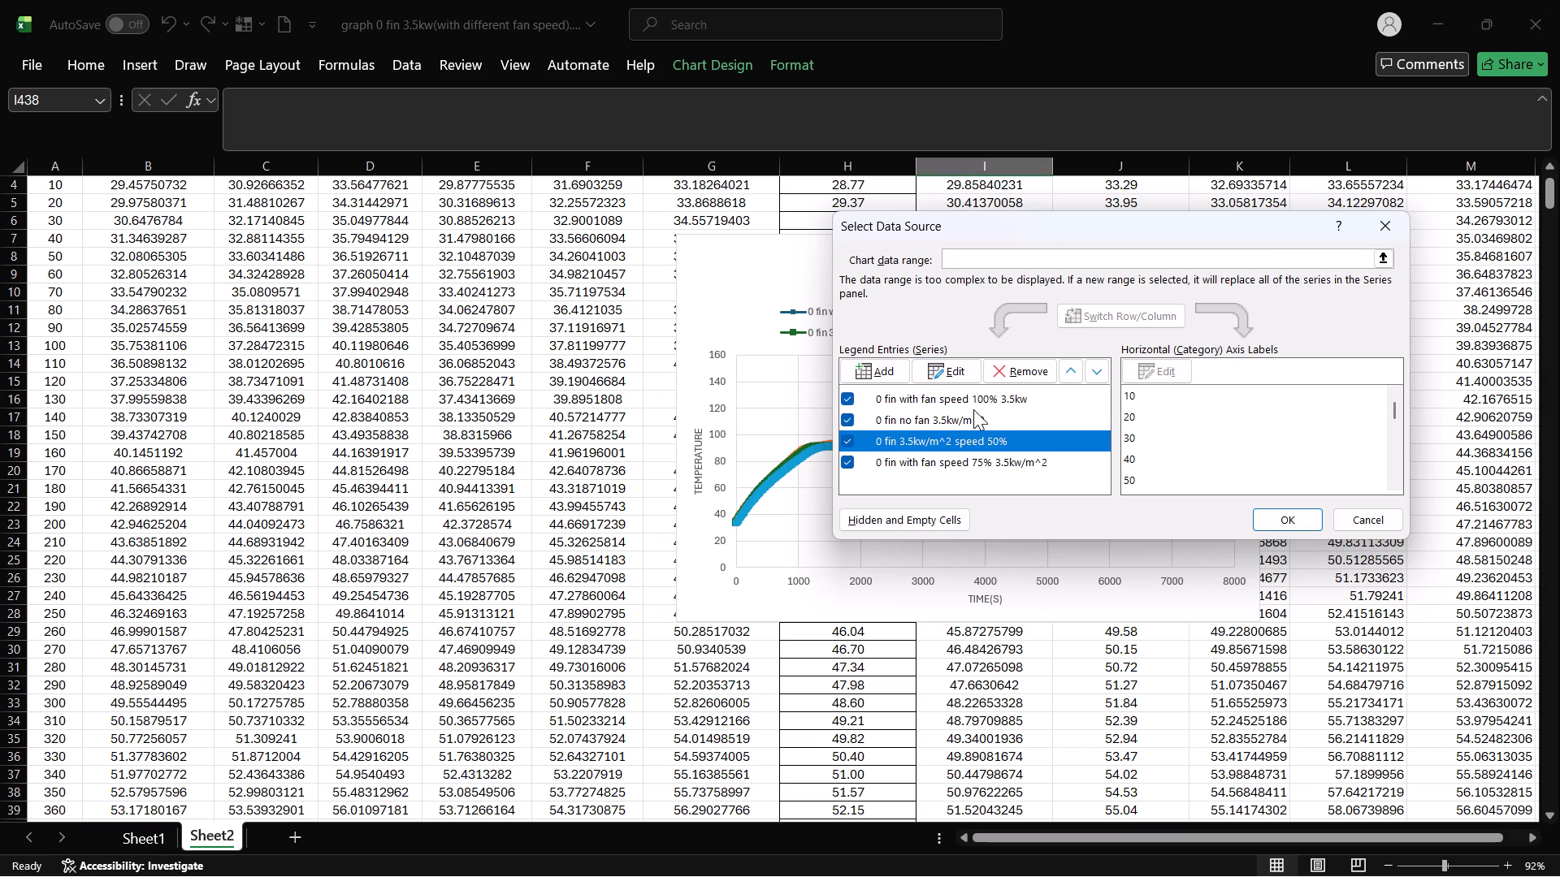
pyautogui.click(958, 372)
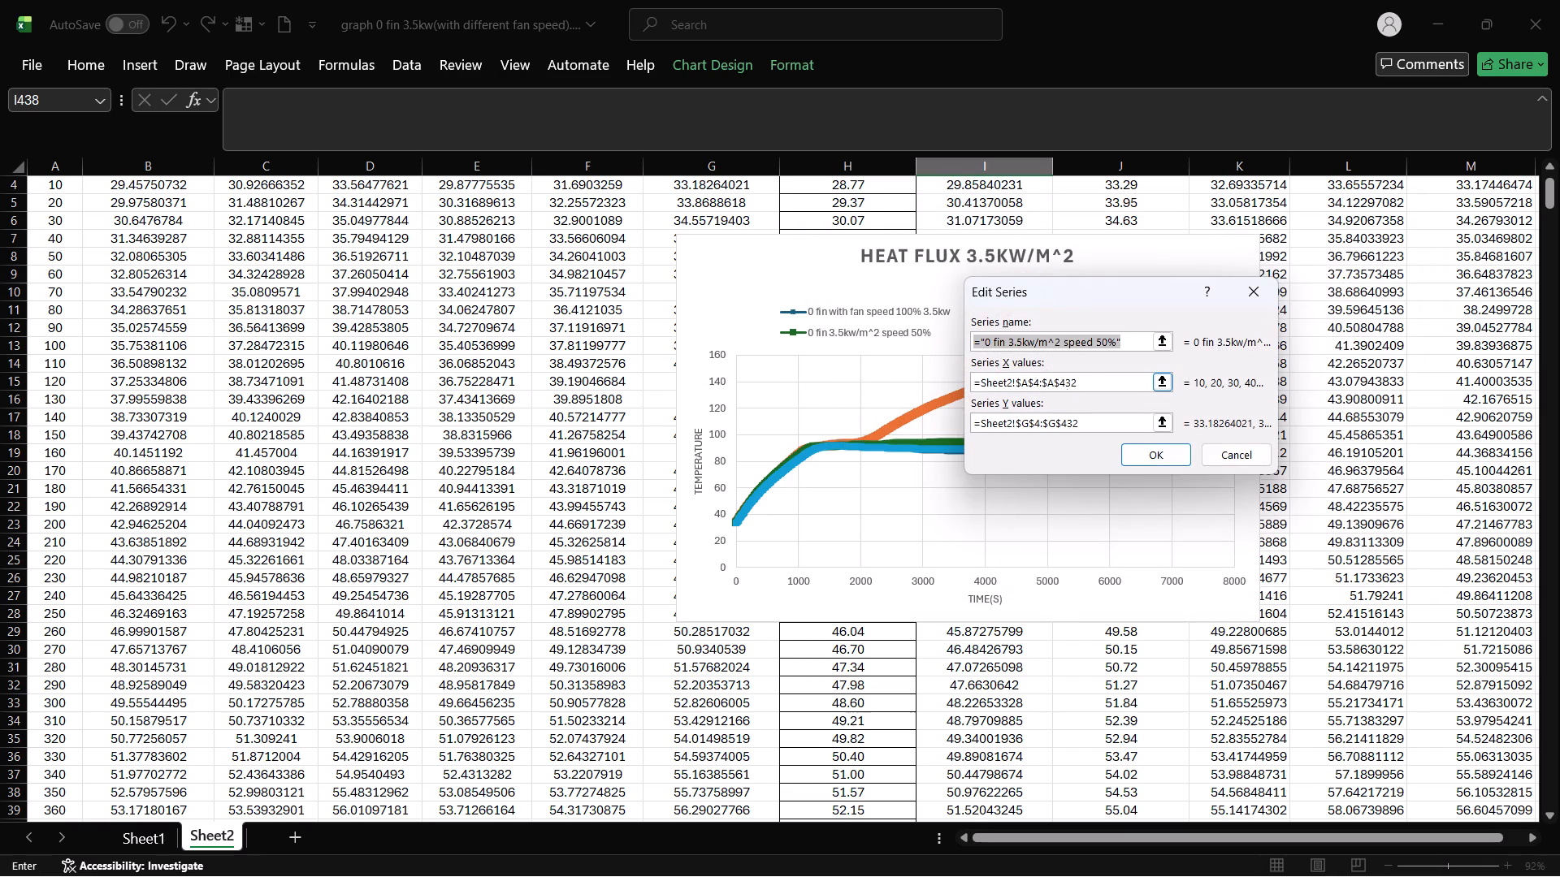
pyautogui.click(1062, 342)
pyautogui.press('space')
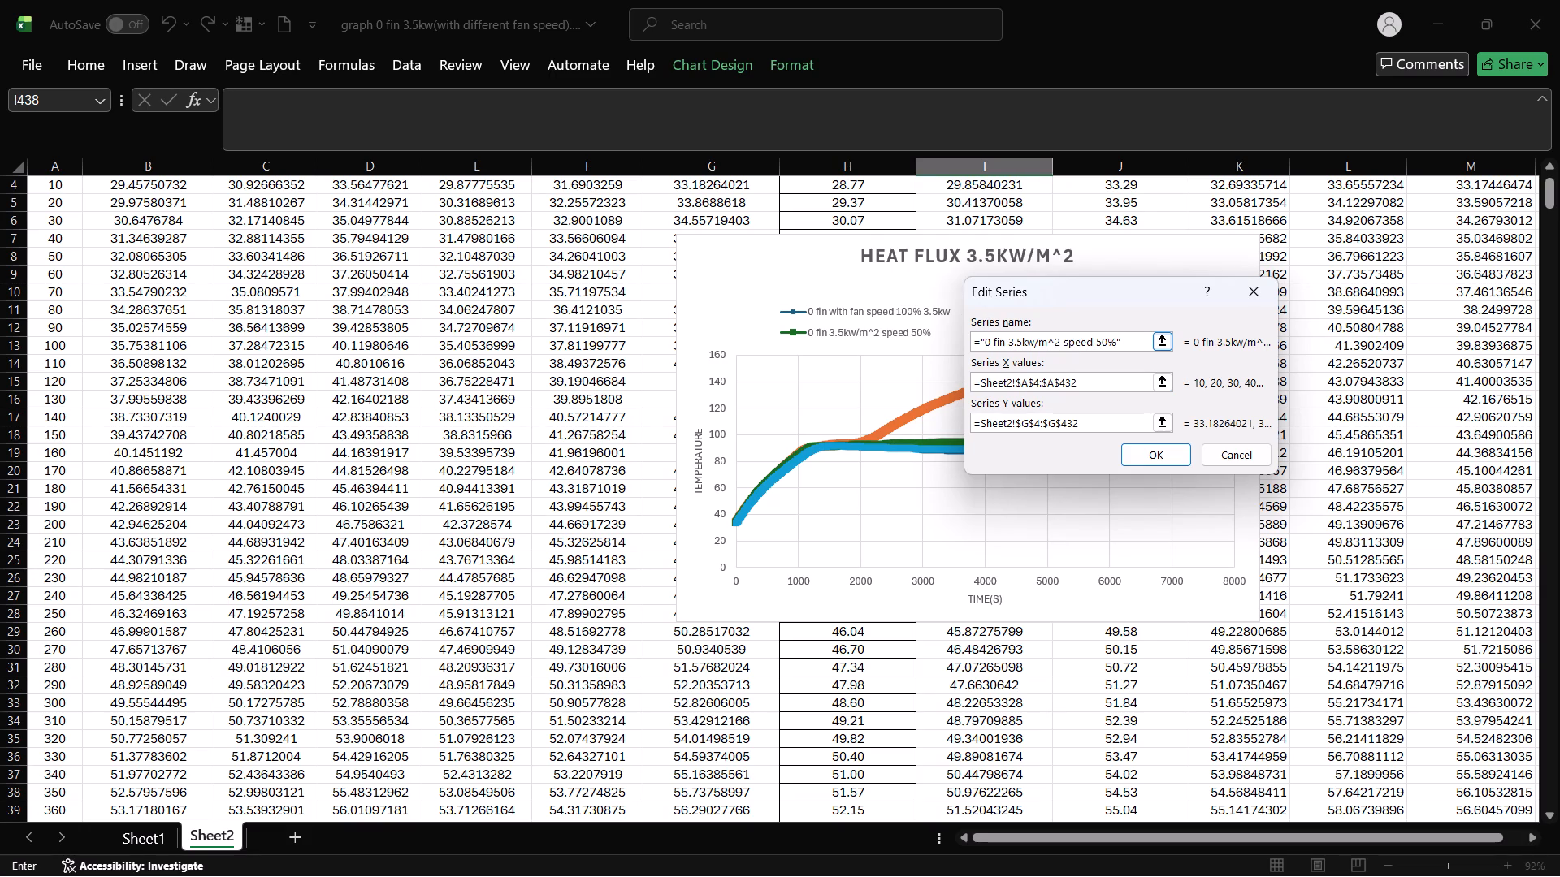
pyautogui.write('w')
pyautogui.press('i')
pyautogui.write('th fav')
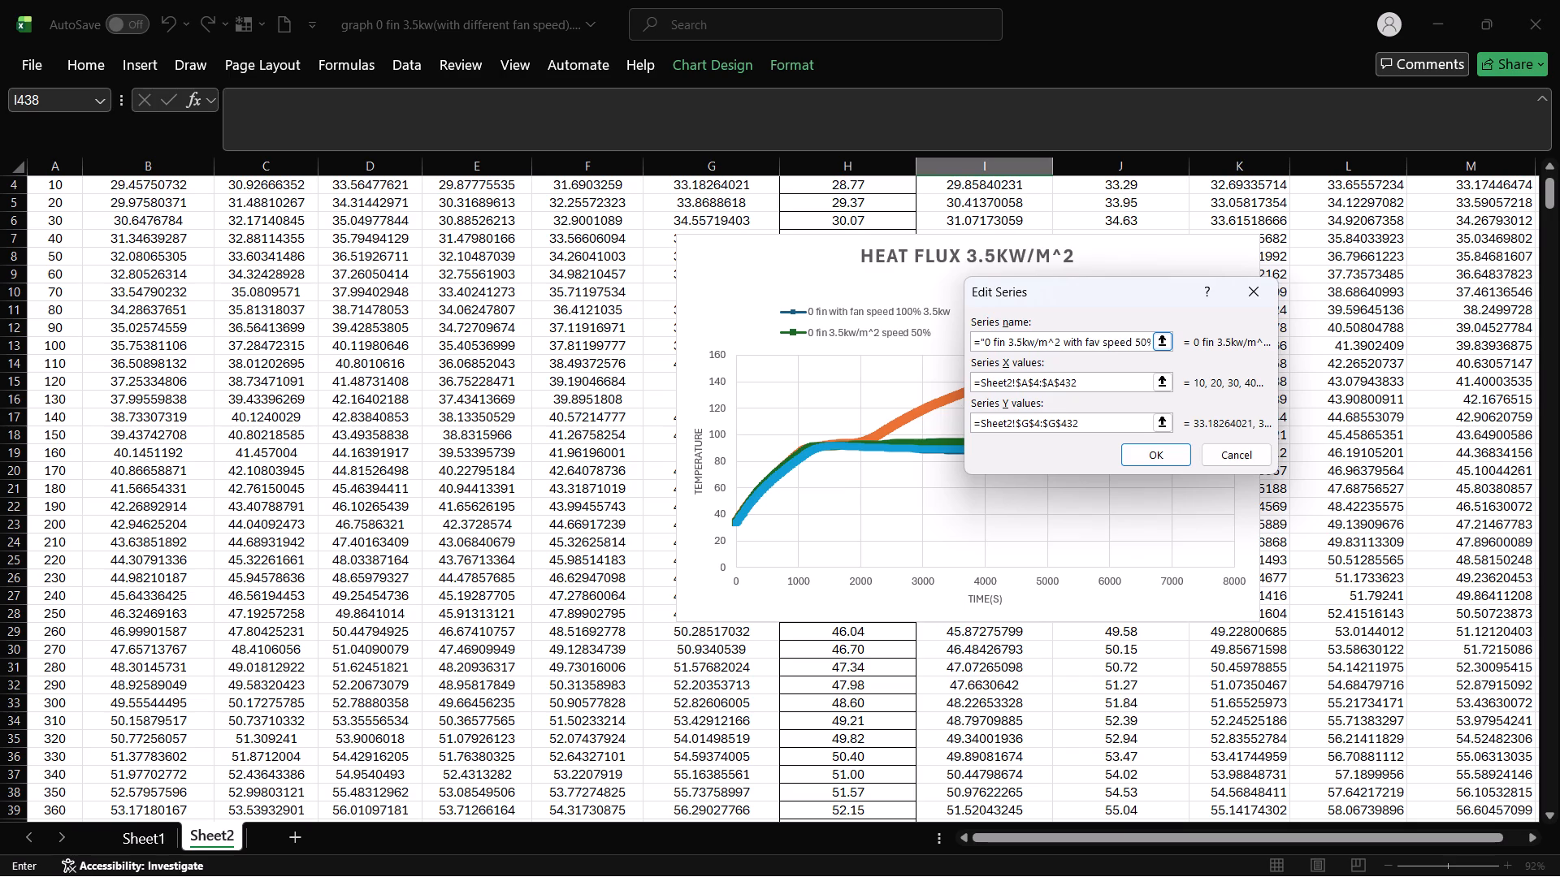
pyautogui.press('BackSpace')
pyautogui.press('n')
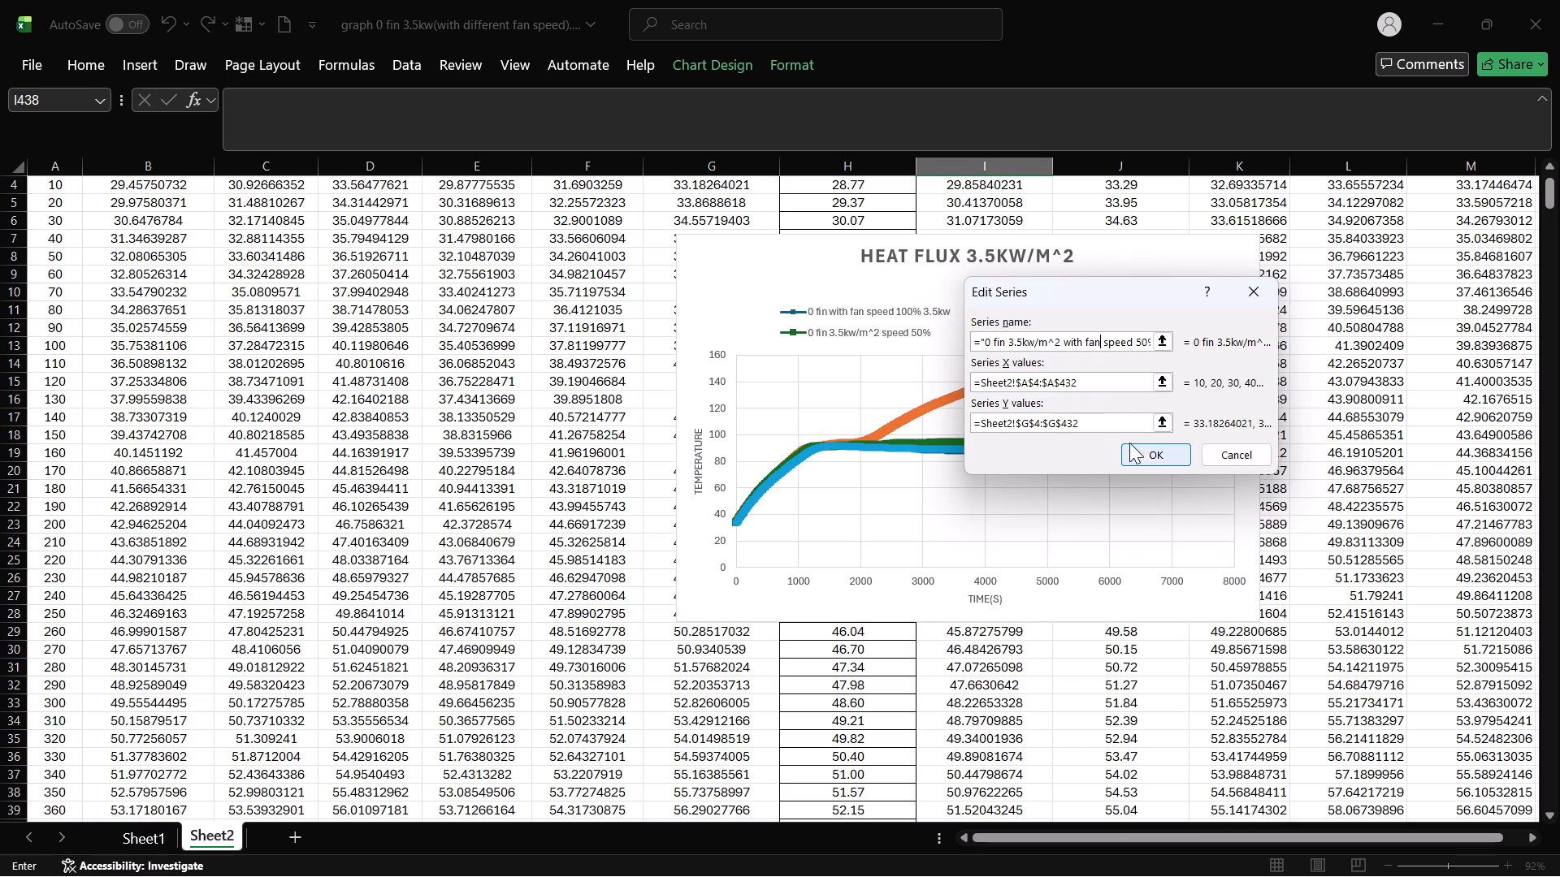
pyautogui.click(1142, 450)
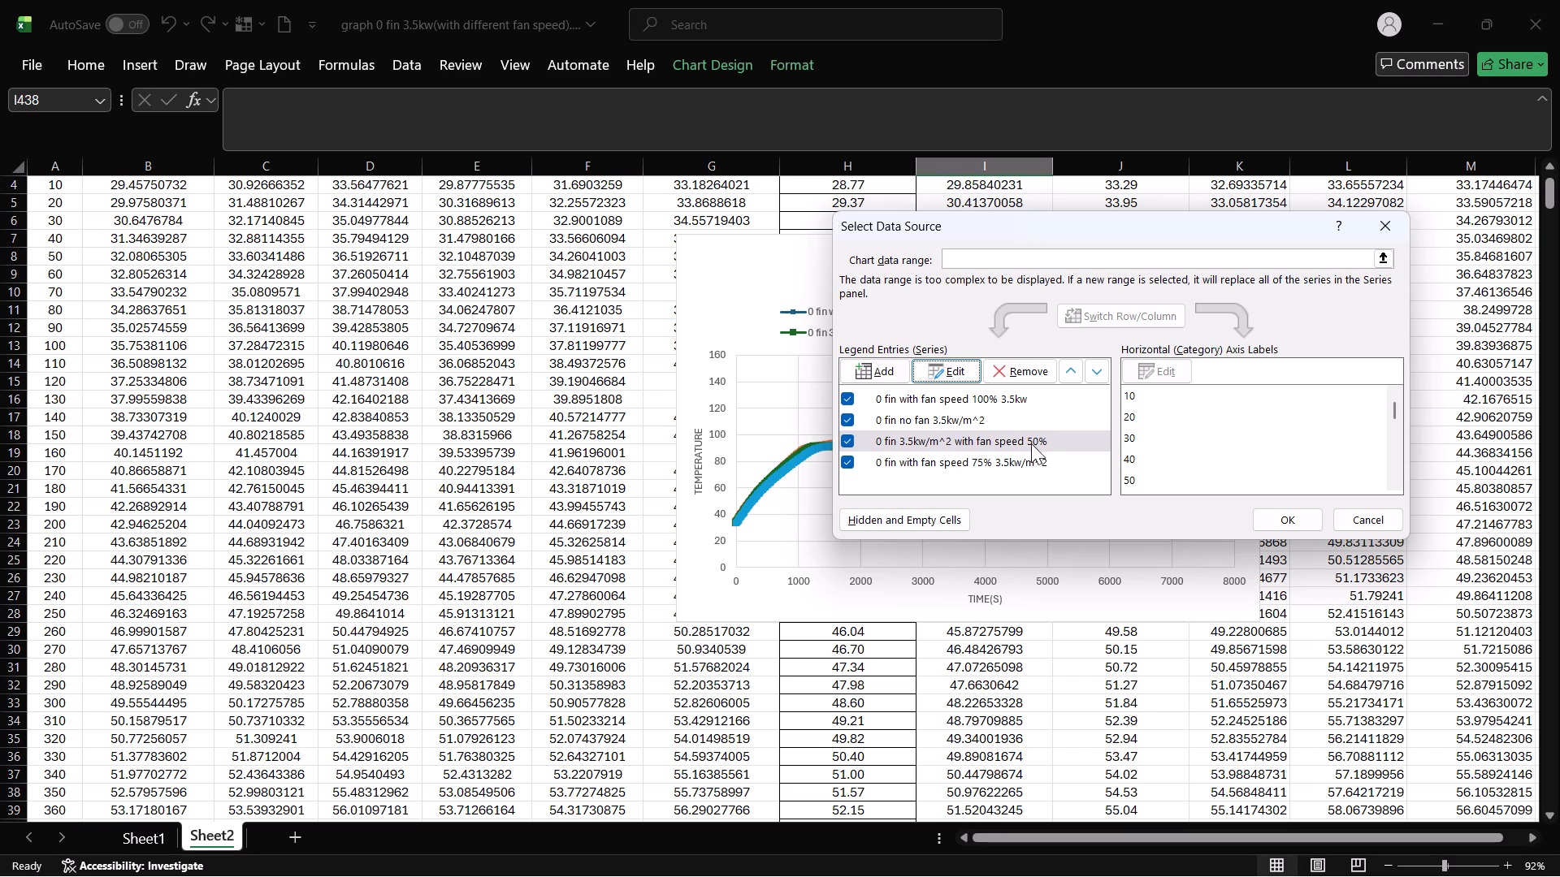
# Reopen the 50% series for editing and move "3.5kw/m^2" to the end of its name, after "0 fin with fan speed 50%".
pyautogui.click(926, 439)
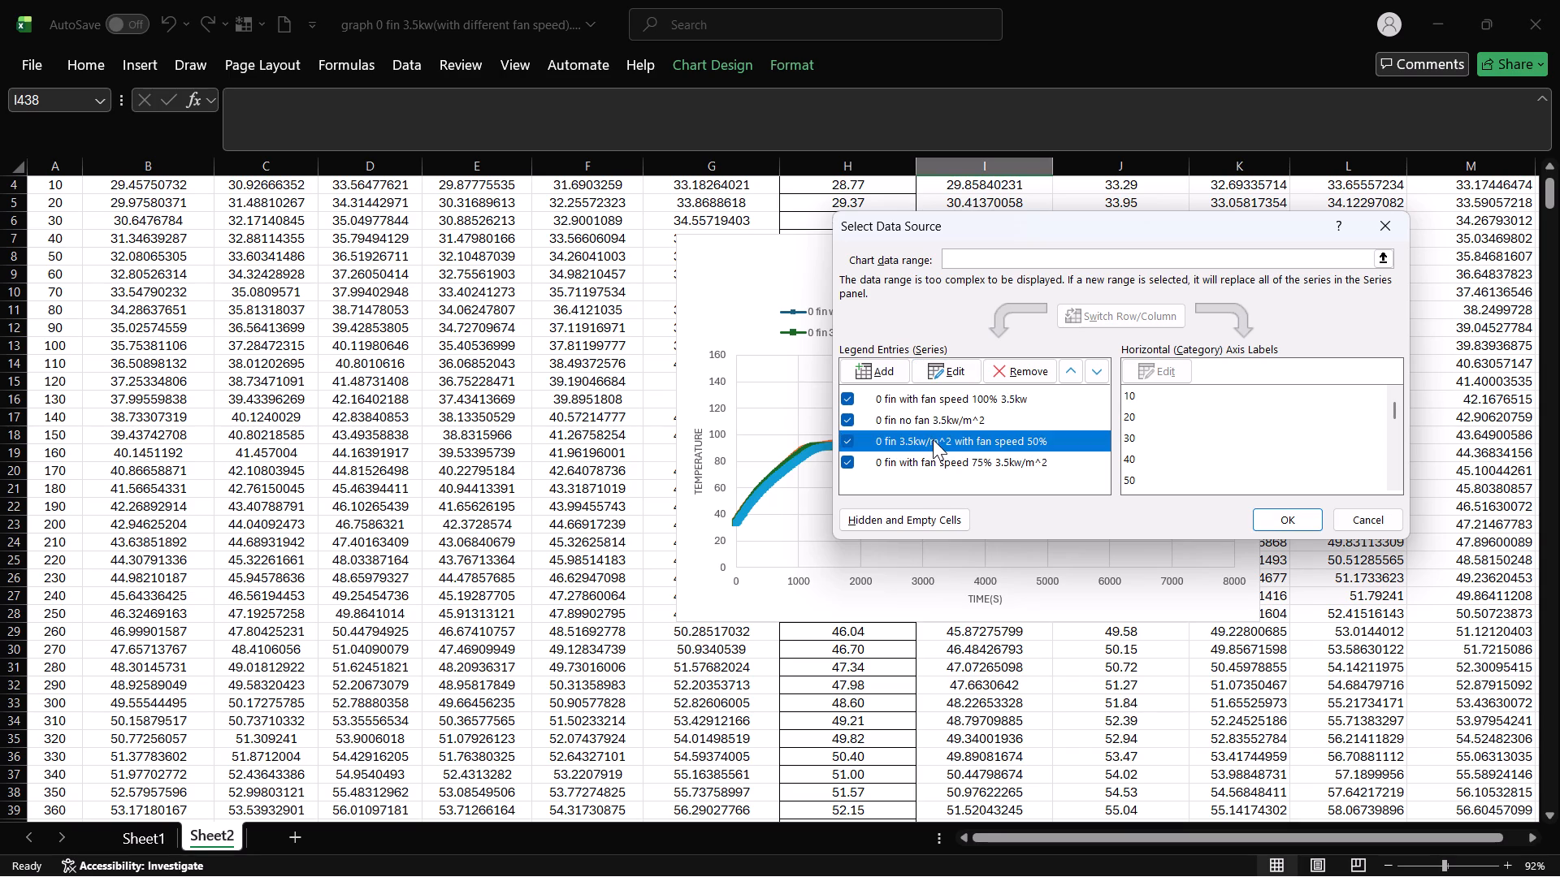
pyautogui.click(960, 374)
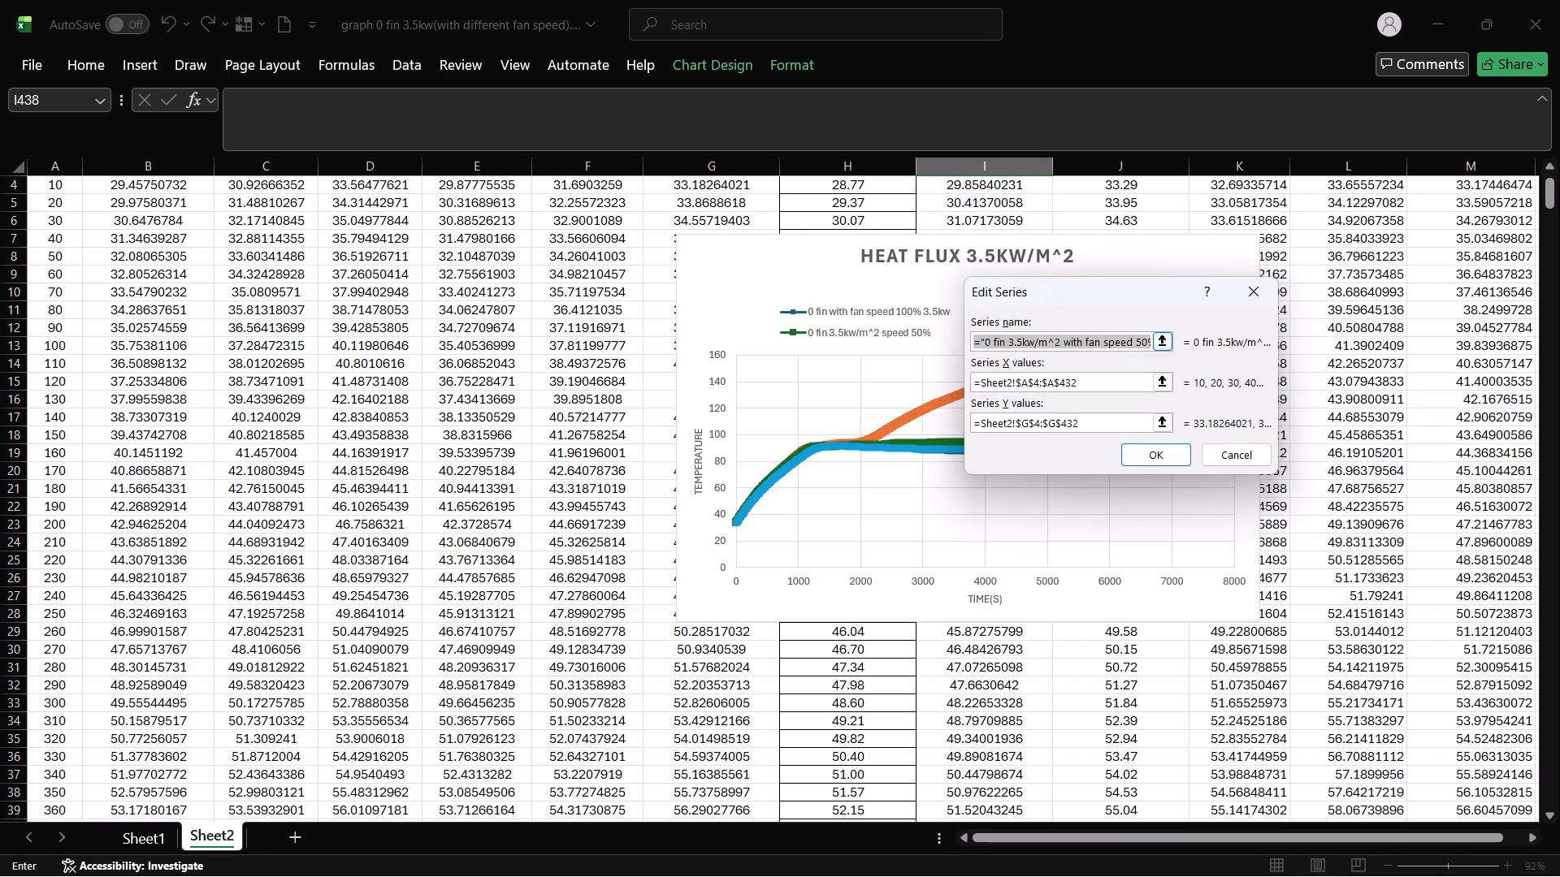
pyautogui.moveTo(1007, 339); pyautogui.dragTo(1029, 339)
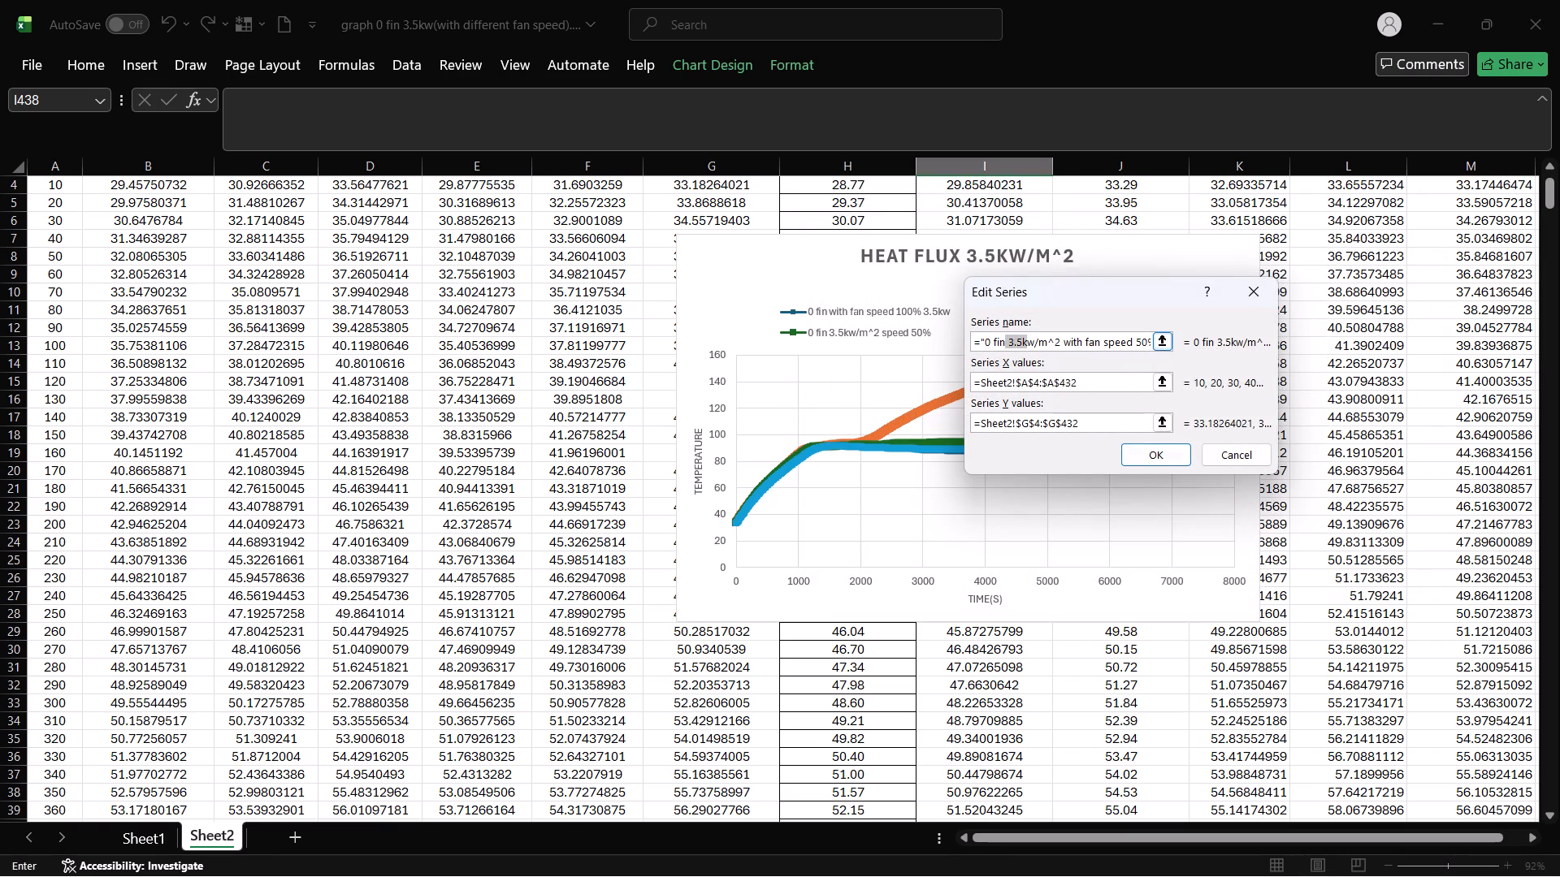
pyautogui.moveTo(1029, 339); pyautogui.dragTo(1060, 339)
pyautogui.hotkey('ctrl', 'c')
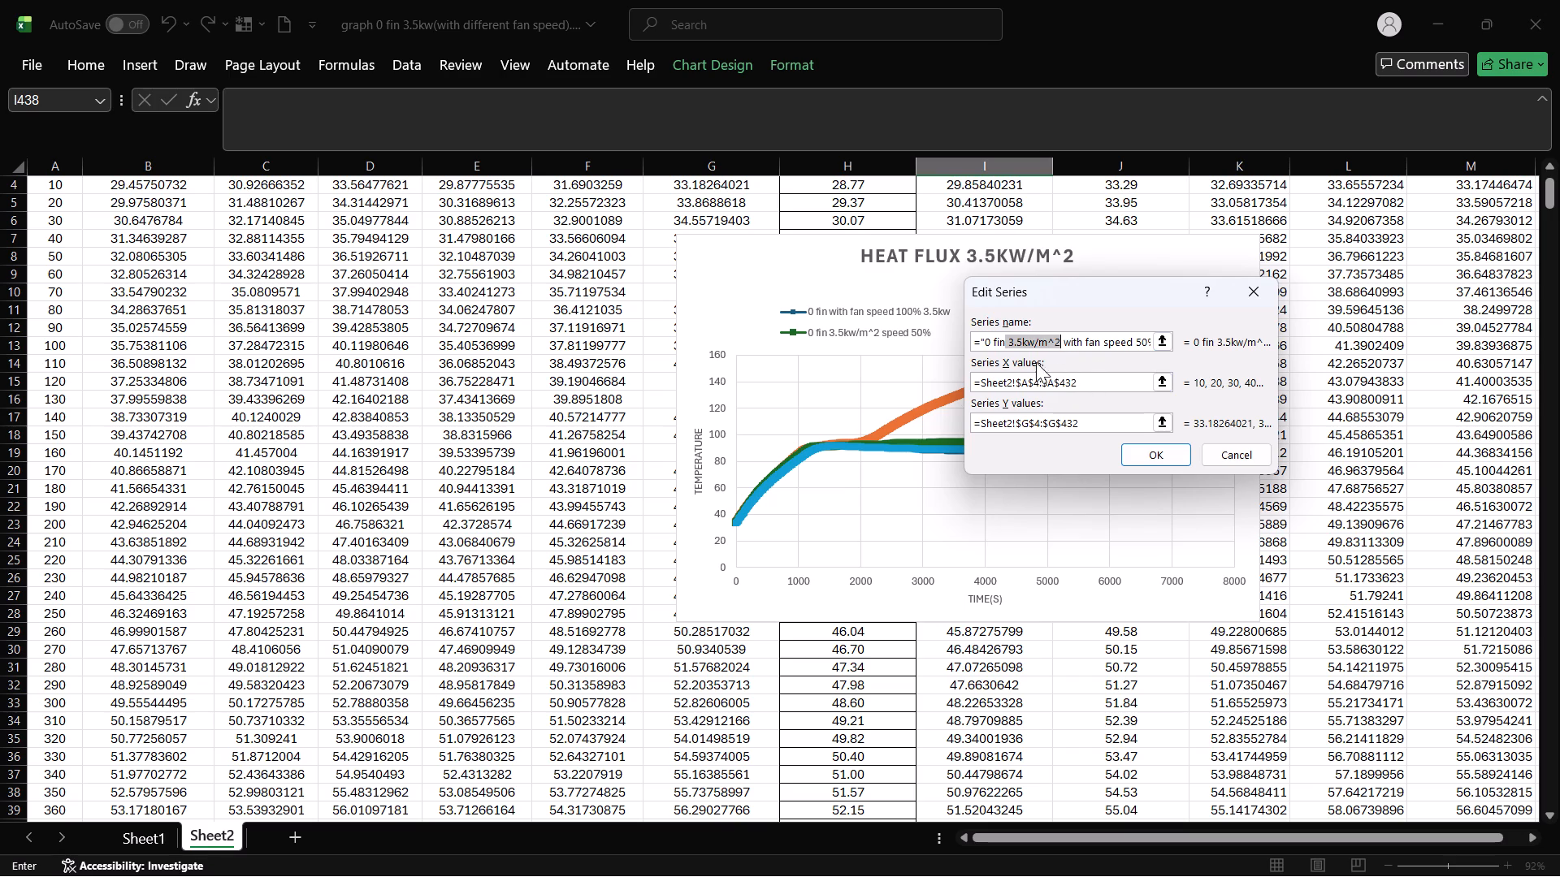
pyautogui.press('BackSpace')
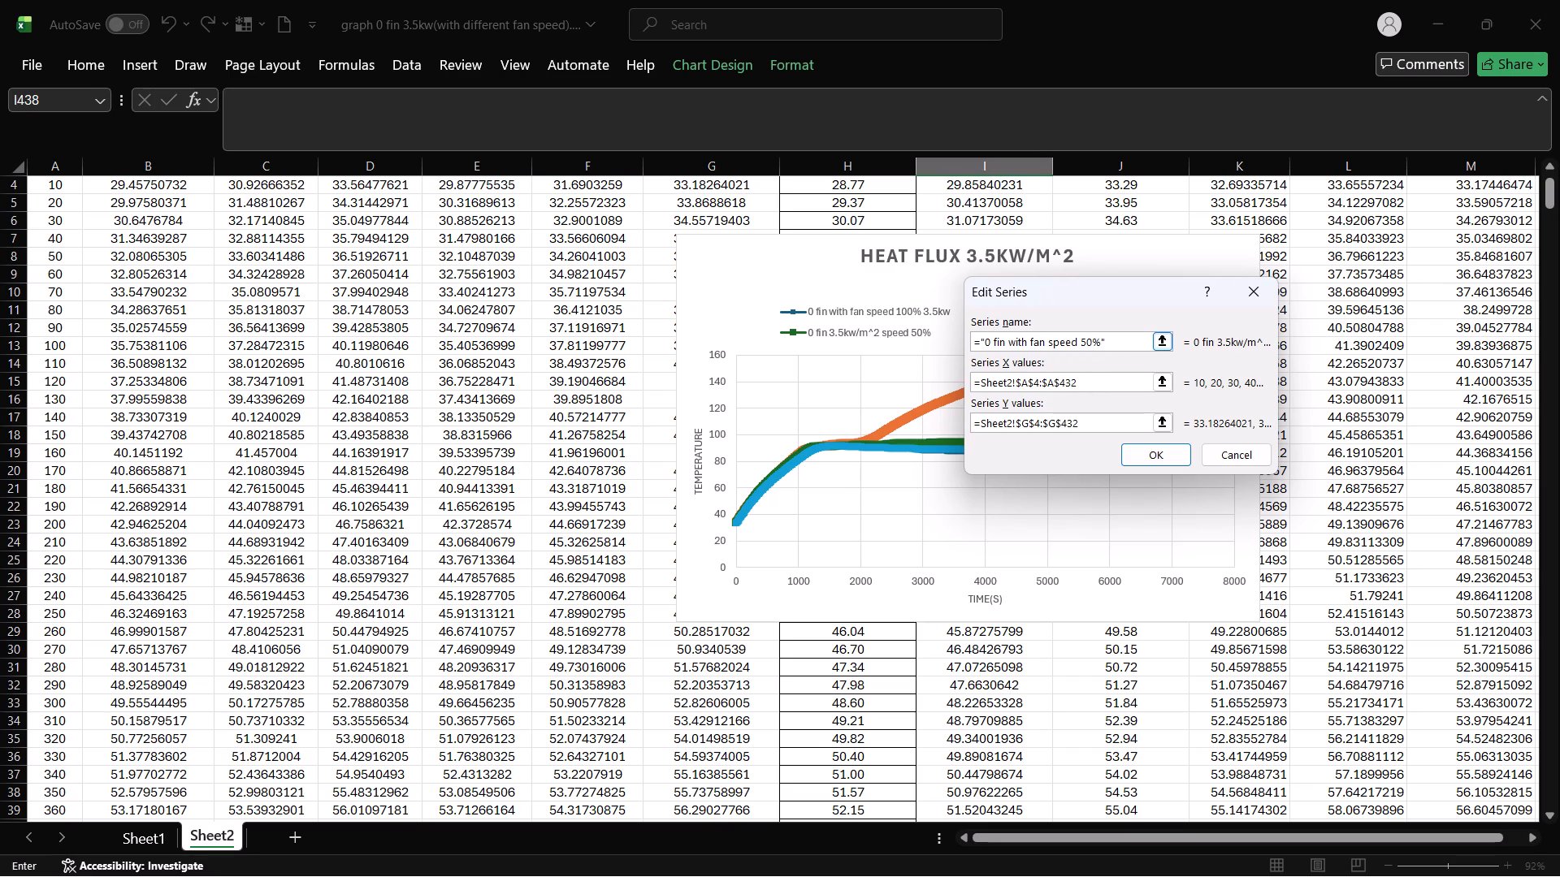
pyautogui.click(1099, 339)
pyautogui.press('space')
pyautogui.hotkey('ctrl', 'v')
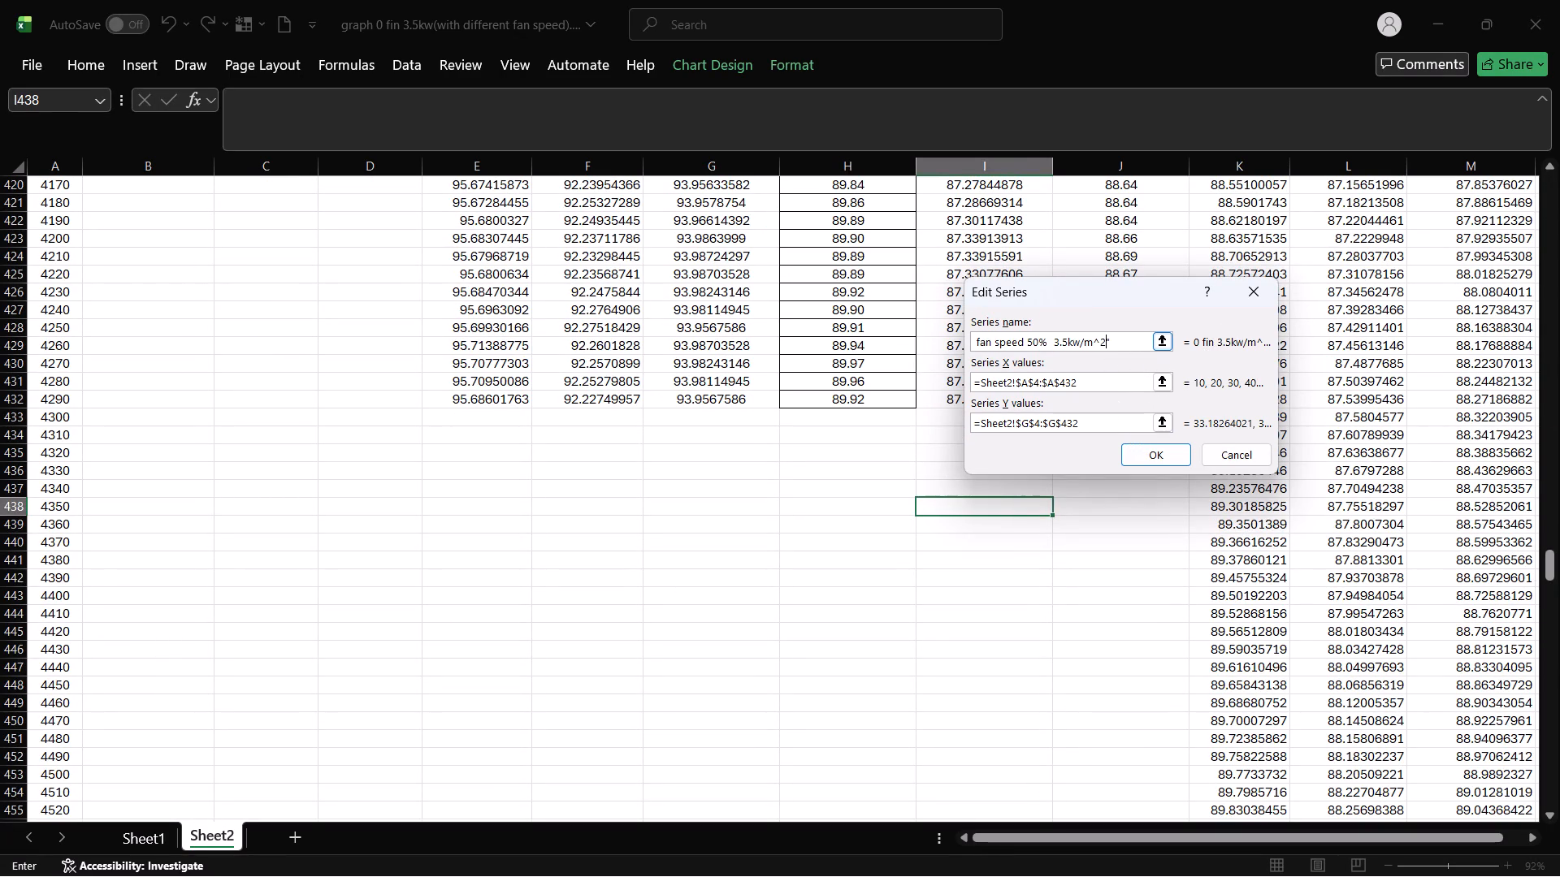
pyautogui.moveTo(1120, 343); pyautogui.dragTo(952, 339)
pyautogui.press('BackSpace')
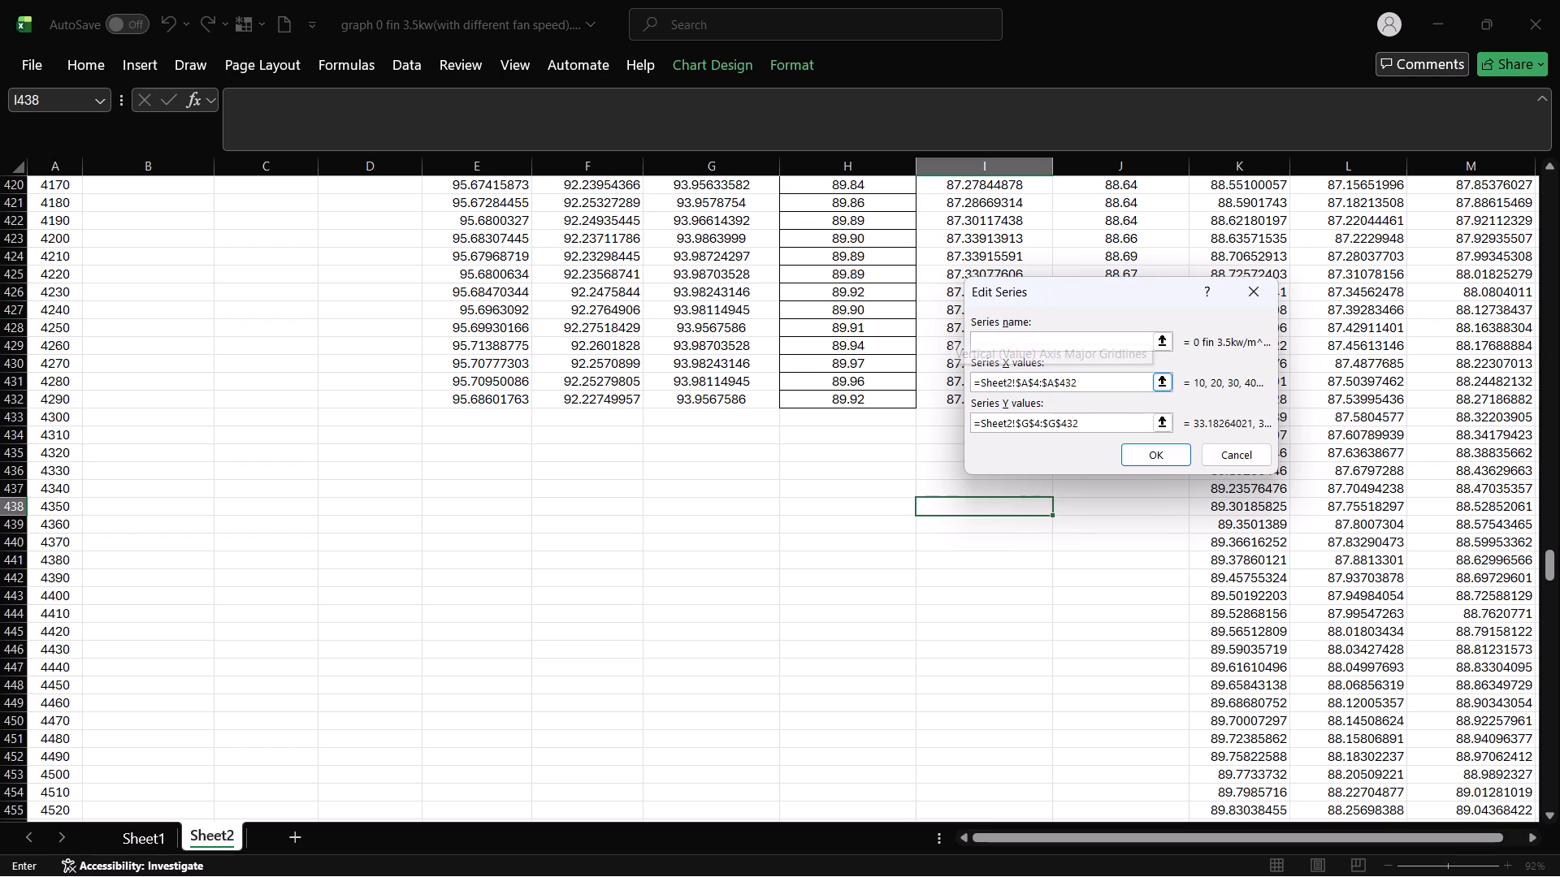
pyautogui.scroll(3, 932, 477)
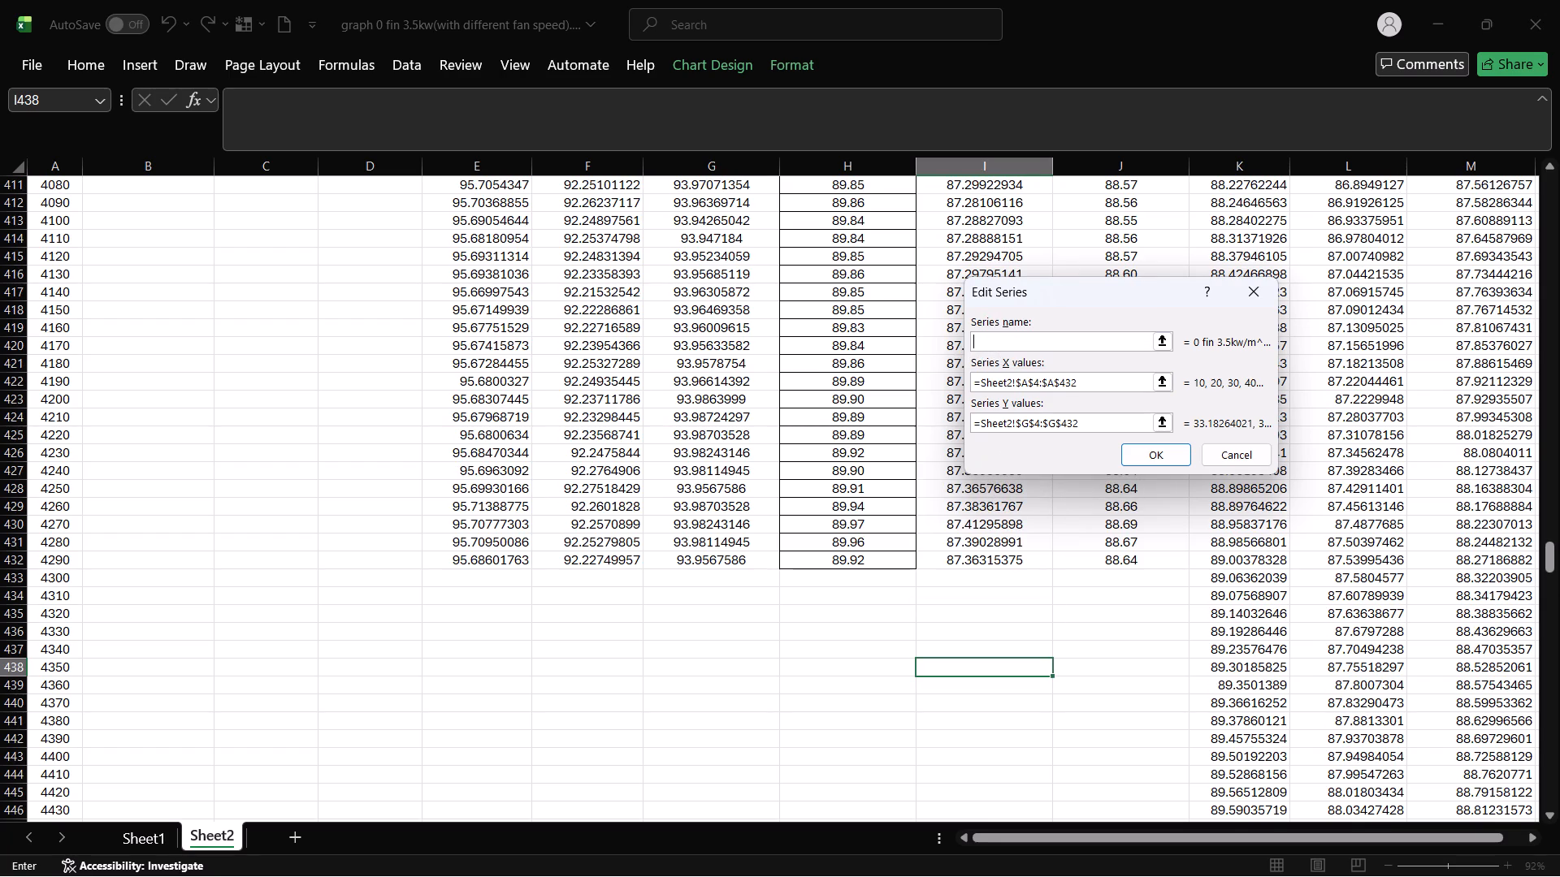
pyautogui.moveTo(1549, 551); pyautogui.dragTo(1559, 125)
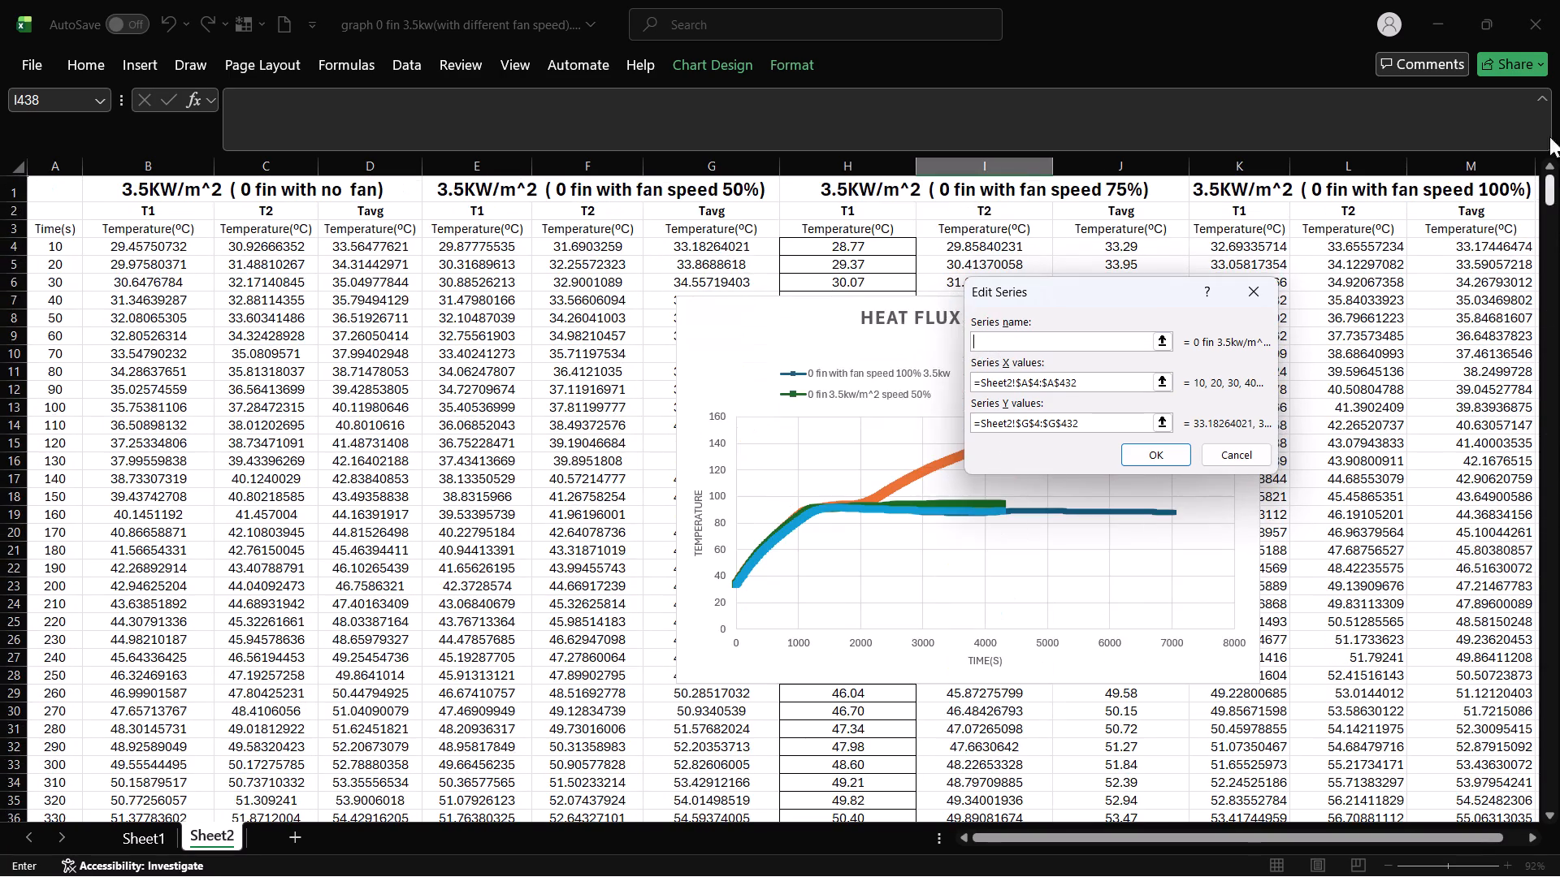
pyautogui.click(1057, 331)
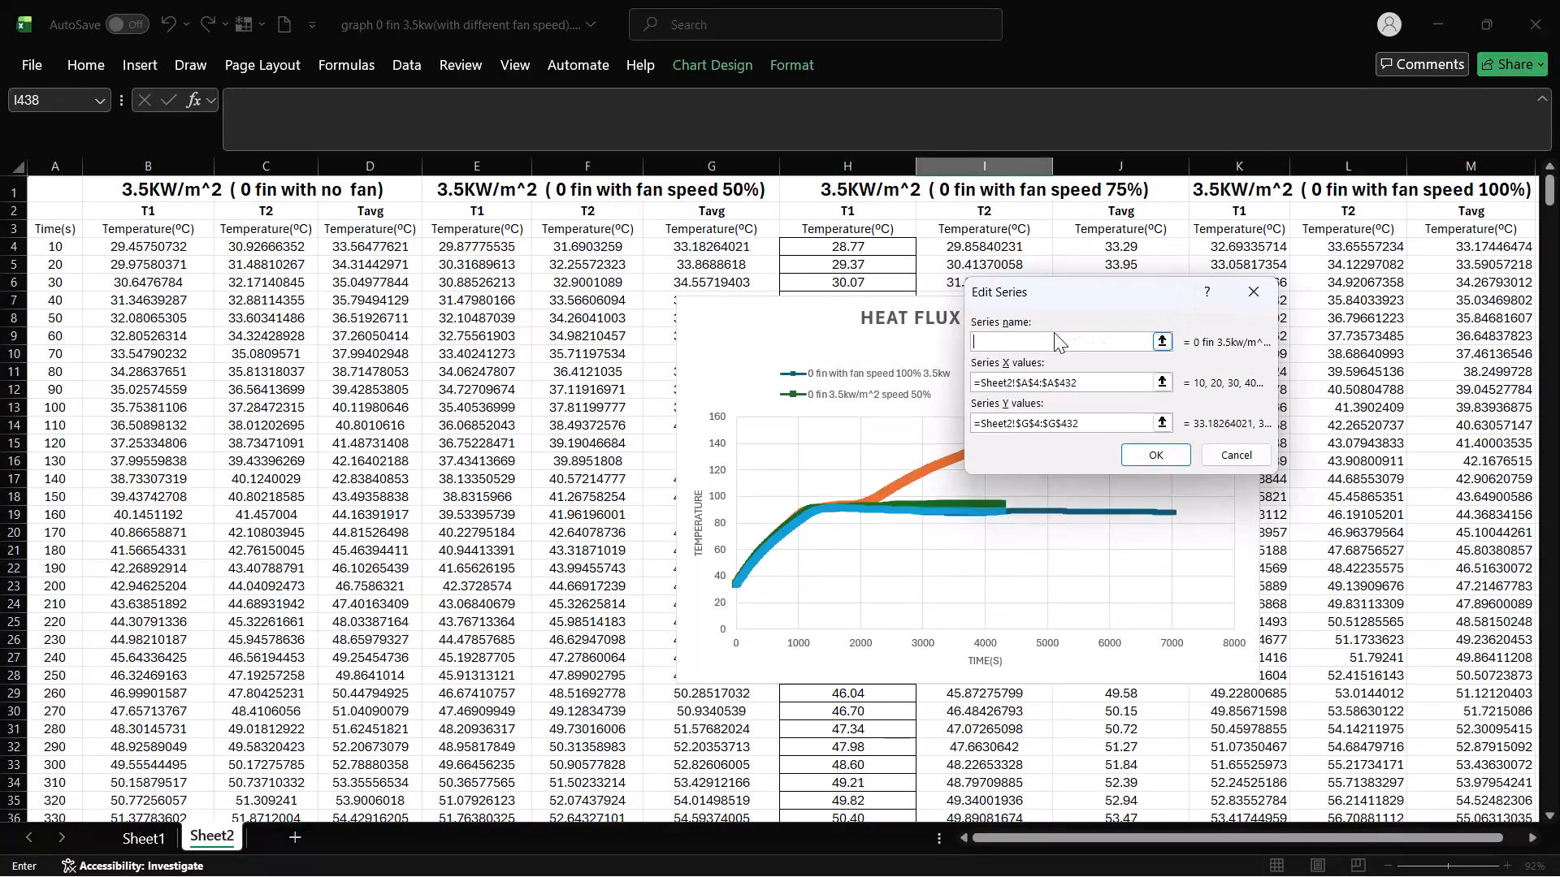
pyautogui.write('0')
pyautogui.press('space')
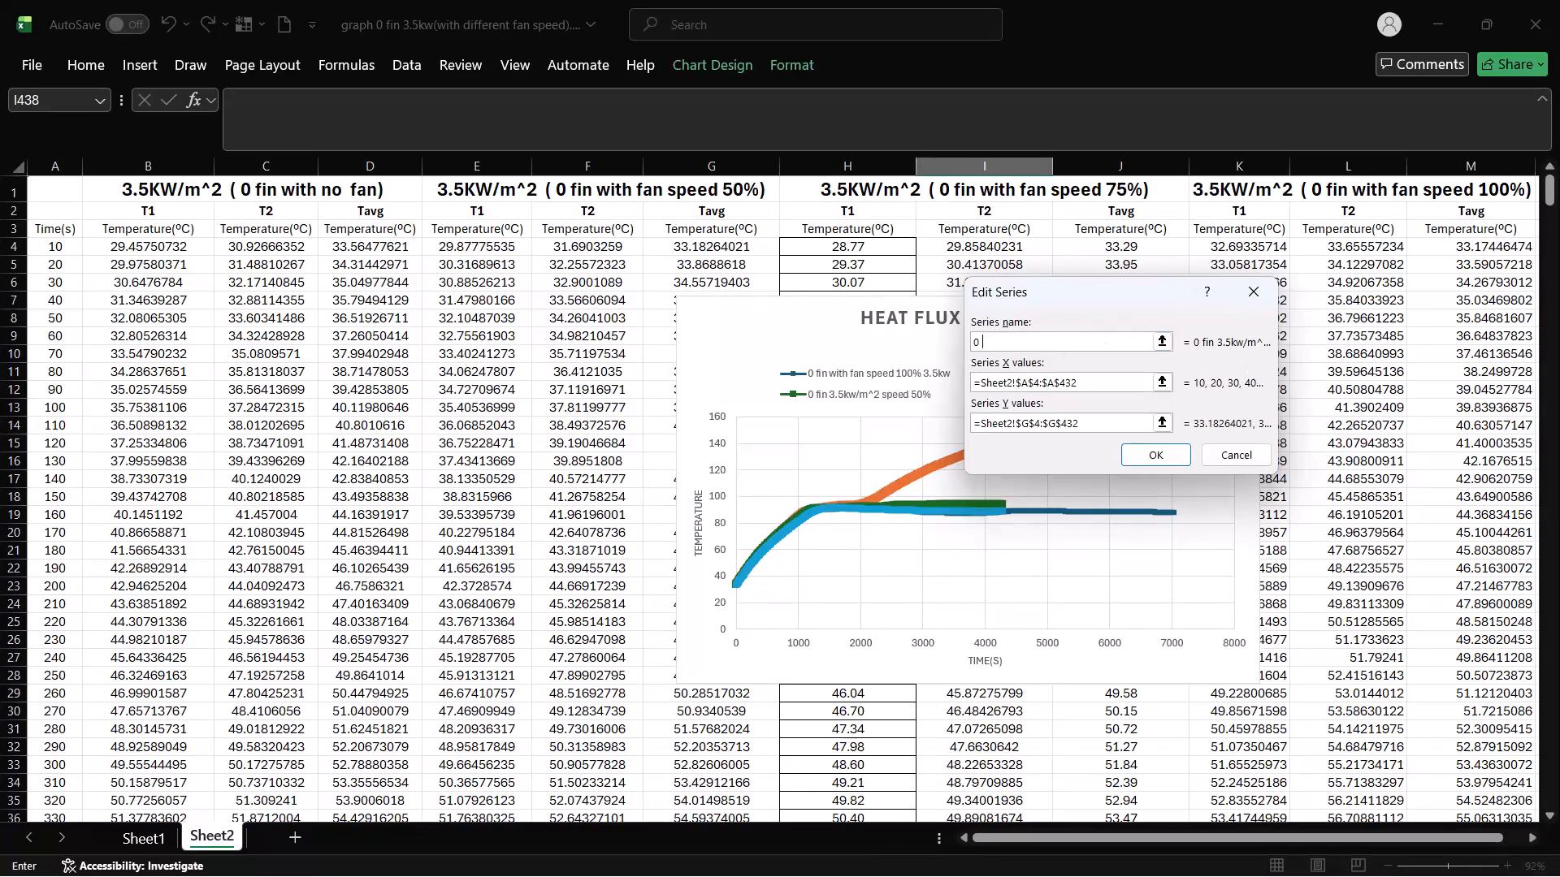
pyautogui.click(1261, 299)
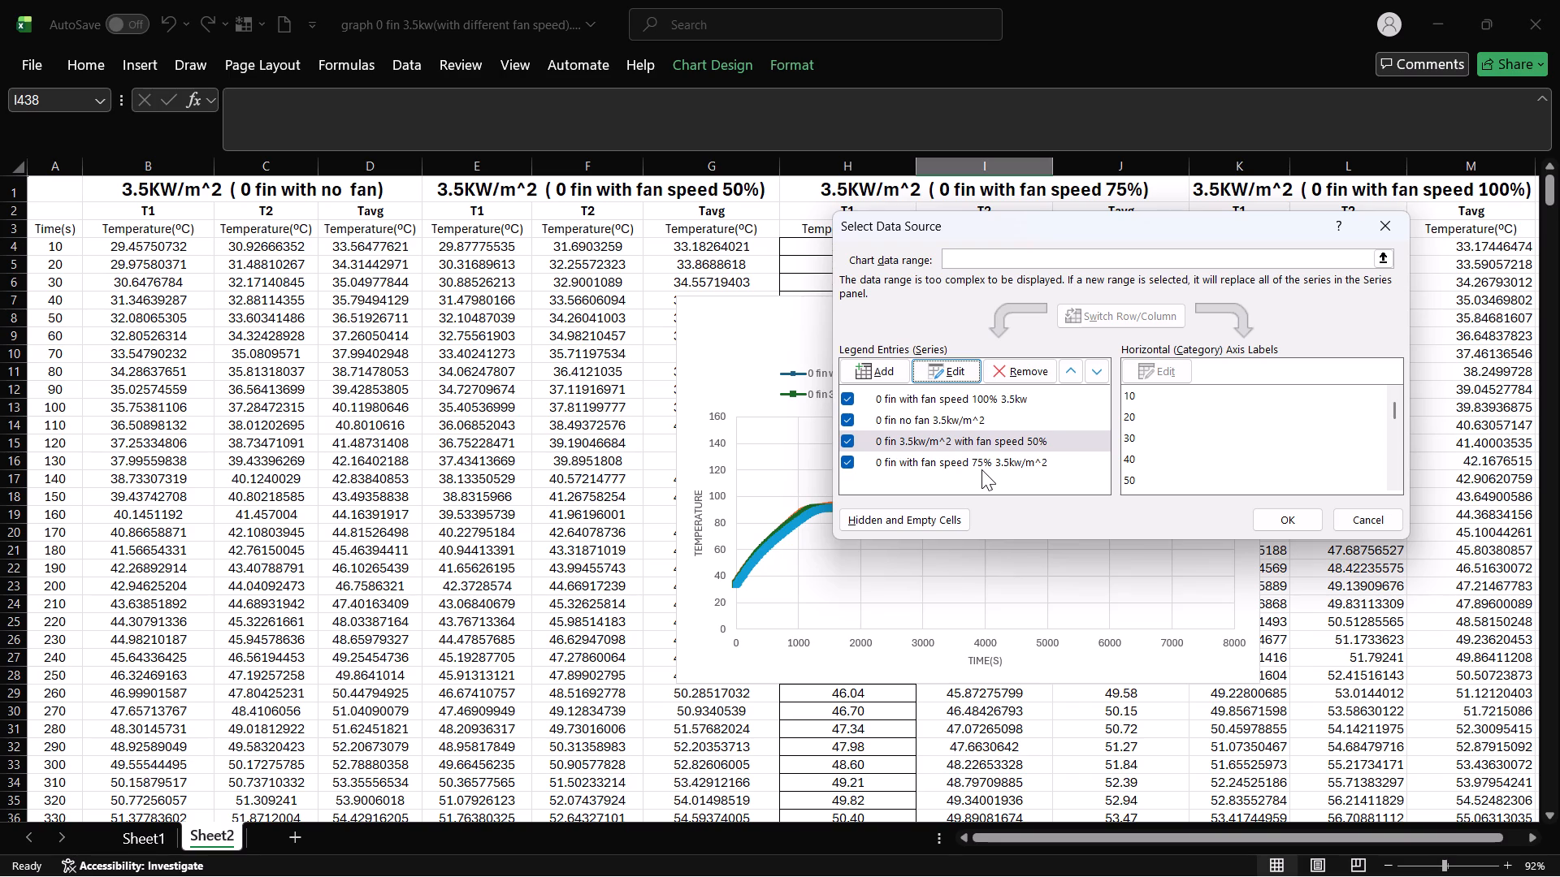
# Rename the series "0 fin 3.5kw/m^2 with fan speed 50%" as "0 fin with fan speed of 75% 3.5kw/m^2" and apply the data source changes.
pyautogui.click(977, 443)
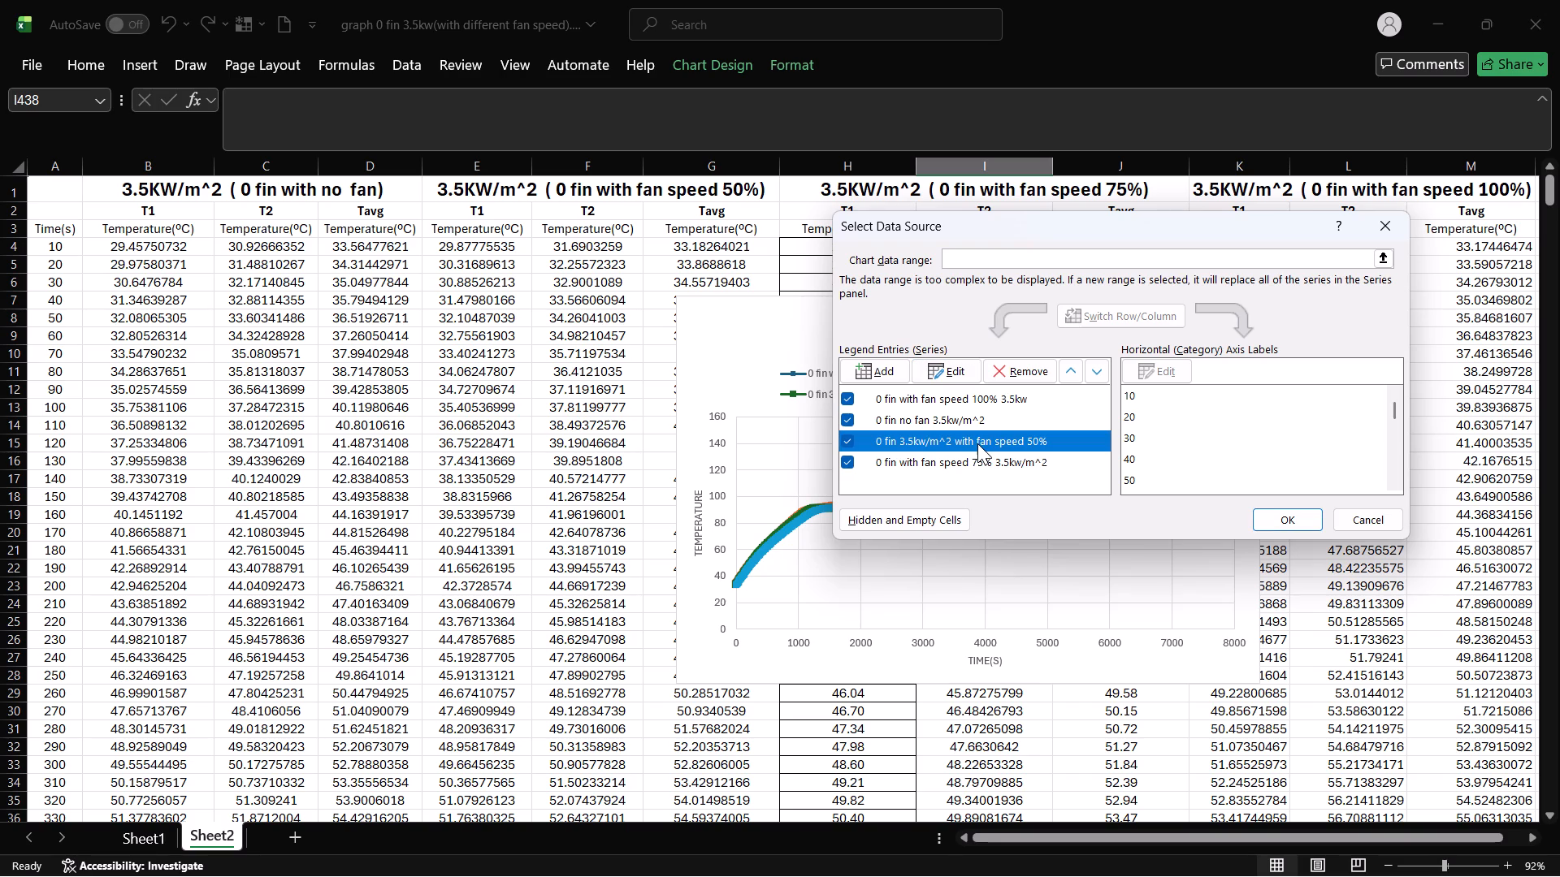
pyautogui.click(964, 376)
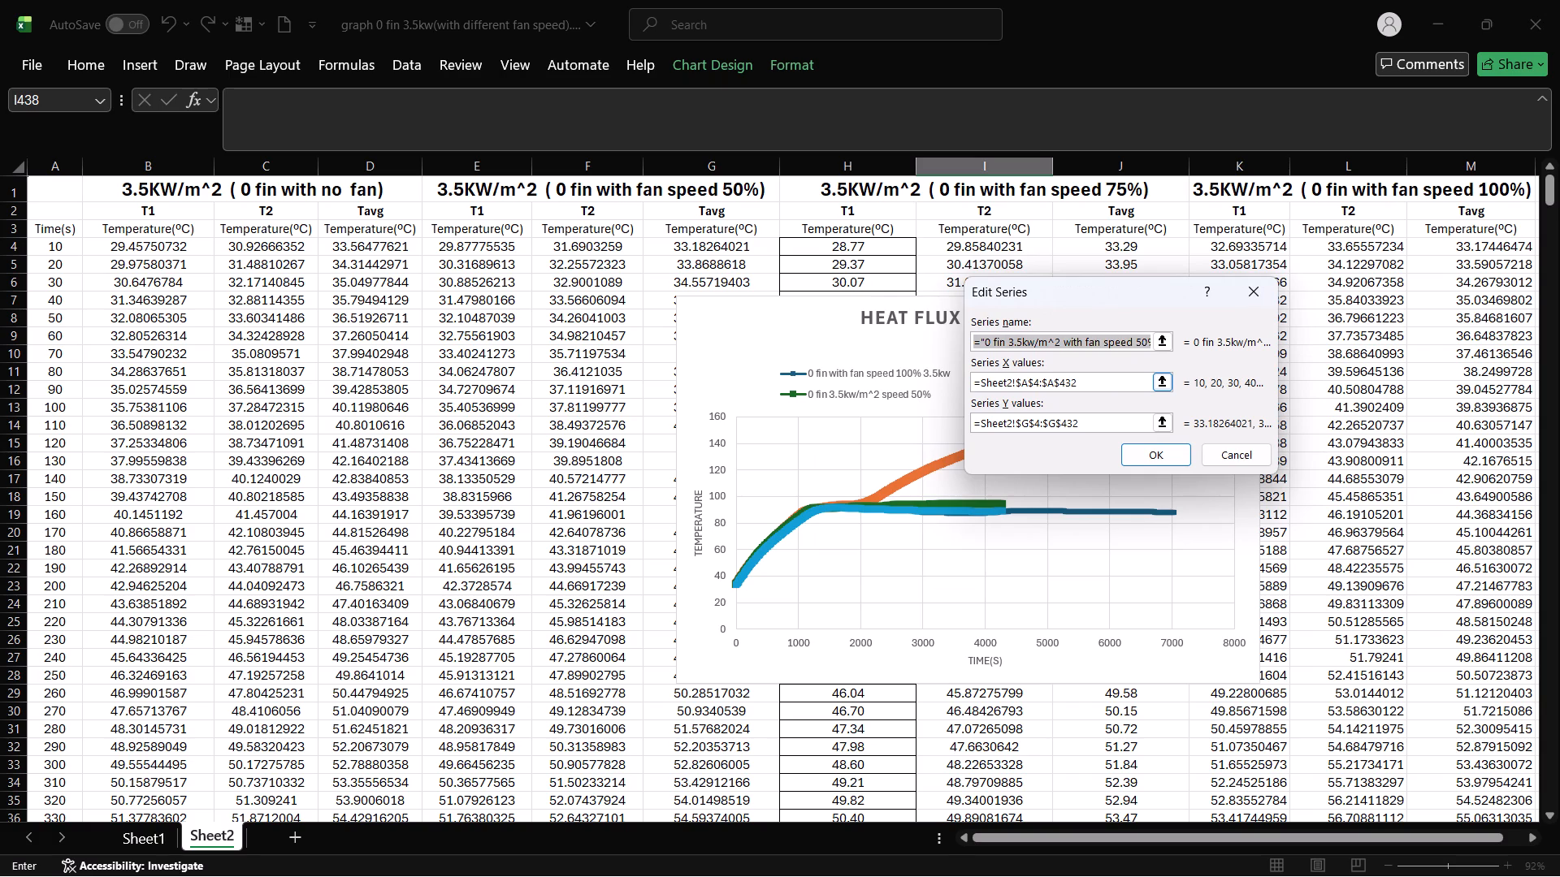
pyautogui.press('BackSpace')
pyautogui.write('0')
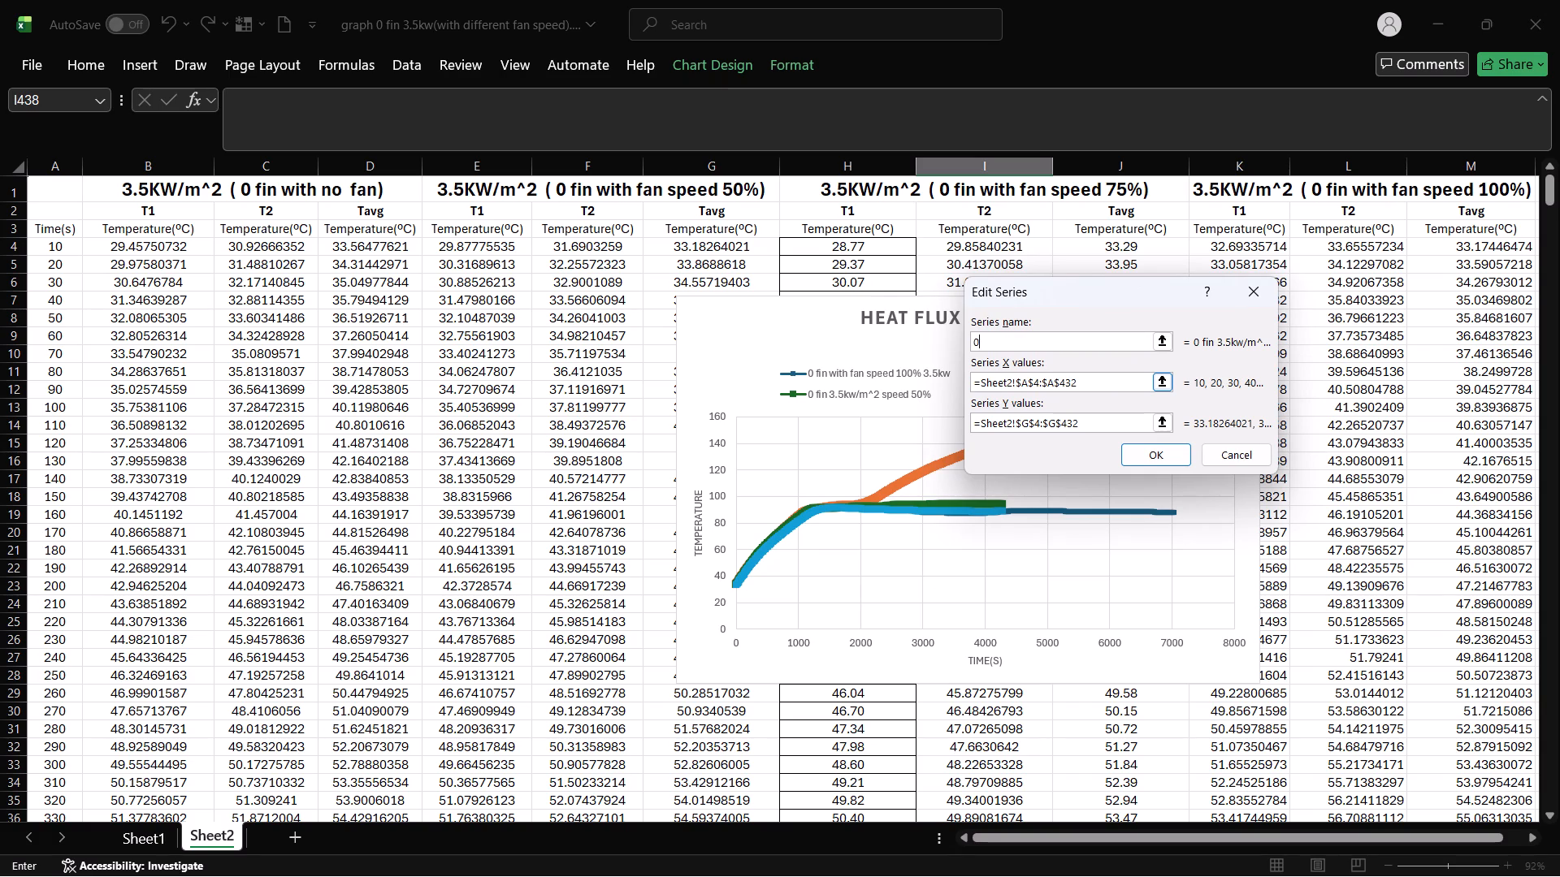
pyautogui.press('space')
pyautogui.write('fin with fan speed')
pyautogui.press('space')
pyautogui.write('of')
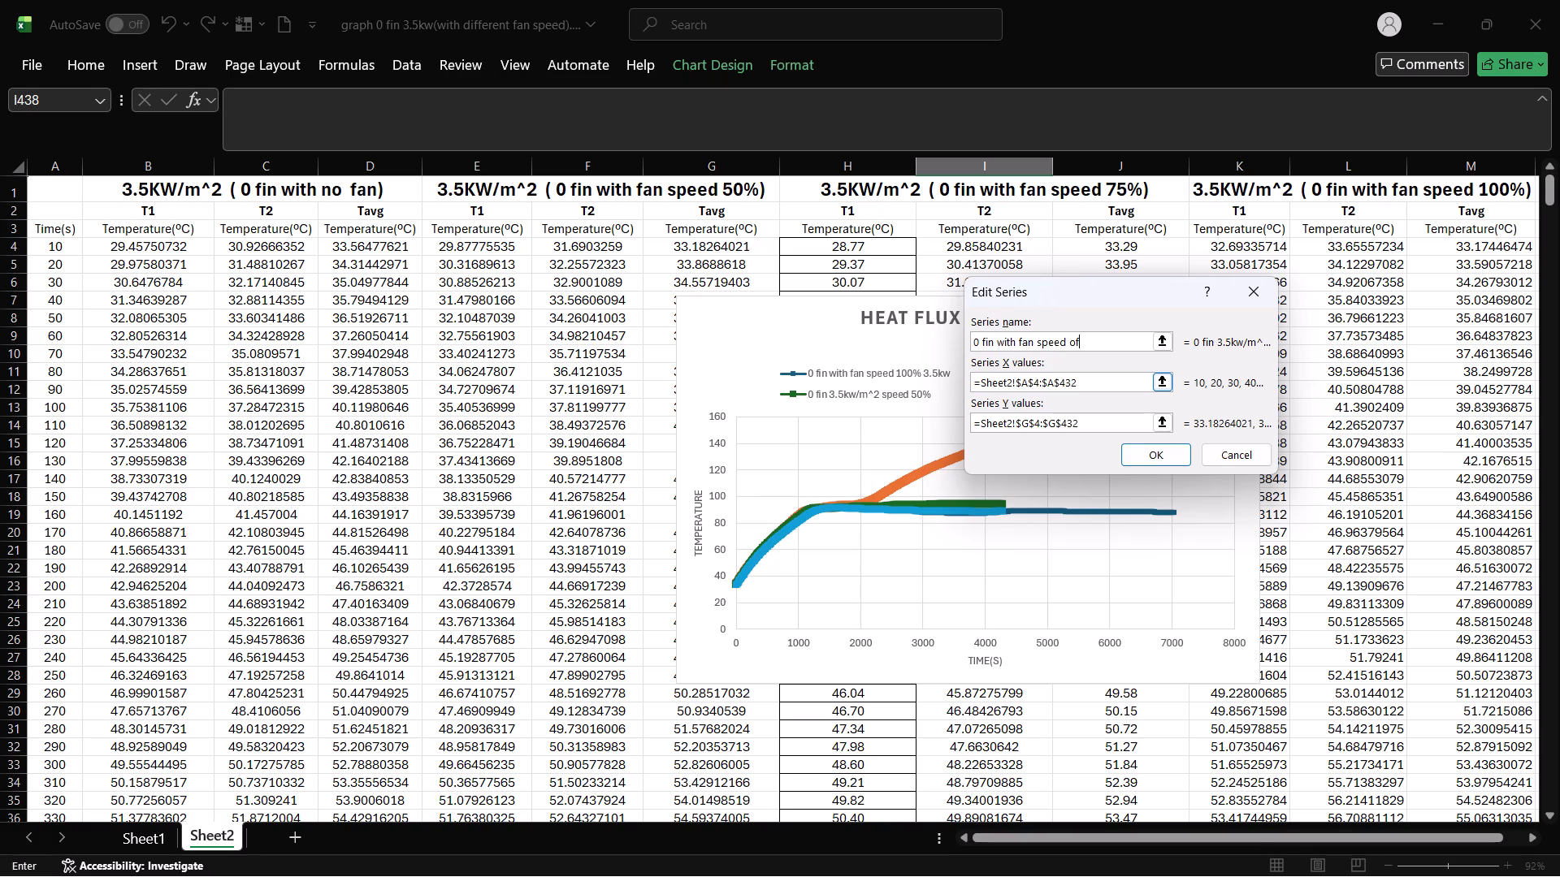
pyautogui.press('space')
pyautogui.press('BackSpace')
pyautogui.press('BackSpace')
pyautogui.press('BackSpace')
pyautogui.press('BackSpace')
pyautogui.press('space')
pyautogui.write('of')
pyautogui.press('space')
pyautogui.write('75')
pyautogui.hotkey('shift', '%')
pyautogui.press('space')
pyautogui.write('3.5kw')
pyautogui.press('/')
pyautogui.press('m')
pyautogui.write('^2')
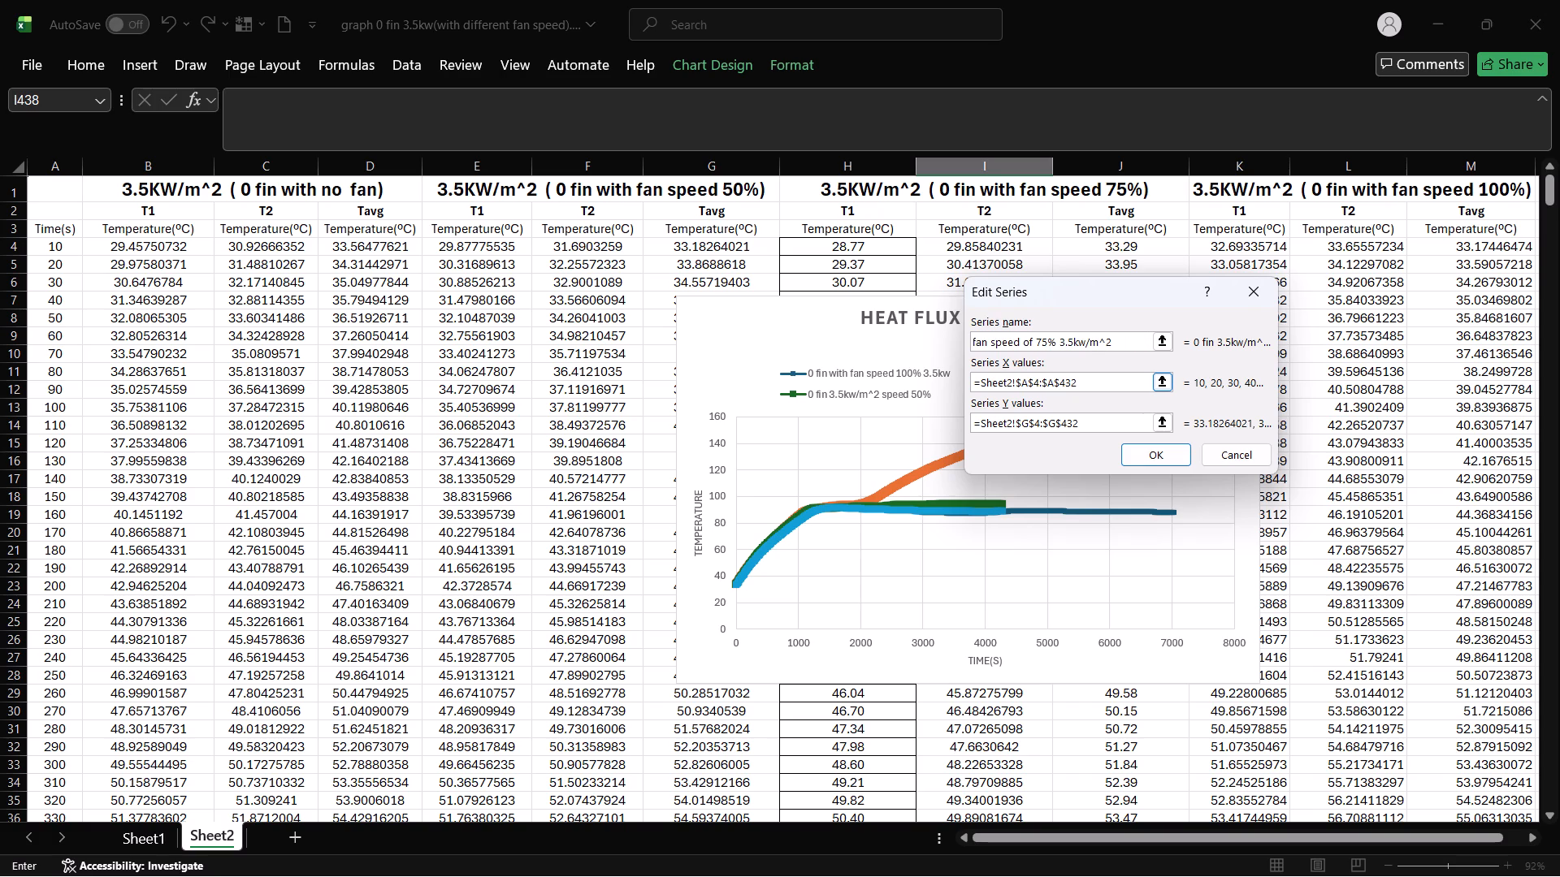
pyautogui.click(1137, 450)
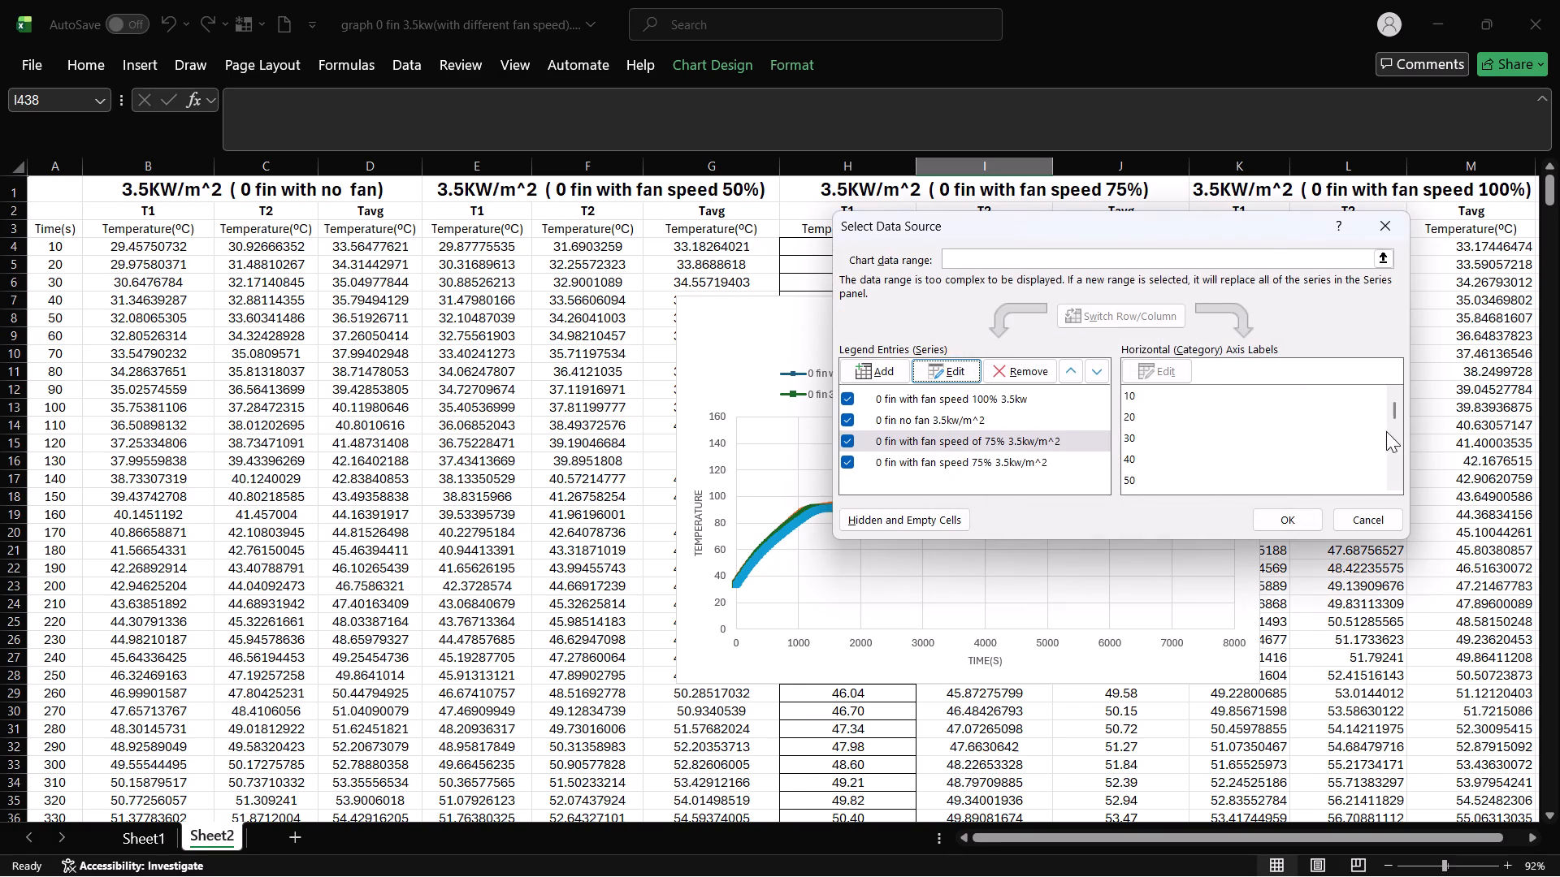
pyautogui.click(1288, 517)
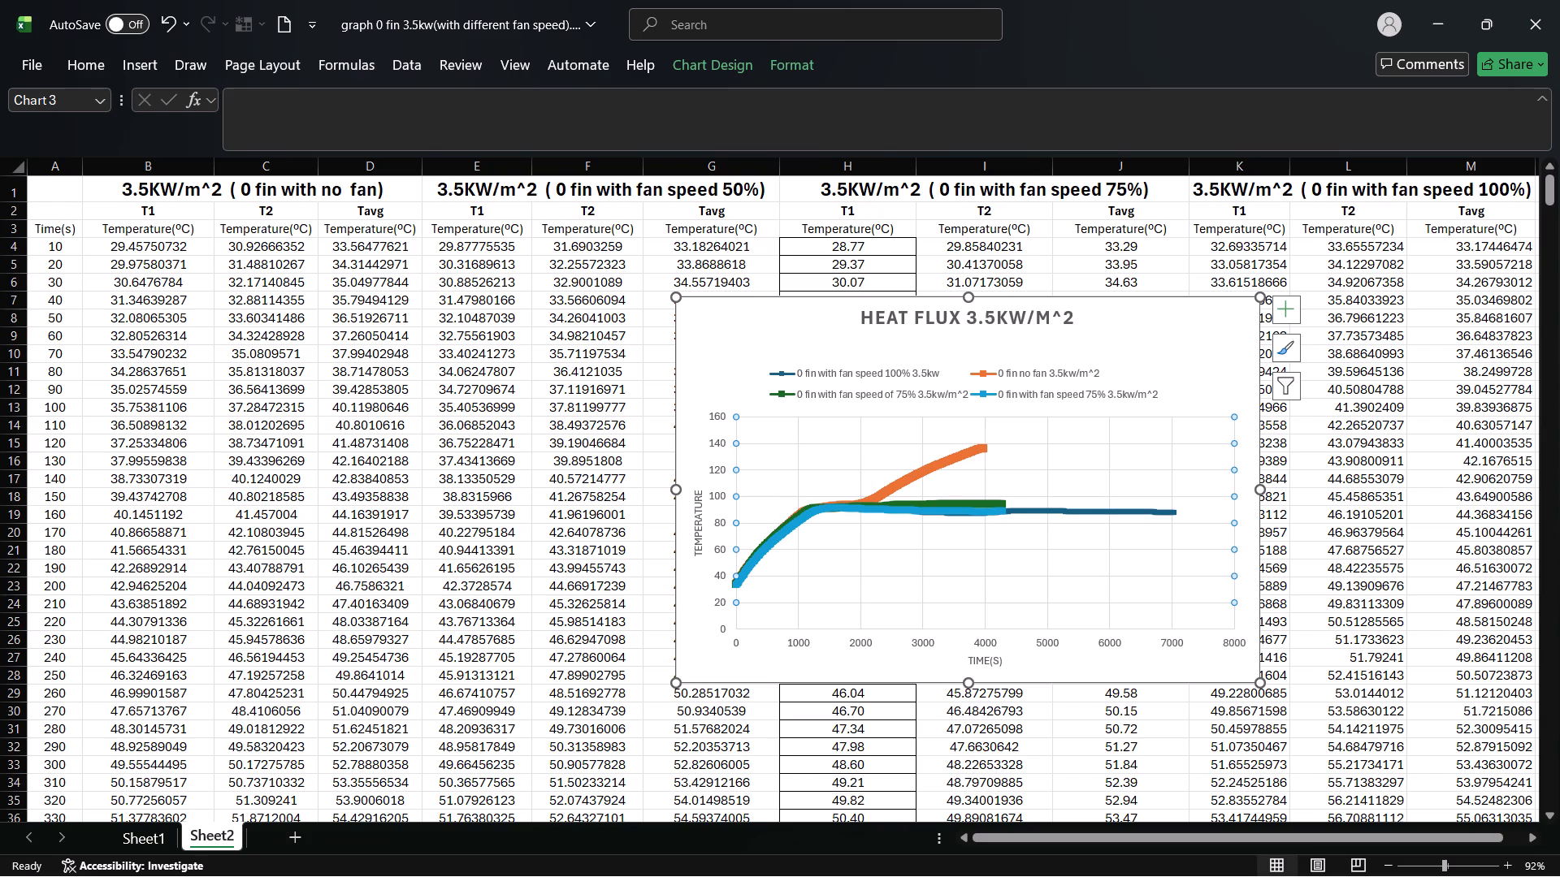
# Examine each of the four curves on the heat flux chart, comparing their series names with the sheet ranges they plot.
pyautogui.click(1079, 556)
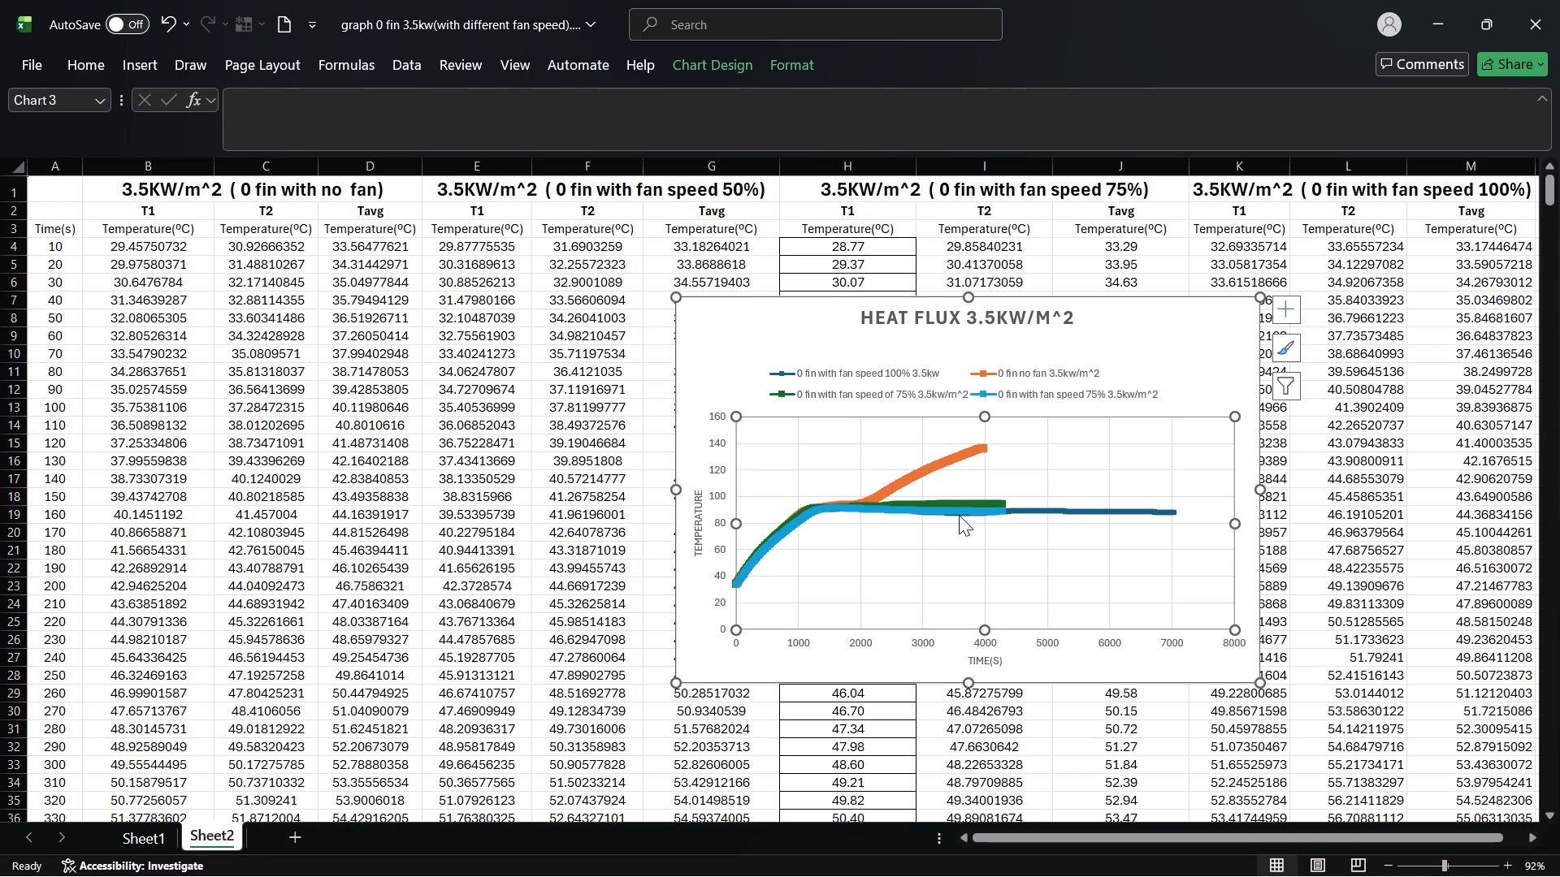
pyautogui.click(959, 515)
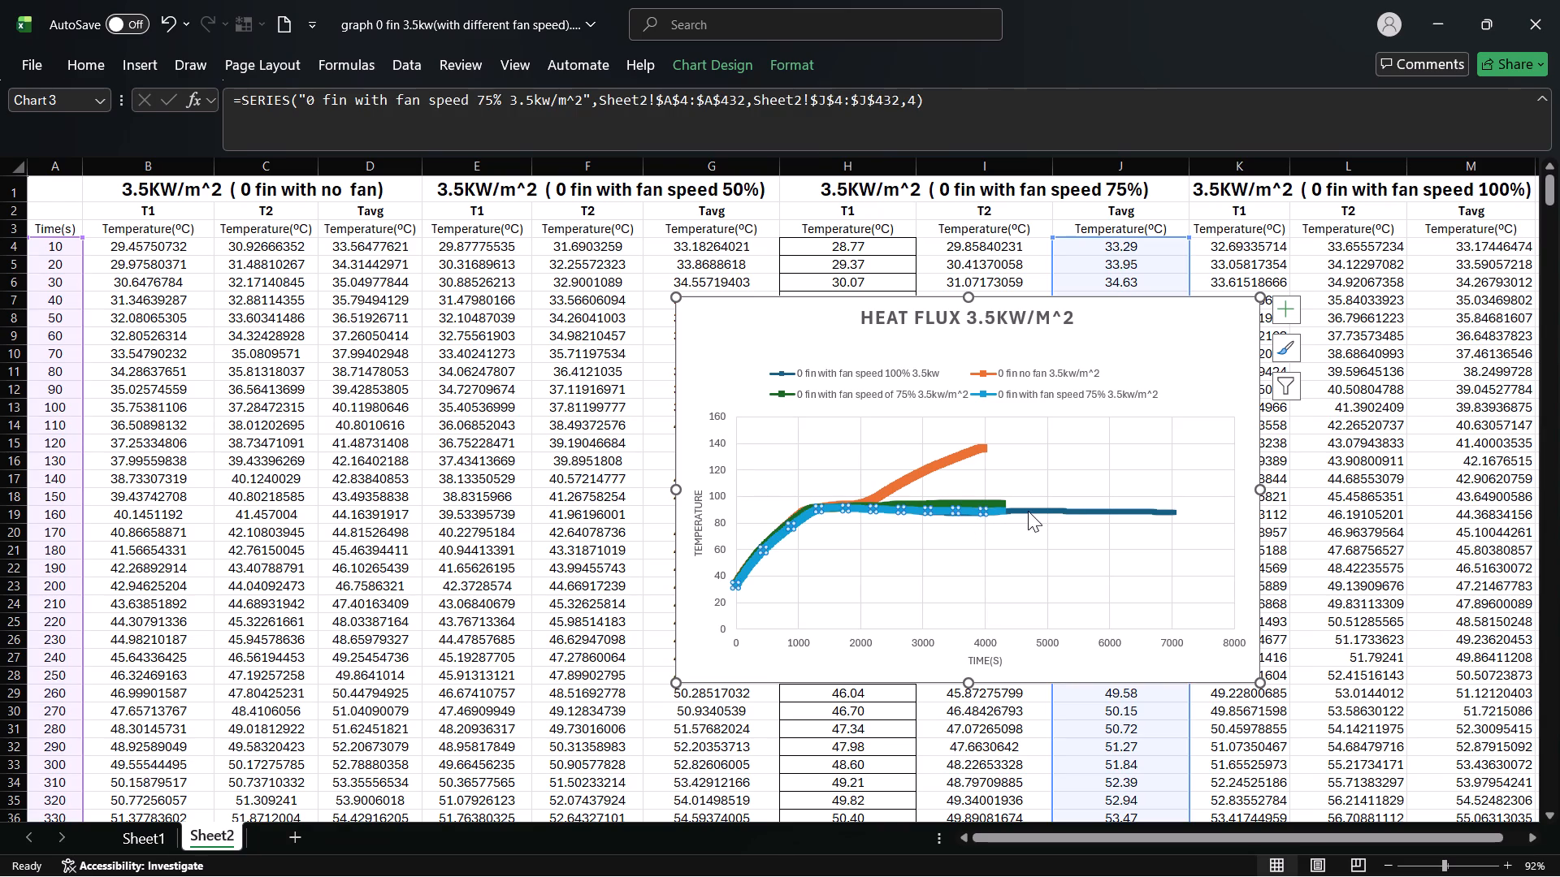
pyautogui.click(965, 503)
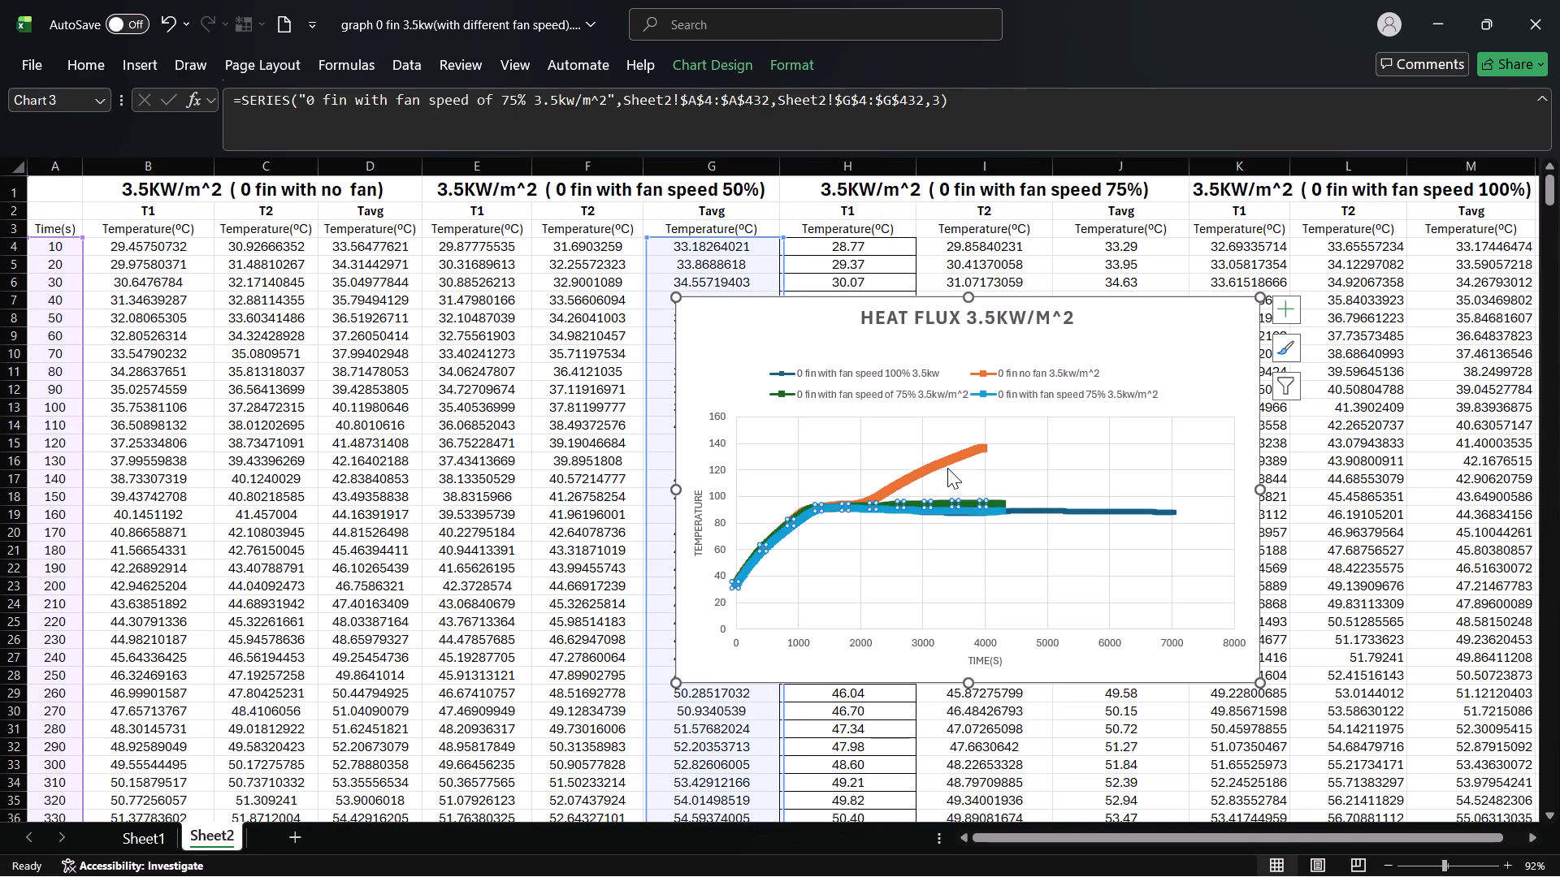
pyautogui.click(947, 468)
pyautogui.click(966, 497)
pyautogui.click(969, 508)
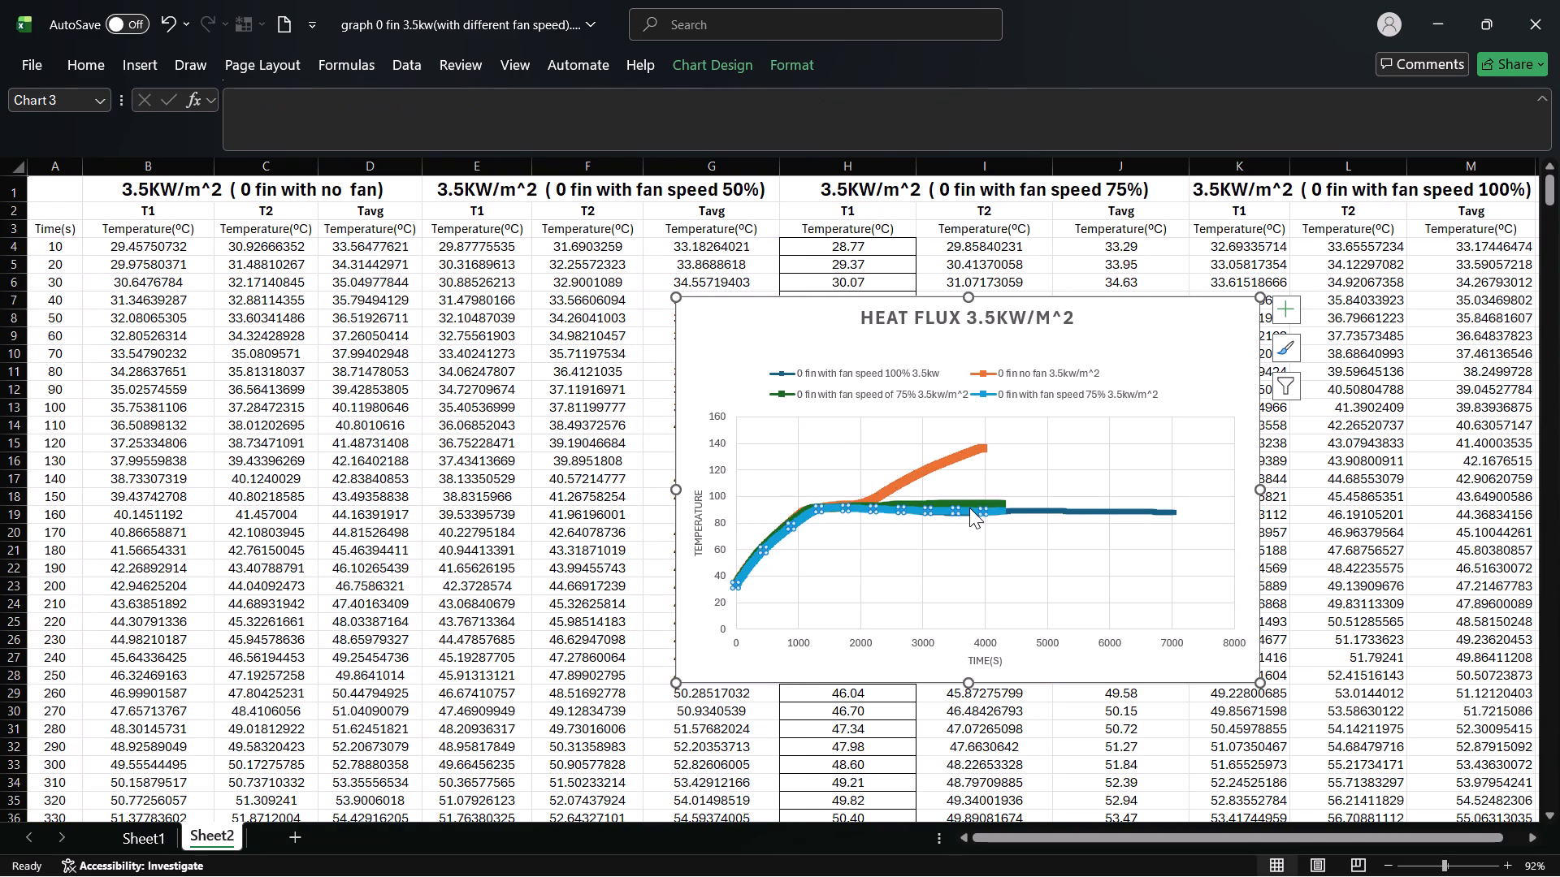
pyautogui.click(1037, 510)
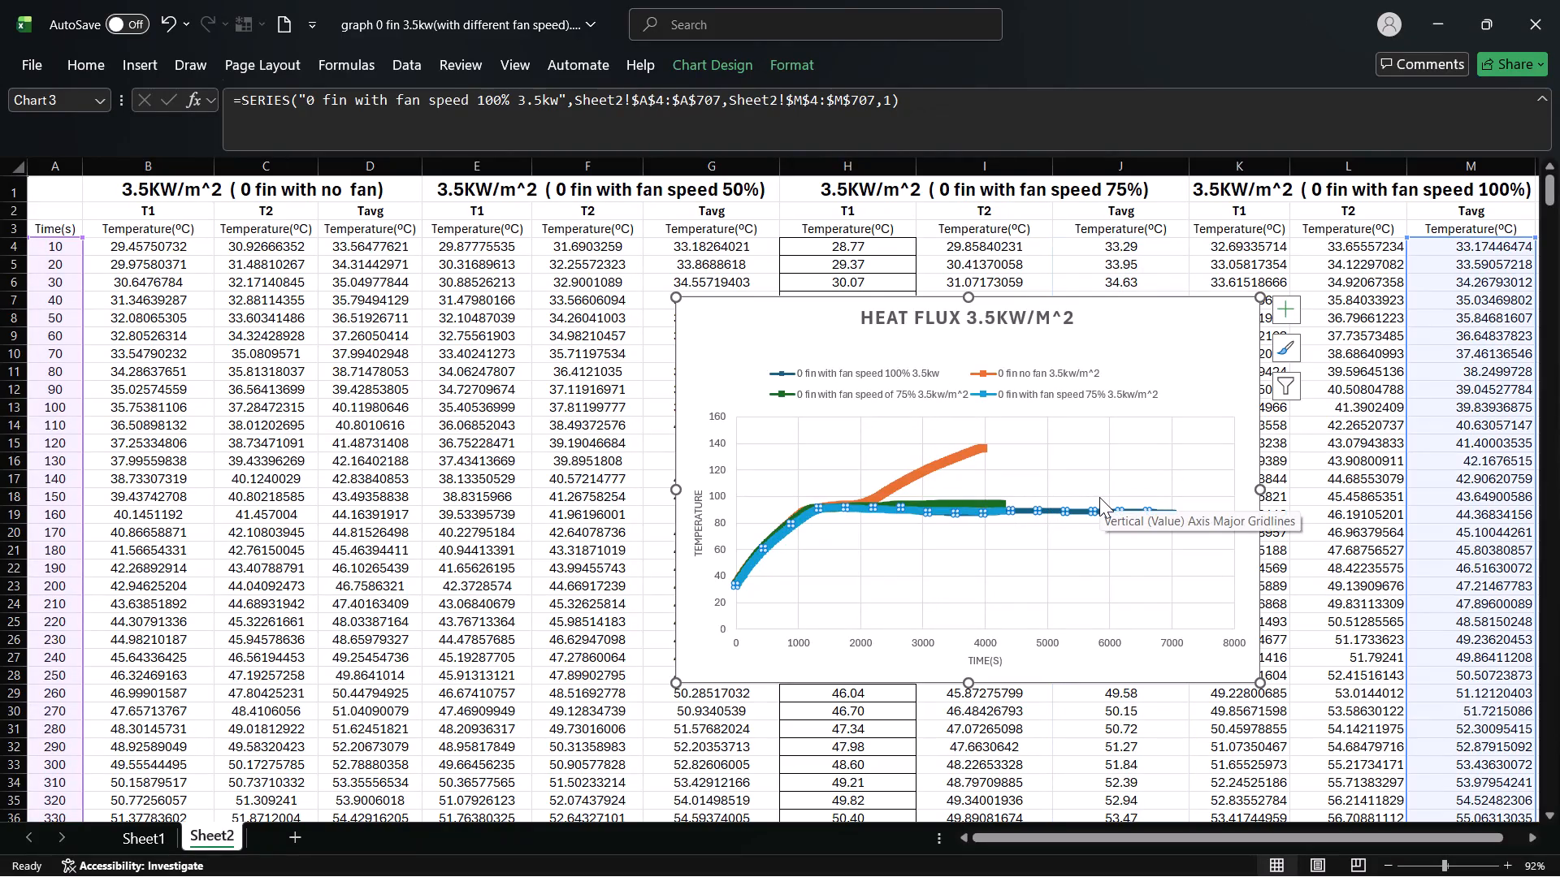
pyautogui.click(966, 448)
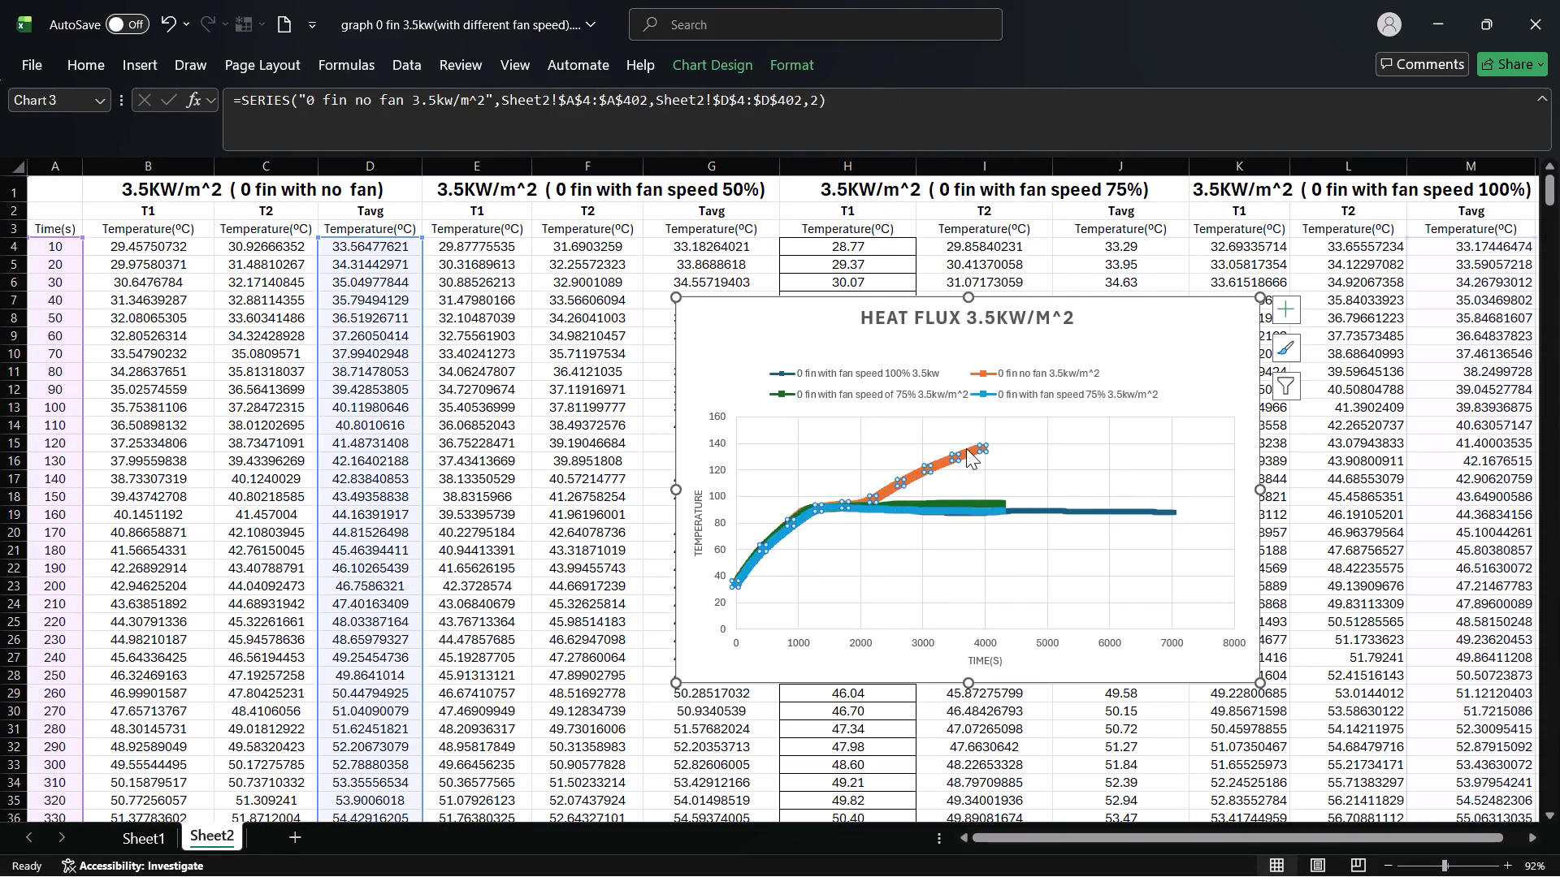
# Open the chart's data source and check the name and X and Y ranges of the 100% fan speed series.
pyautogui.rightClick(966, 448)
pyautogui.click(1031, 555)
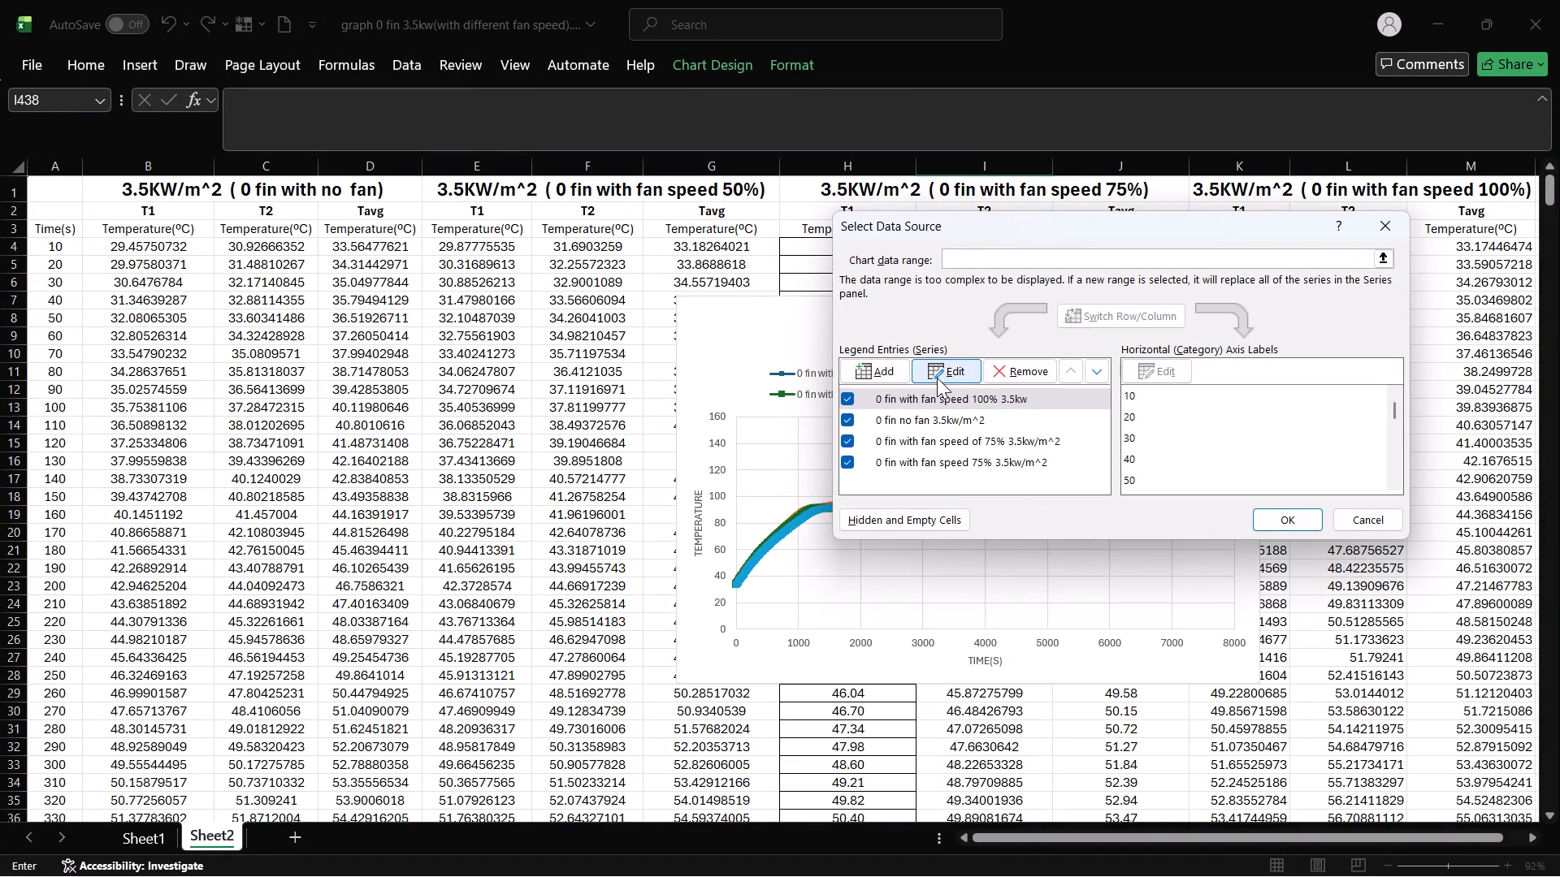
pyautogui.click(937, 378)
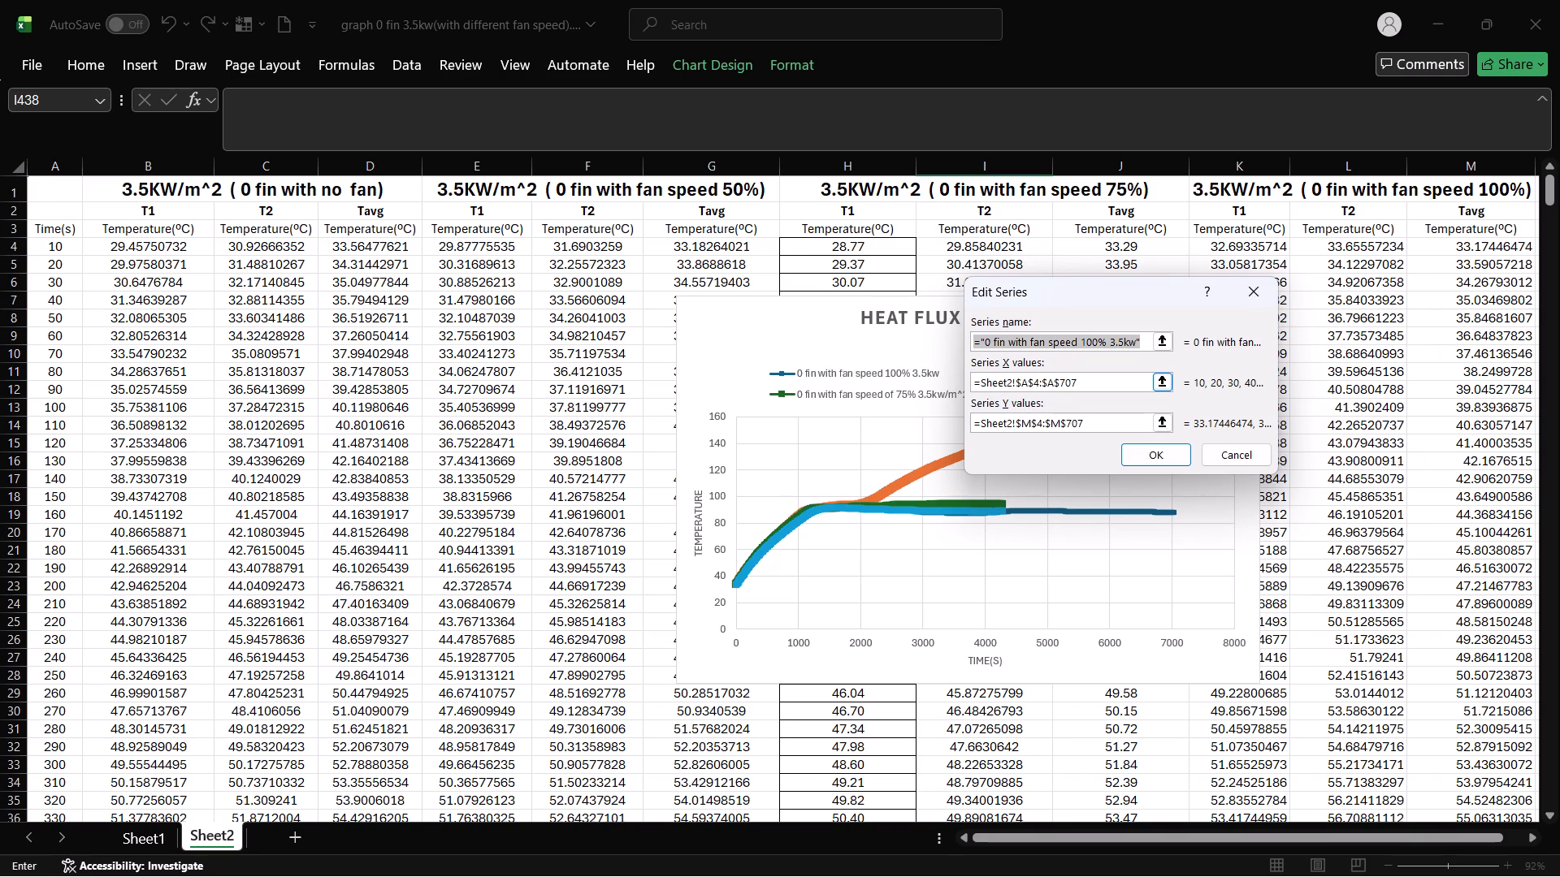
pyautogui.click(1267, 297)
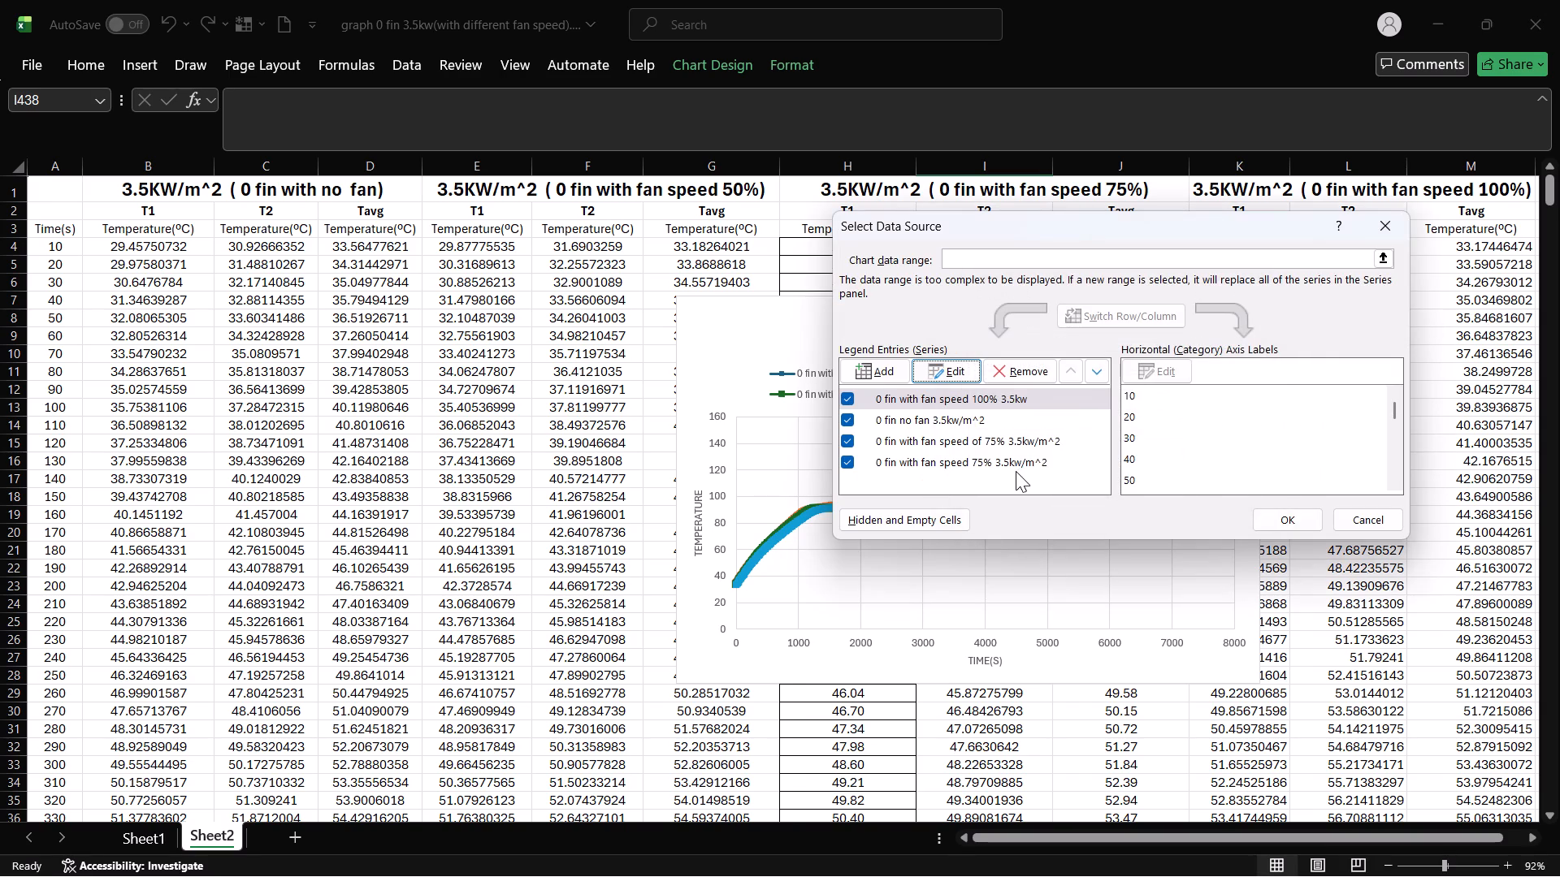
pyautogui.click(1382, 225)
# Reopen the chart's data source and check the name and X and Y ranges of the no-fan series.
pyautogui.click(965, 447)
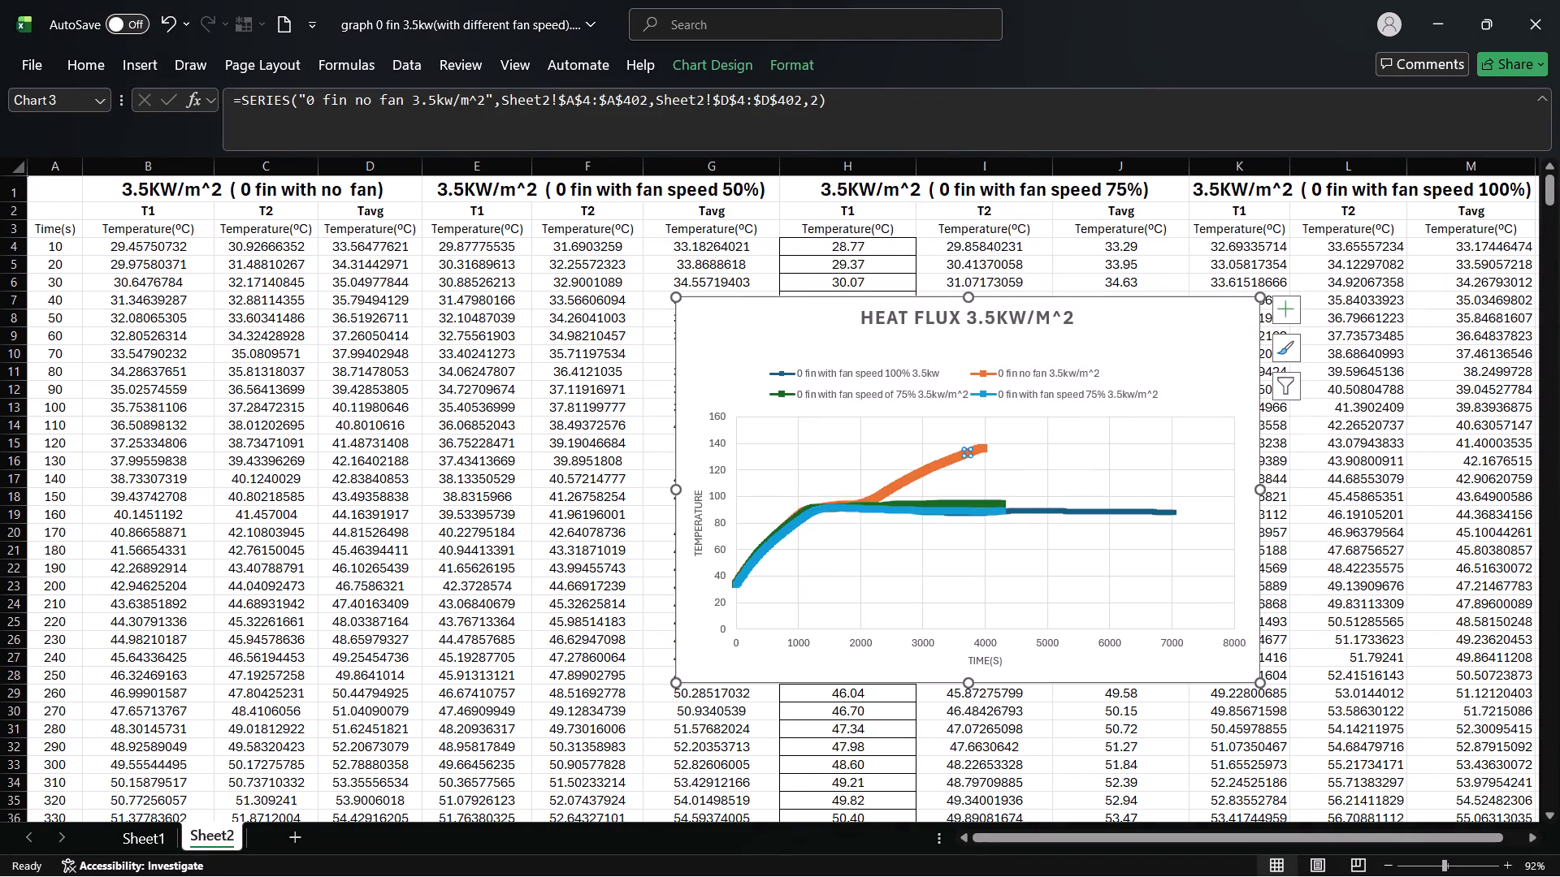
pyautogui.click(971, 453)
pyautogui.rightClick(971, 453)
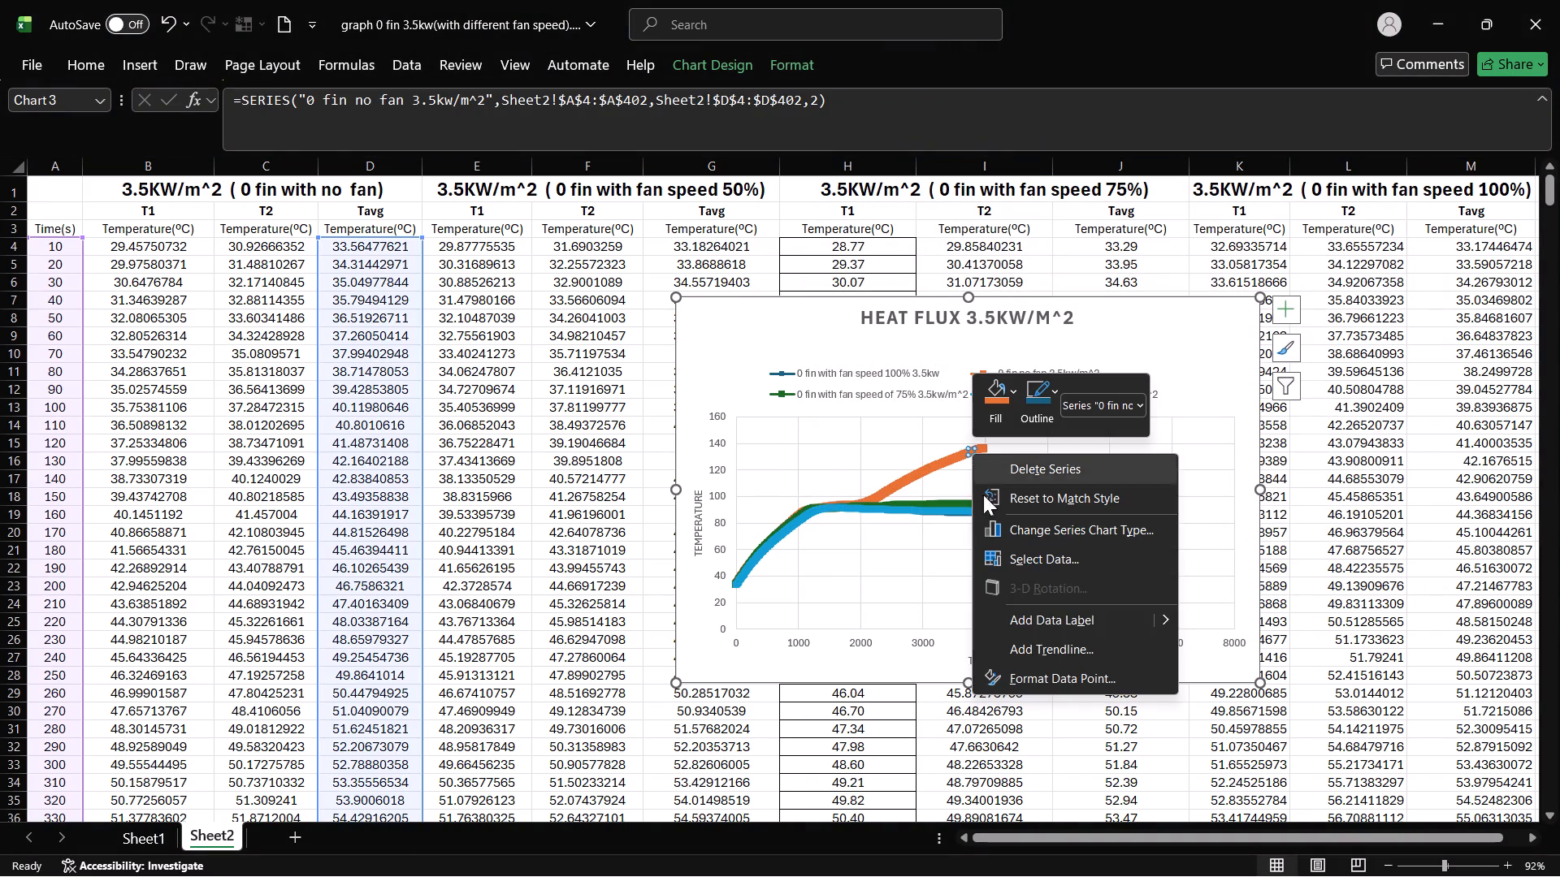
pyautogui.click(1033, 564)
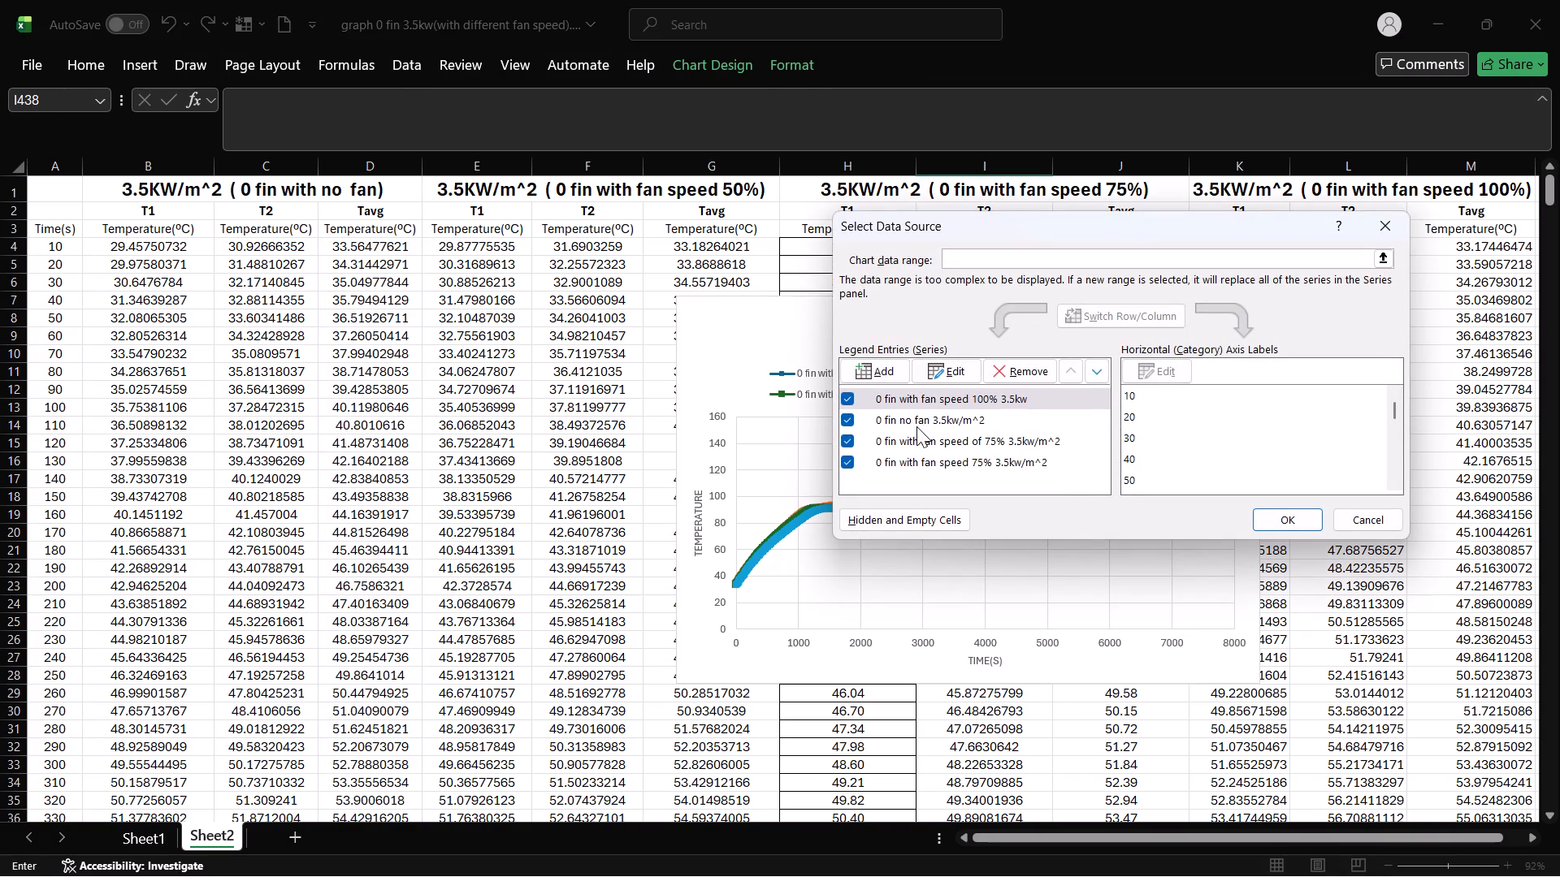
pyautogui.click(918, 419)
pyautogui.click(931, 376)
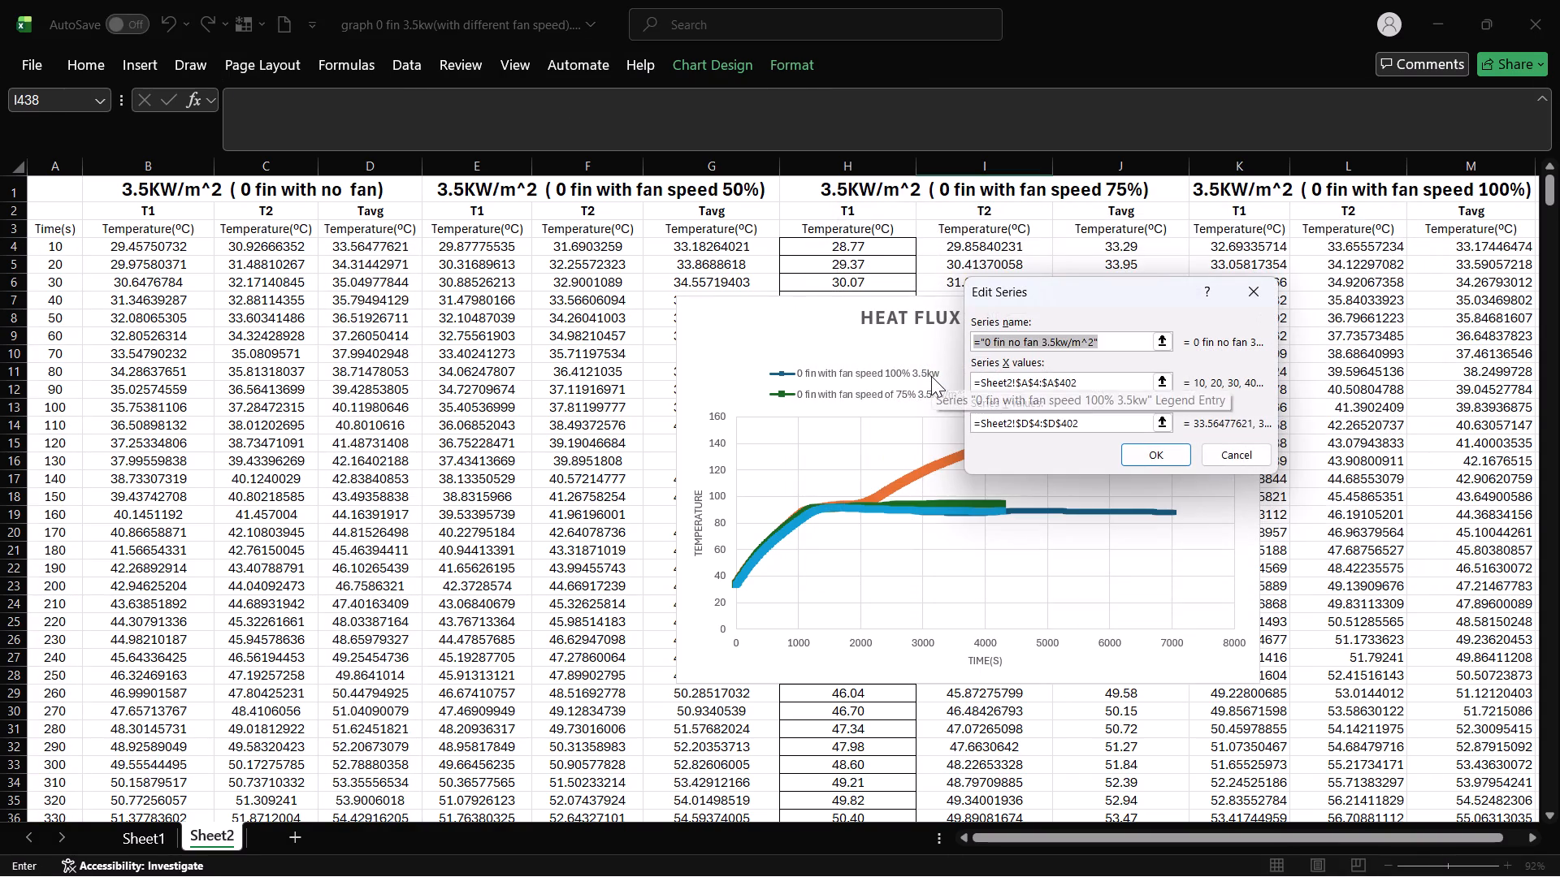
pyautogui.click(1270, 293)
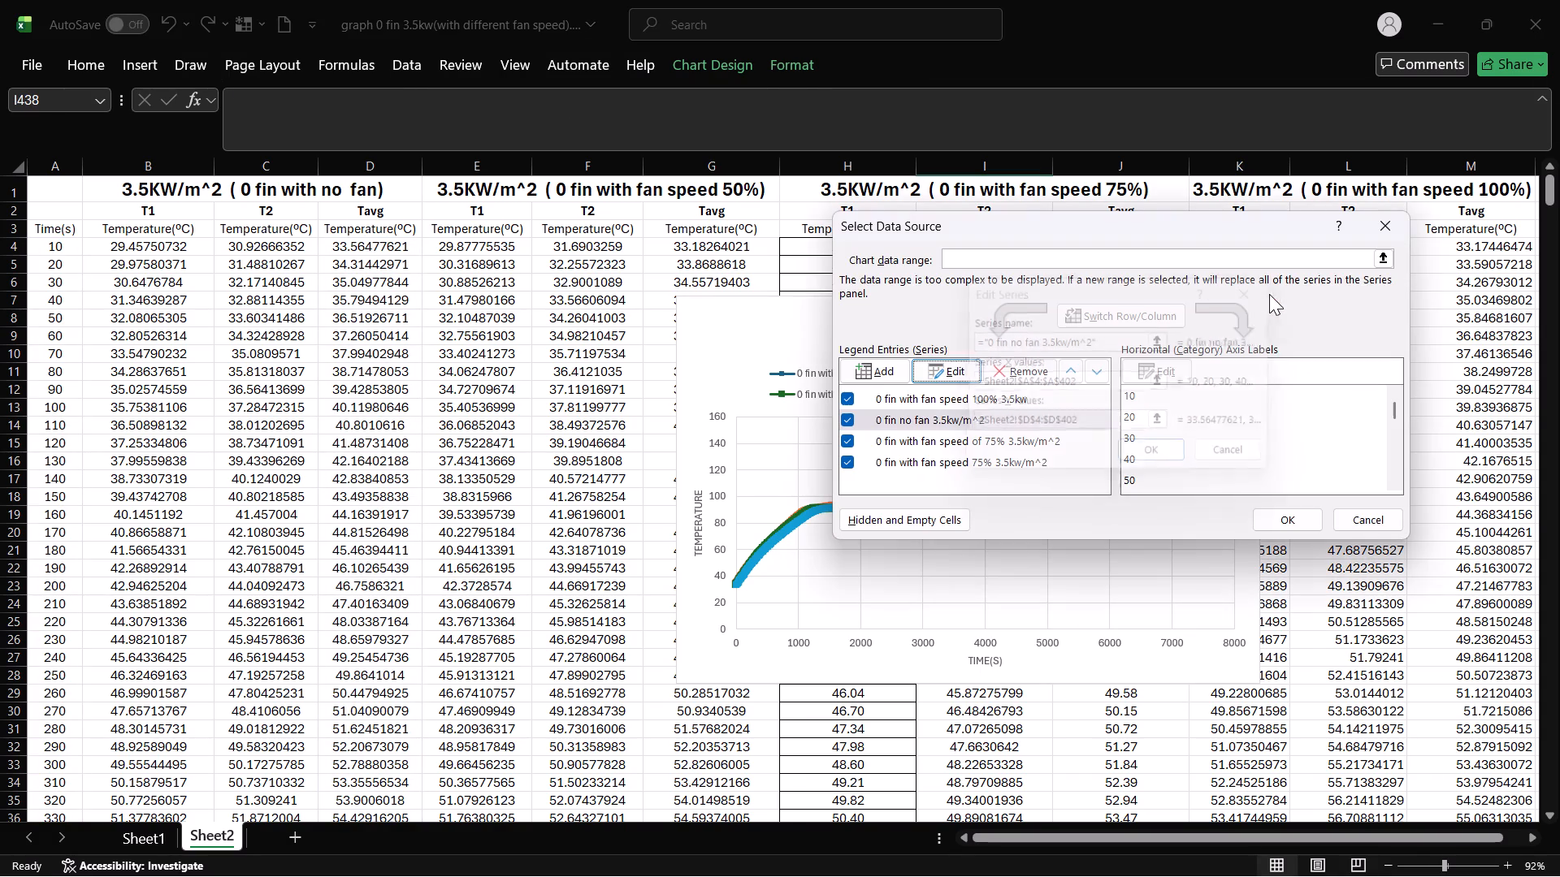
# Shorten the 100% fan speed series to X values Sheet2!$A$4:$A$402 and Y values Sheet2!$M$4:$M$402.
pyautogui.click(947, 395)
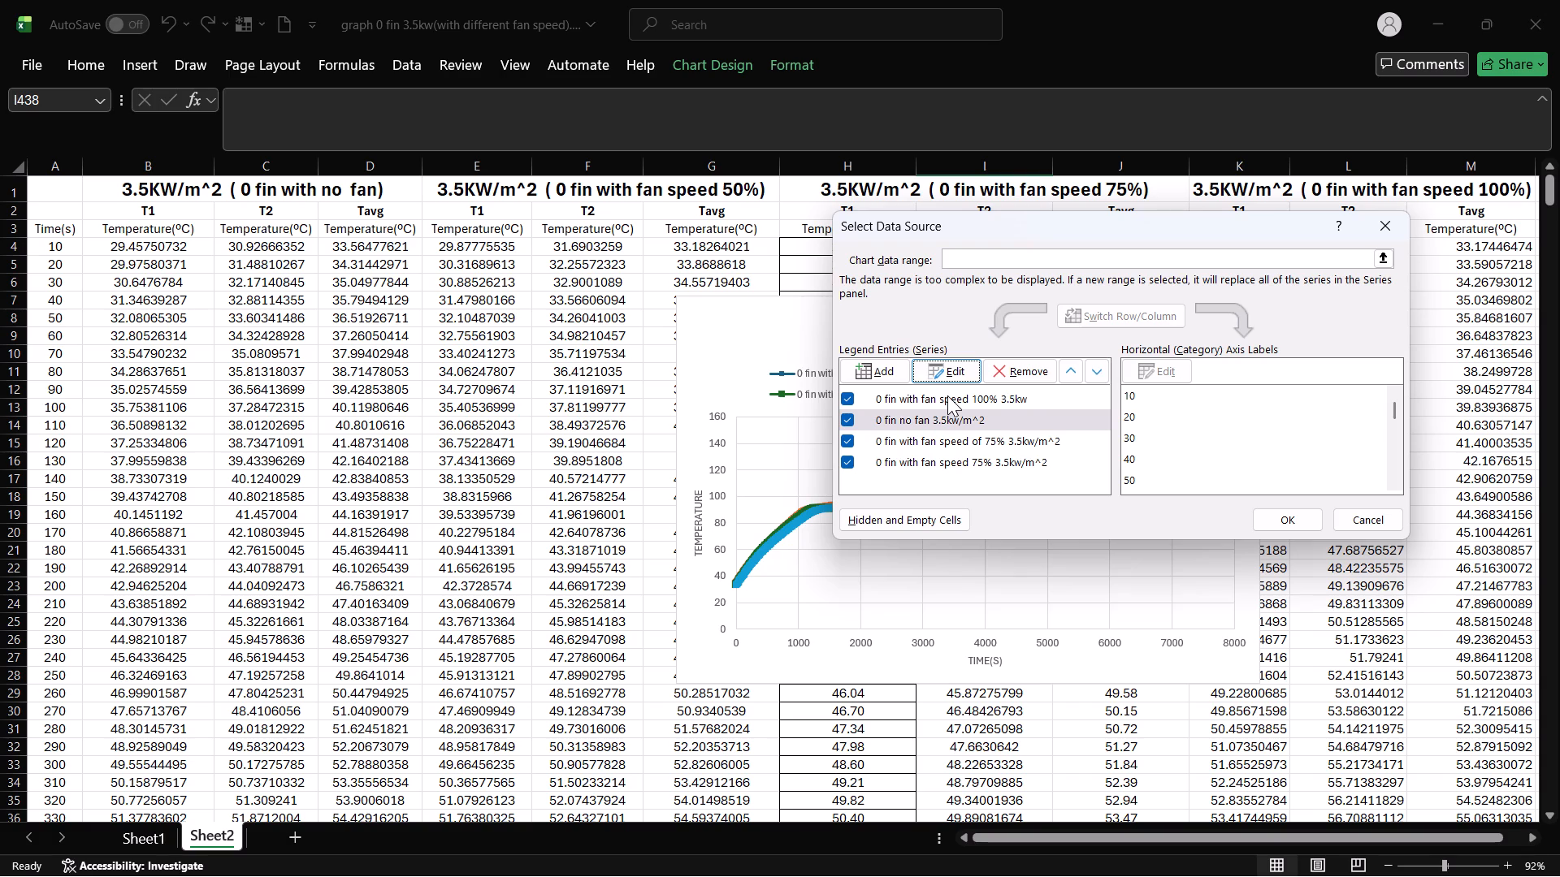
pyautogui.click(950, 365)
pyautogui.moveTo(1090, 382); pyautogui.dragTo(1066, 387)
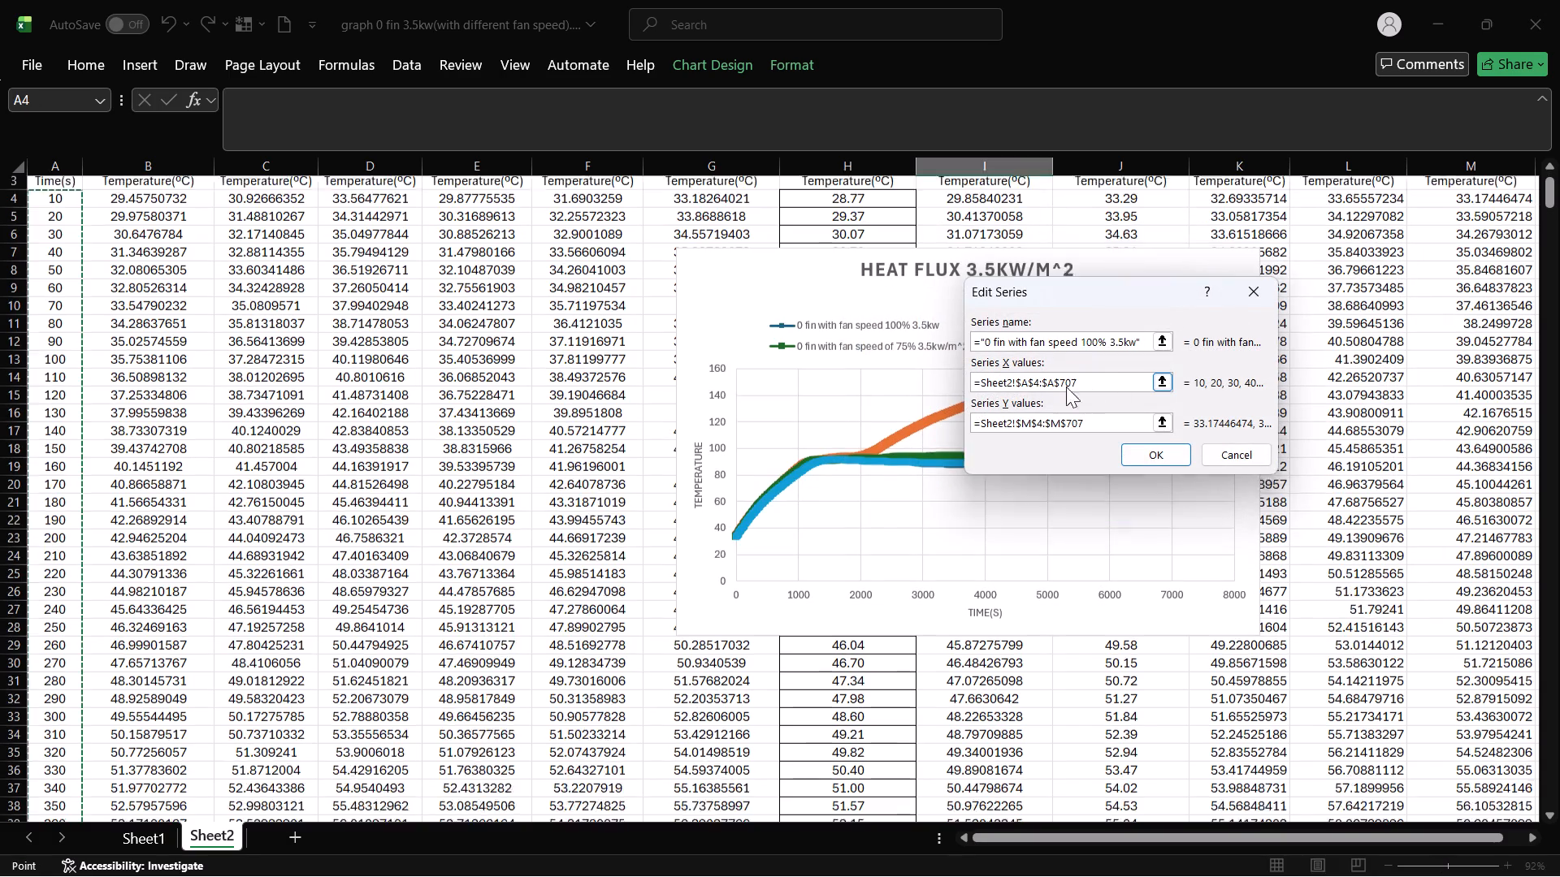
pyautogui.moveTo(1066, 387); pyautogui.dragTo(1060, 387)
pyautogui.press('BackSpace')
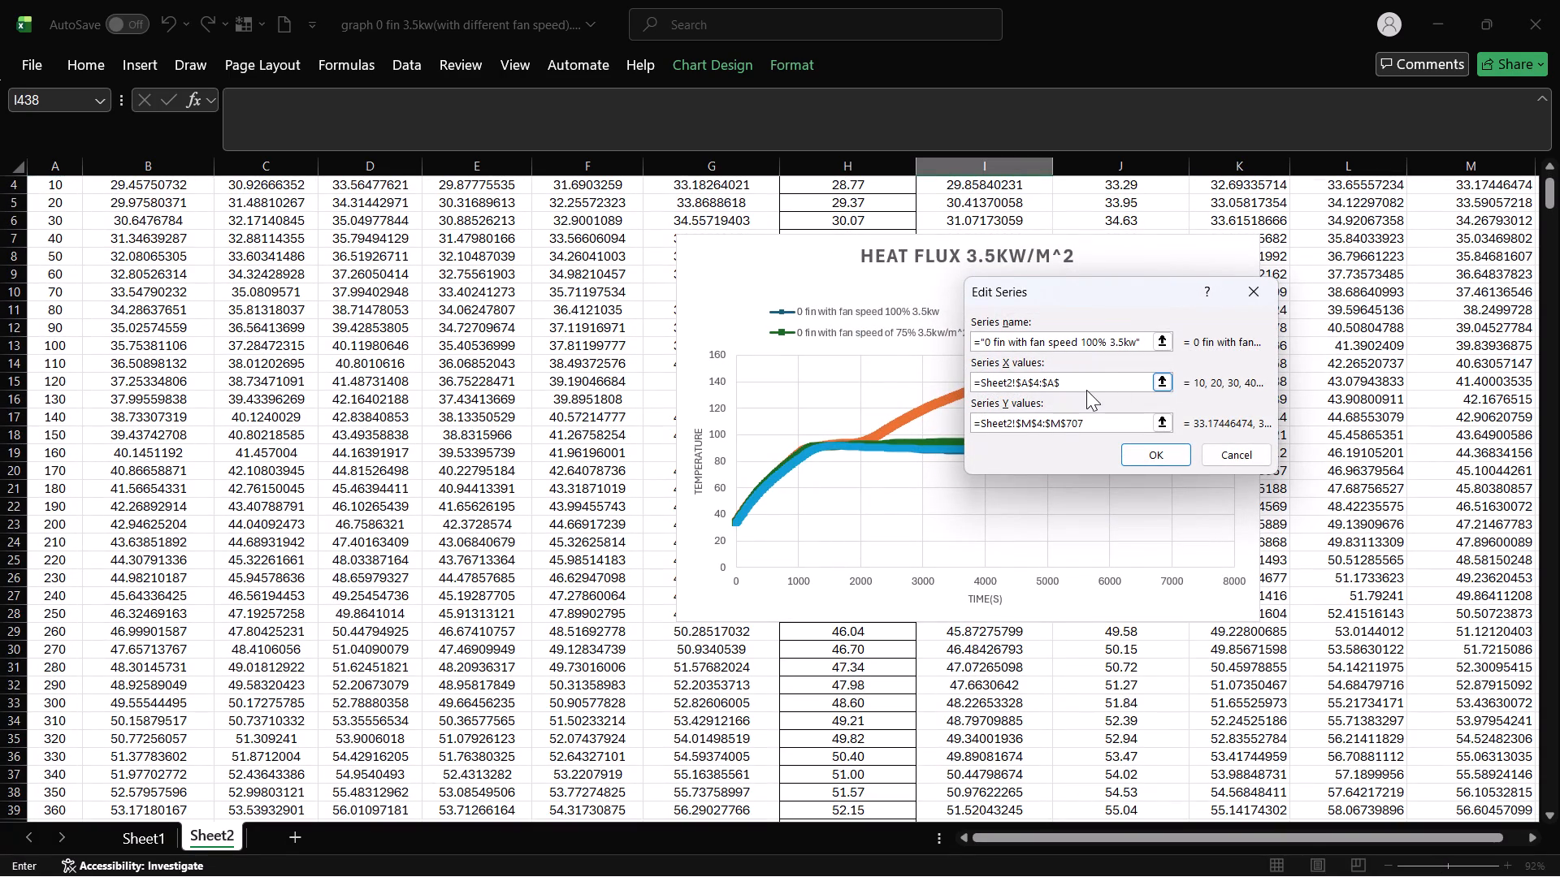
pyautogui.press('4')
pyautogui.press('0')
pyautogui.press('2')
pyautogui.moveTo(1089, 426); pyautogui.dragTo(1064, 426)
pyautogui.press('BackSpace')
pyautogui.write('402')
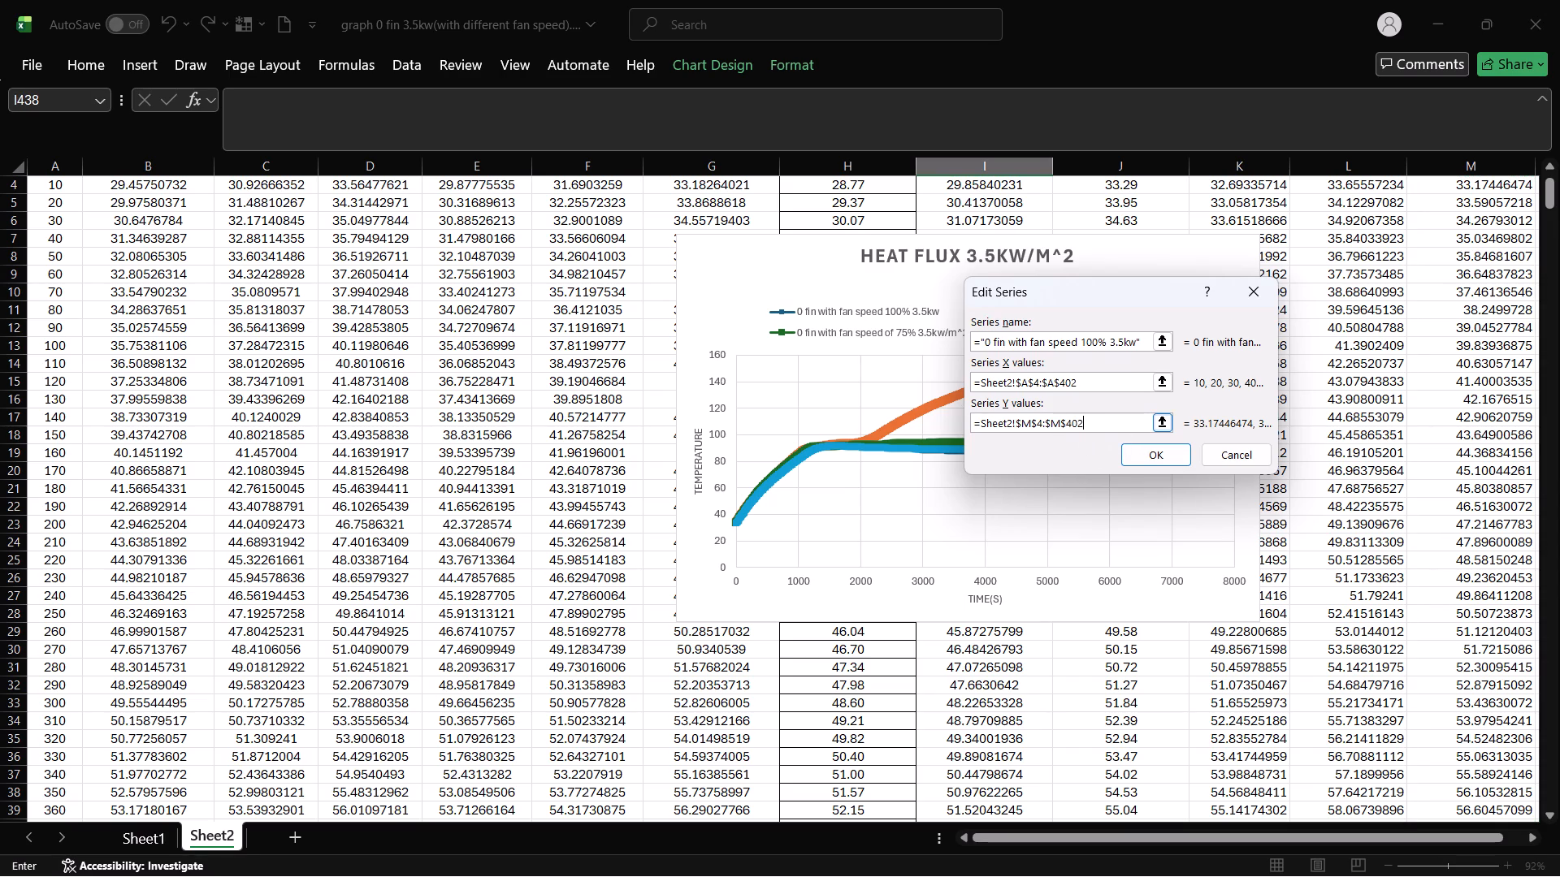
pyautogui.click(1140, 460)
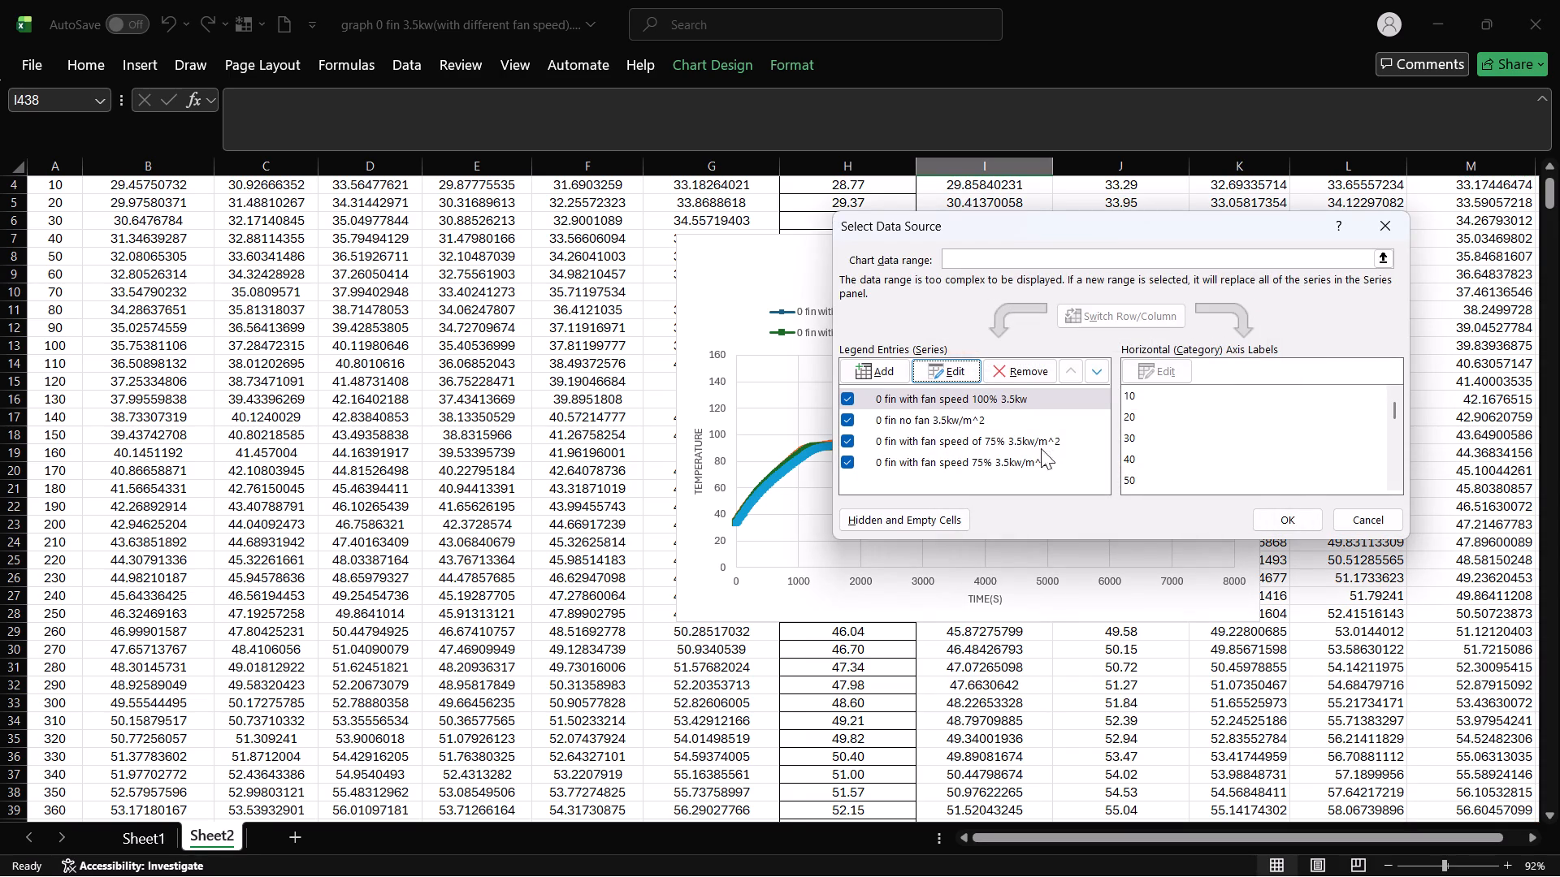
# Set the "0 fin with fan speed of 75% 3.5kw/m^2" series to X values $A$4:$A$402 and Y values $G$4:$G$402 on Sheet2.
pyautogui.click(1026, 443)
pyautogui.click(942, 376)
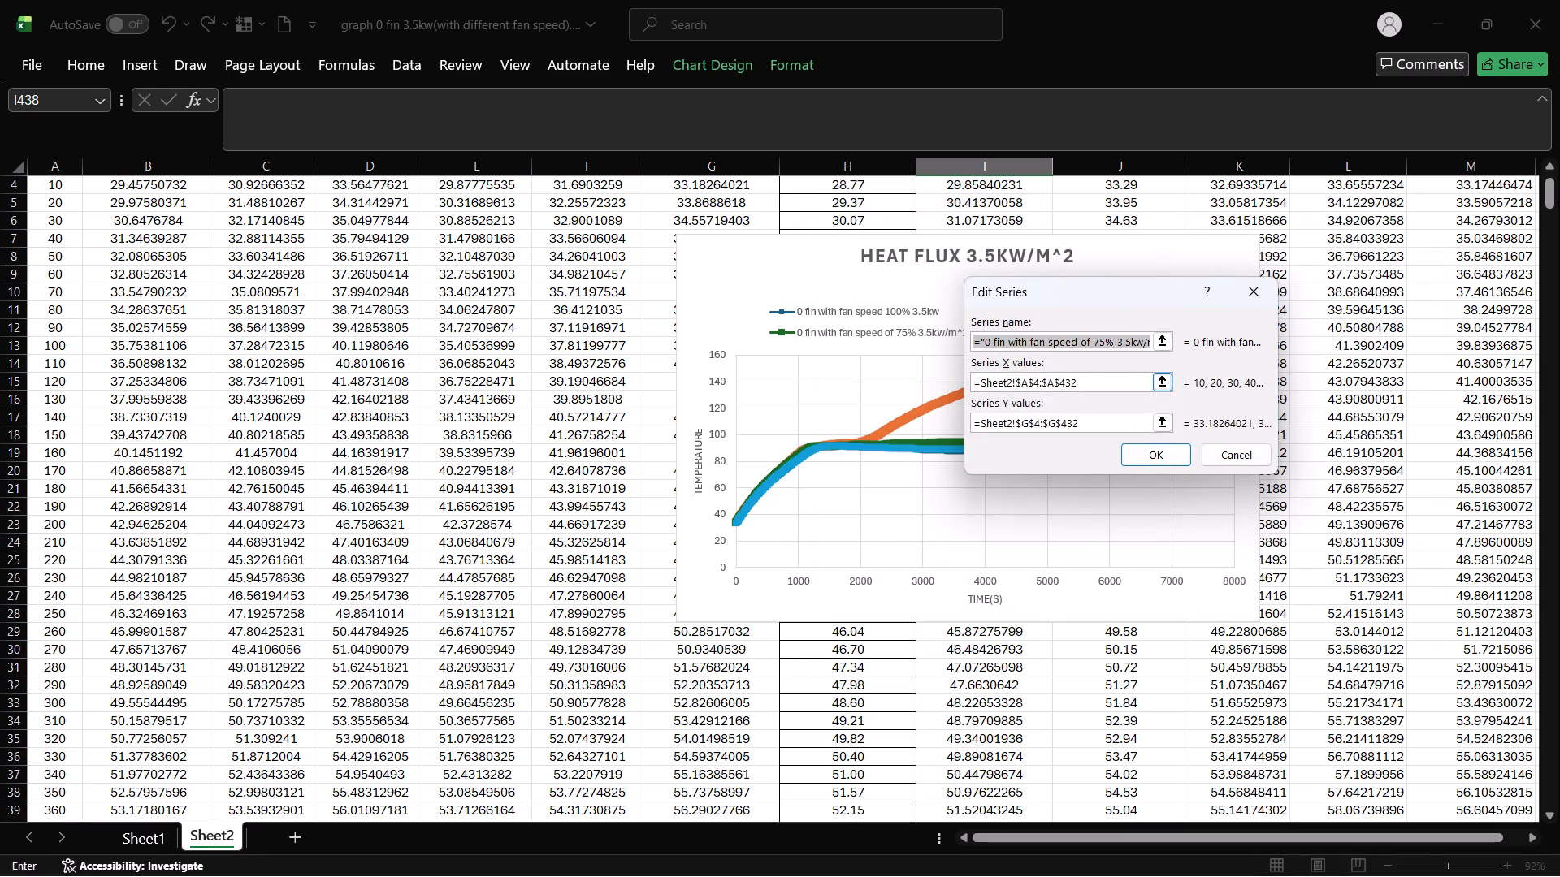
pyautogui.click(1070, 387)
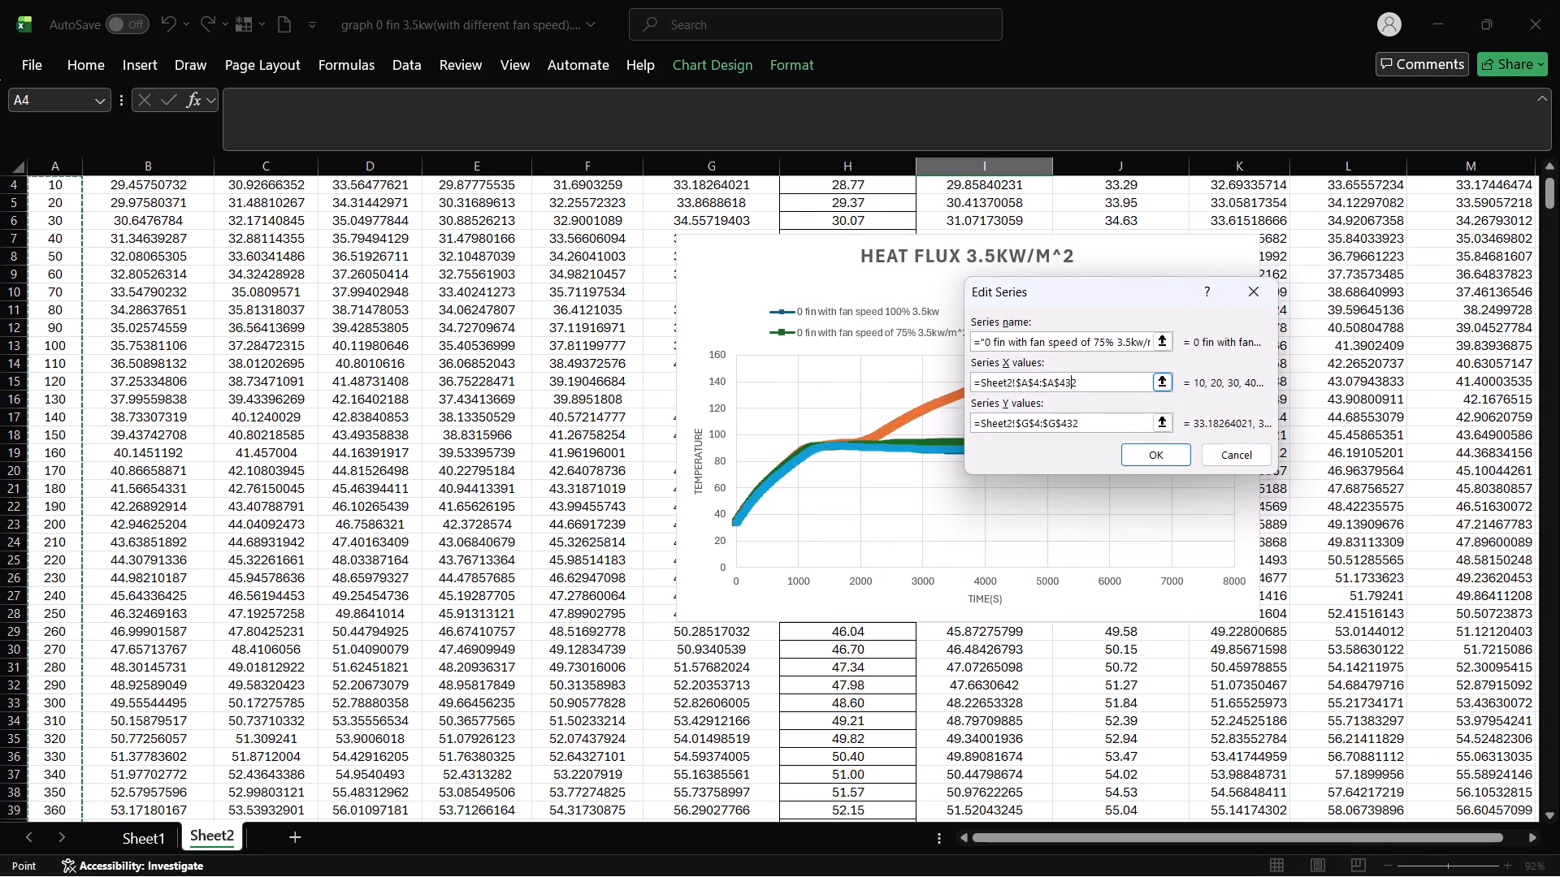
pyautogui.press('BackSpace')
pyautogui.press('0')
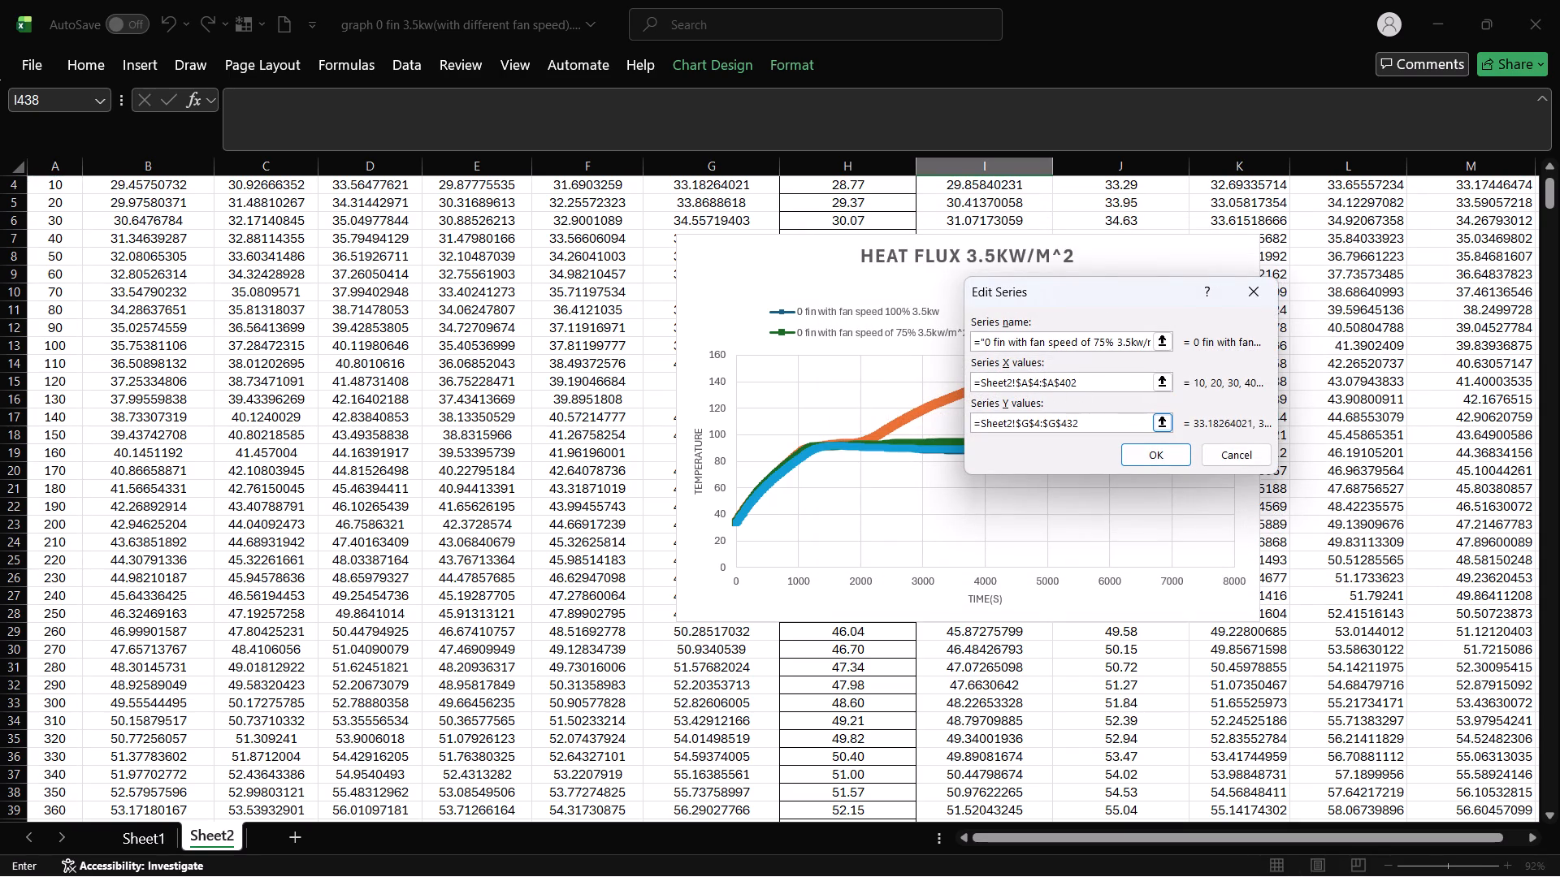
pyautogui.click(1073, 421)
pyautogui.press('BackSpace')
pyautogui.press('0')
pyautogui.click(1146, 456)
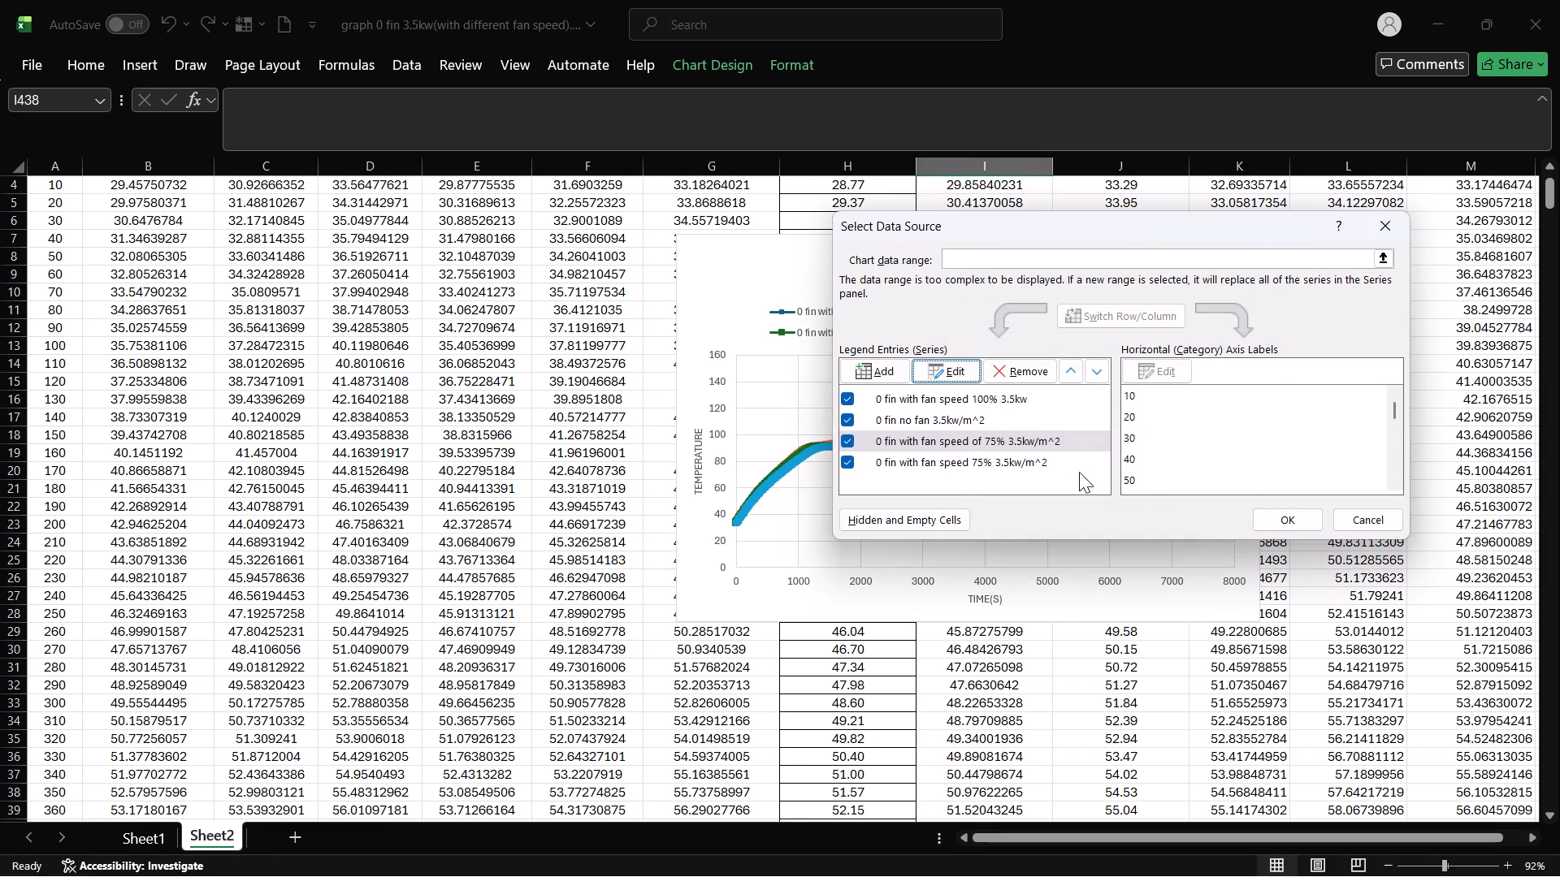
# Set the "0 fin with fan speed 75% 3.5kw/m^2" series to X values $A$4:$A$402 and Y values $J$4:$J$402, and apply the data source changes.
pyautogui.click(1015, 465)
pyautogui.click(946, 378)
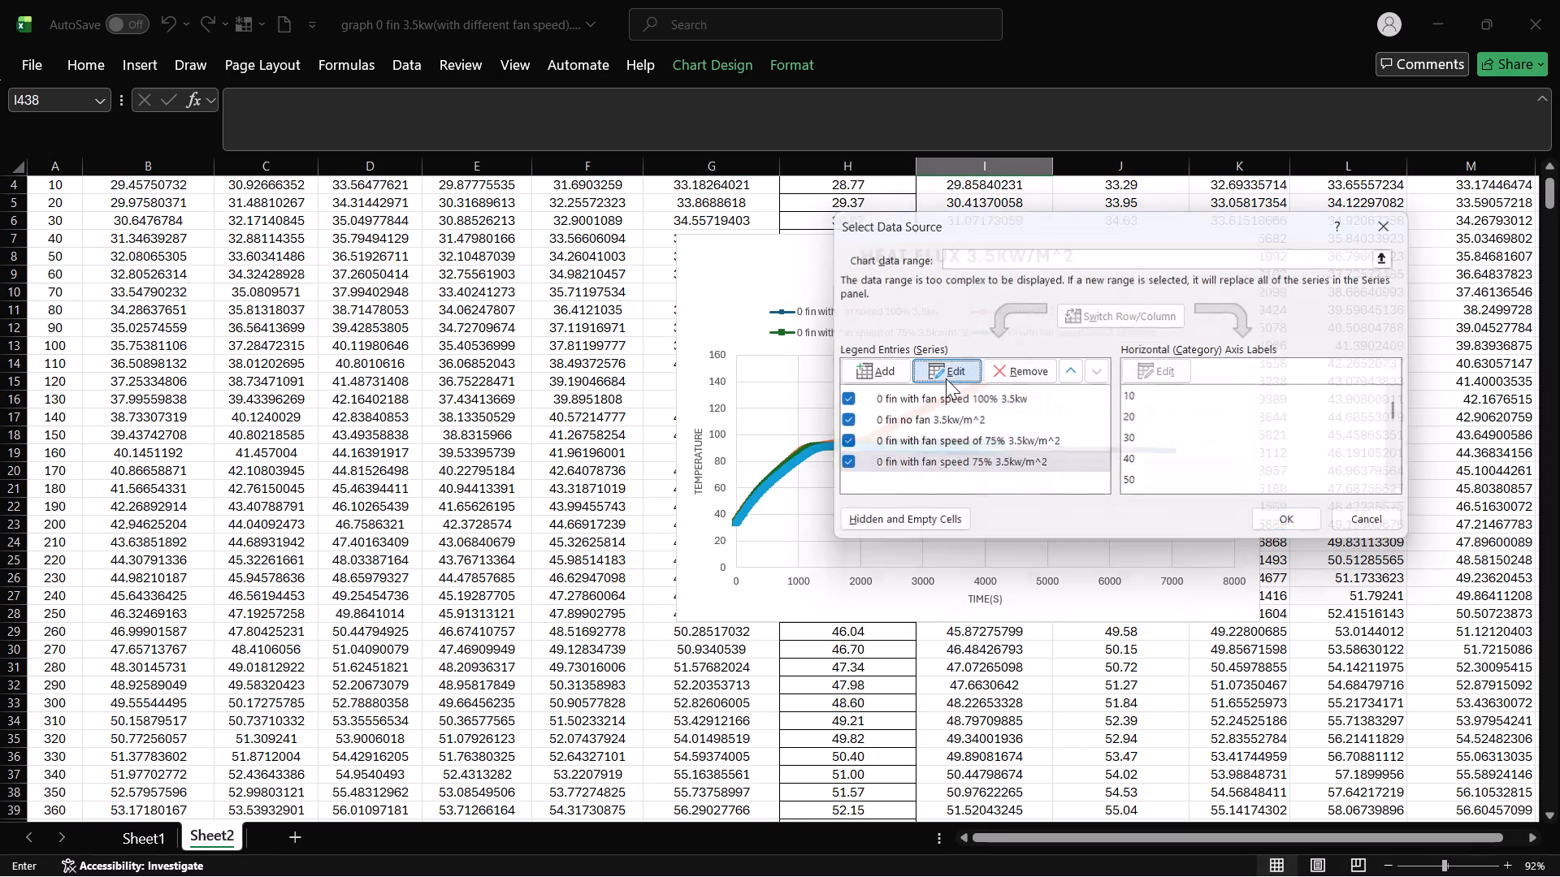
pyautogui.click(1065, 421)
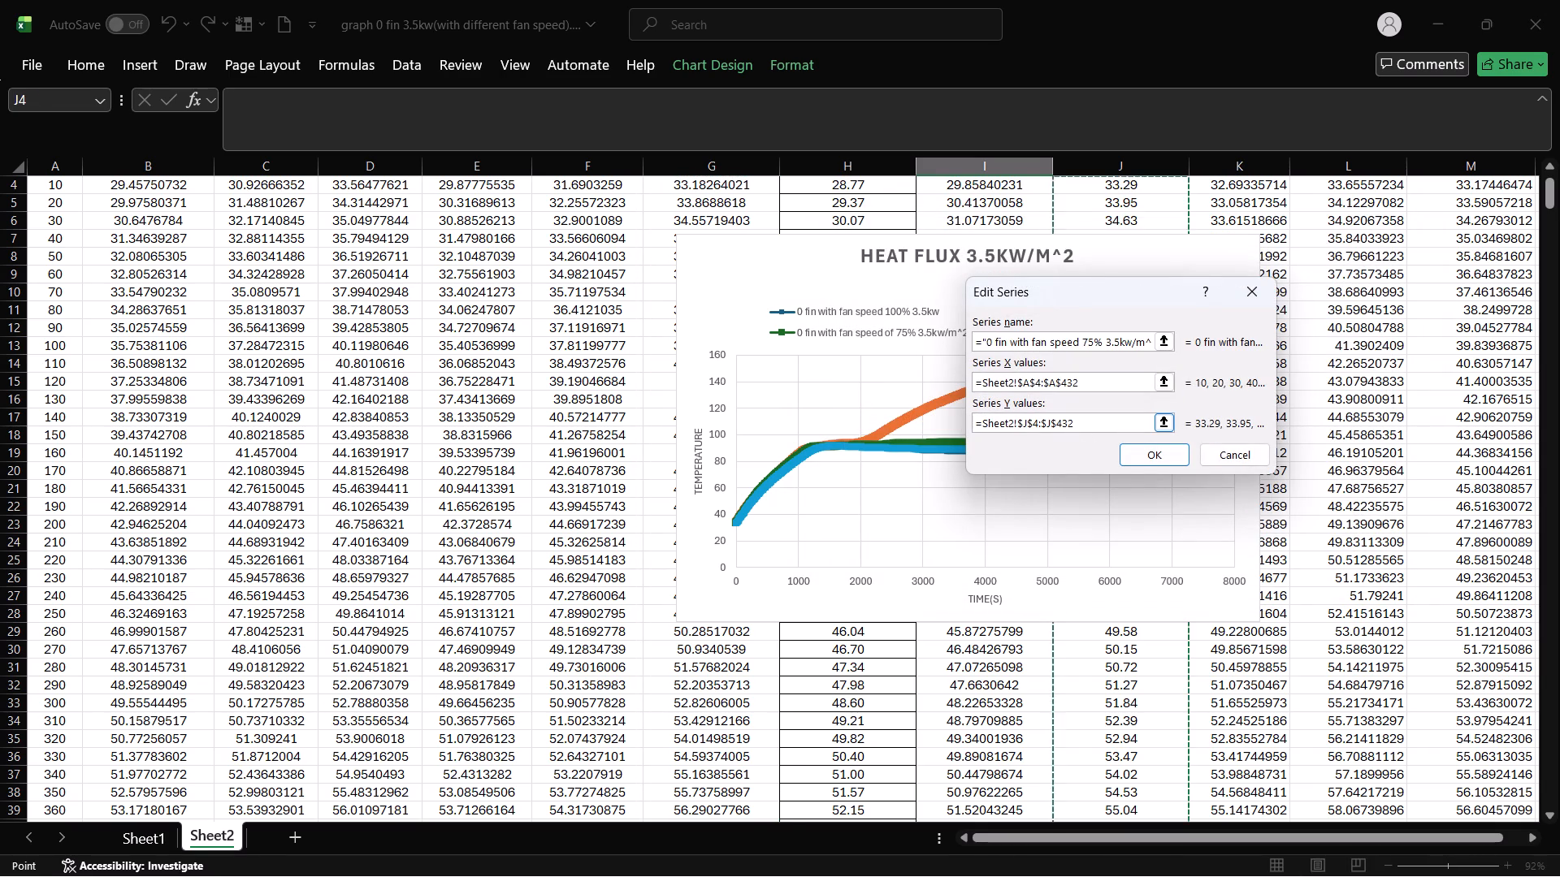
pyautogui.press('BackSpace')
pyautogui.press('0')
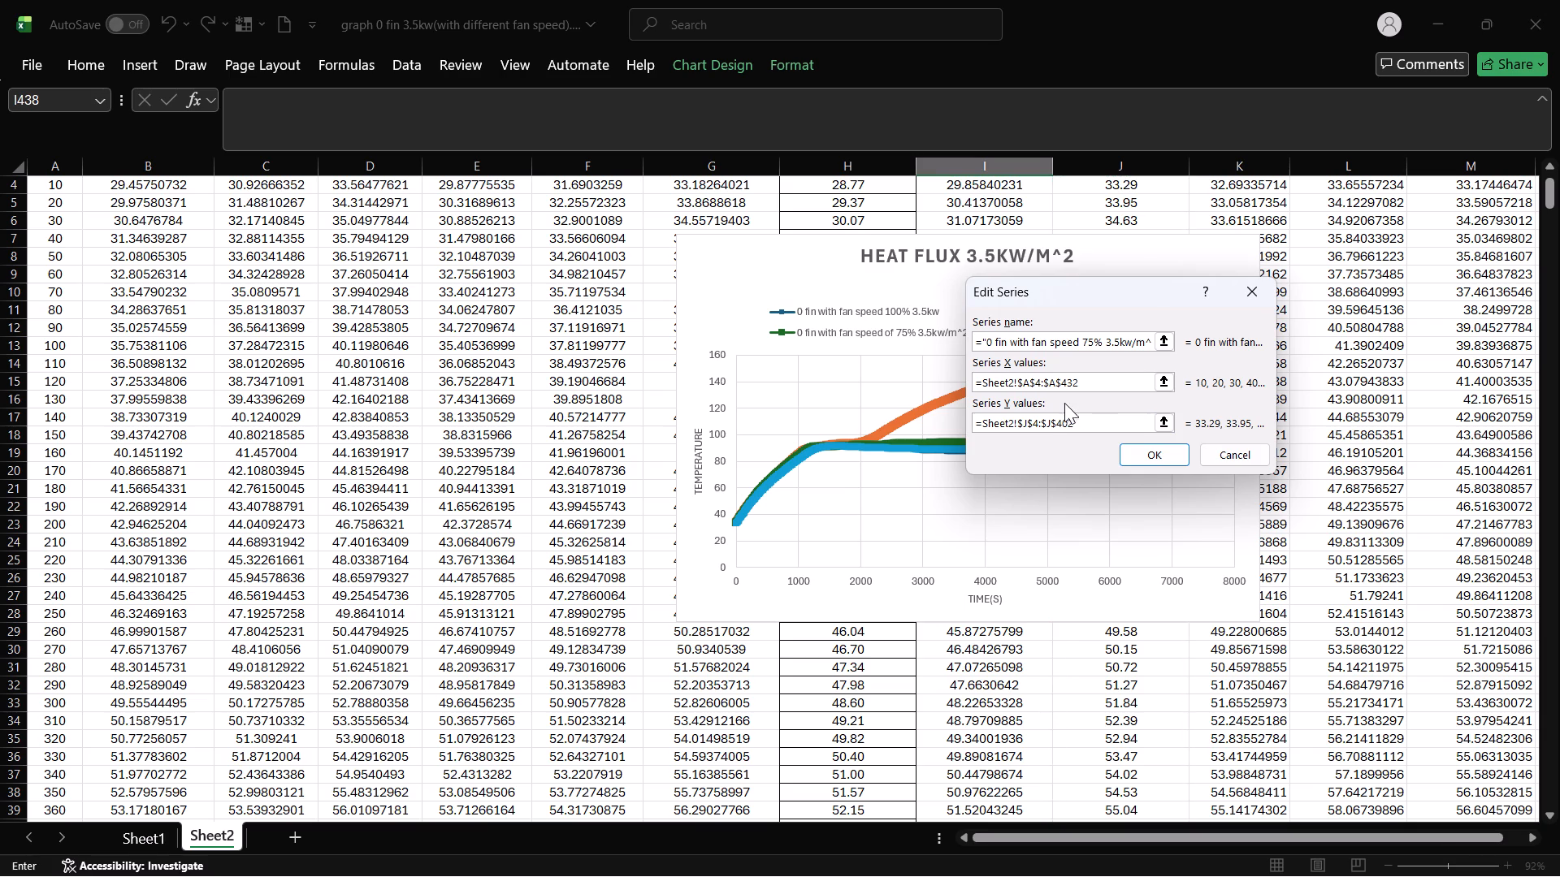
pyautogui.click(1072, 382)
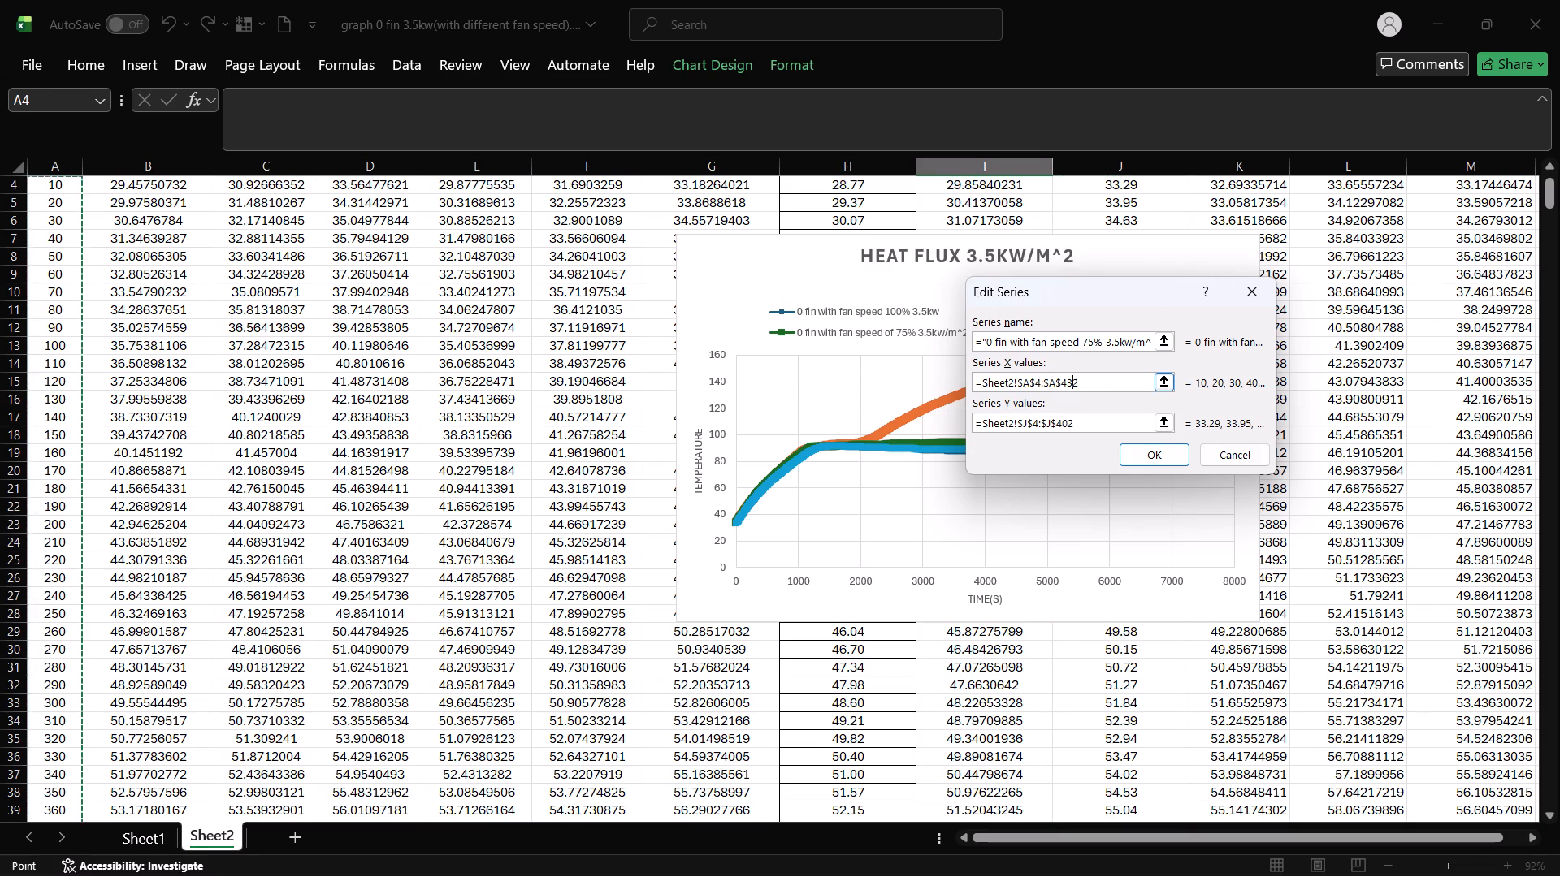
pyautogui.press('BackSpace')
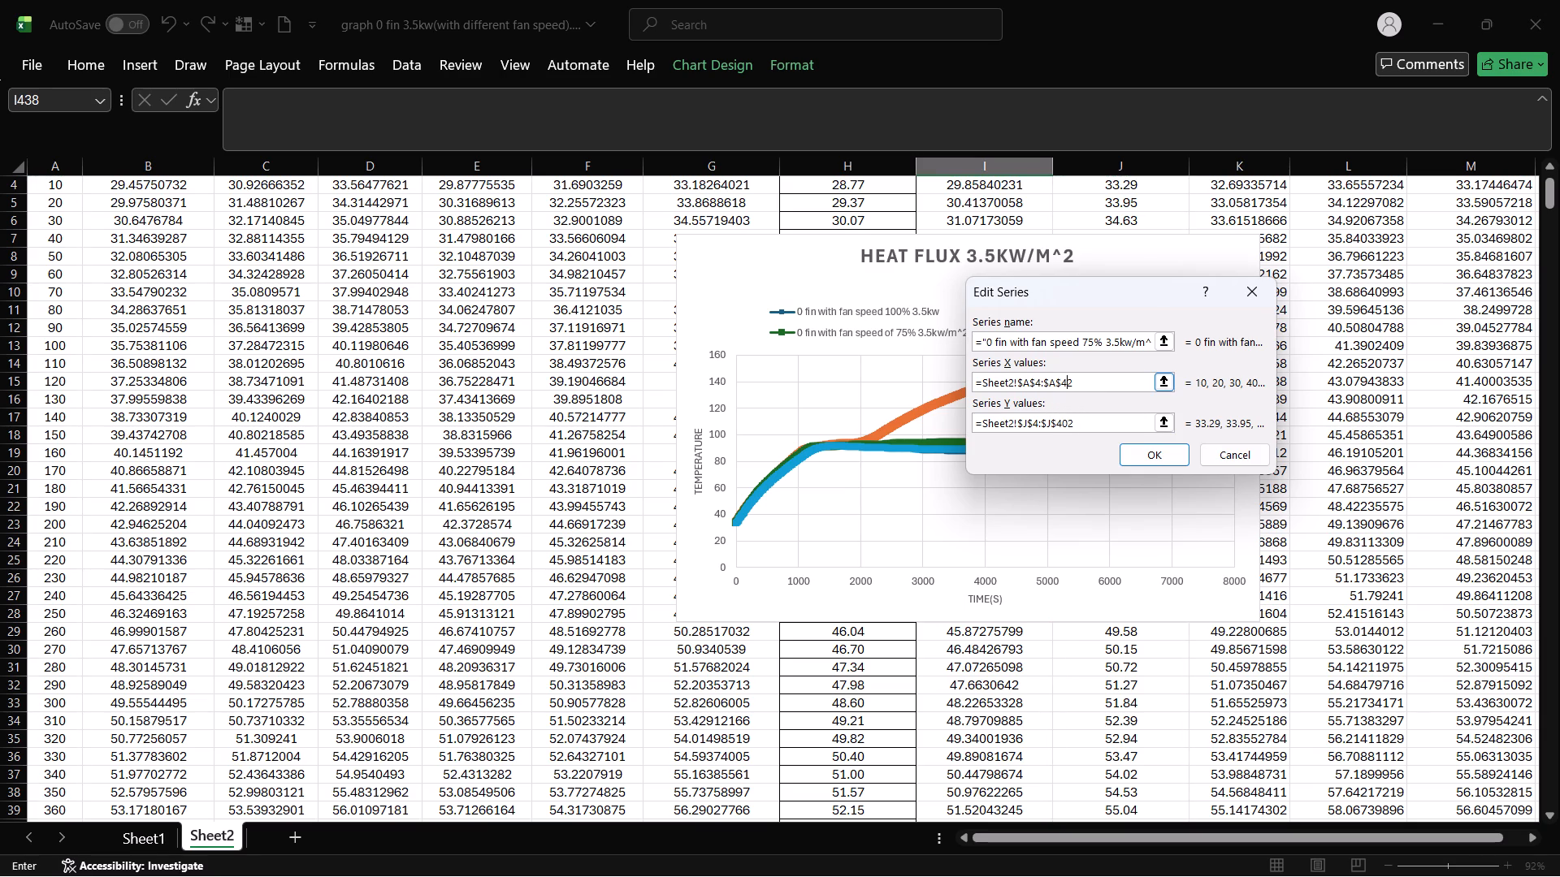
pyautogui.press('0')
pyautogui.press('2')
pyautogui.press('BackSpace')
pyautogui.click(1138, 451)
pyautogui.click(1292, 521)
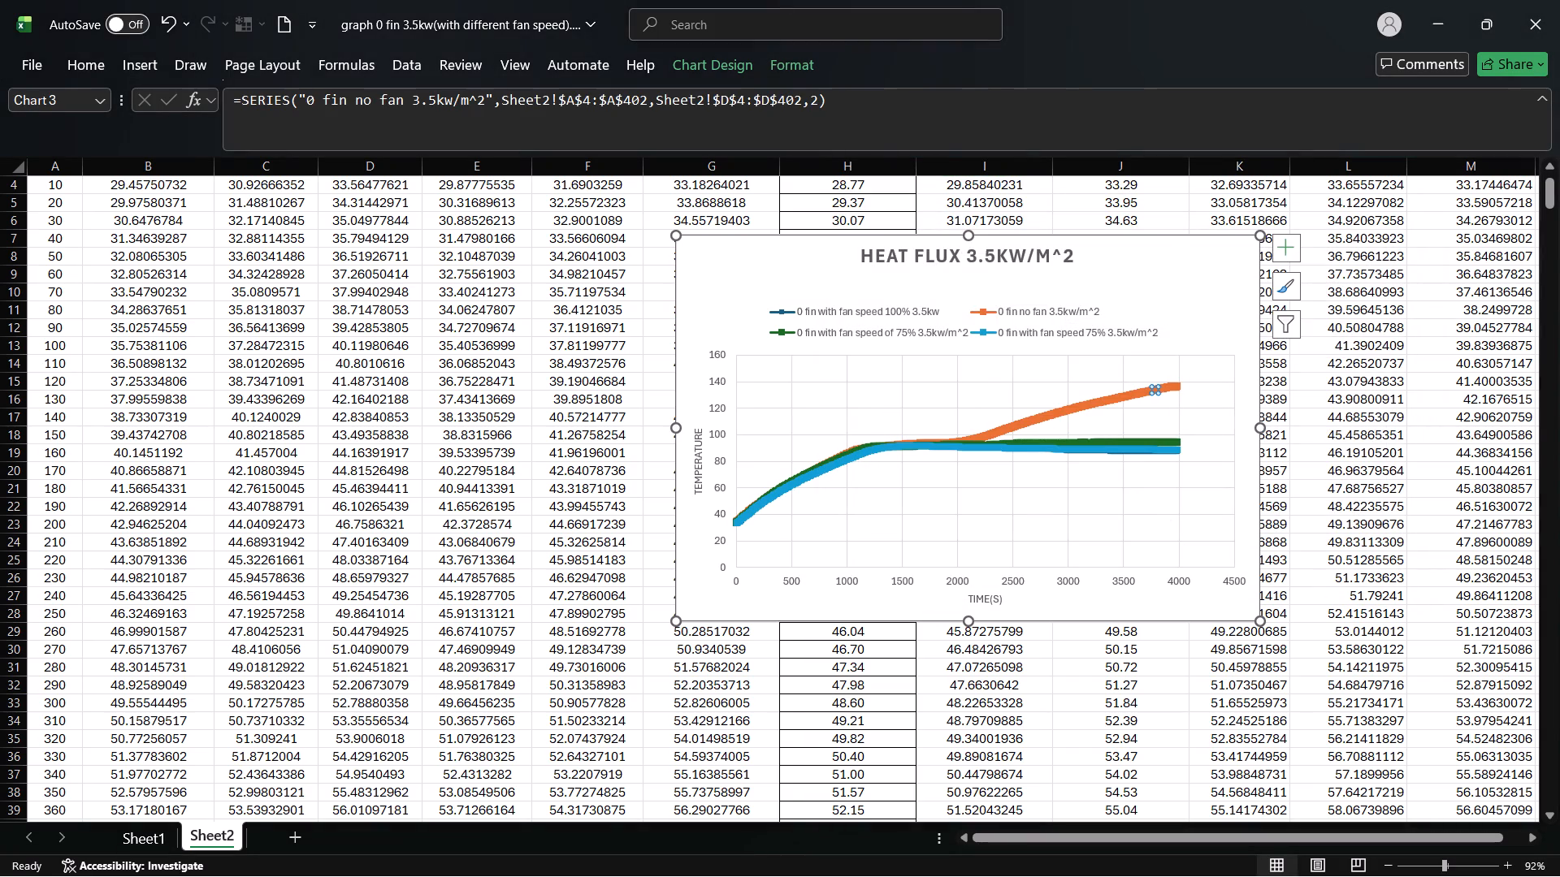
# Examine the curves on the heat flux chart, comparing each series name with the Tavg column it plots.
pyautogui.click(1132, 448)
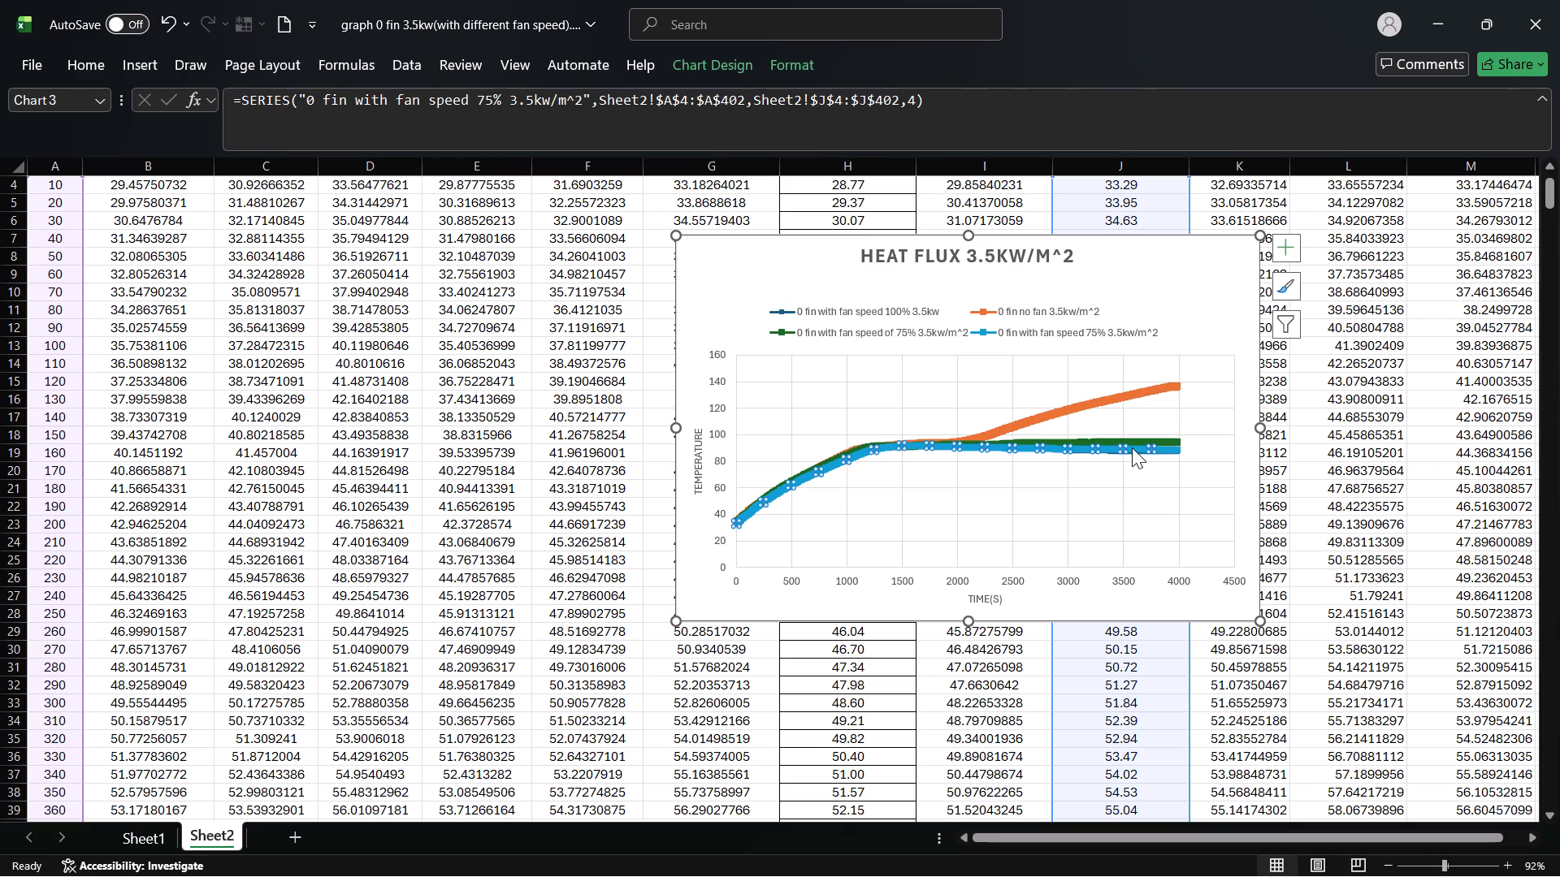
pyautogui.scroll(6, 1252, 538)
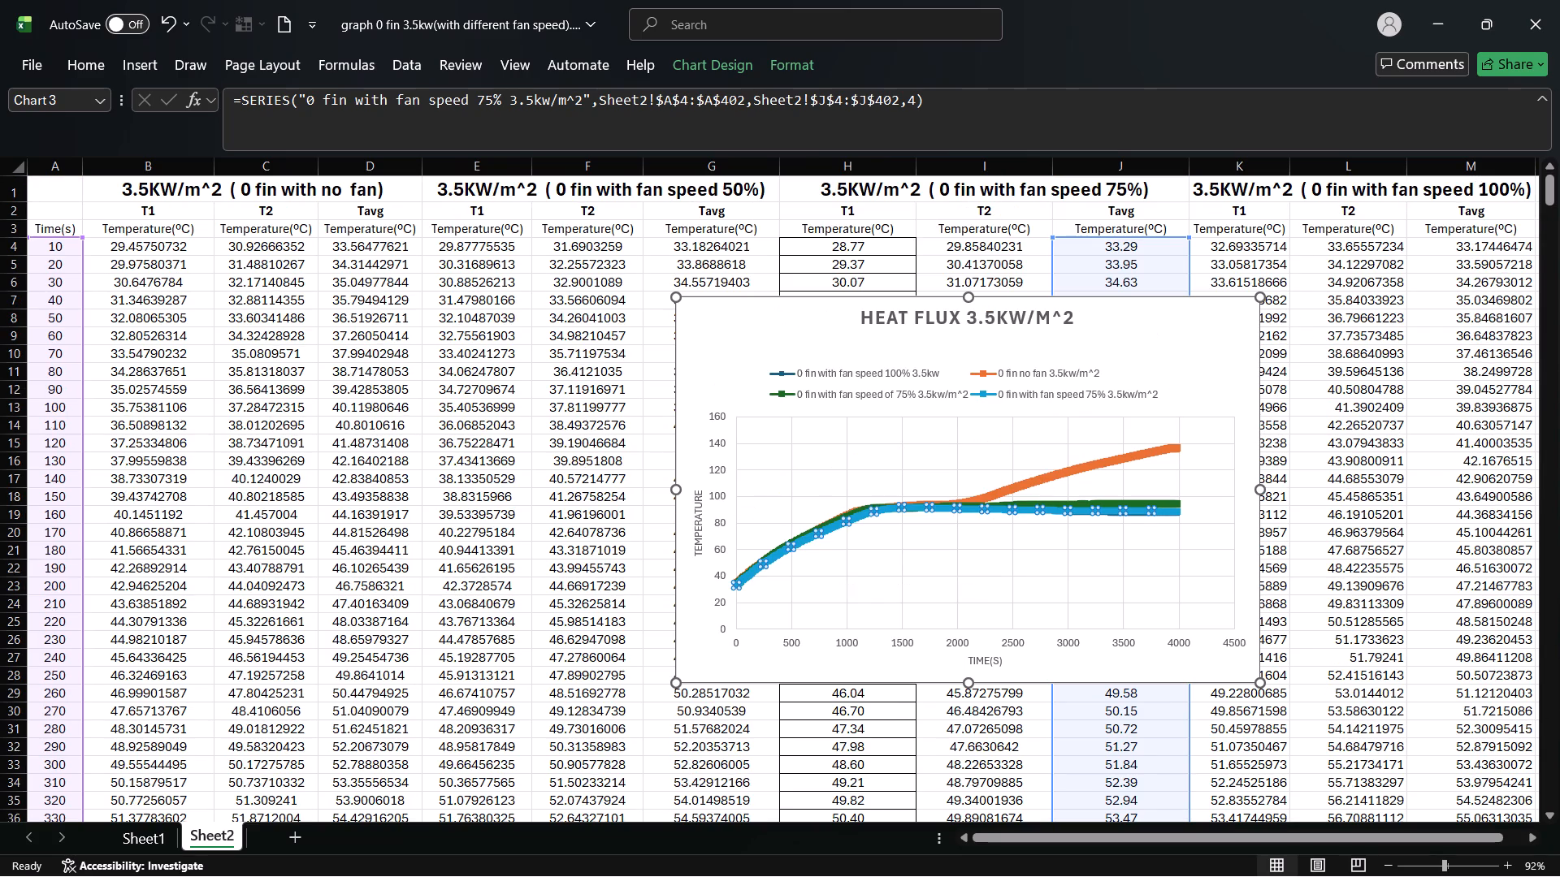
pyautogui.moveTo(1116, 839); pyautogui.dragTo(1149, 834)
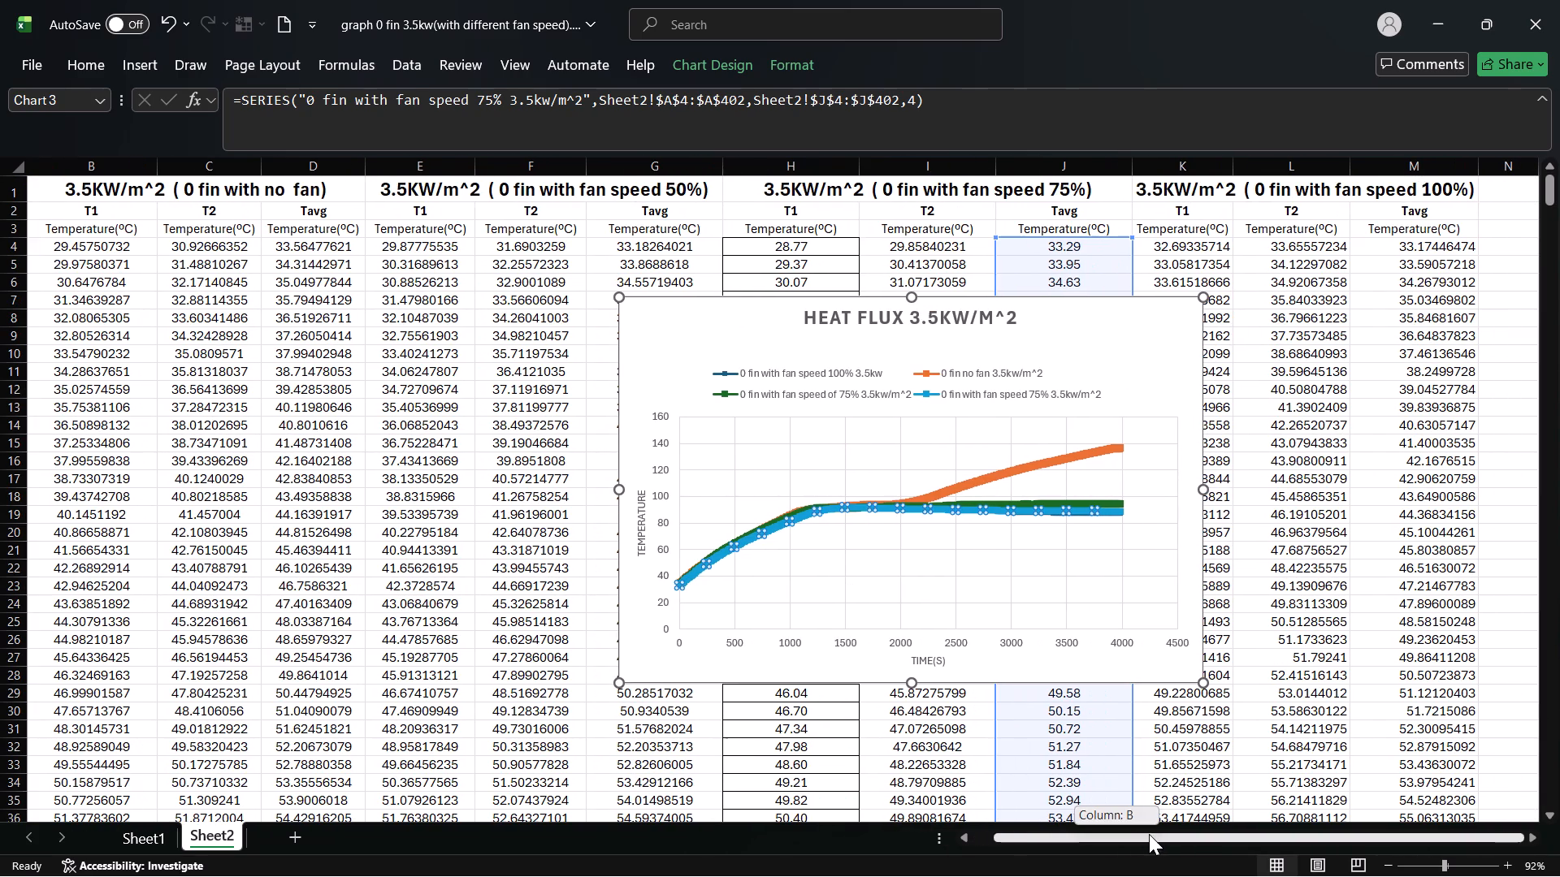
pyautogui.moveTo(1149, 834); pyautogui.dragTo(1183, 833)
pyautogui.click(1072, 460)
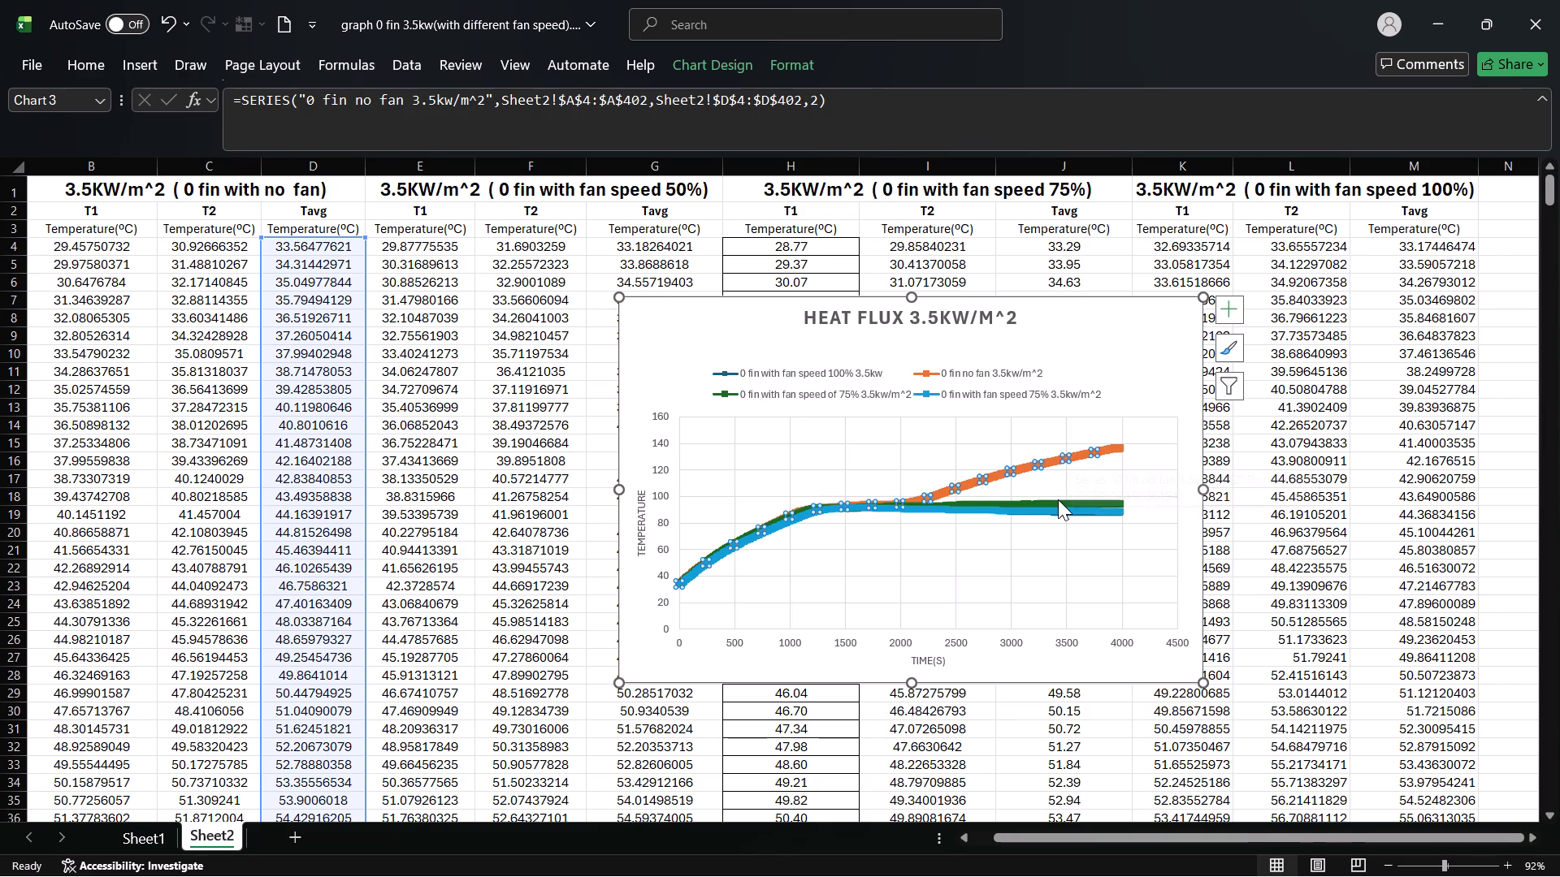
pyautogui.click(1058, 499)
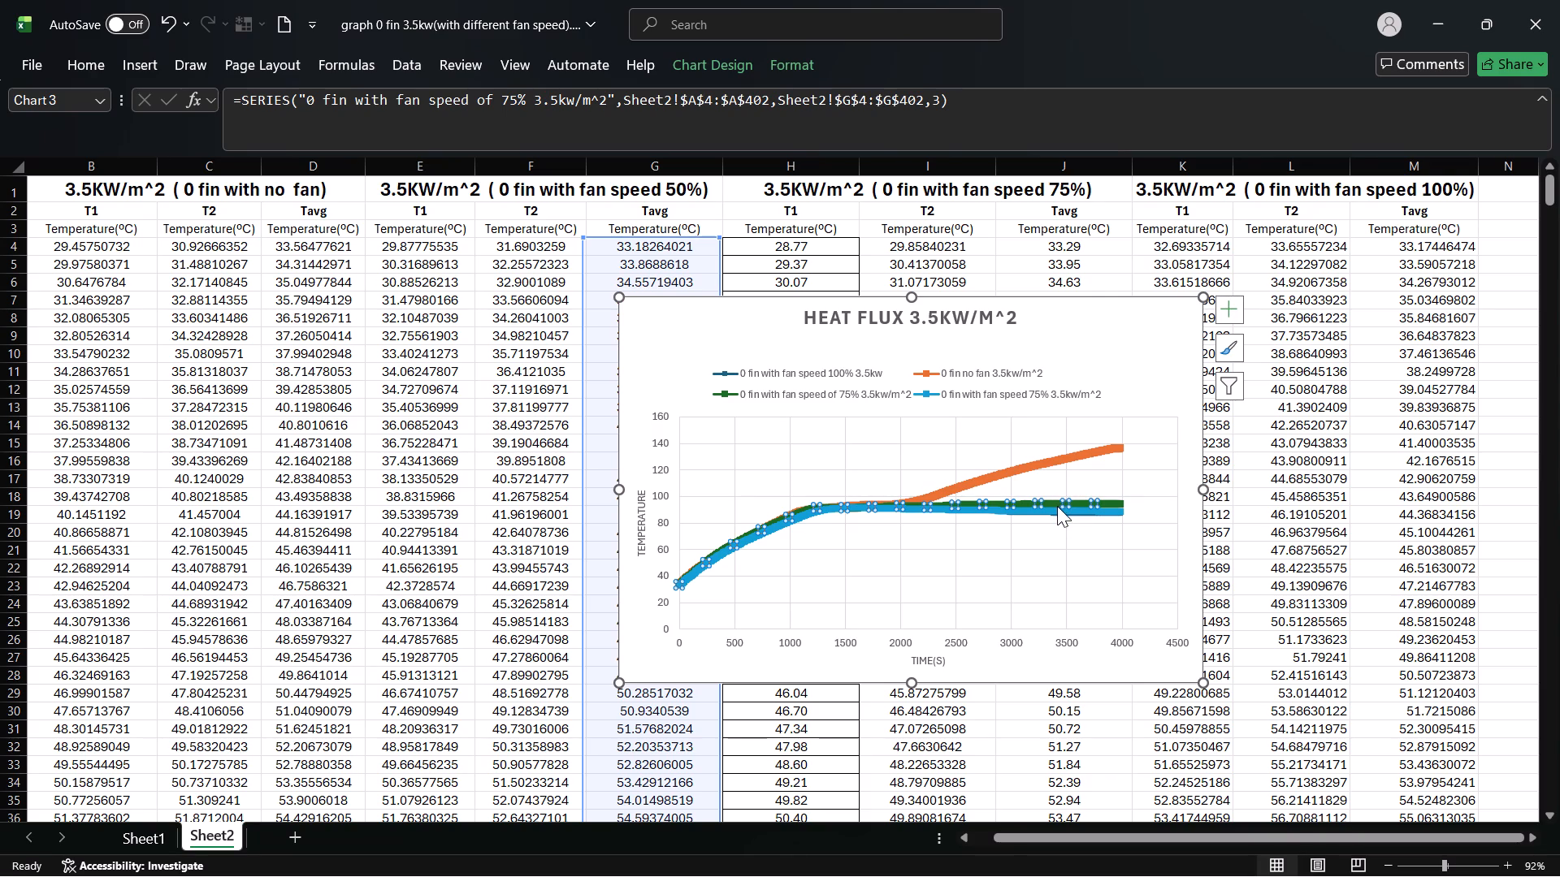
pyautogui.click(1055, 508)
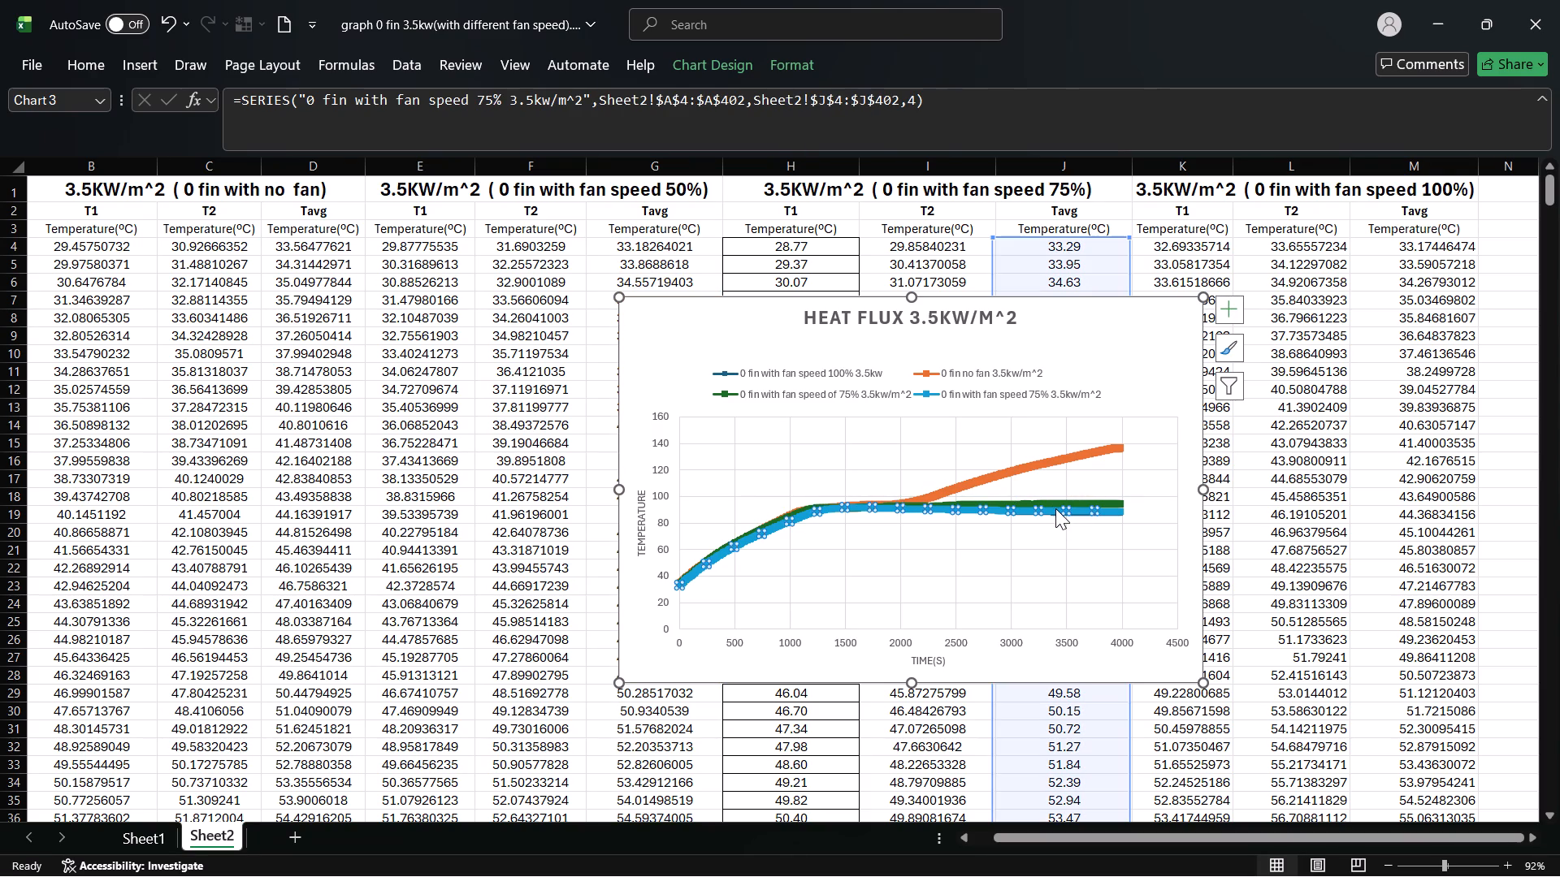
pyautogui.click(1079, 516)
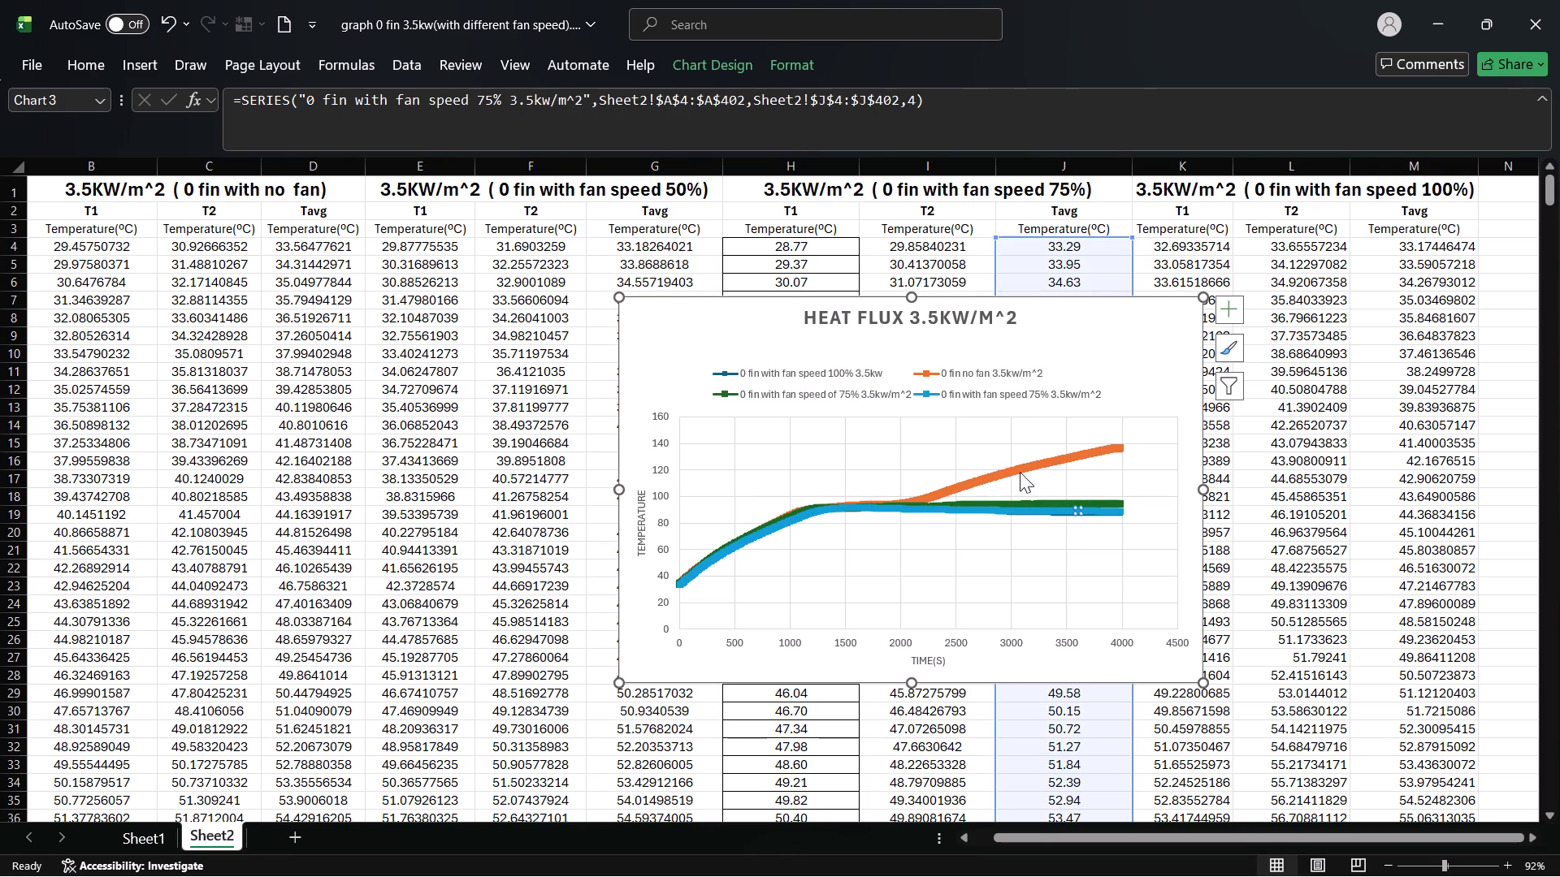
pyautogui.click(1065, 509)
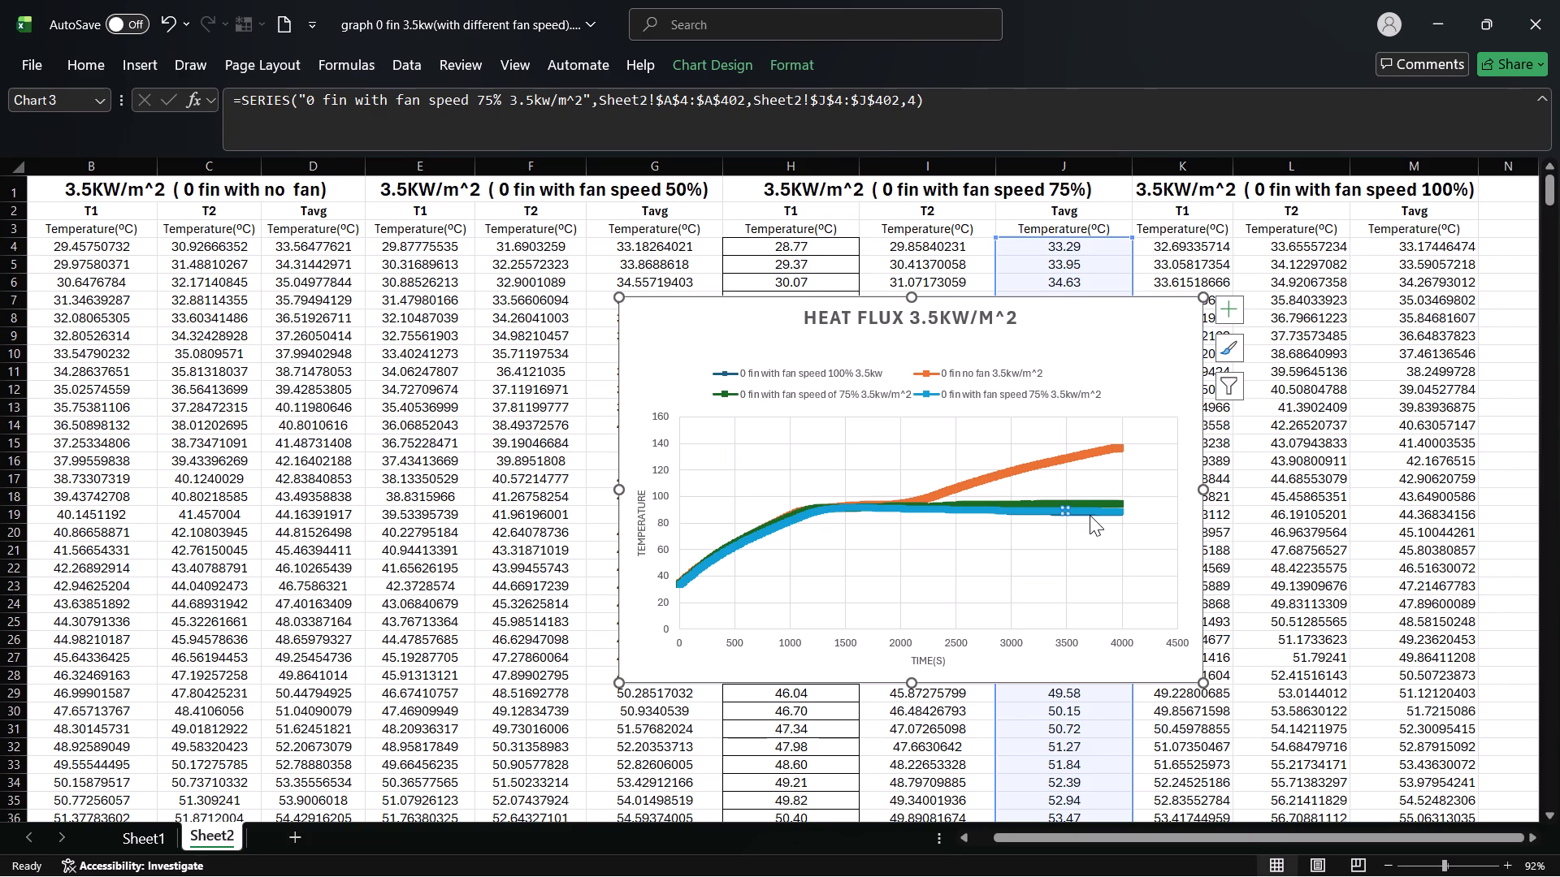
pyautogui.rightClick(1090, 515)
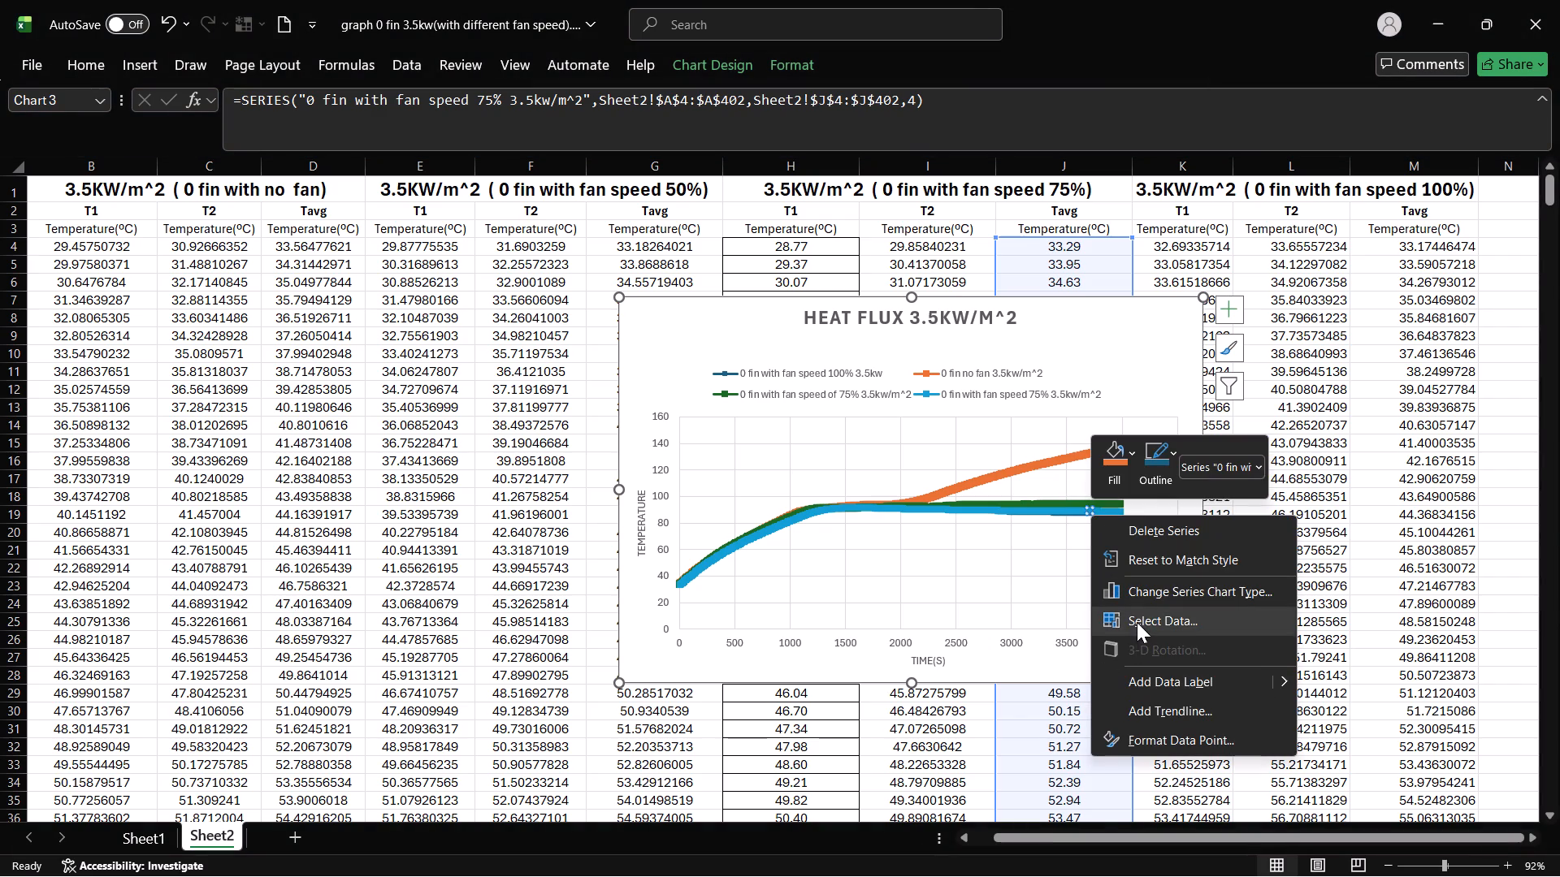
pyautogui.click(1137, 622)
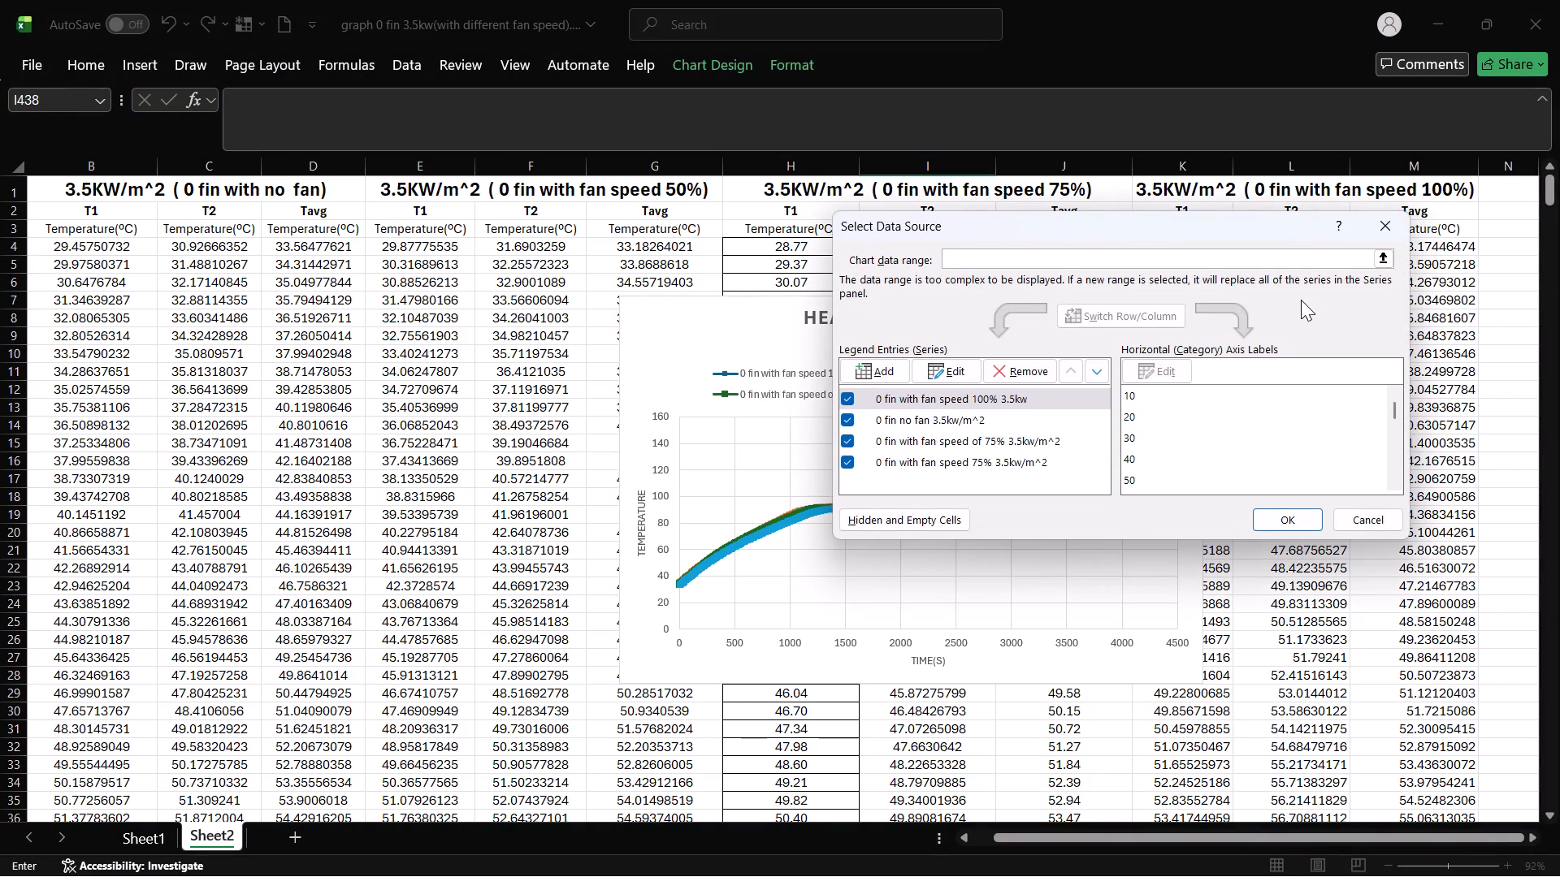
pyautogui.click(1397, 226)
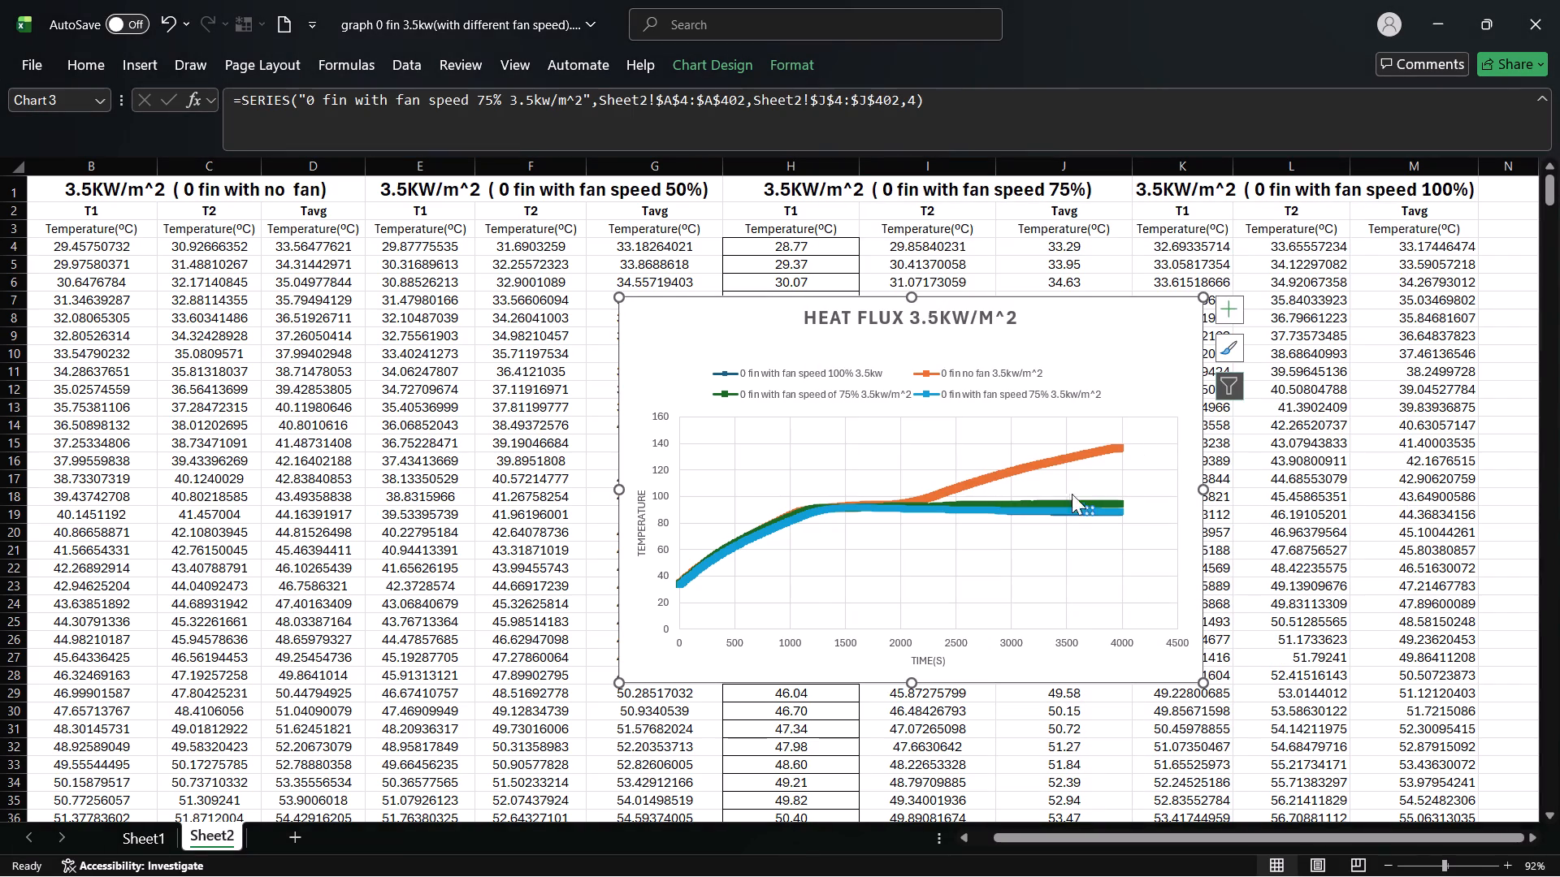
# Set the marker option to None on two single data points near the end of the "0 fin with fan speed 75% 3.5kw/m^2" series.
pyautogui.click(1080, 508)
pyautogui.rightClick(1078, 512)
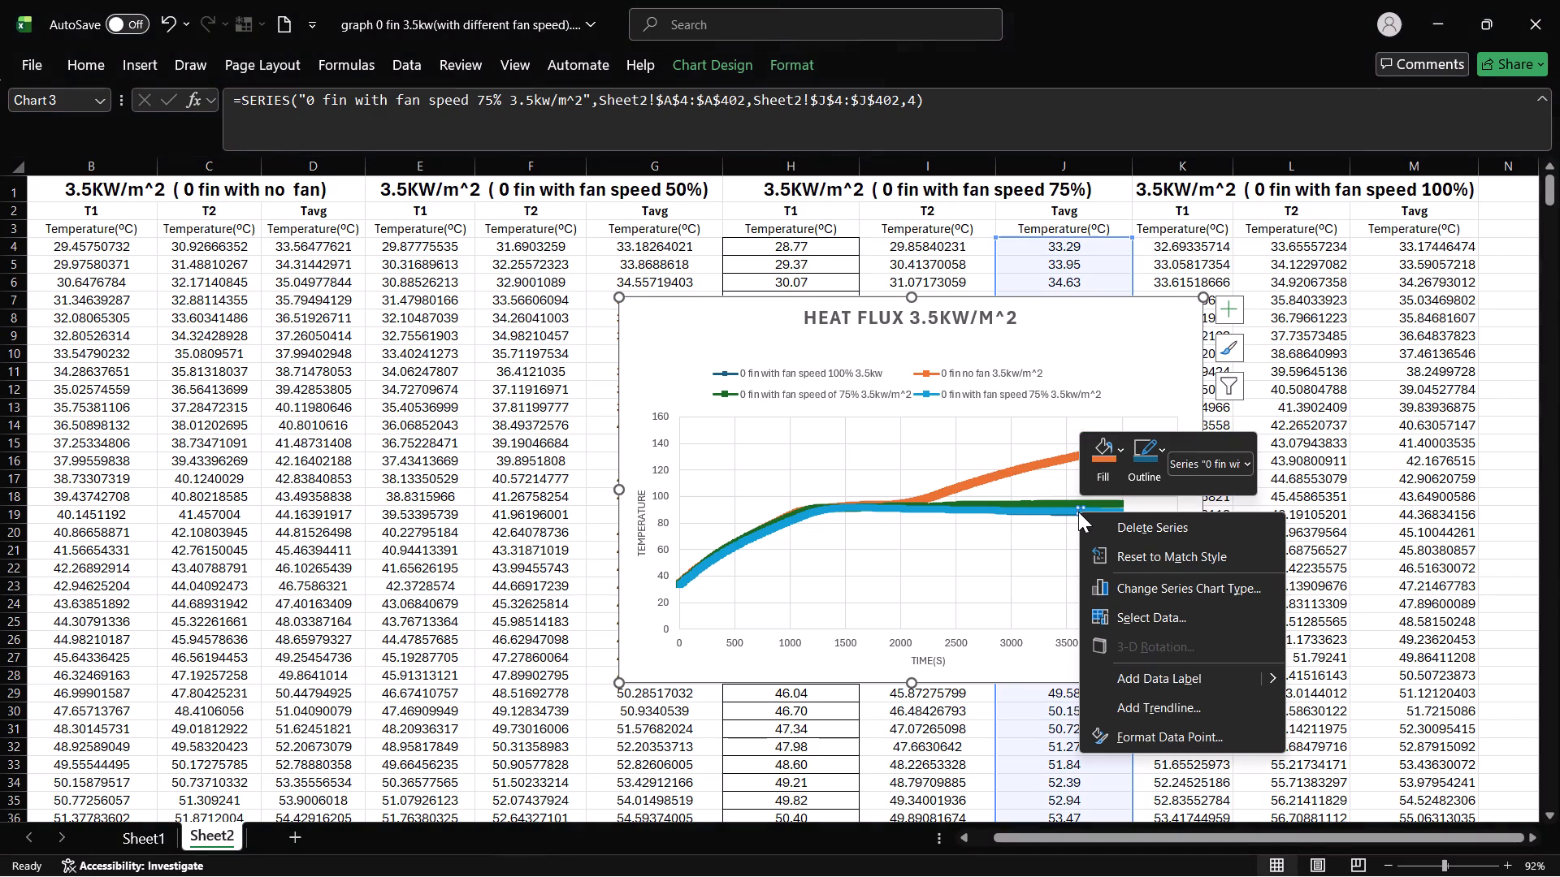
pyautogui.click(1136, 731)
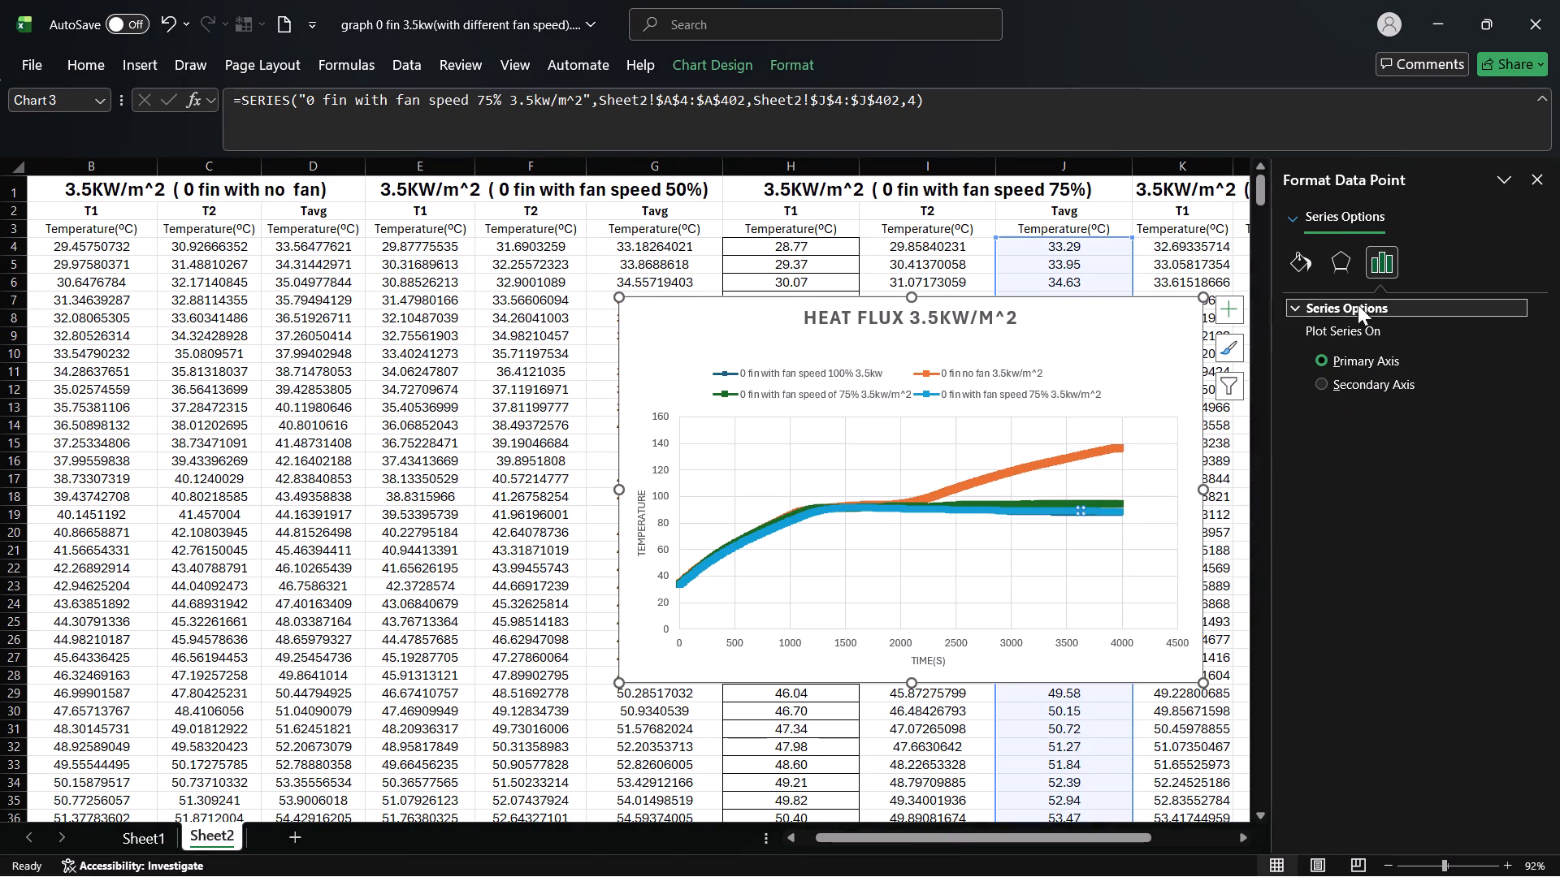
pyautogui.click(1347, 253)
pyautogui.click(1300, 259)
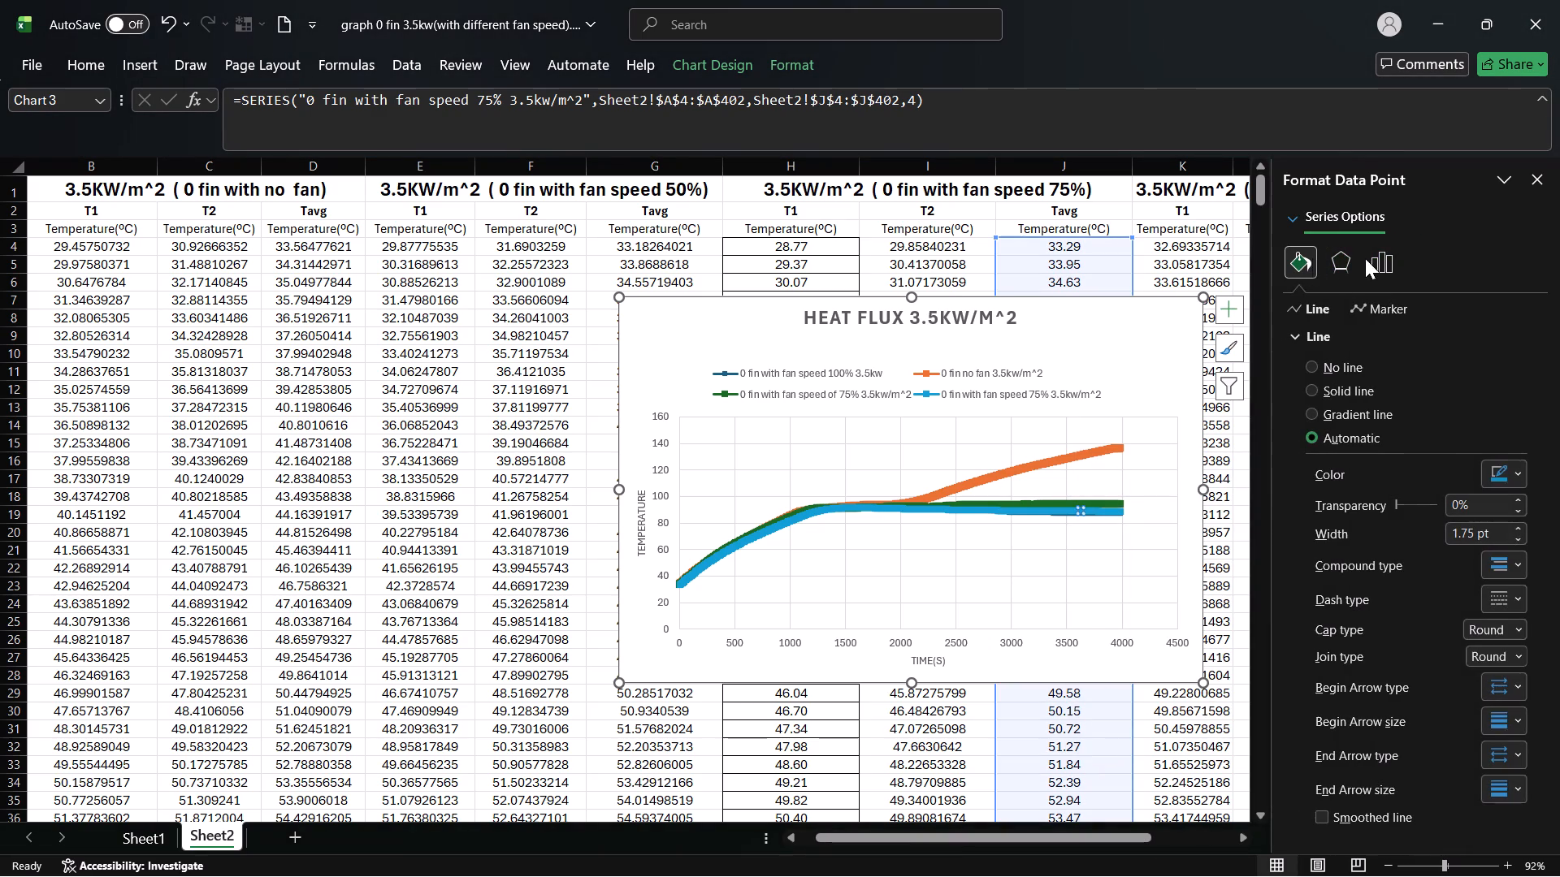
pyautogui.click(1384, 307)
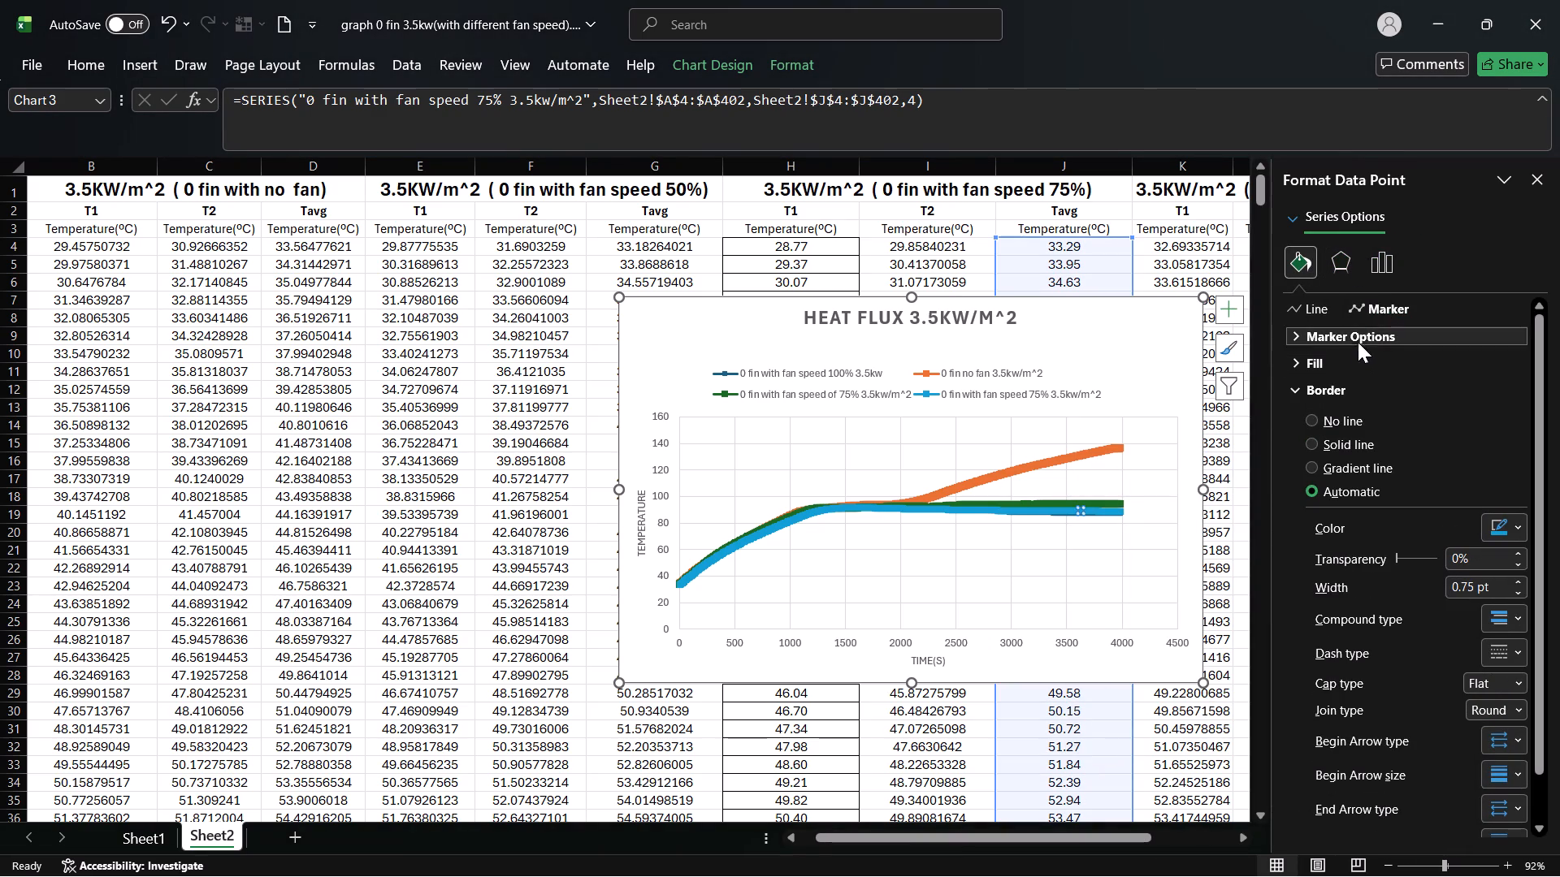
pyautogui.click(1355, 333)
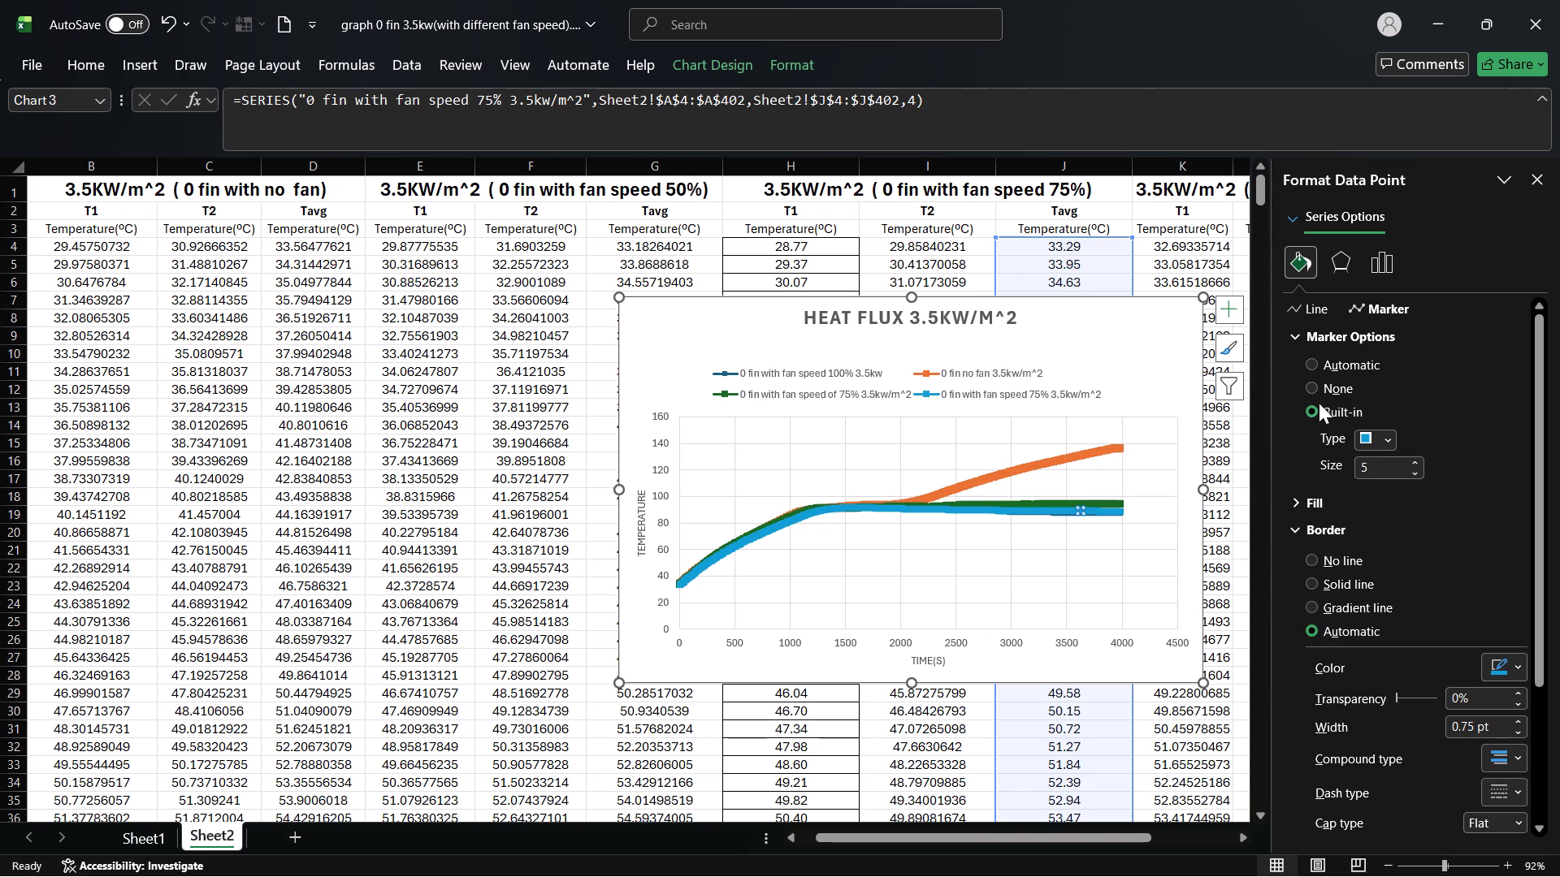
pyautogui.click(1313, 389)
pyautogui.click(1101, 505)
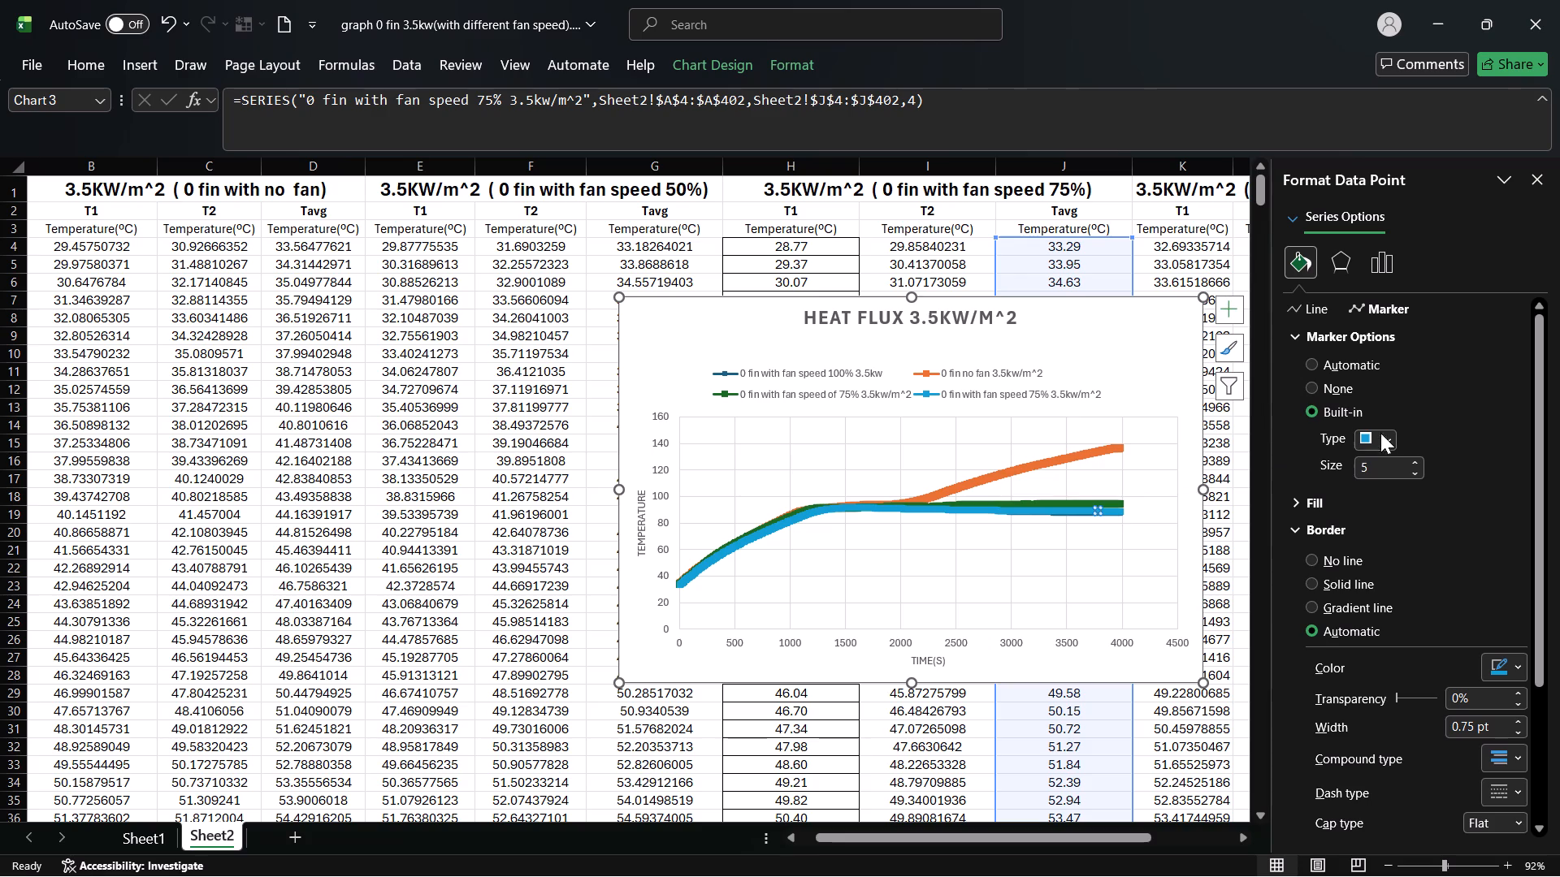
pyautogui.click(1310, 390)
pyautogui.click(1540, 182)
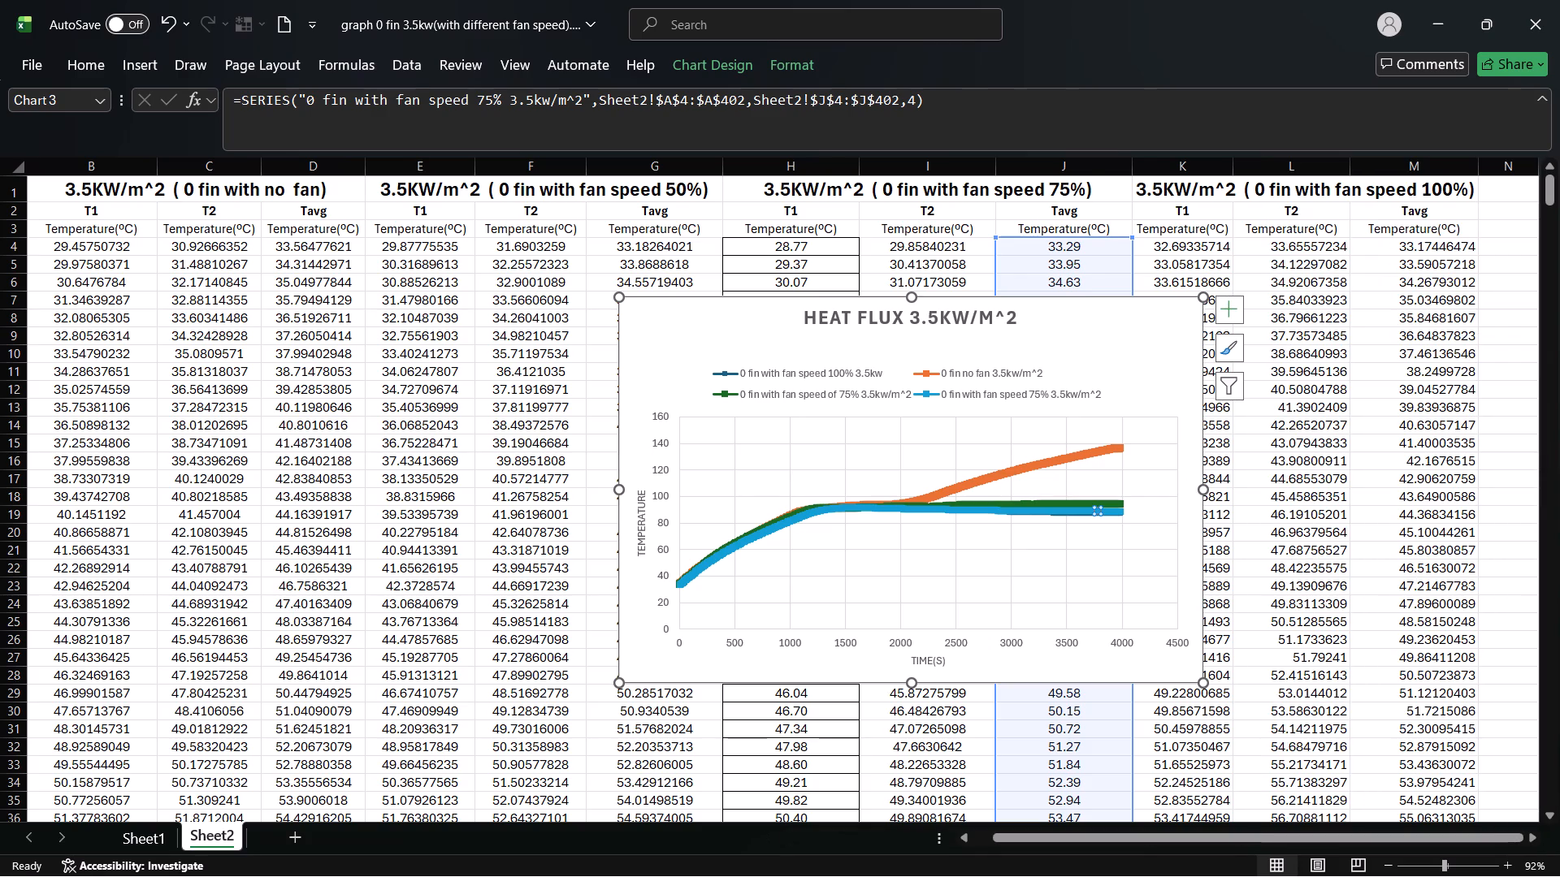
# Examine the overlapping curves on the heat flux chart, checking which series and Tavg column each one represents.
pyautogui.click(1152, 464)
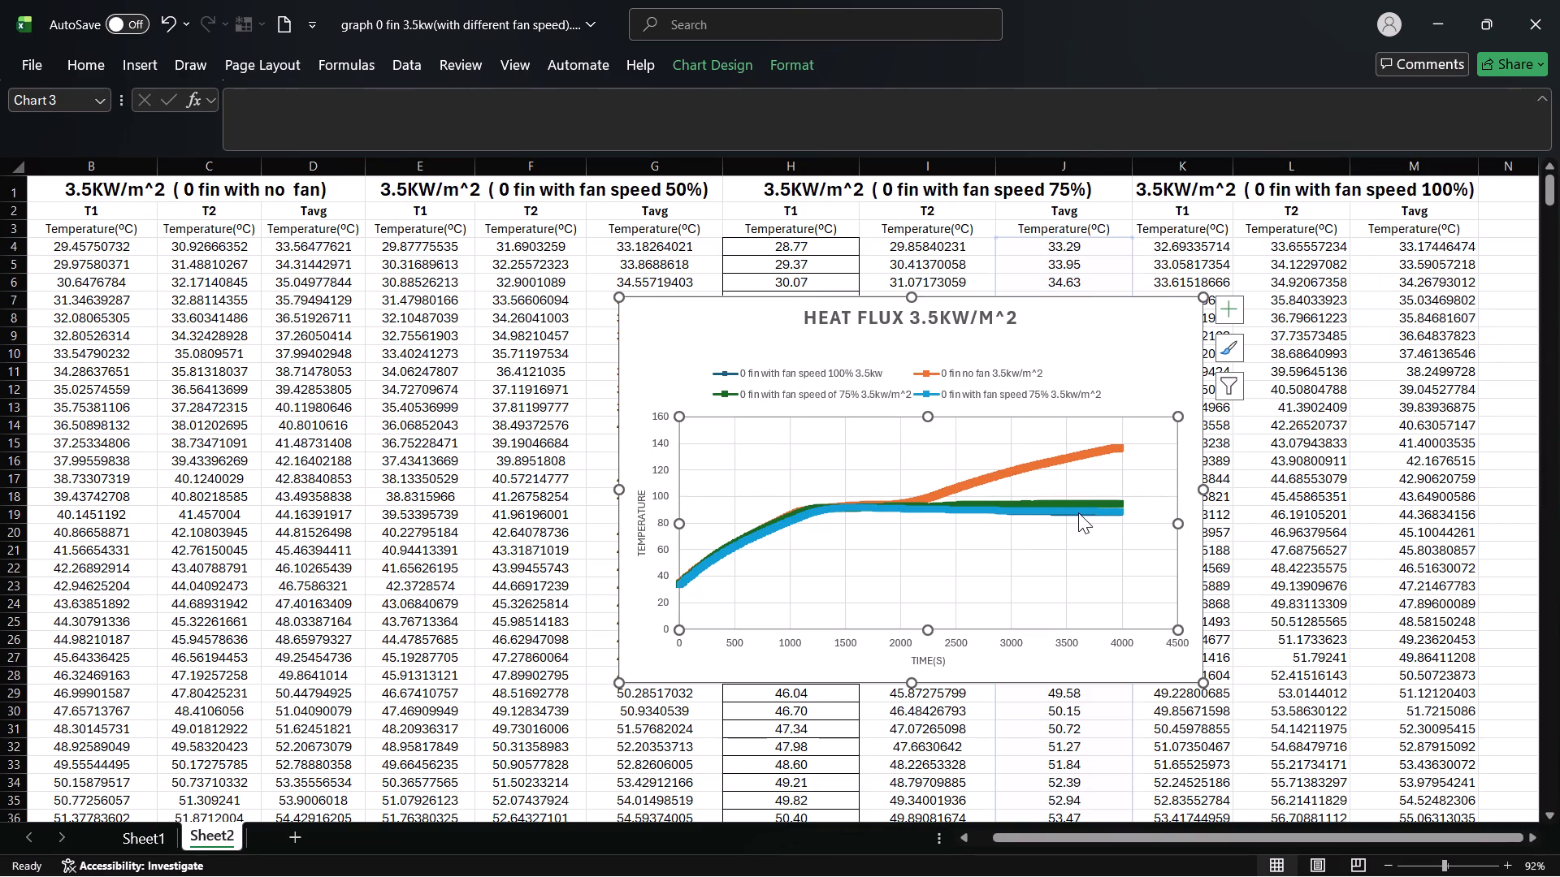
pyautogui.click(1078, 512)
pyautogui.click(1086, 500)
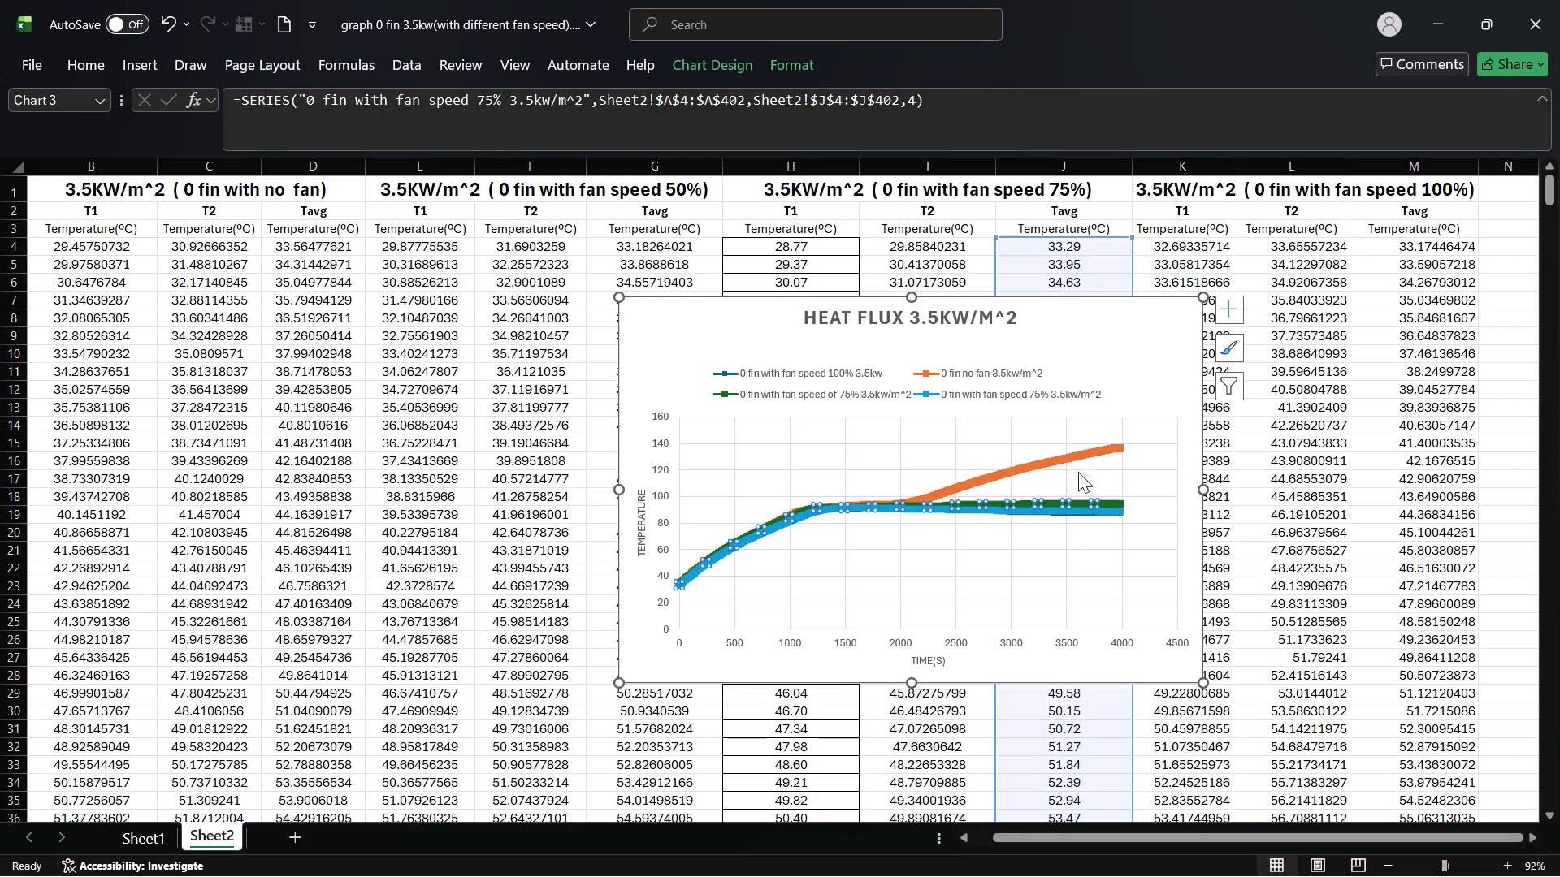
pyautogui.click(1067, 454)
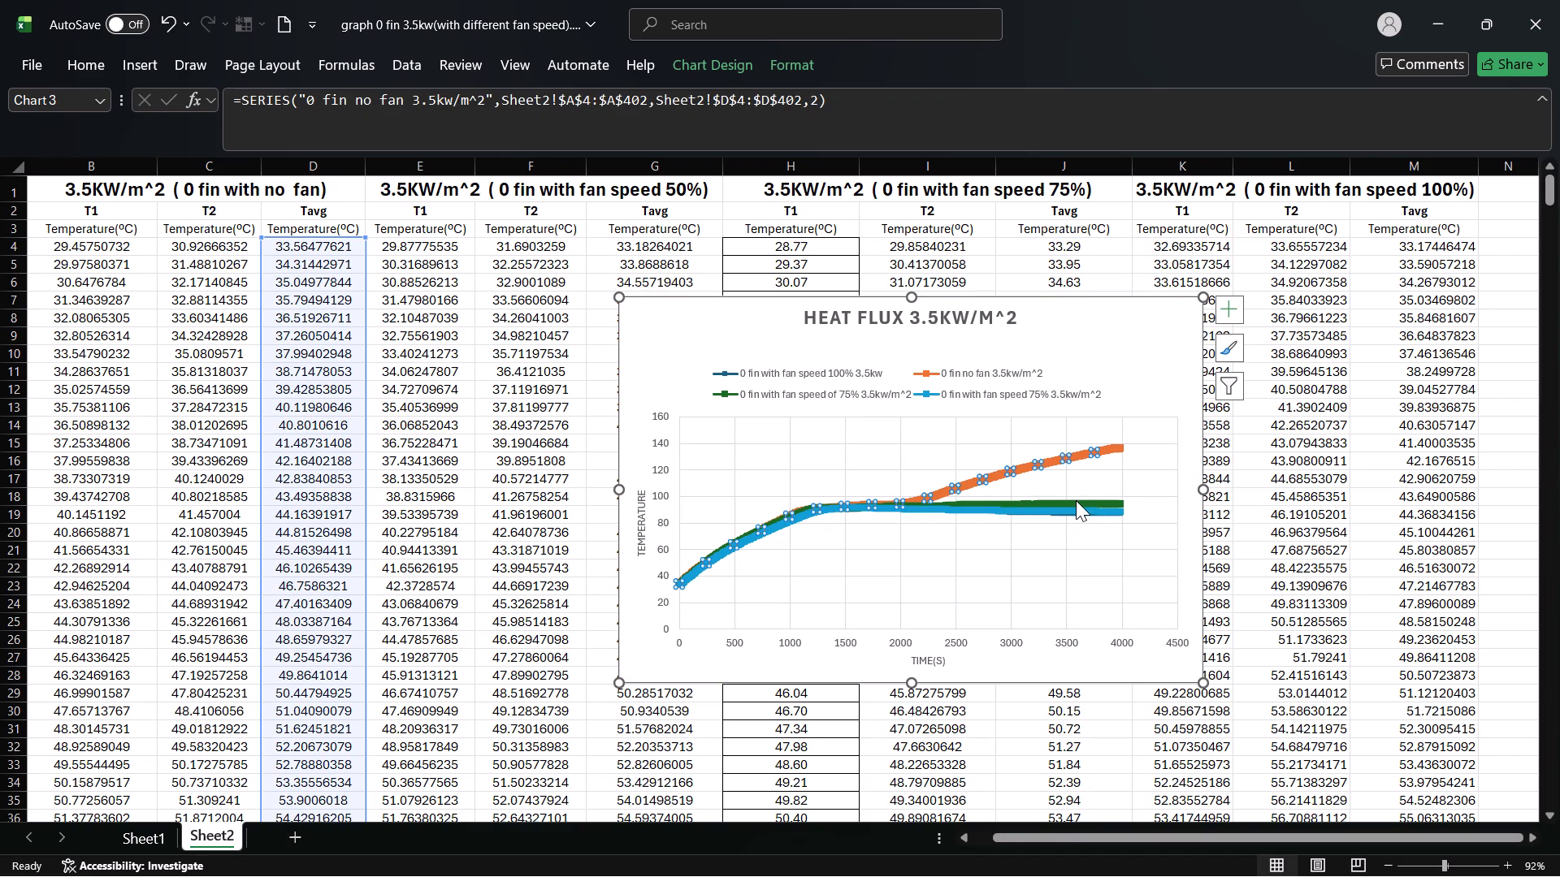
pyautogui.click(1064, 508)
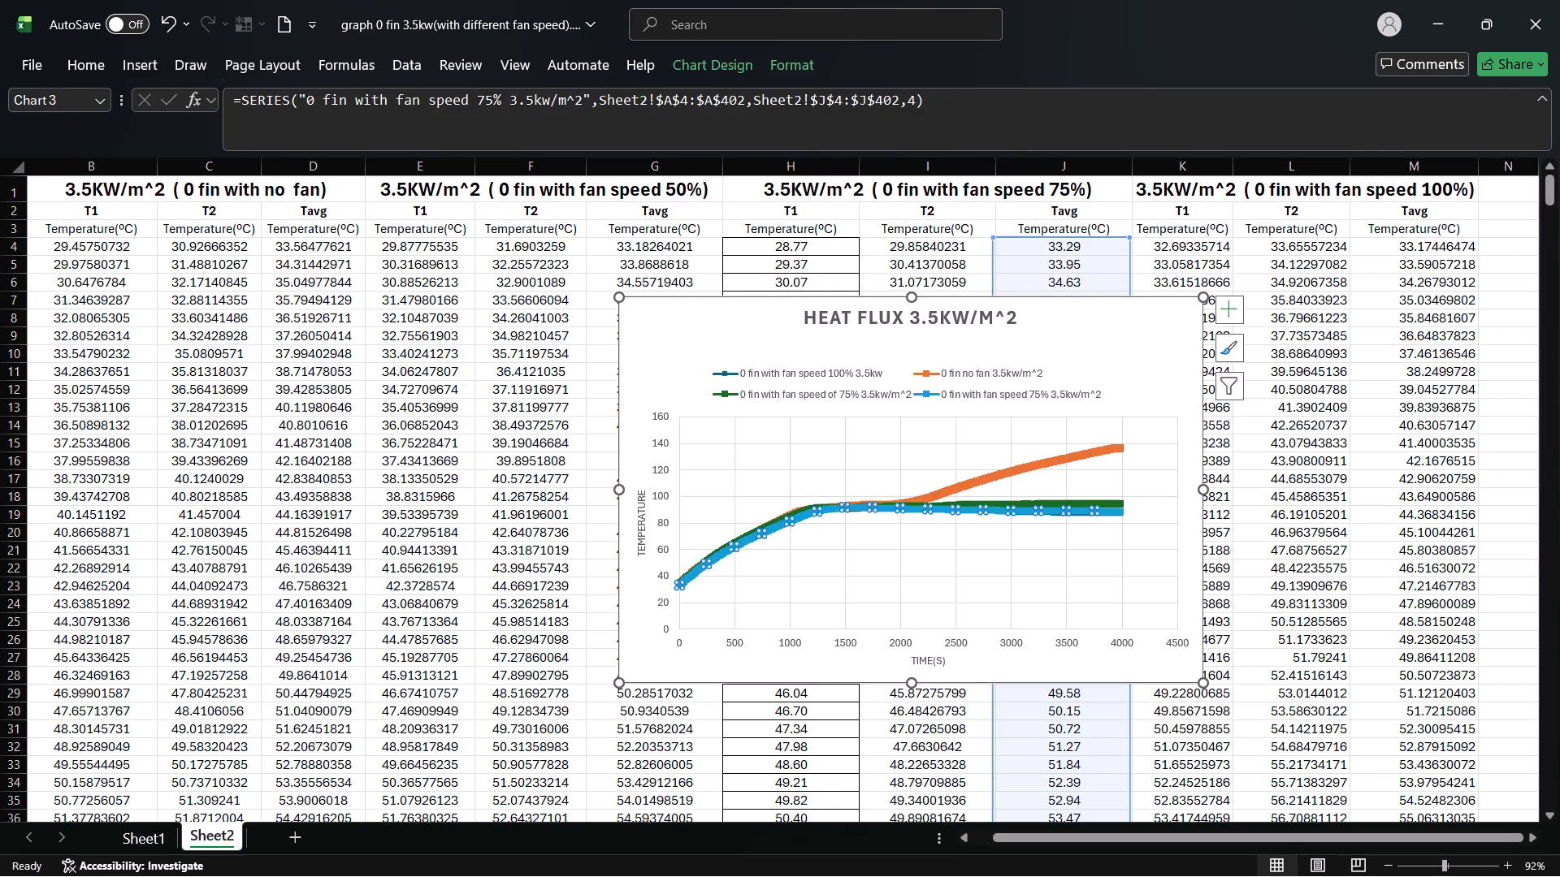
pyautogui.click(1068, 505)
pyautogui.click(1074, 499)
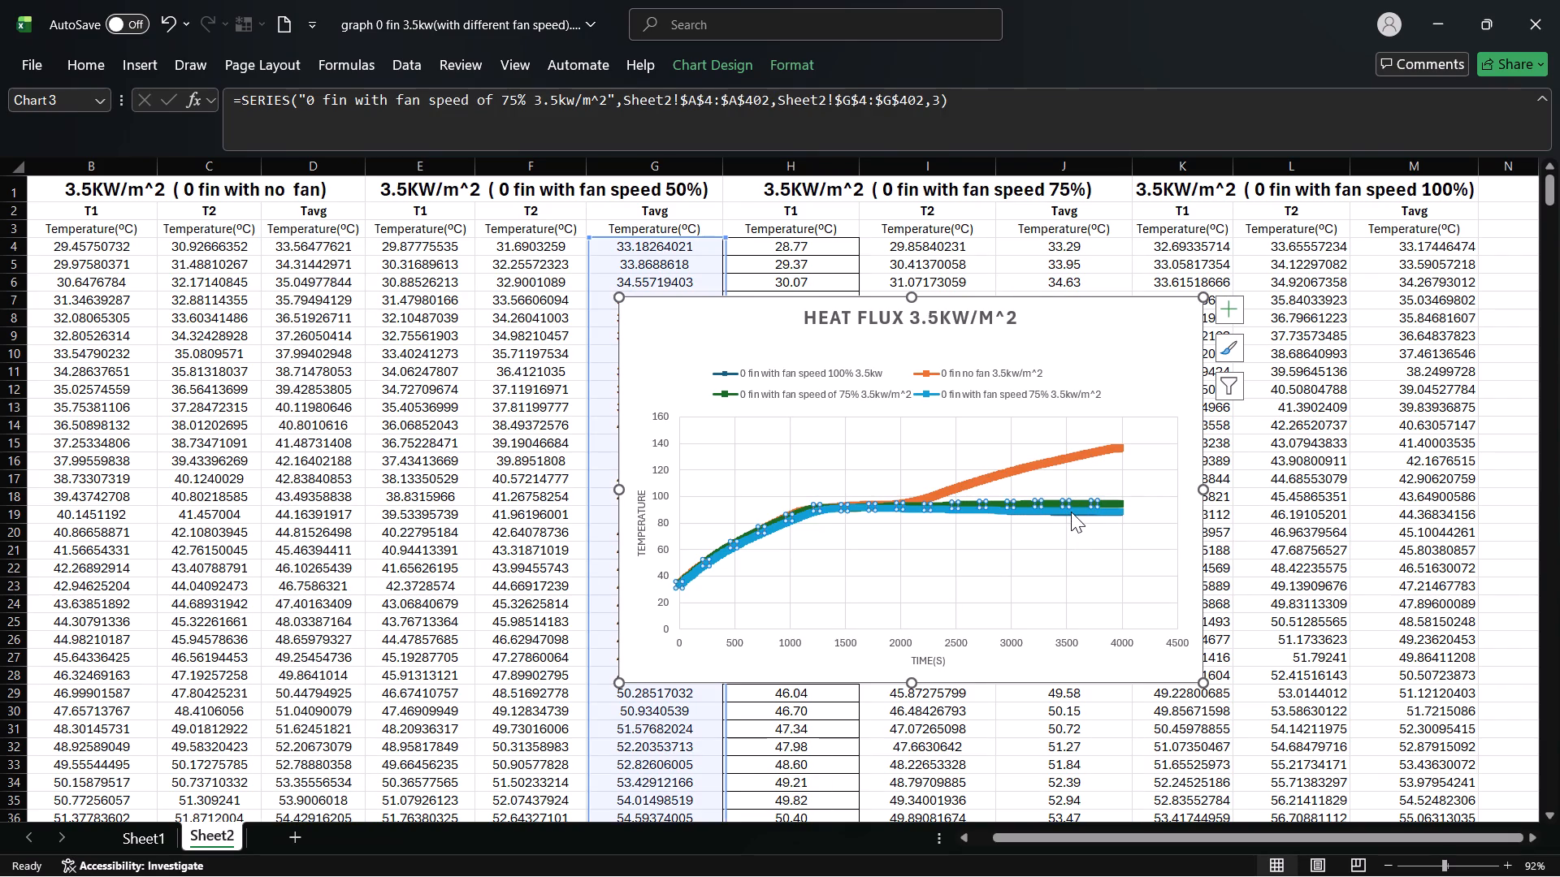
pyautogui.click(1071, 512)
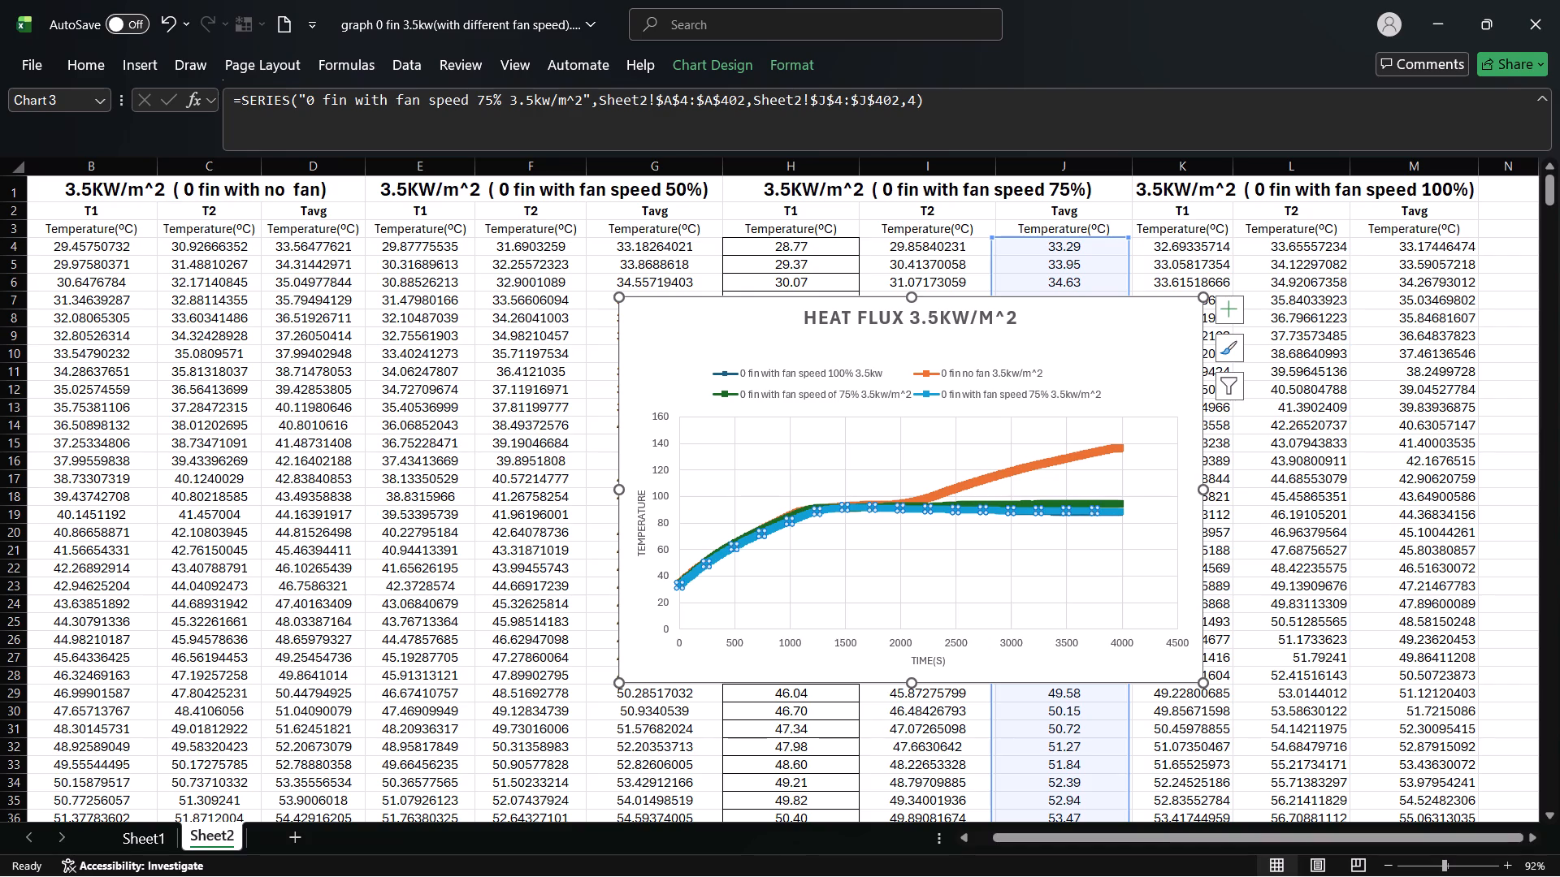
# Set the marker option to None for the whole "0 fin with fan speed 75% 3.5kw/m^2" series.
pyautogui.rightClick(1187, 512)
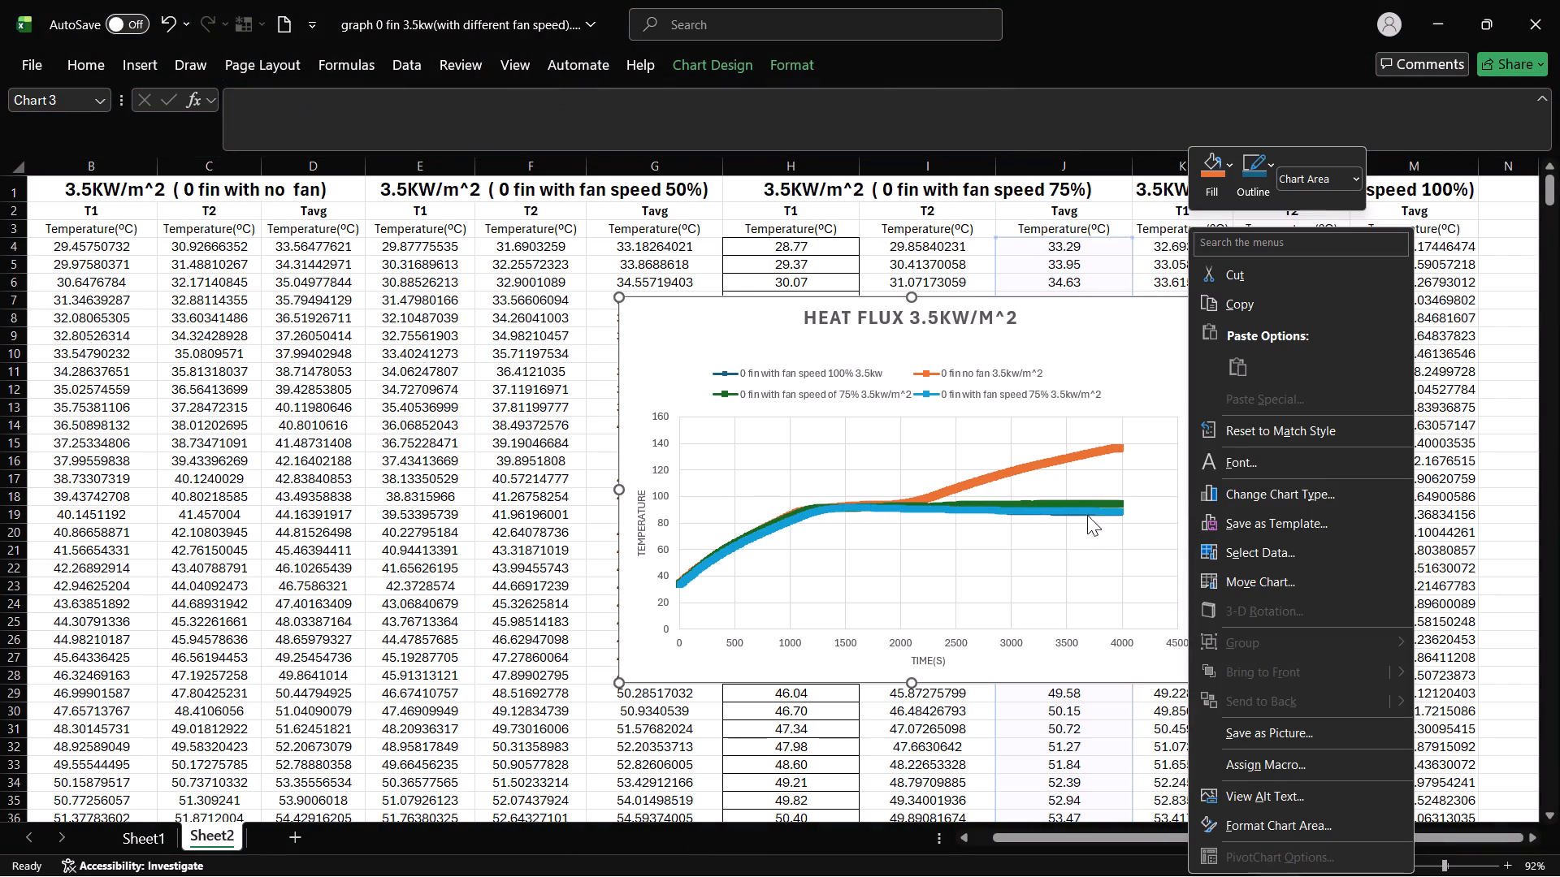
pyautogui.click(1087, 510)
pyautogui.click(1087, 508)
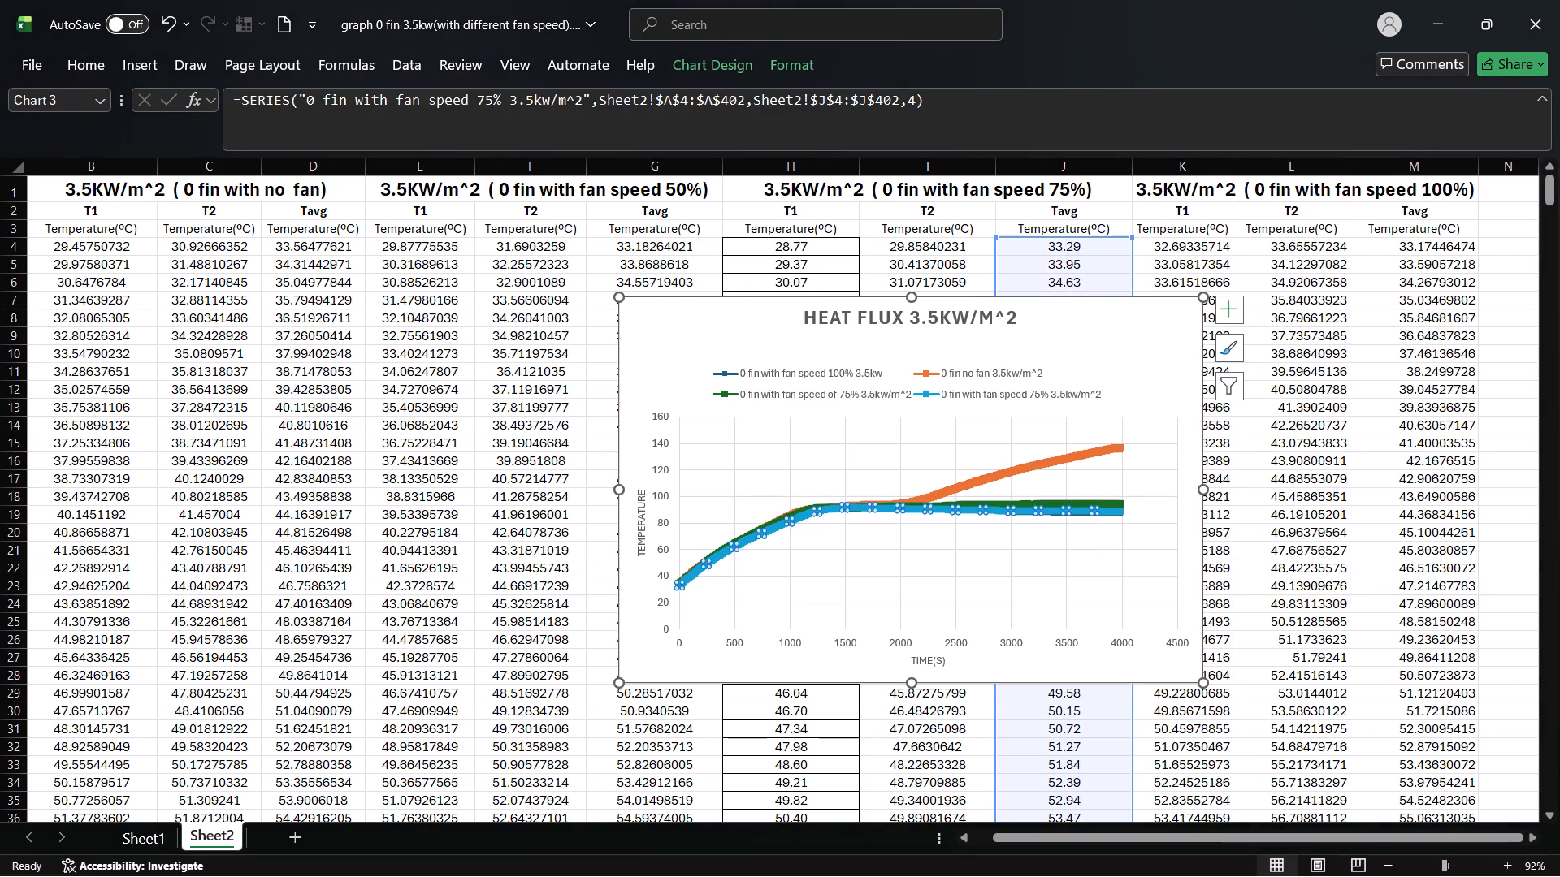
pyautogui.rightClick(1075, 531)
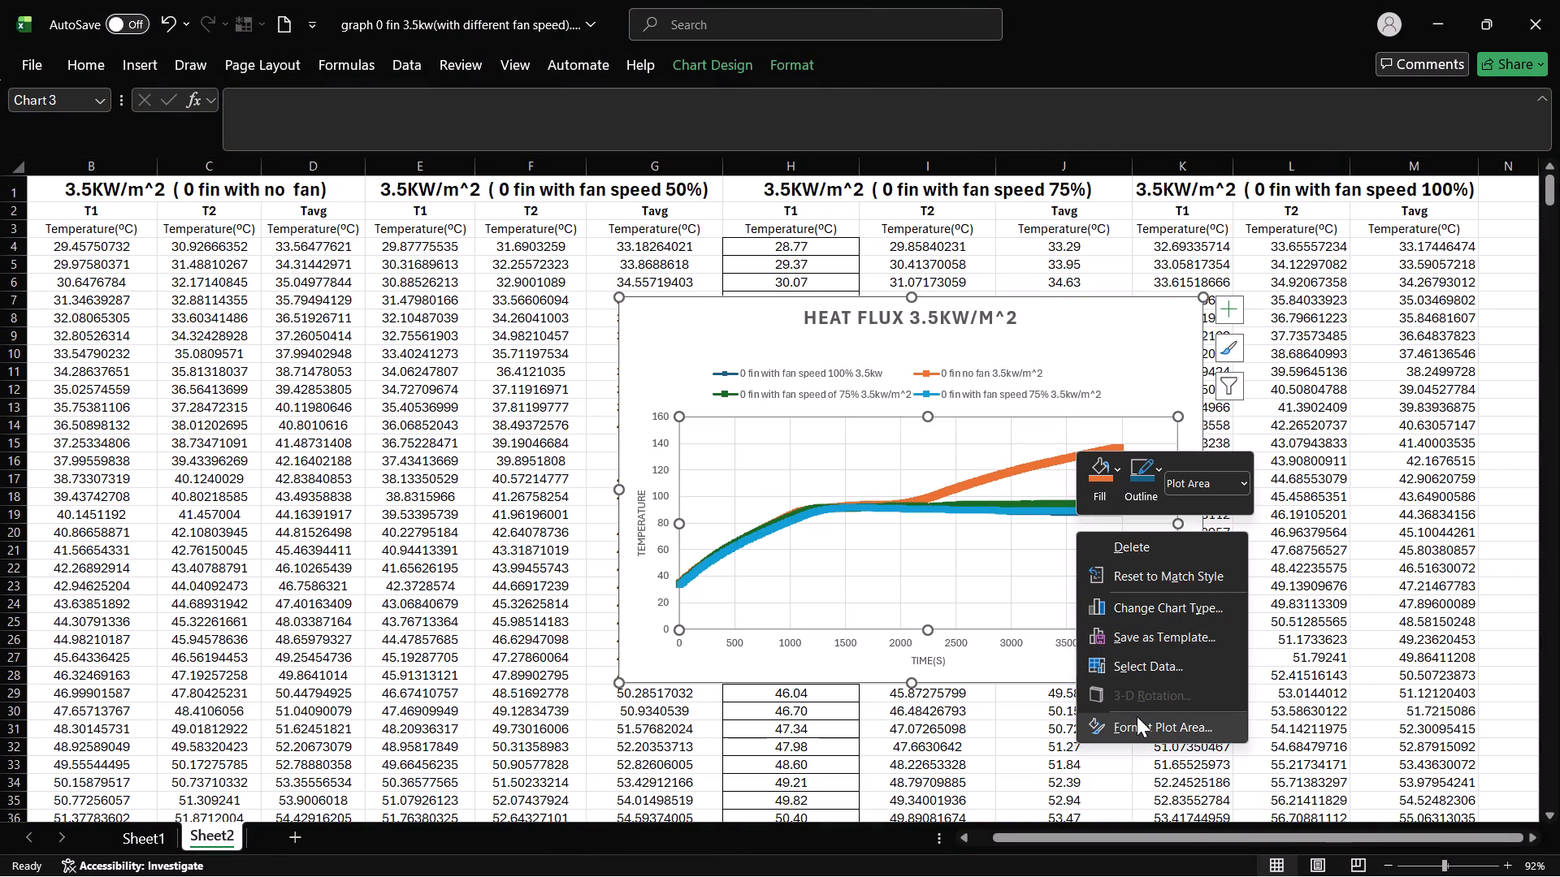
pyautogui.click(1137, 716)
pyautogui.click(1090, 512)
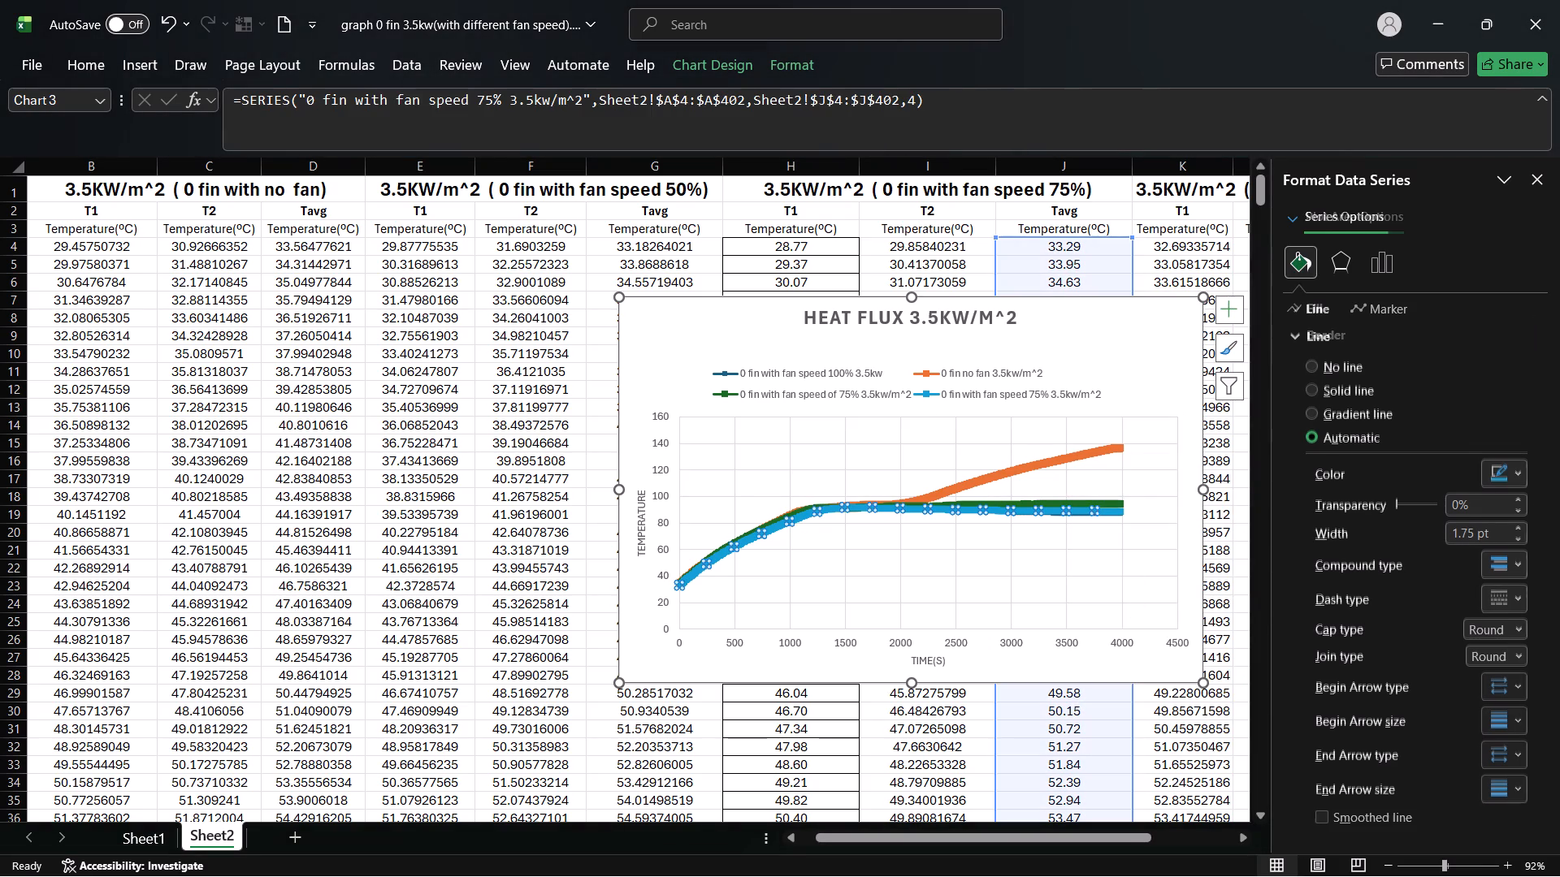
pyautogui.click(1358, 302)
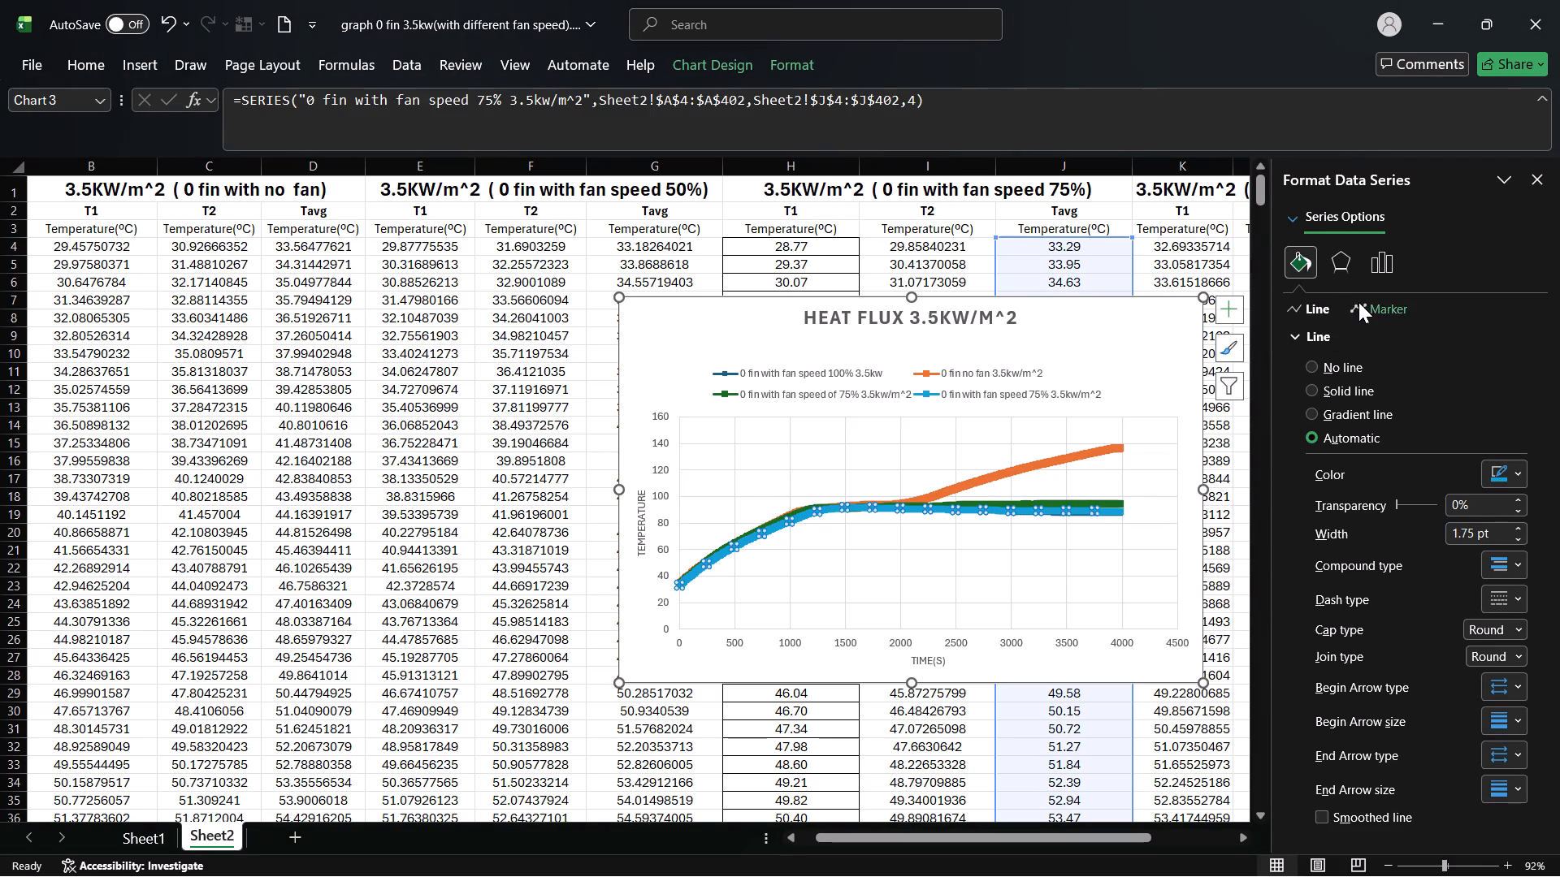
pyautogui.click(1353, 334)
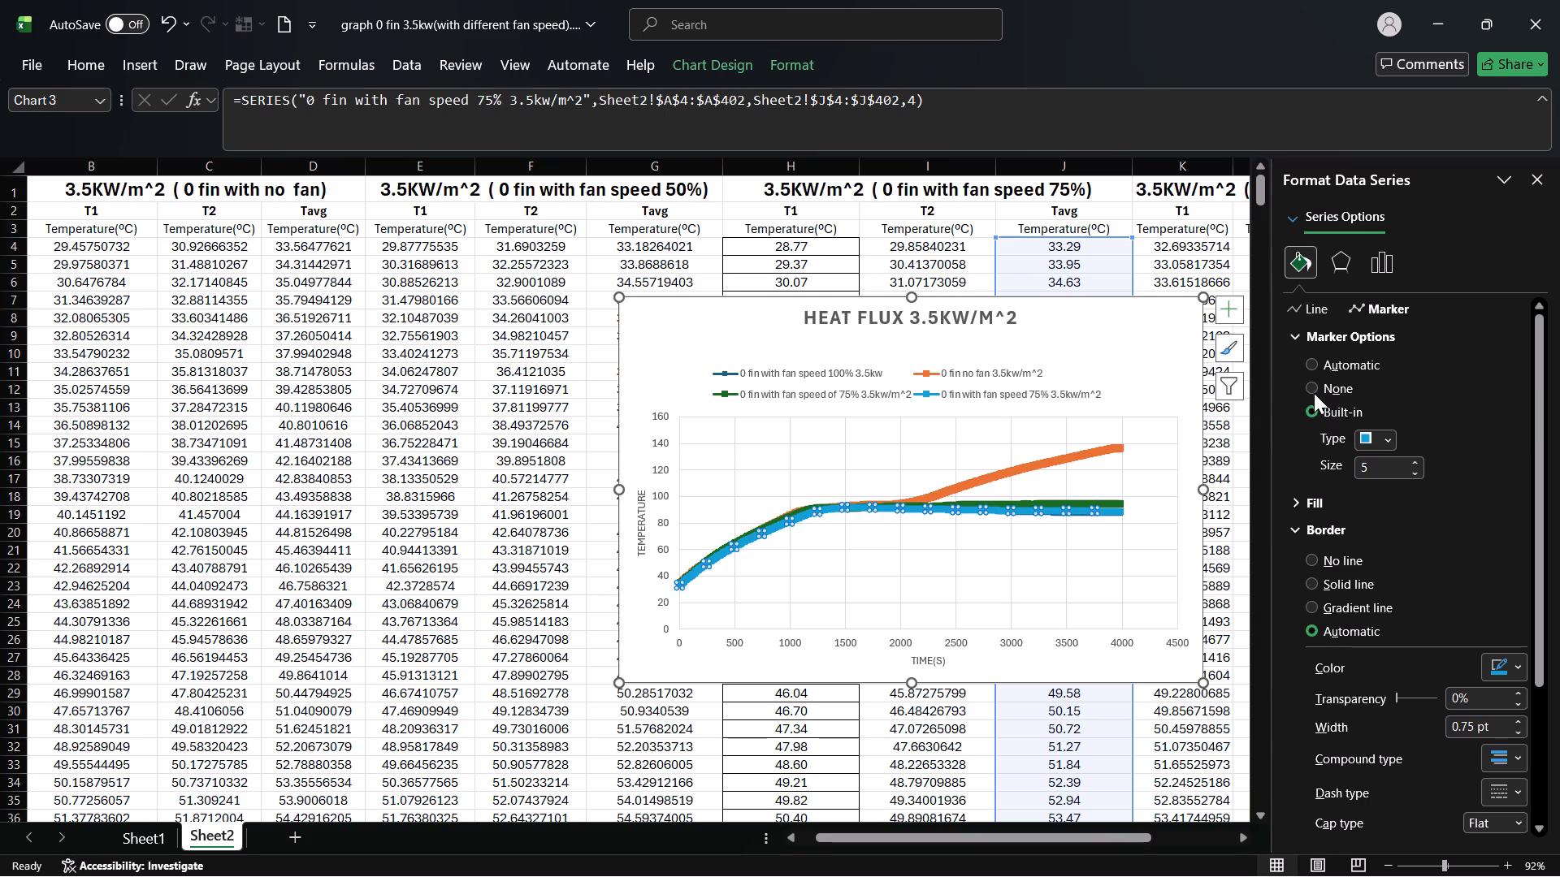
pyautogui.click(1313, 392)
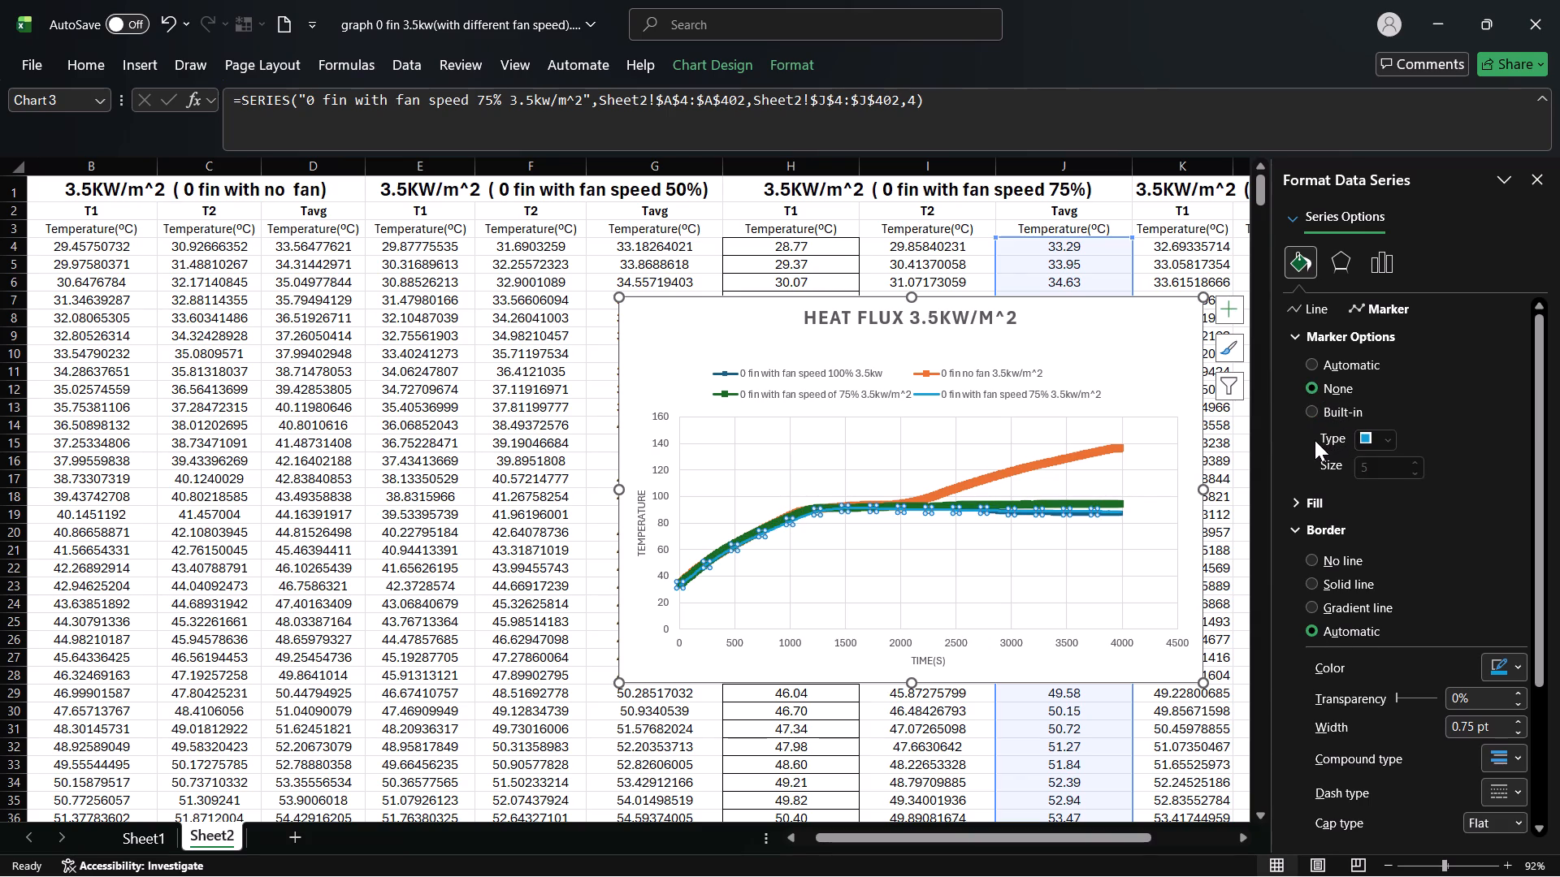
pyautogui.click(1460, 523)
# Set the marker option to Built-in for one data point near the end of the "0 fin with fan speed 75% 3.5kw/m^2" series.
pyautogui.click(1061, 549)
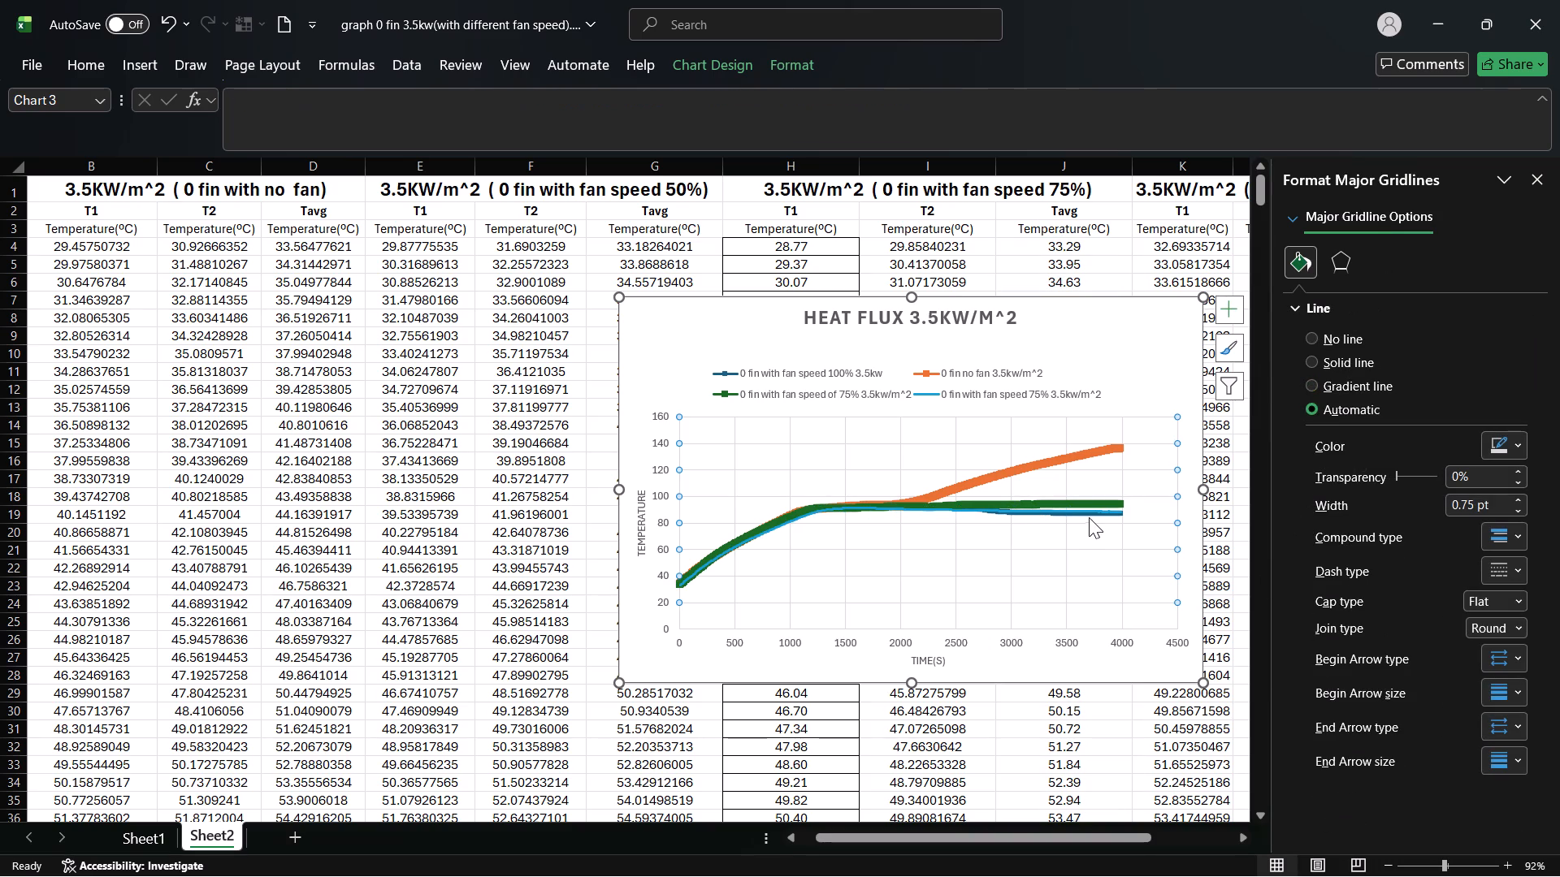
pyautogui.click(1083, 513)
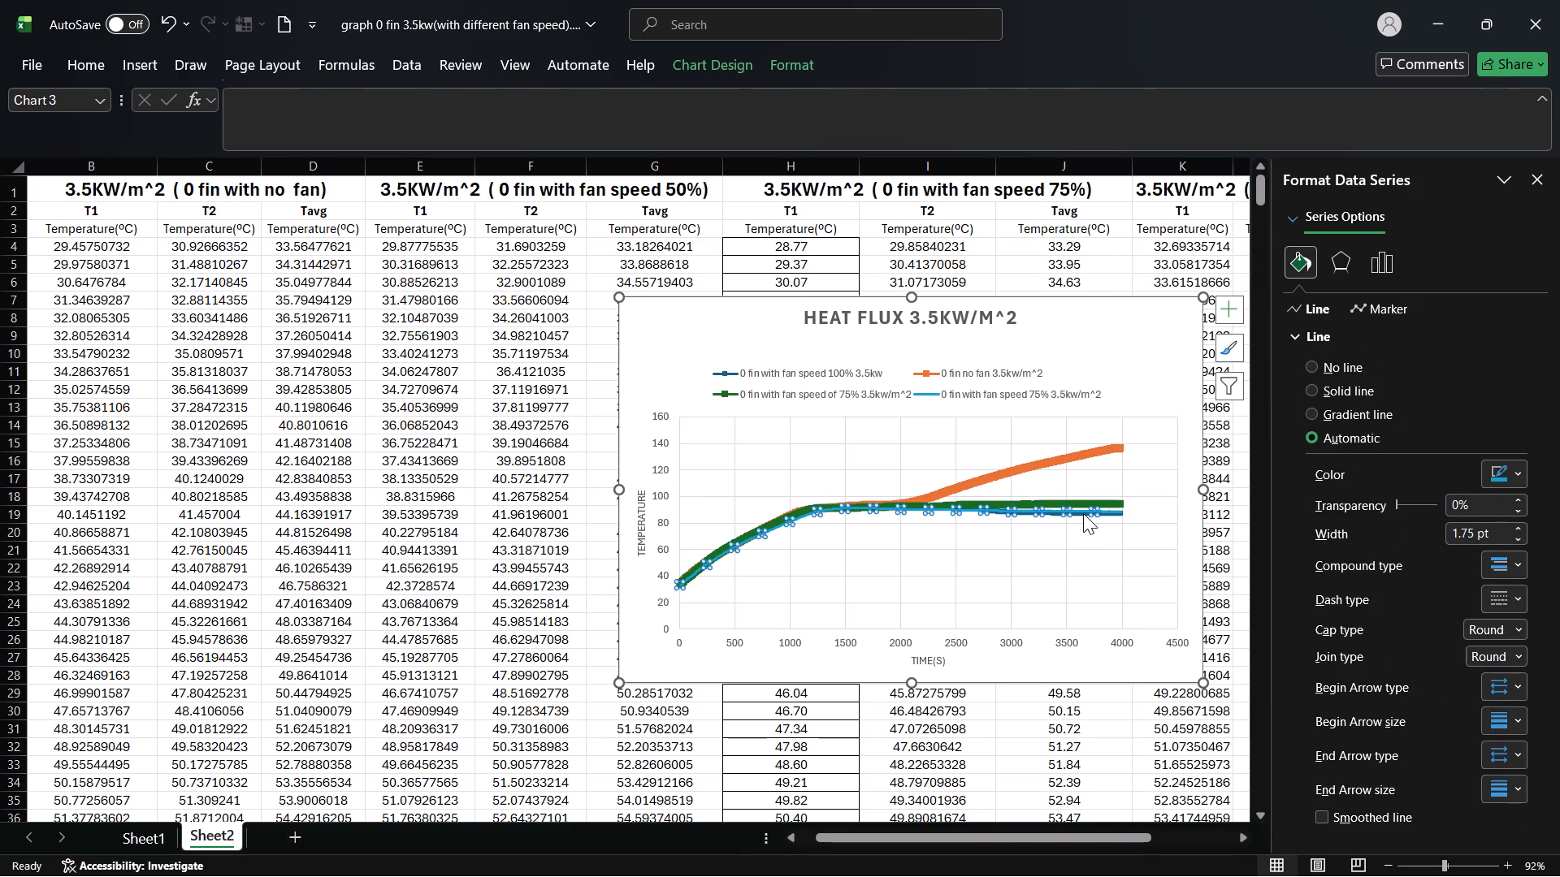
pyautogui.click(901, 534)
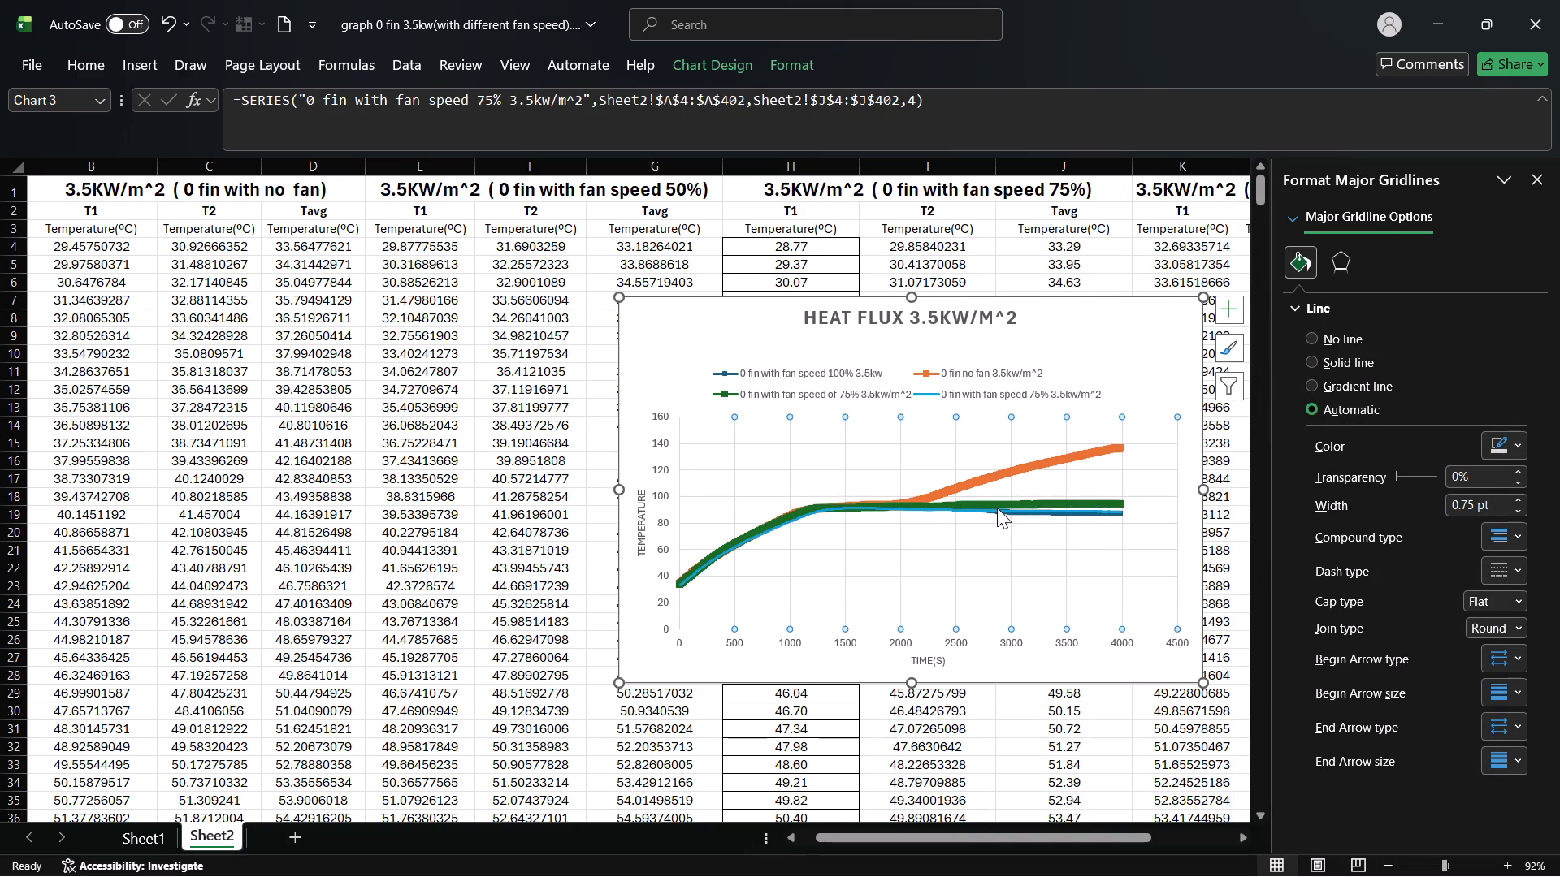
pyautogui.click(1031, 508)
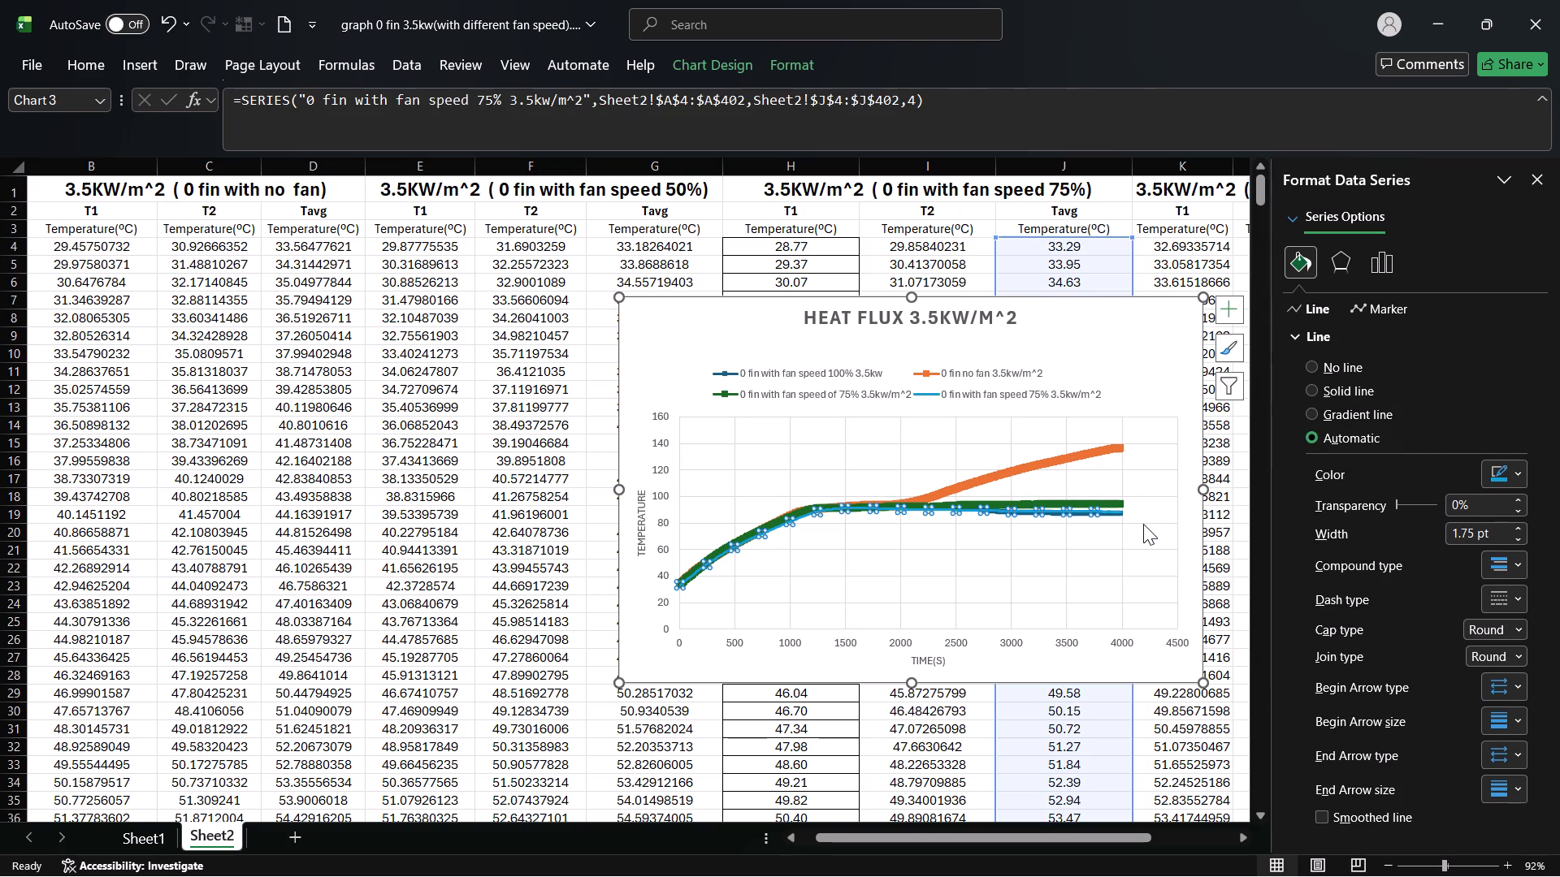
pyautogui.click(1133, 524)
pyautogui.click(1111, 522)
pyautogui.click(1105, 514)
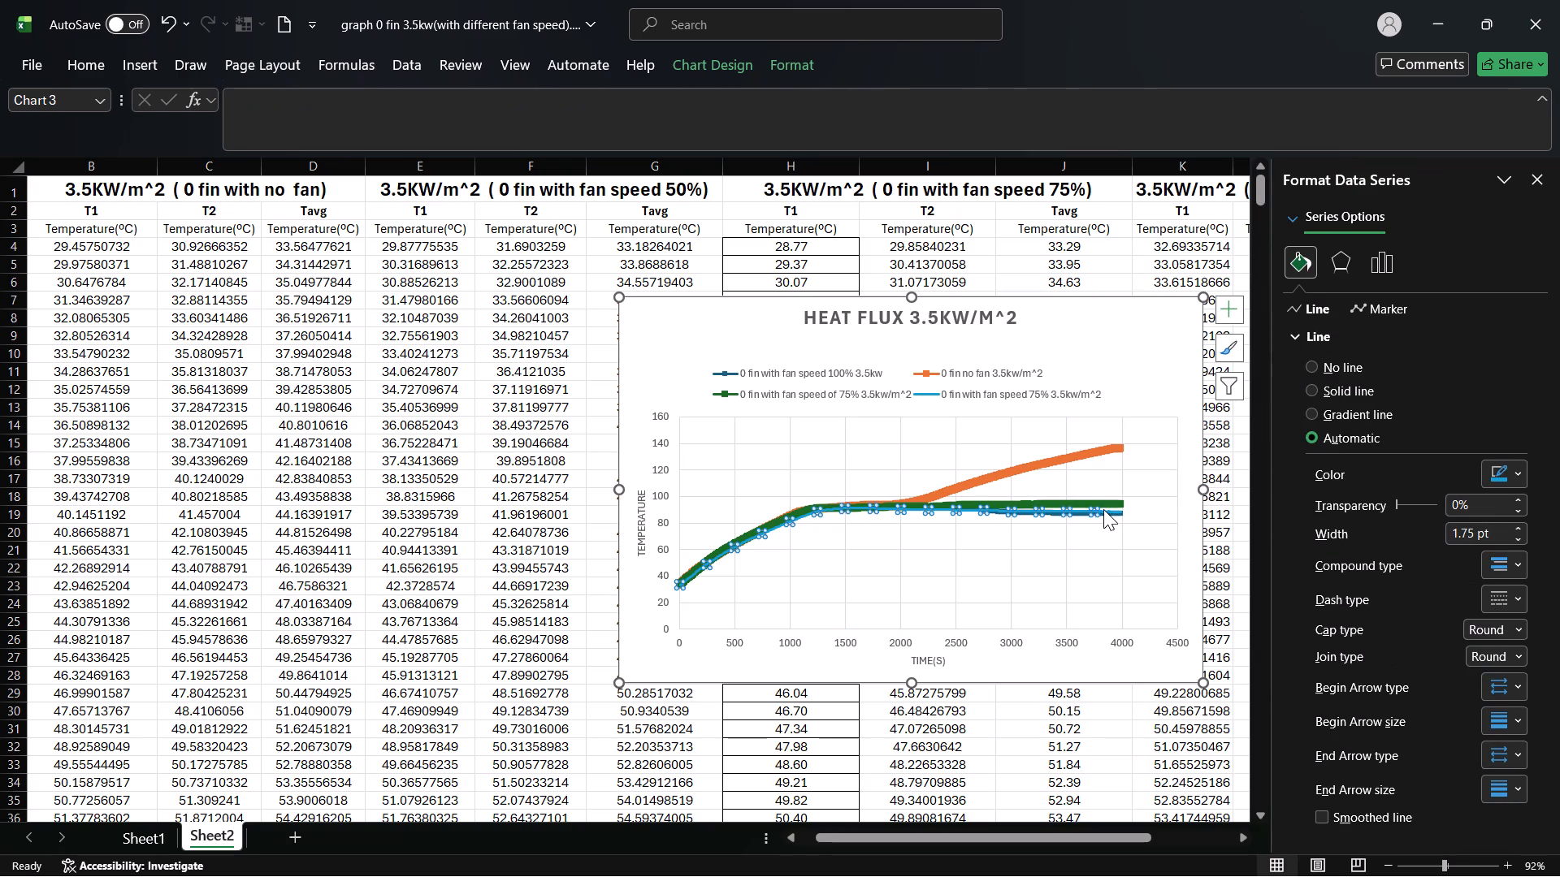
pyautogui.click(1103, 509)
pyautogui.click(1085, 511)
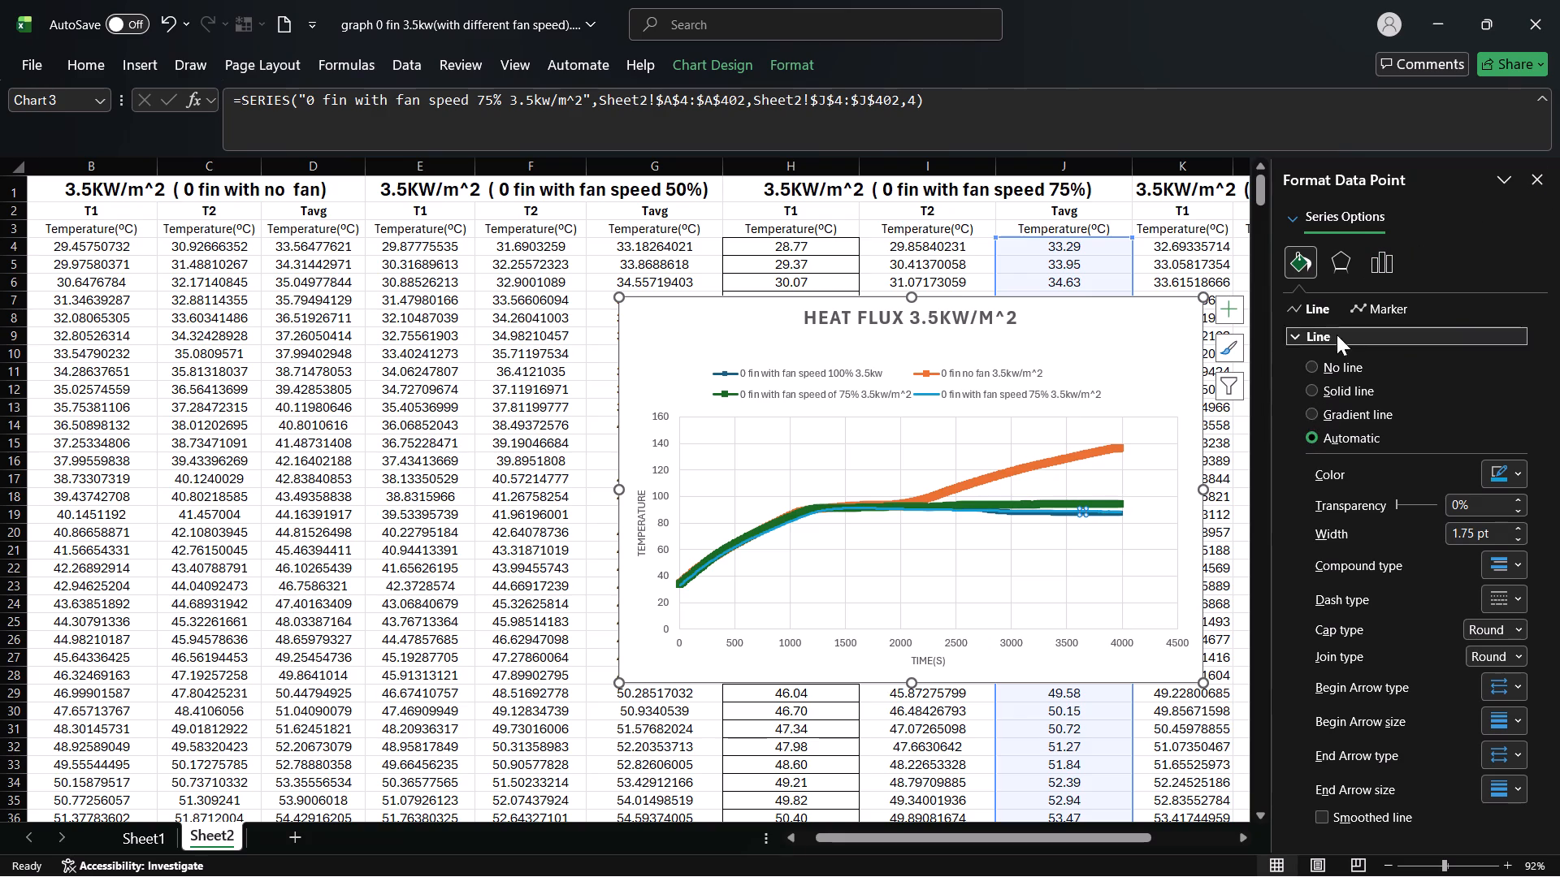
pyautogui.click(1364, 312)
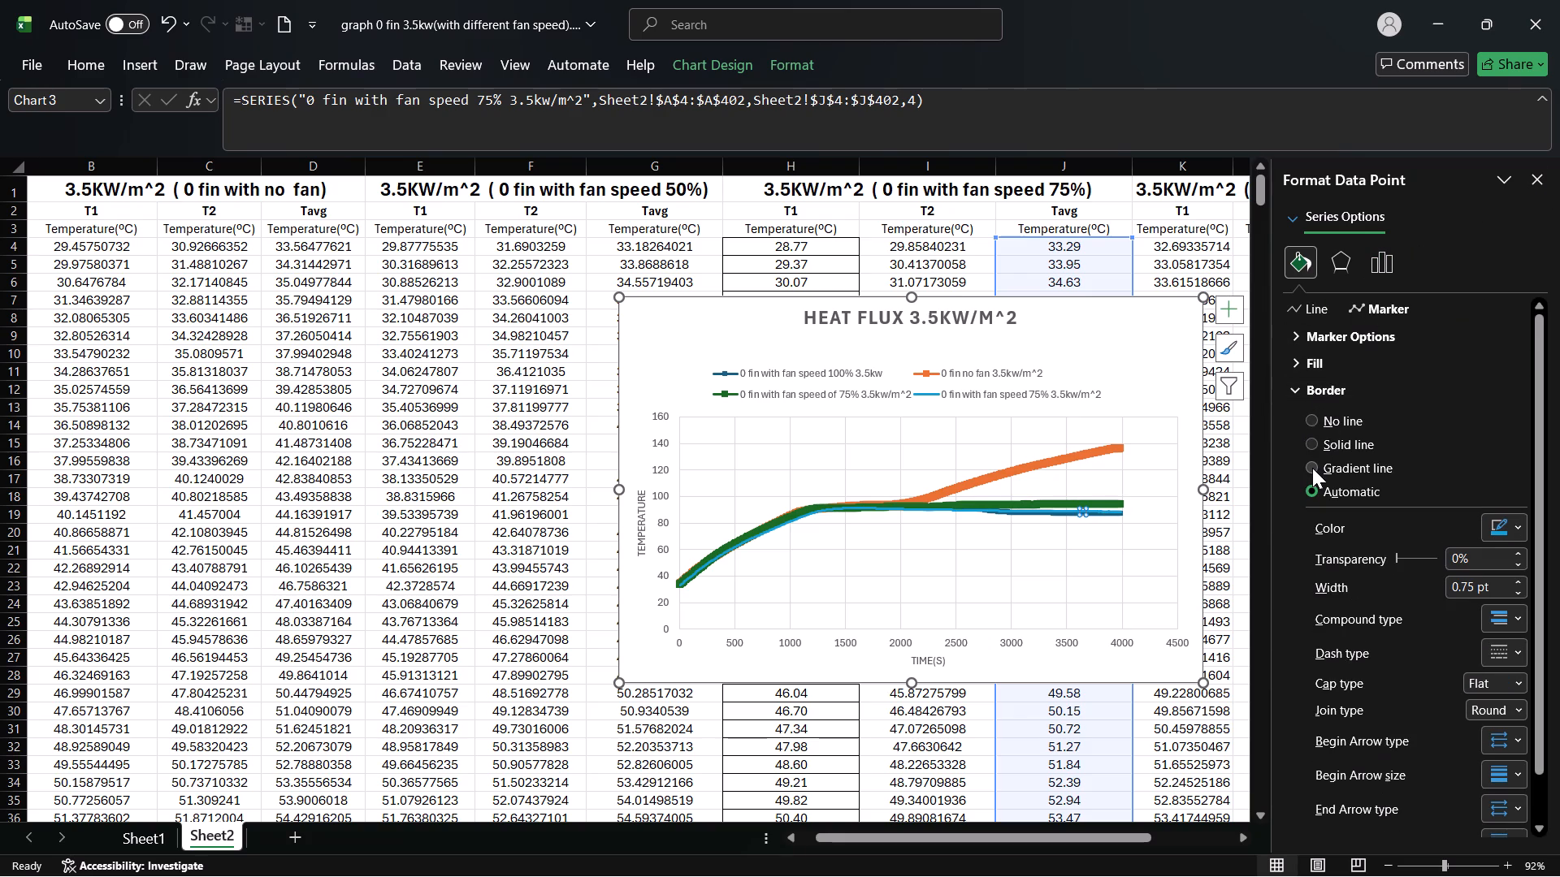
pyautogui.click(1321, 342)
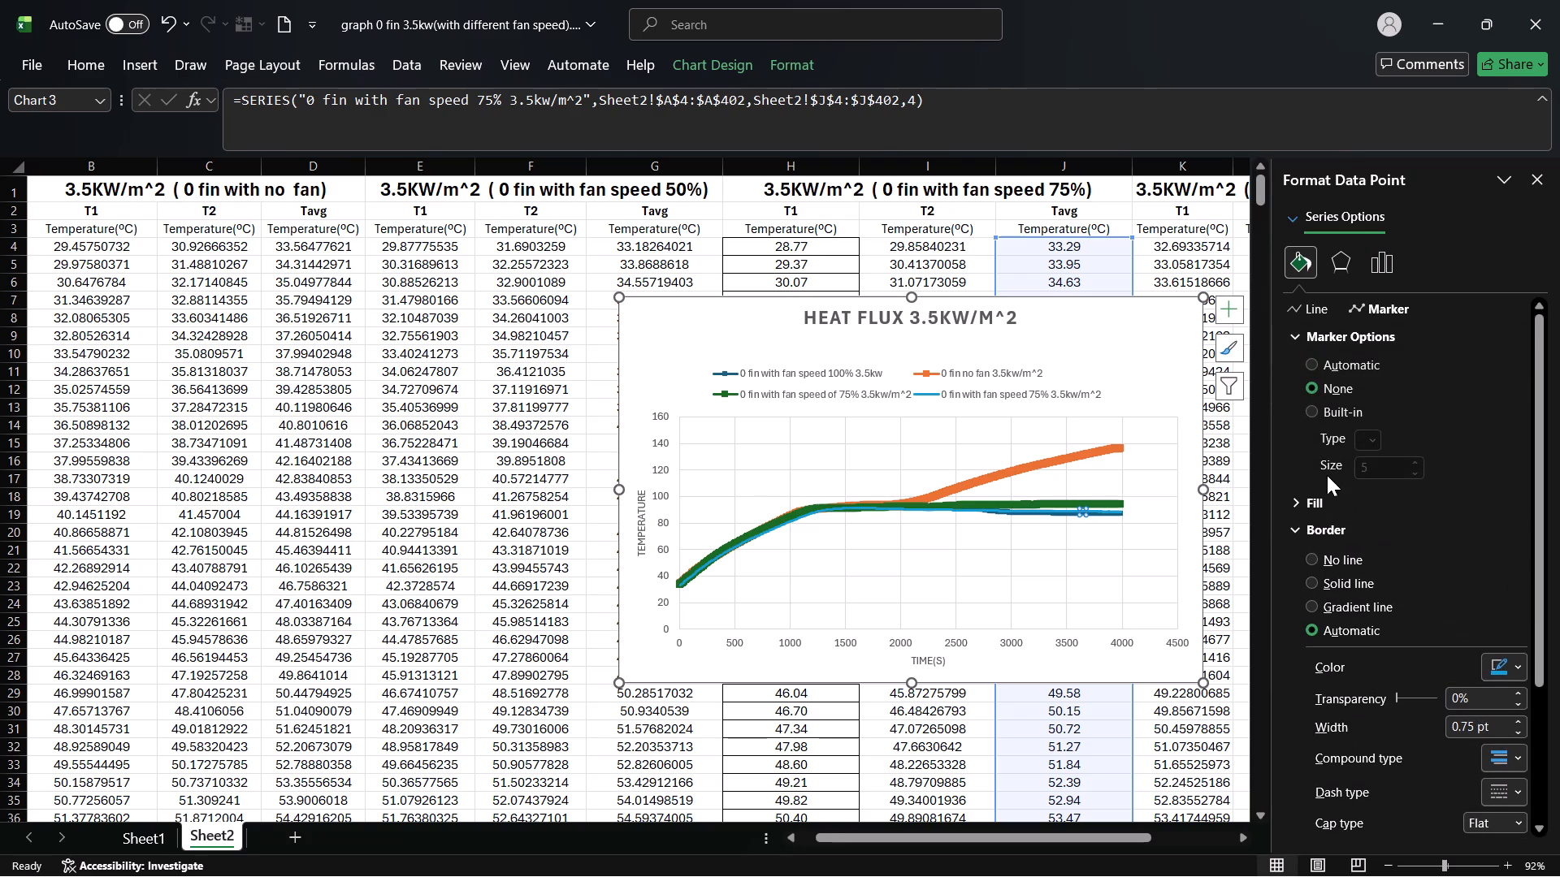
pyautogui.click(1313, 411)
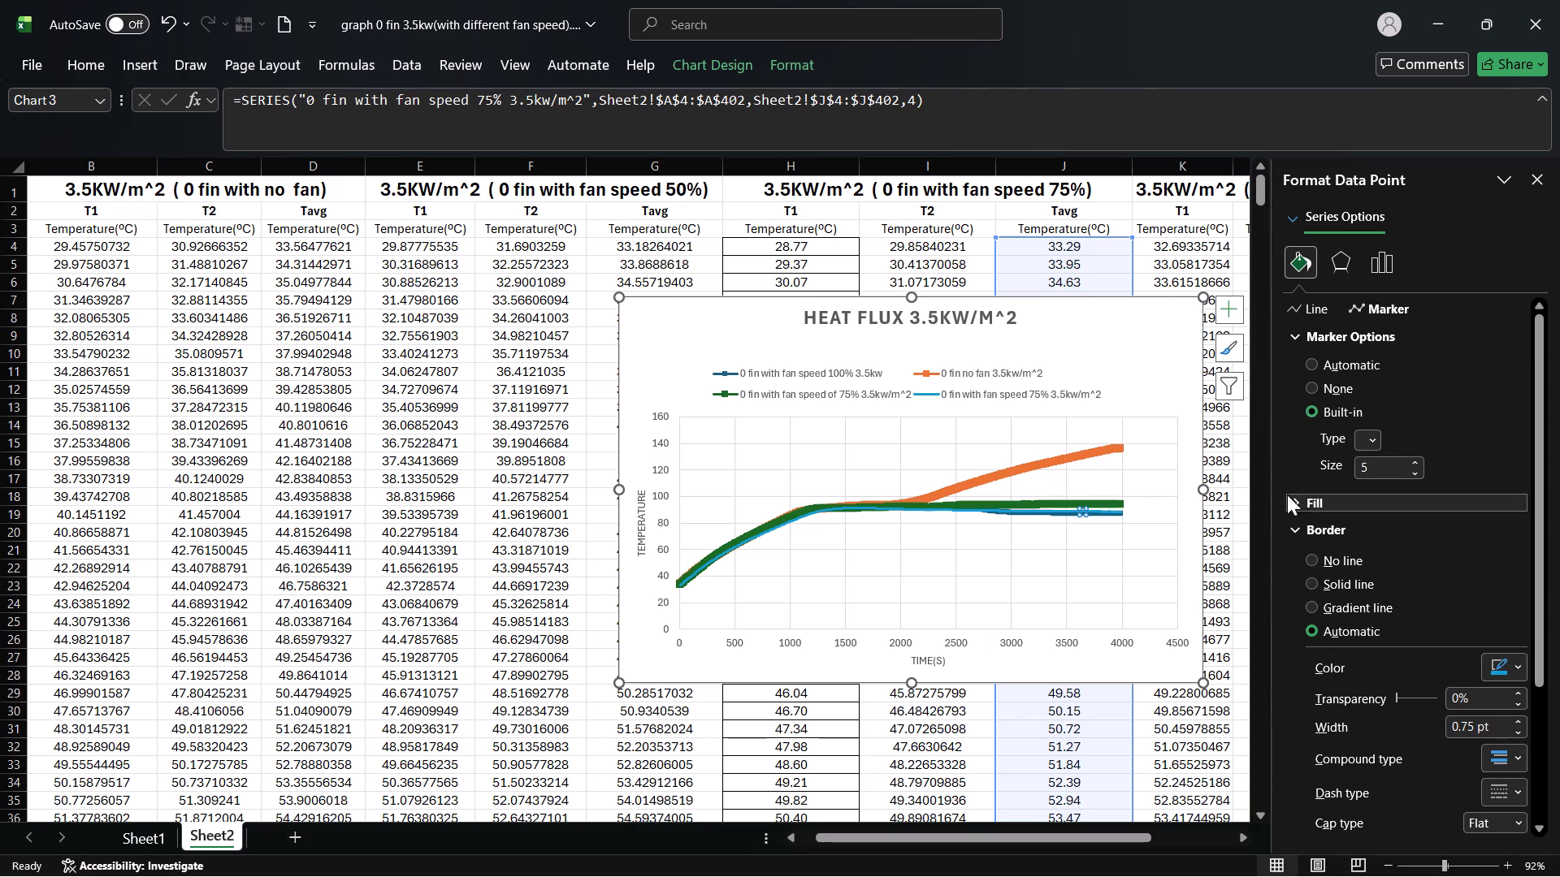
# Set the marker option to Built-in for the whole "0 fin with fan speed 75% 3.5kw/m^2" series and close the formatting settings.
pyautogui.click(1173, 499)
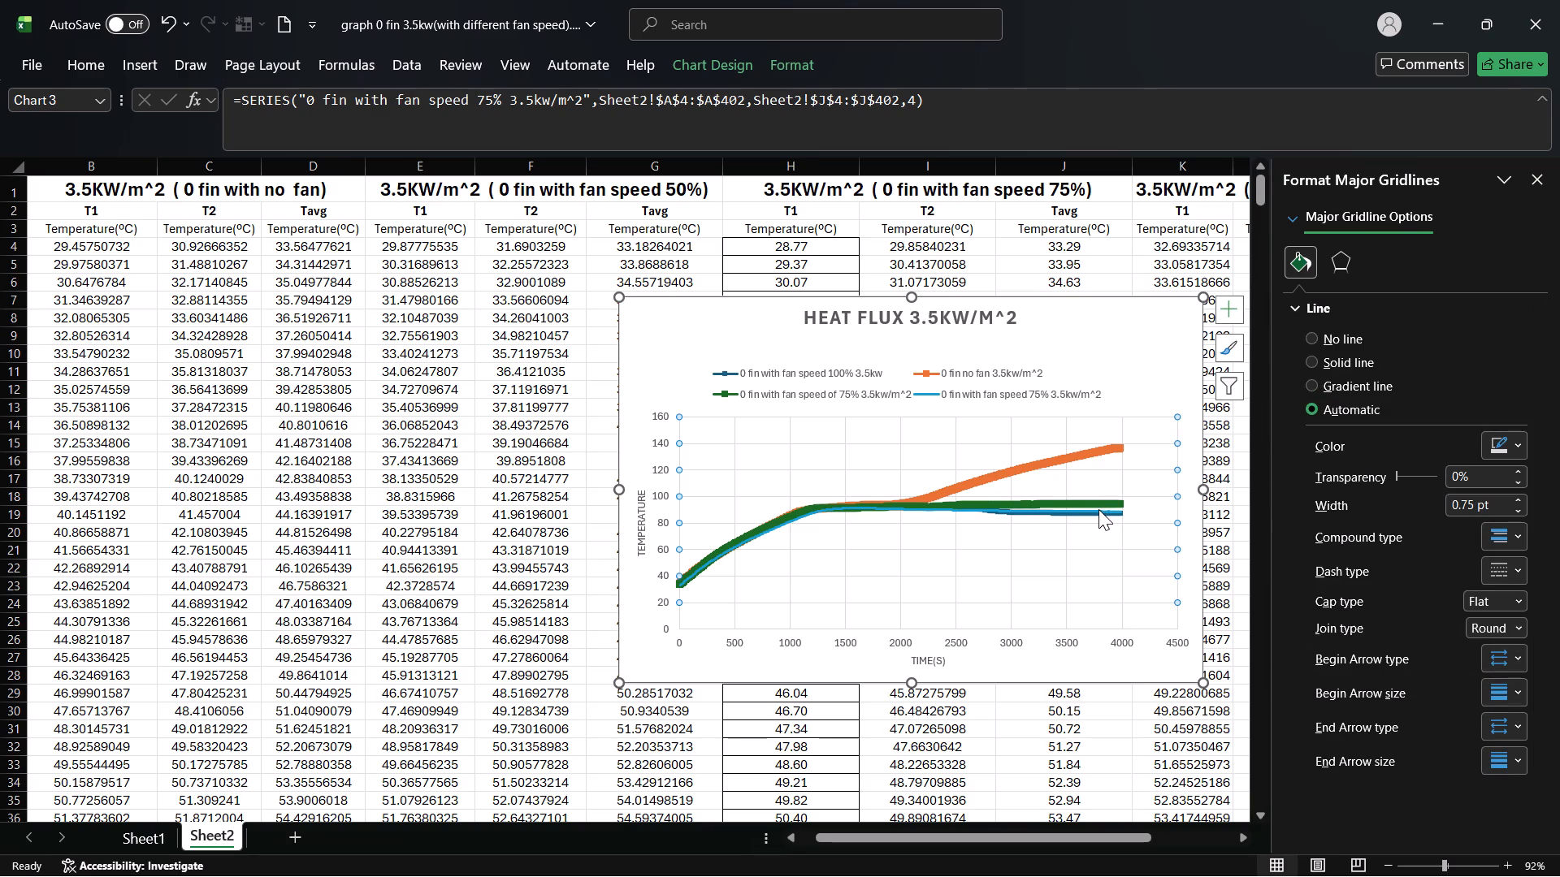
pyautogui.click(1098, 509)
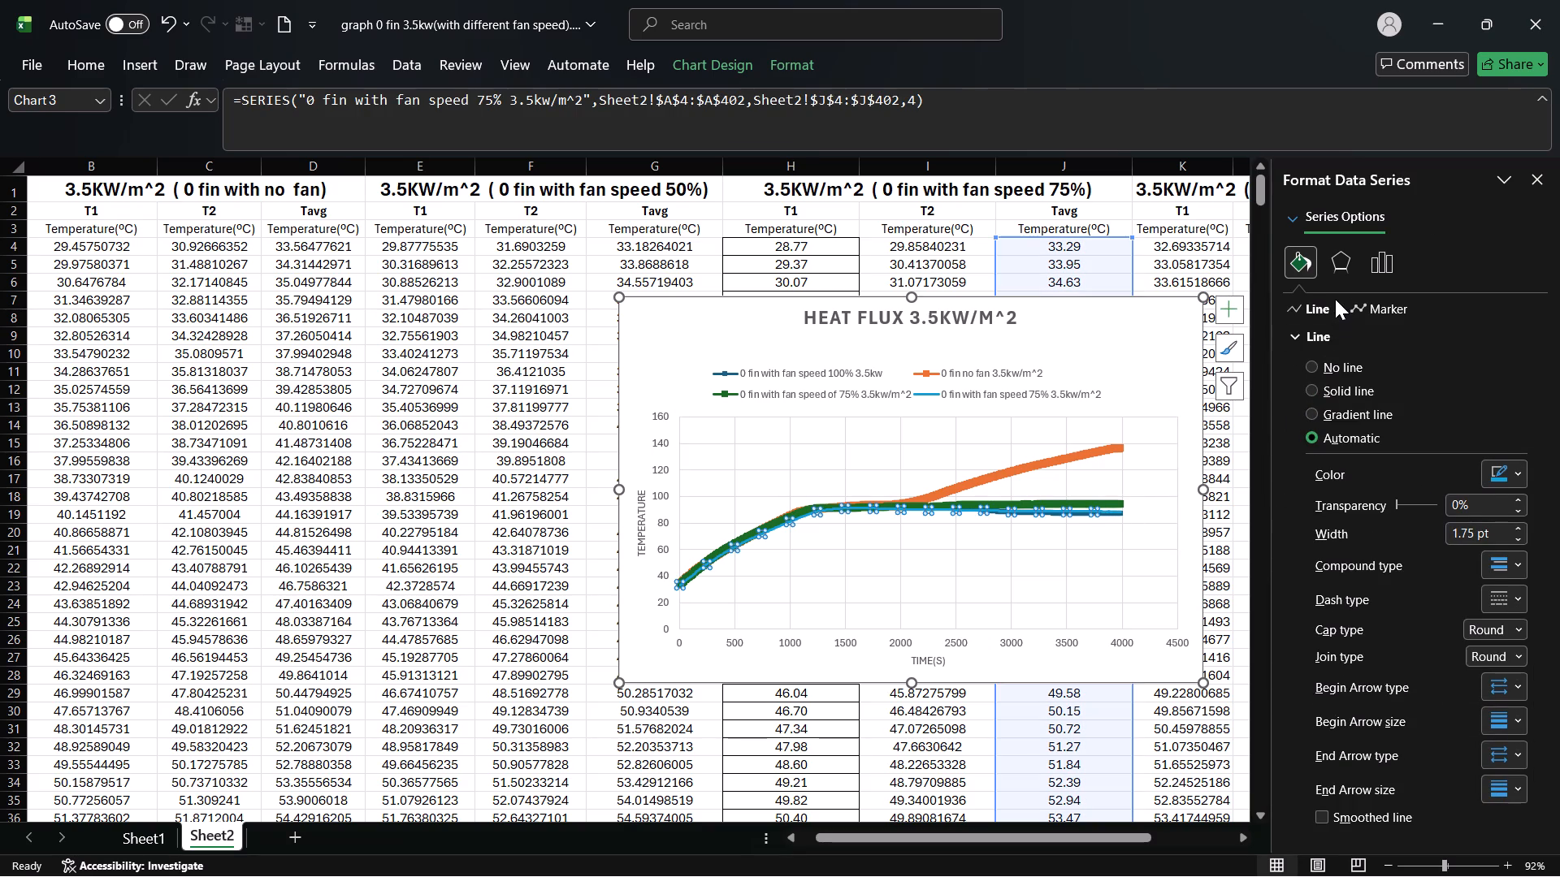
pyautogui.click(1361, 309)
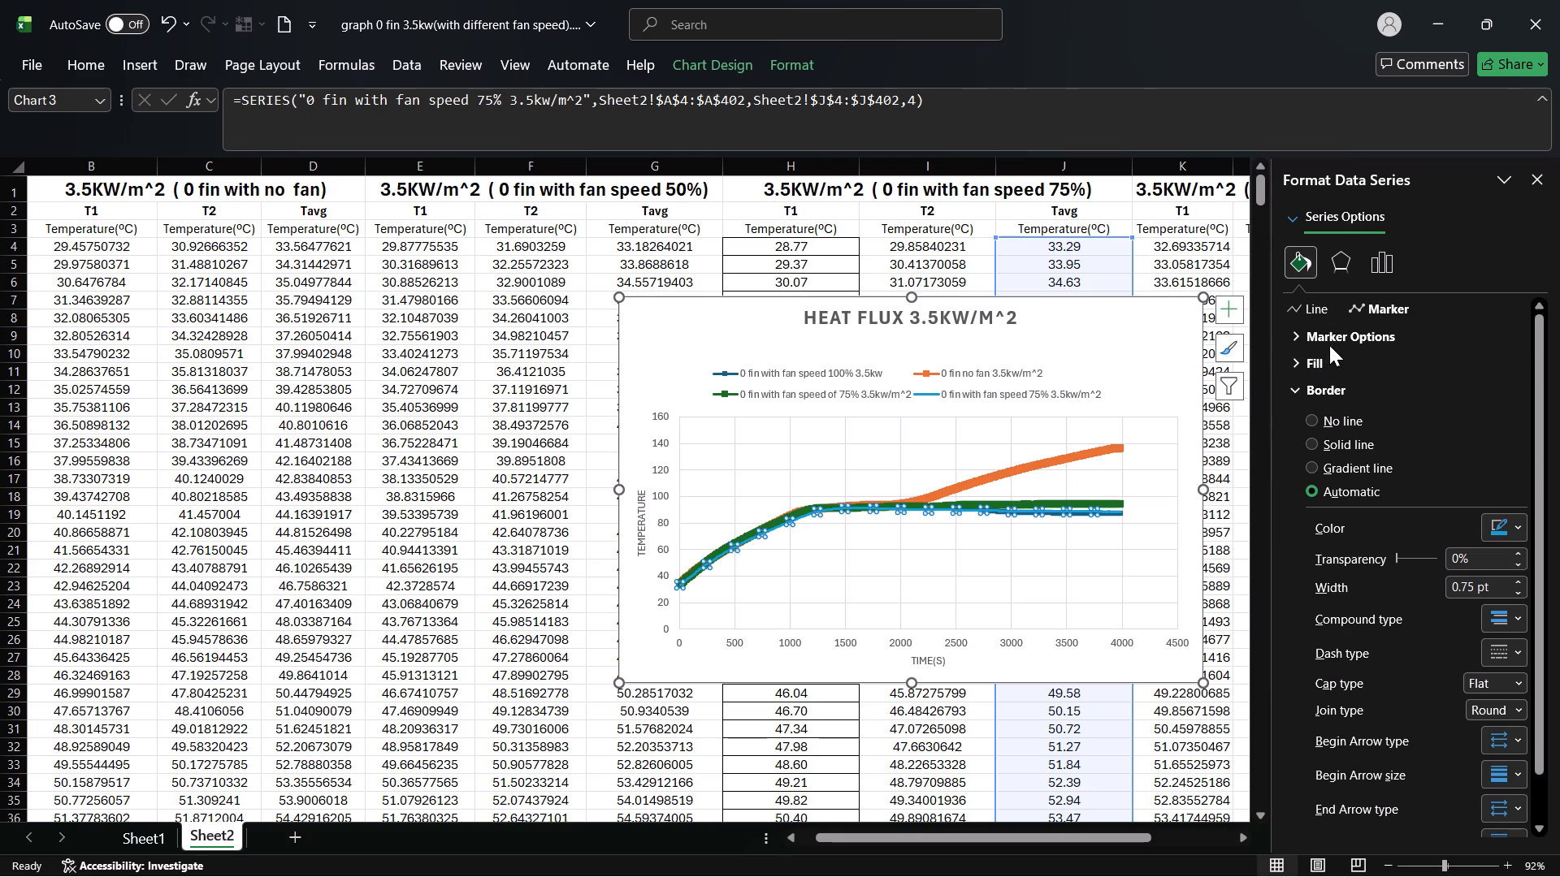
pyautogui.click(1332, 335)
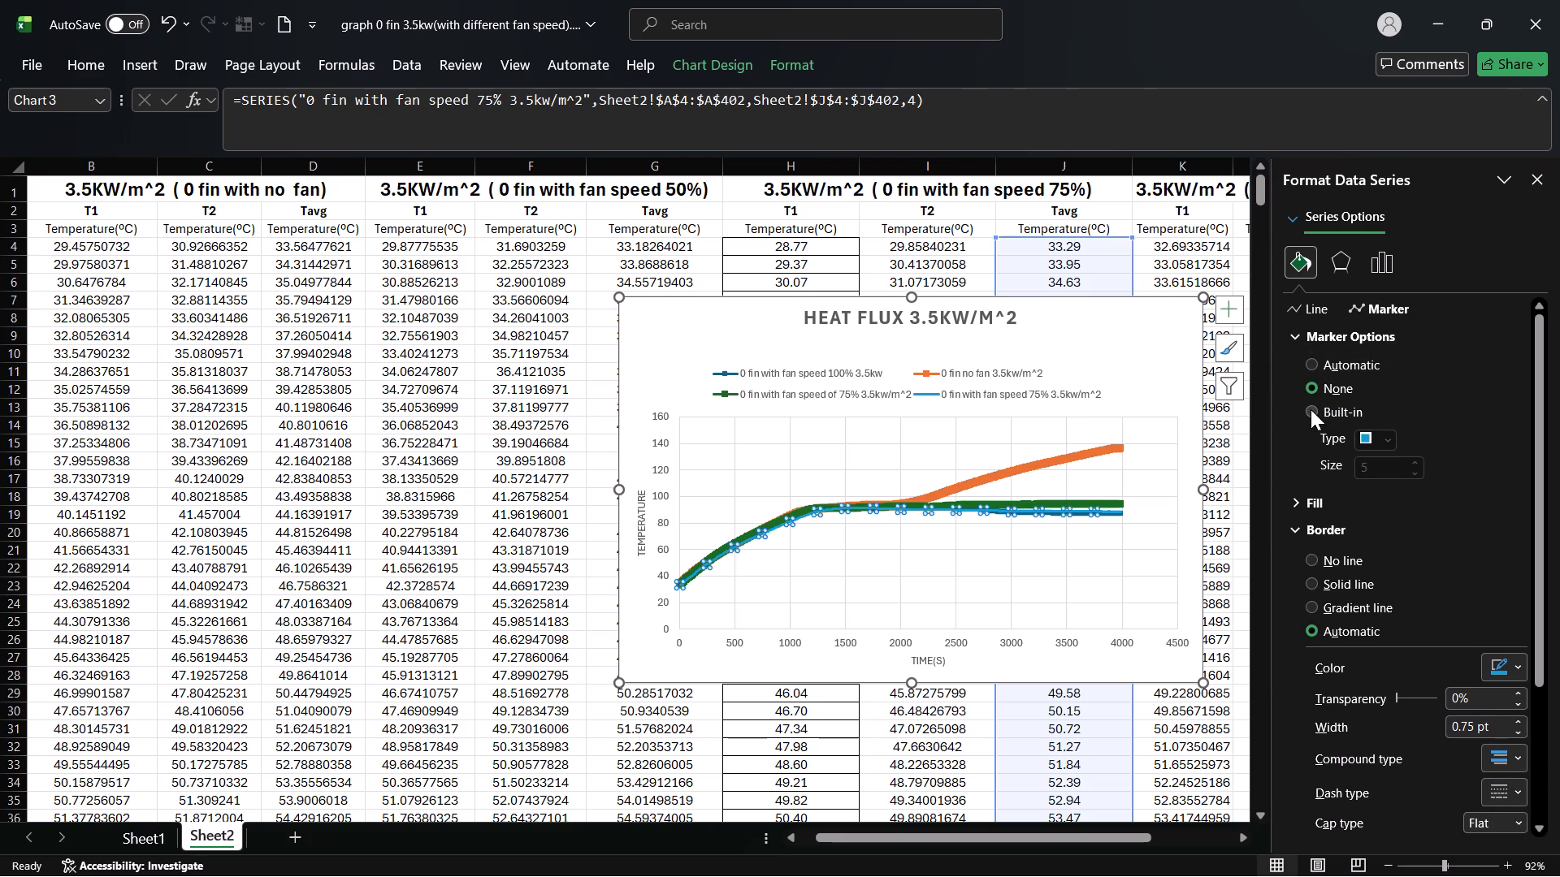
pyautogui.click(1311, 409)
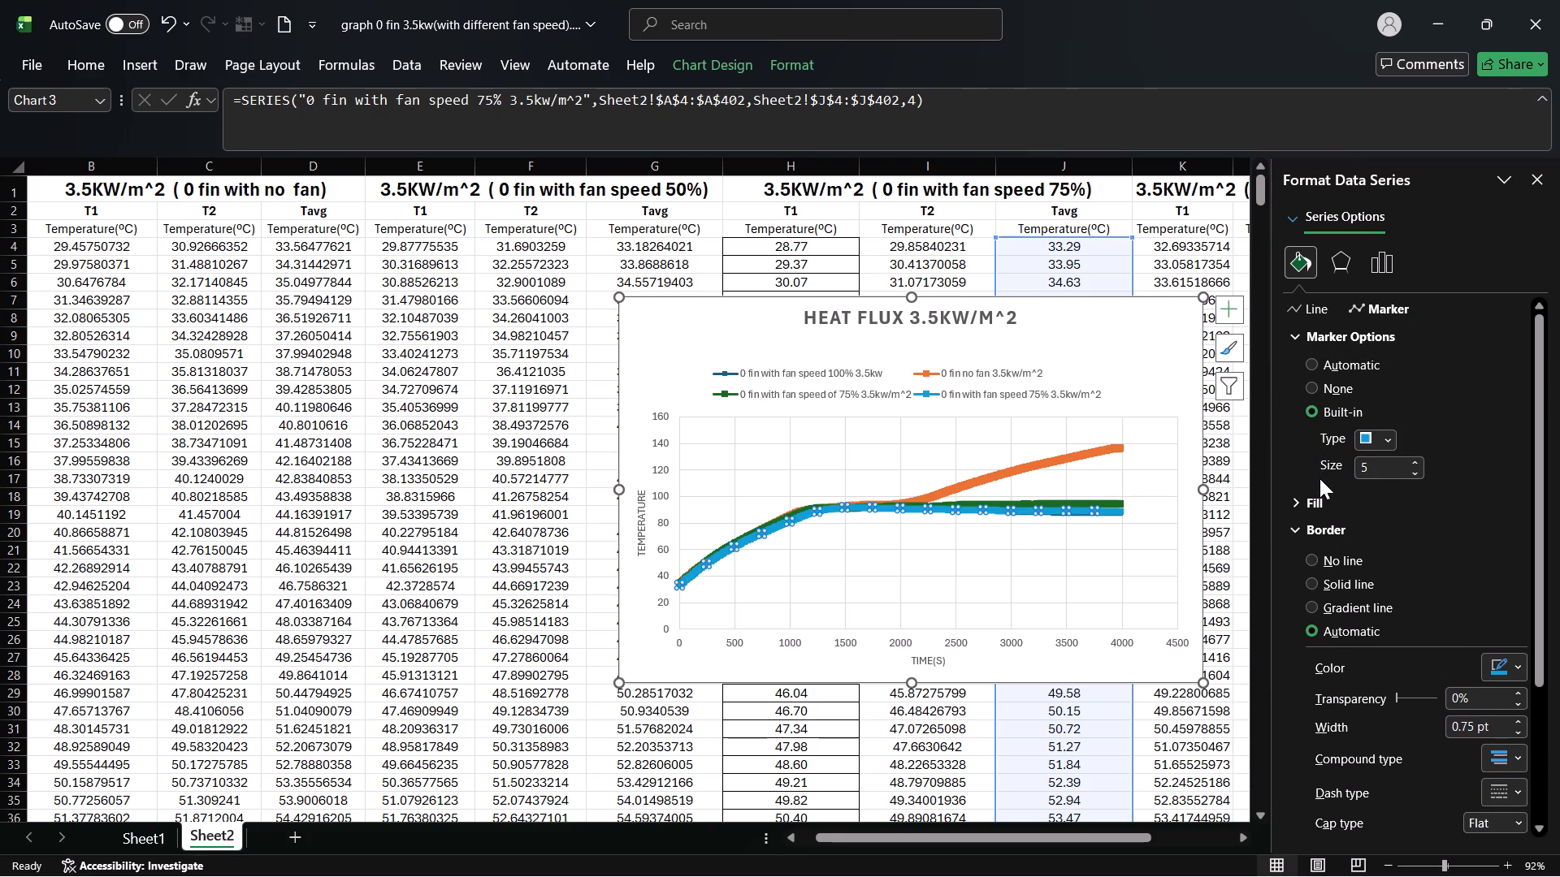
pyautogui.click(1111, 510)
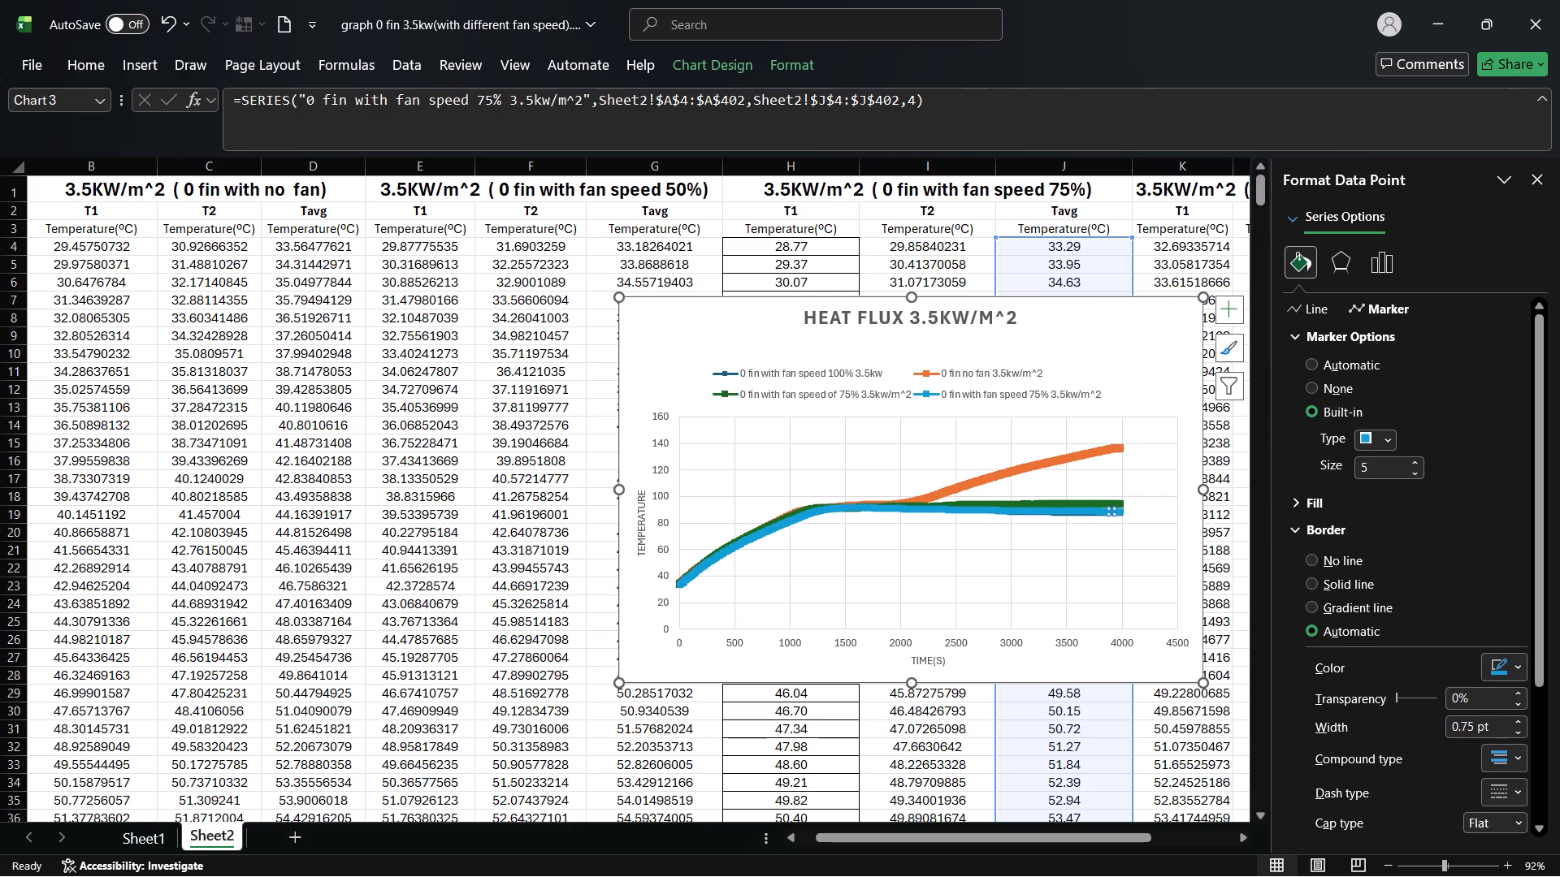
pyautogui.click(1184, 445)
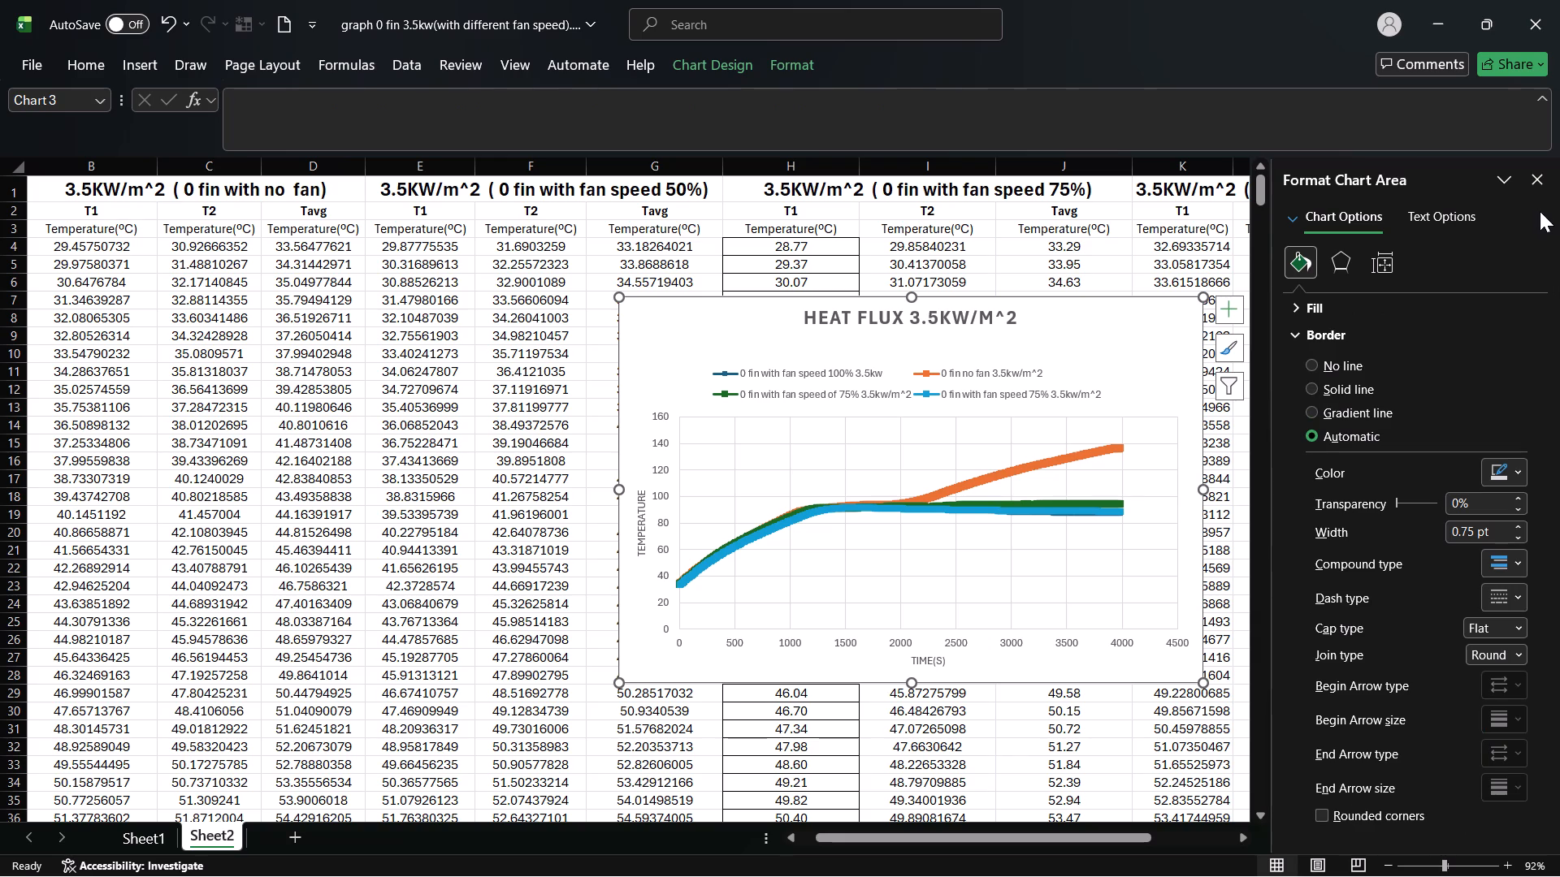
pyautogui.click(1540, 188)
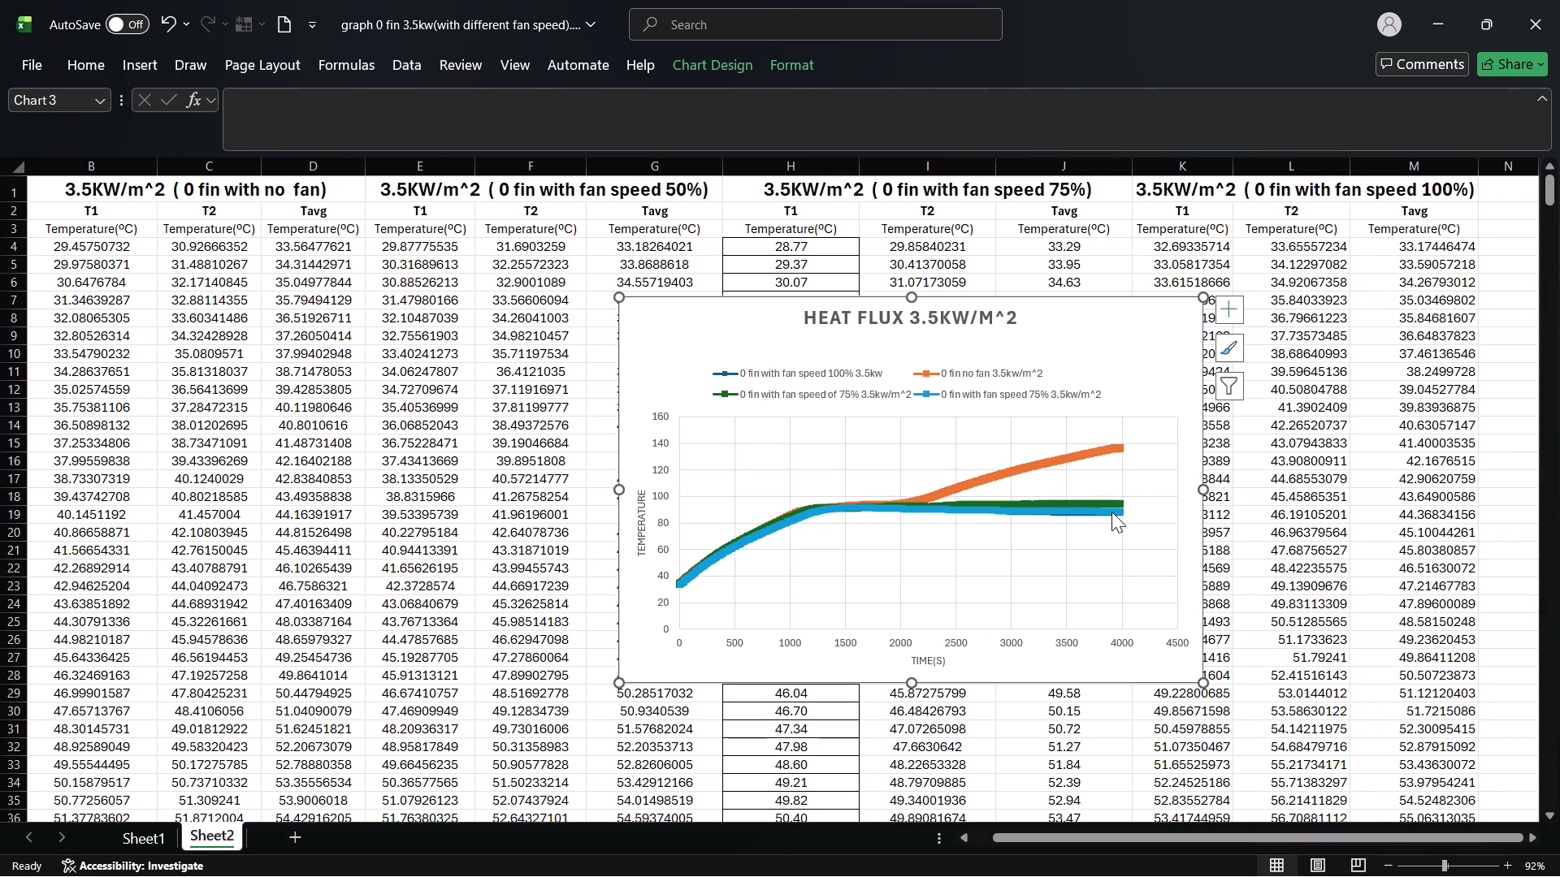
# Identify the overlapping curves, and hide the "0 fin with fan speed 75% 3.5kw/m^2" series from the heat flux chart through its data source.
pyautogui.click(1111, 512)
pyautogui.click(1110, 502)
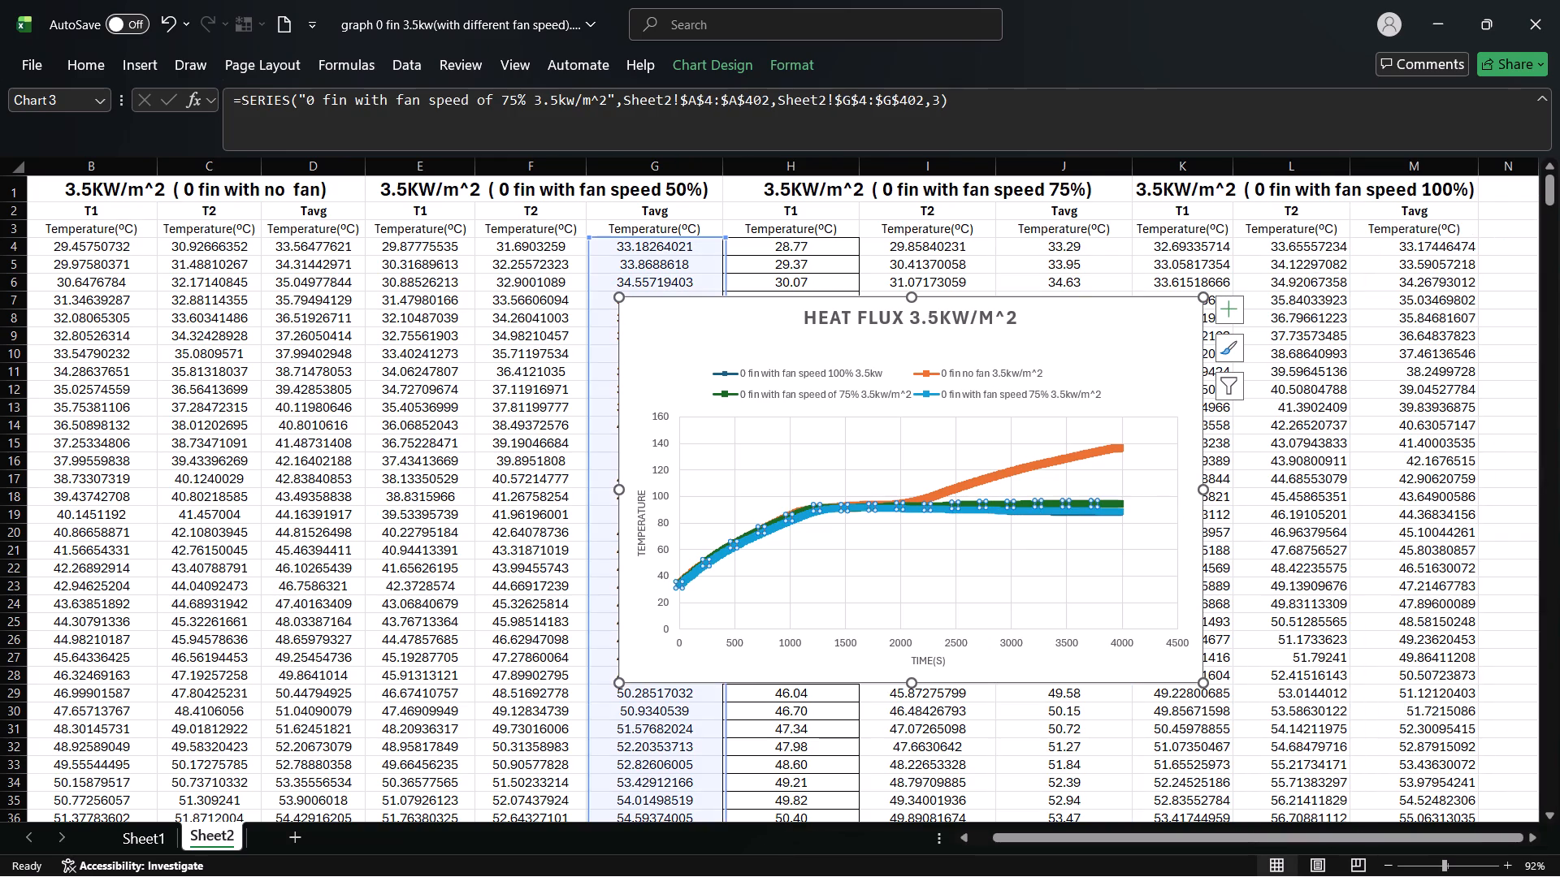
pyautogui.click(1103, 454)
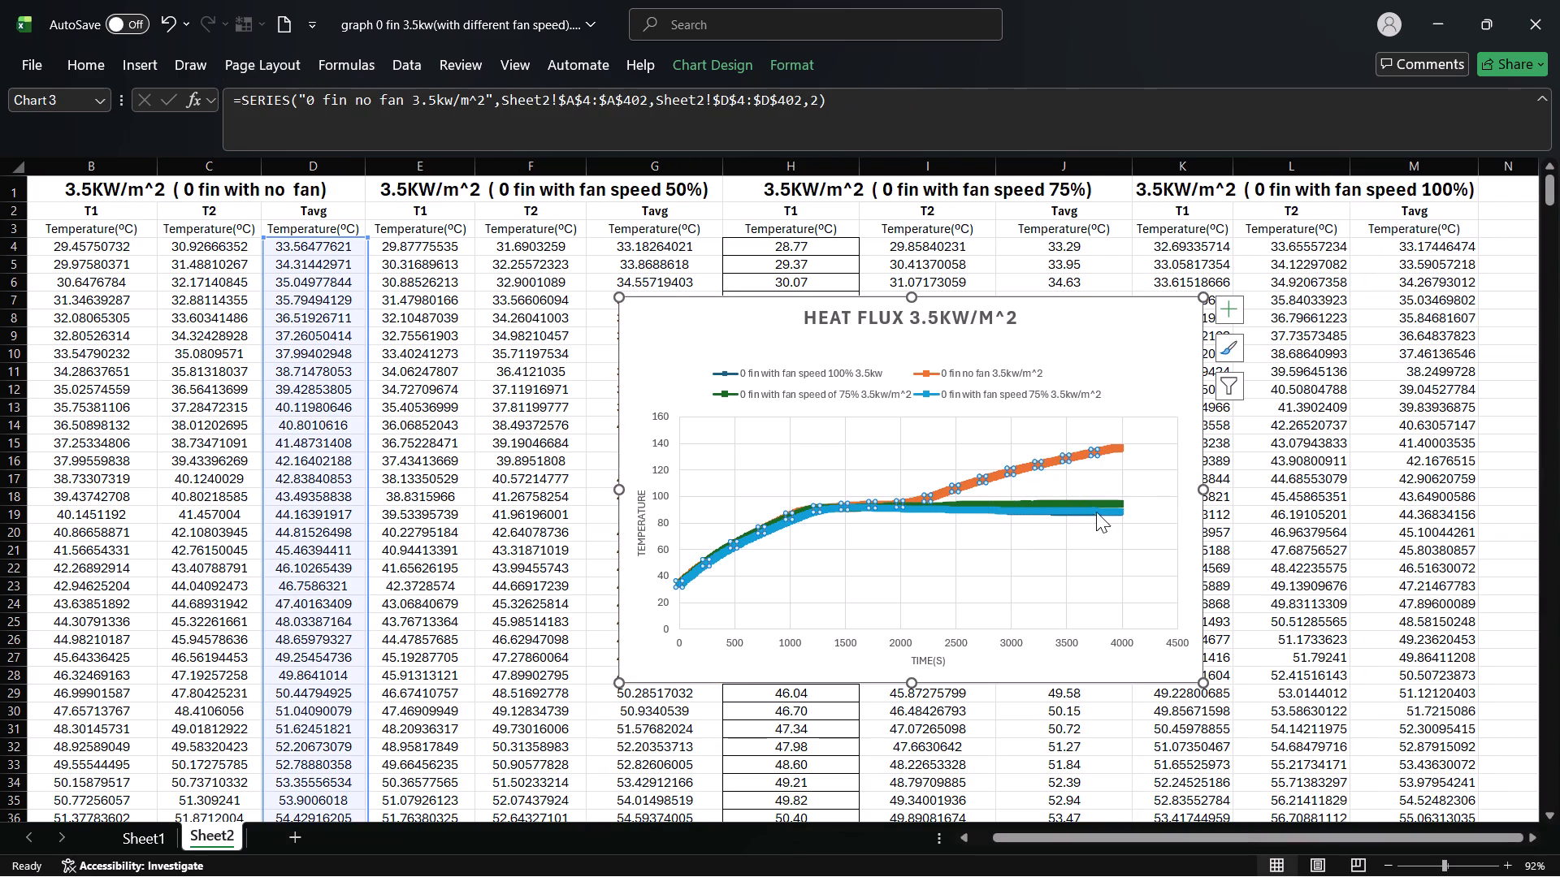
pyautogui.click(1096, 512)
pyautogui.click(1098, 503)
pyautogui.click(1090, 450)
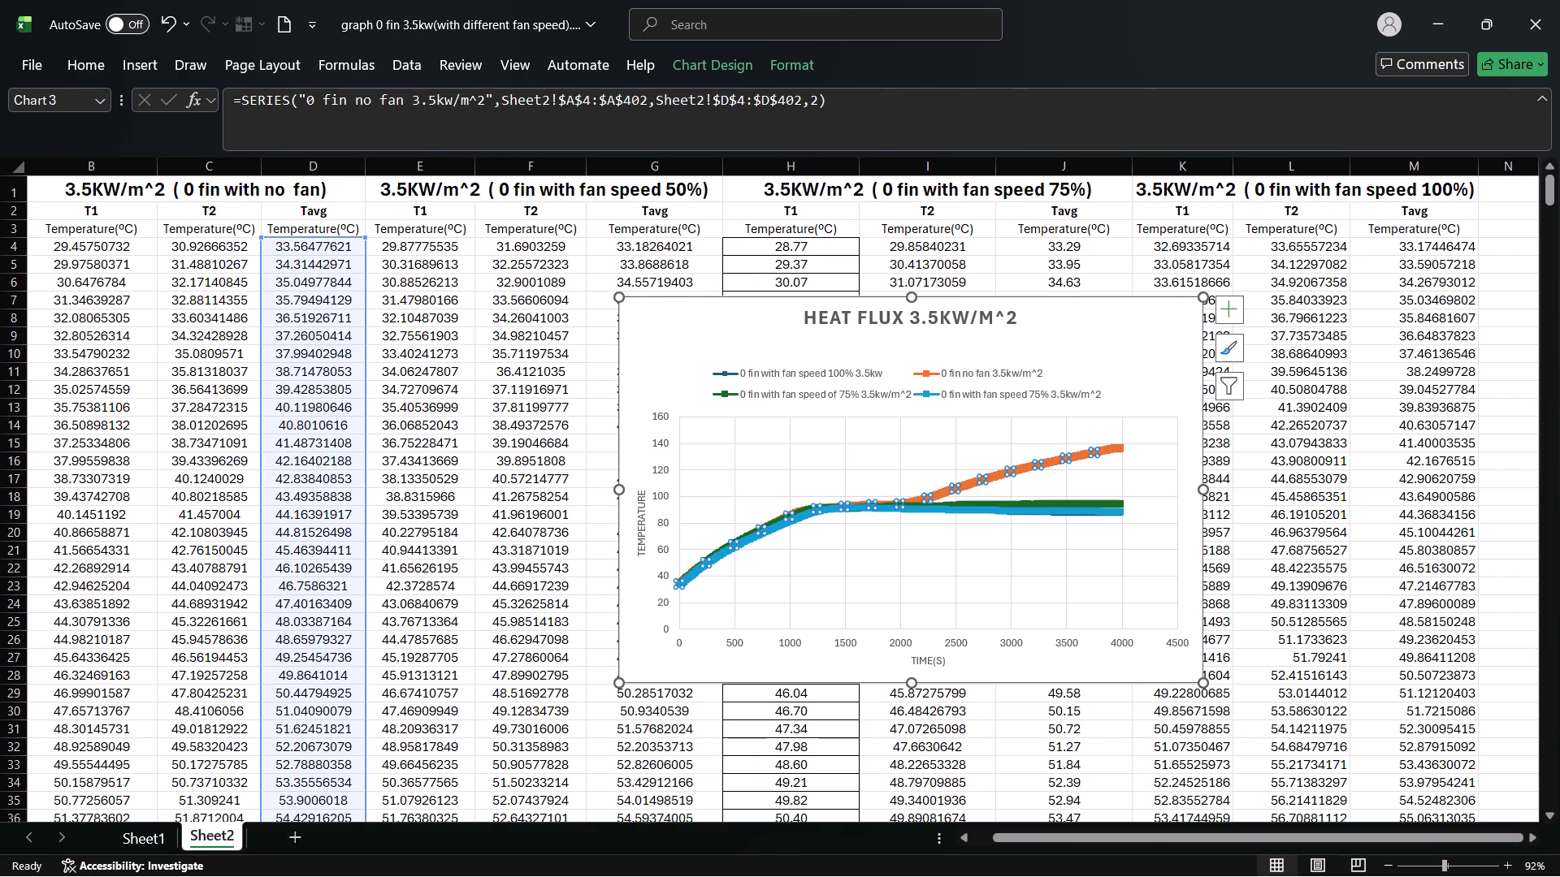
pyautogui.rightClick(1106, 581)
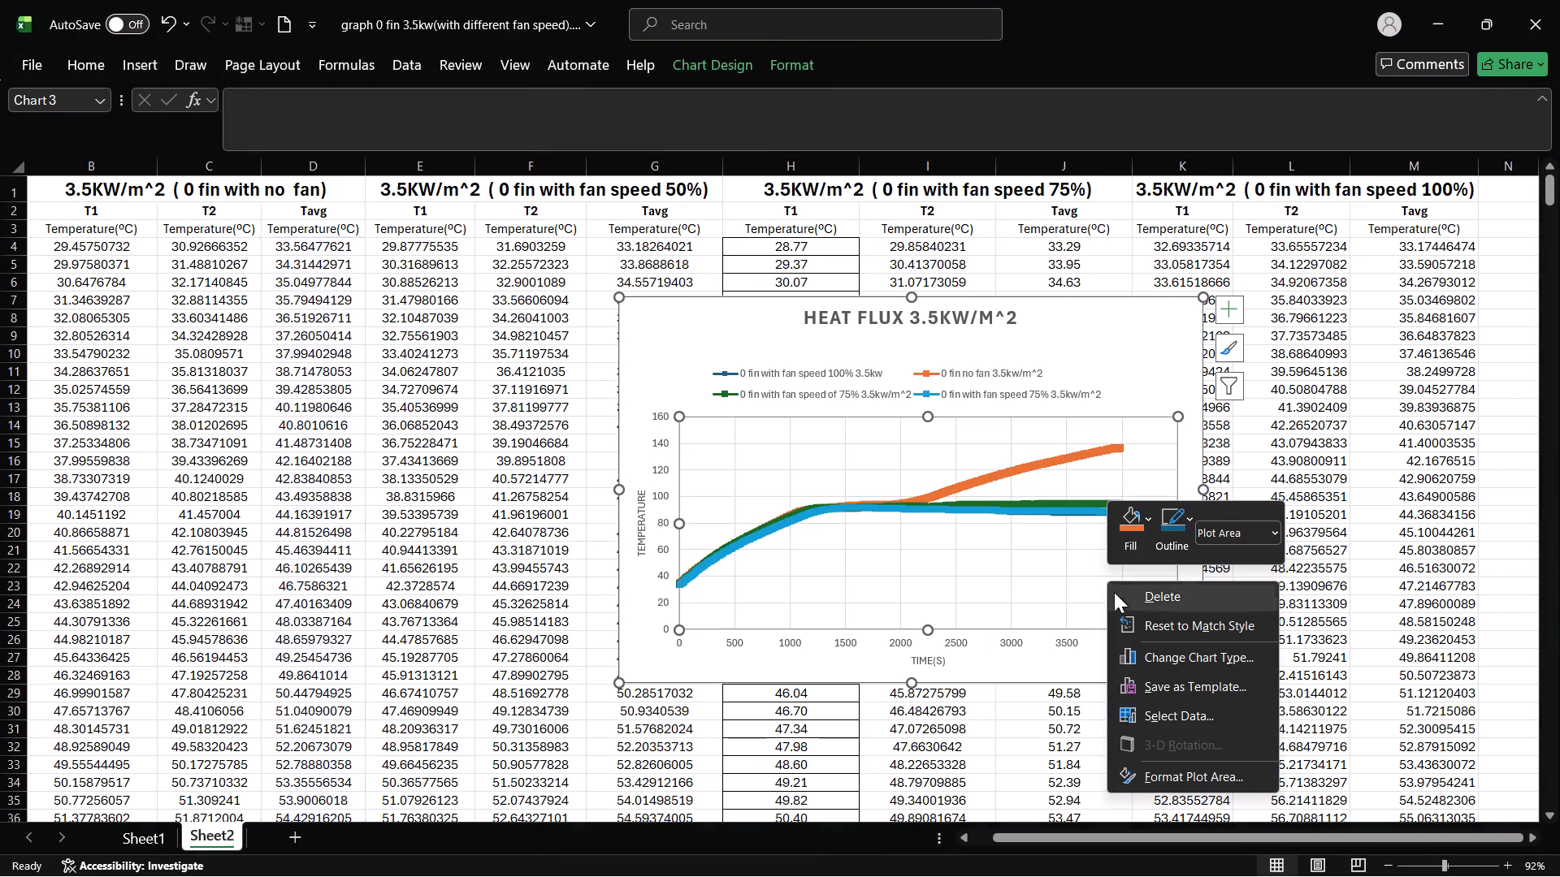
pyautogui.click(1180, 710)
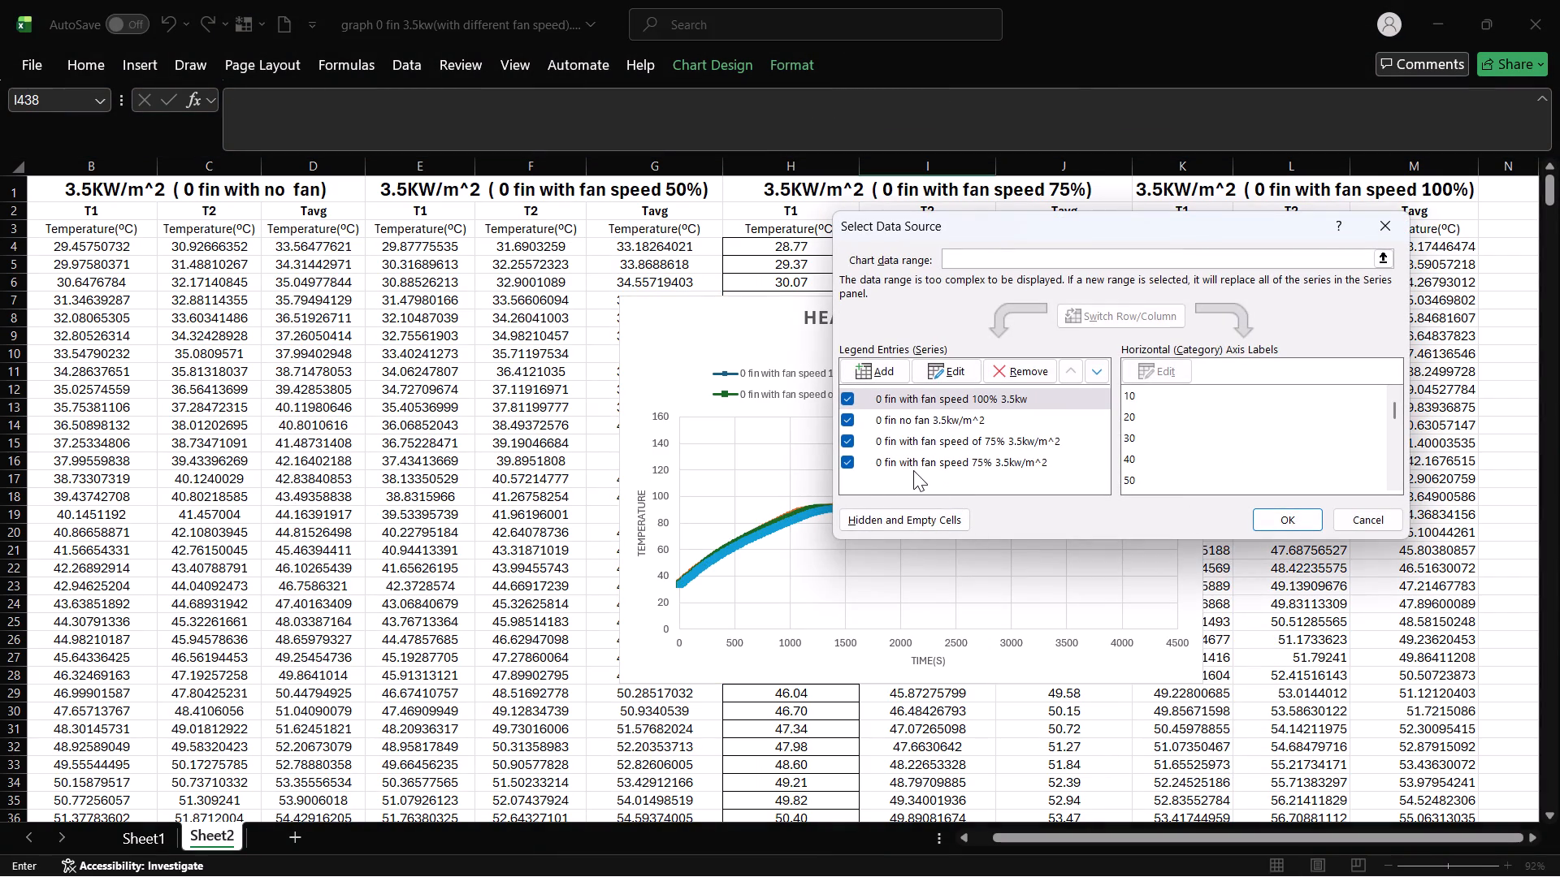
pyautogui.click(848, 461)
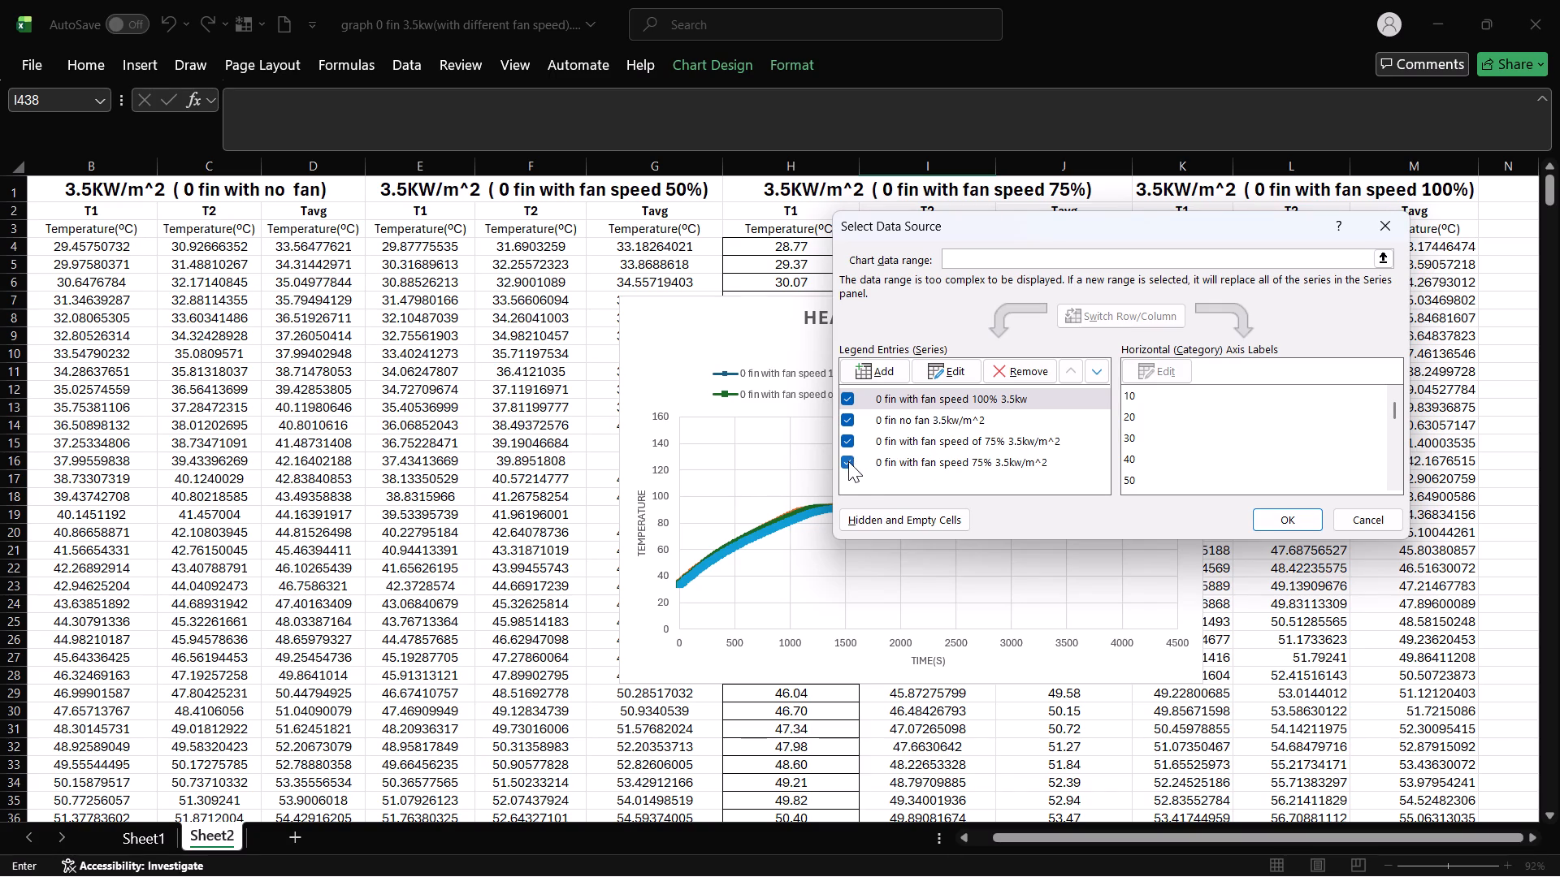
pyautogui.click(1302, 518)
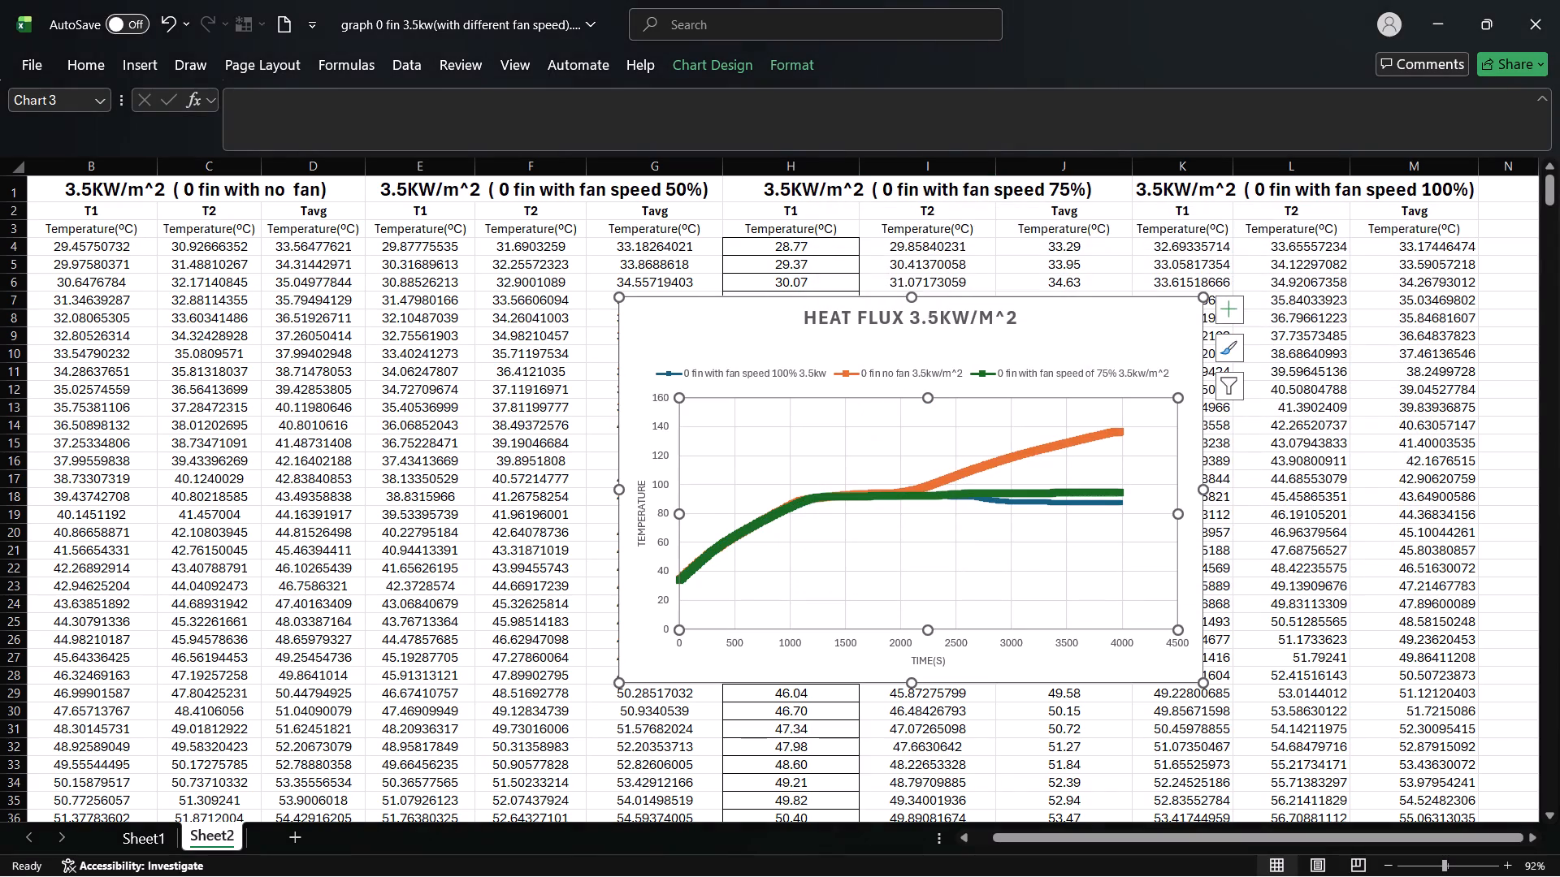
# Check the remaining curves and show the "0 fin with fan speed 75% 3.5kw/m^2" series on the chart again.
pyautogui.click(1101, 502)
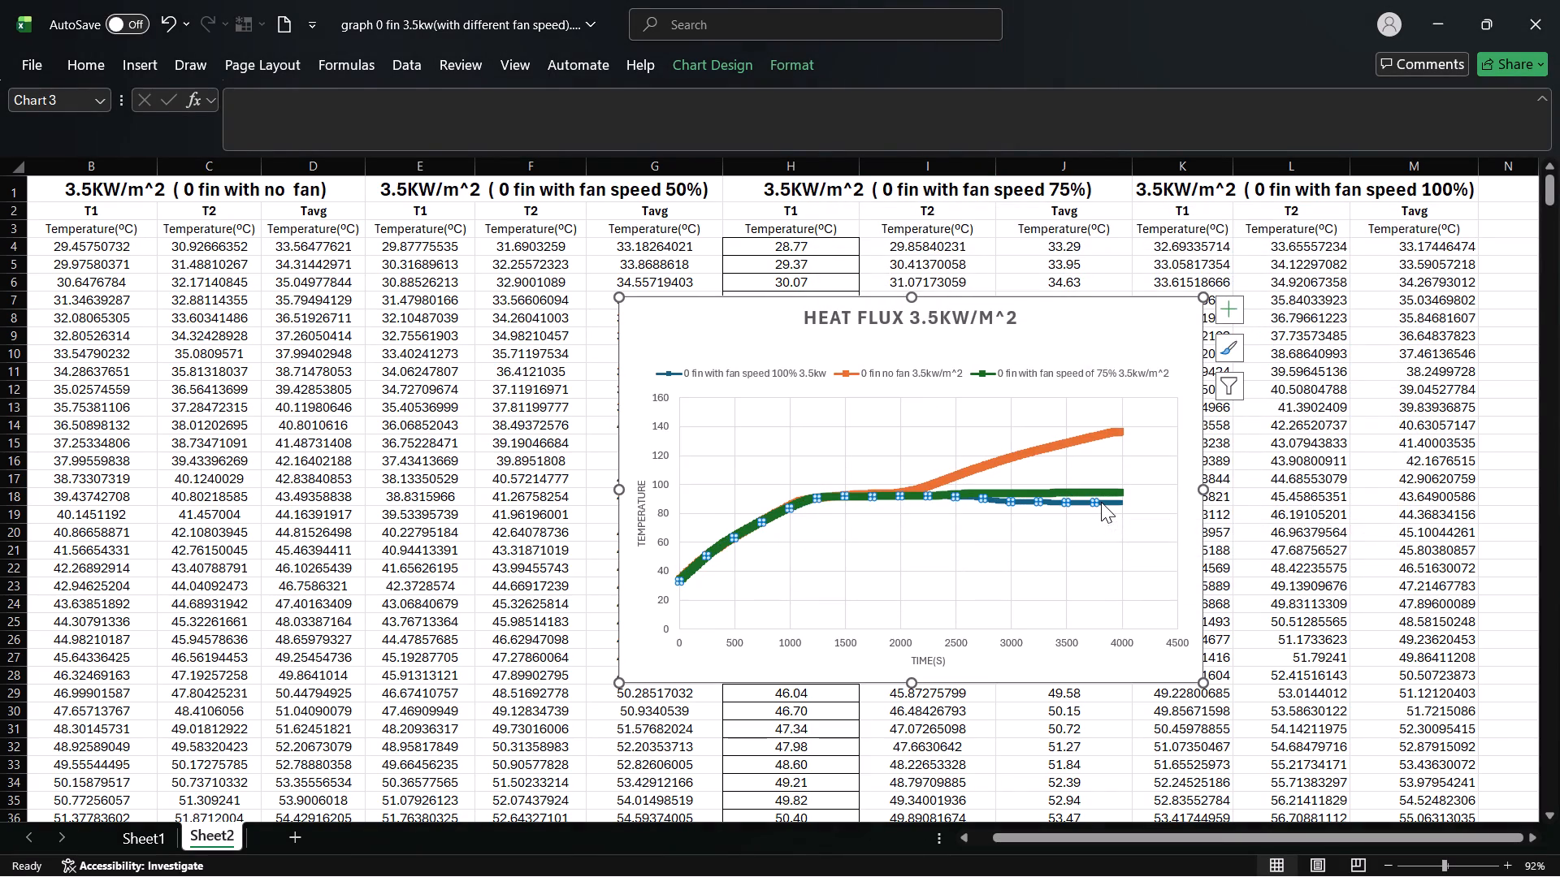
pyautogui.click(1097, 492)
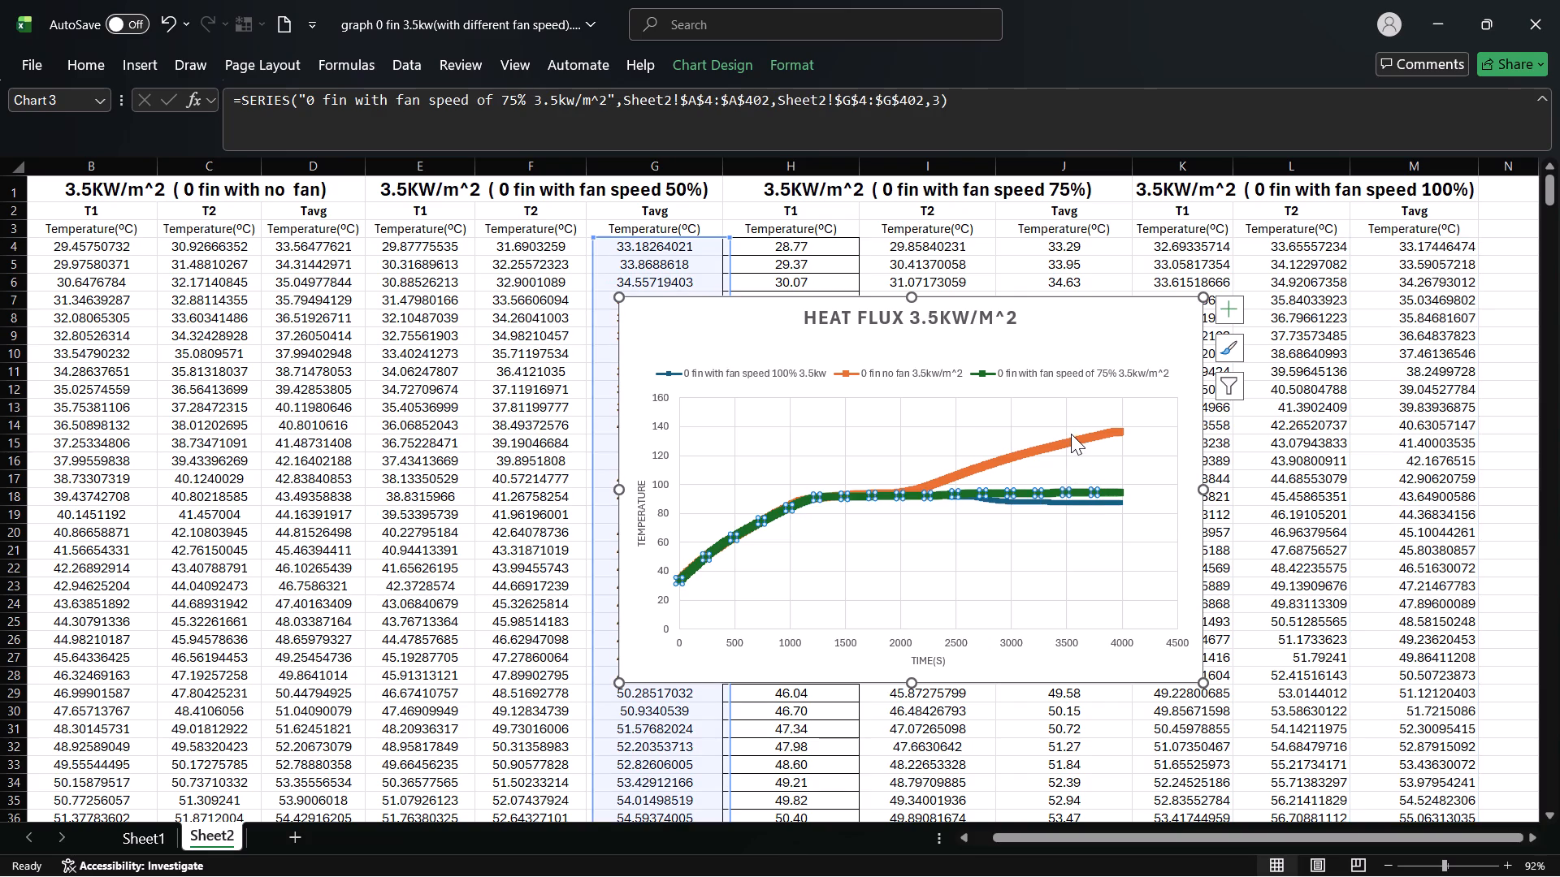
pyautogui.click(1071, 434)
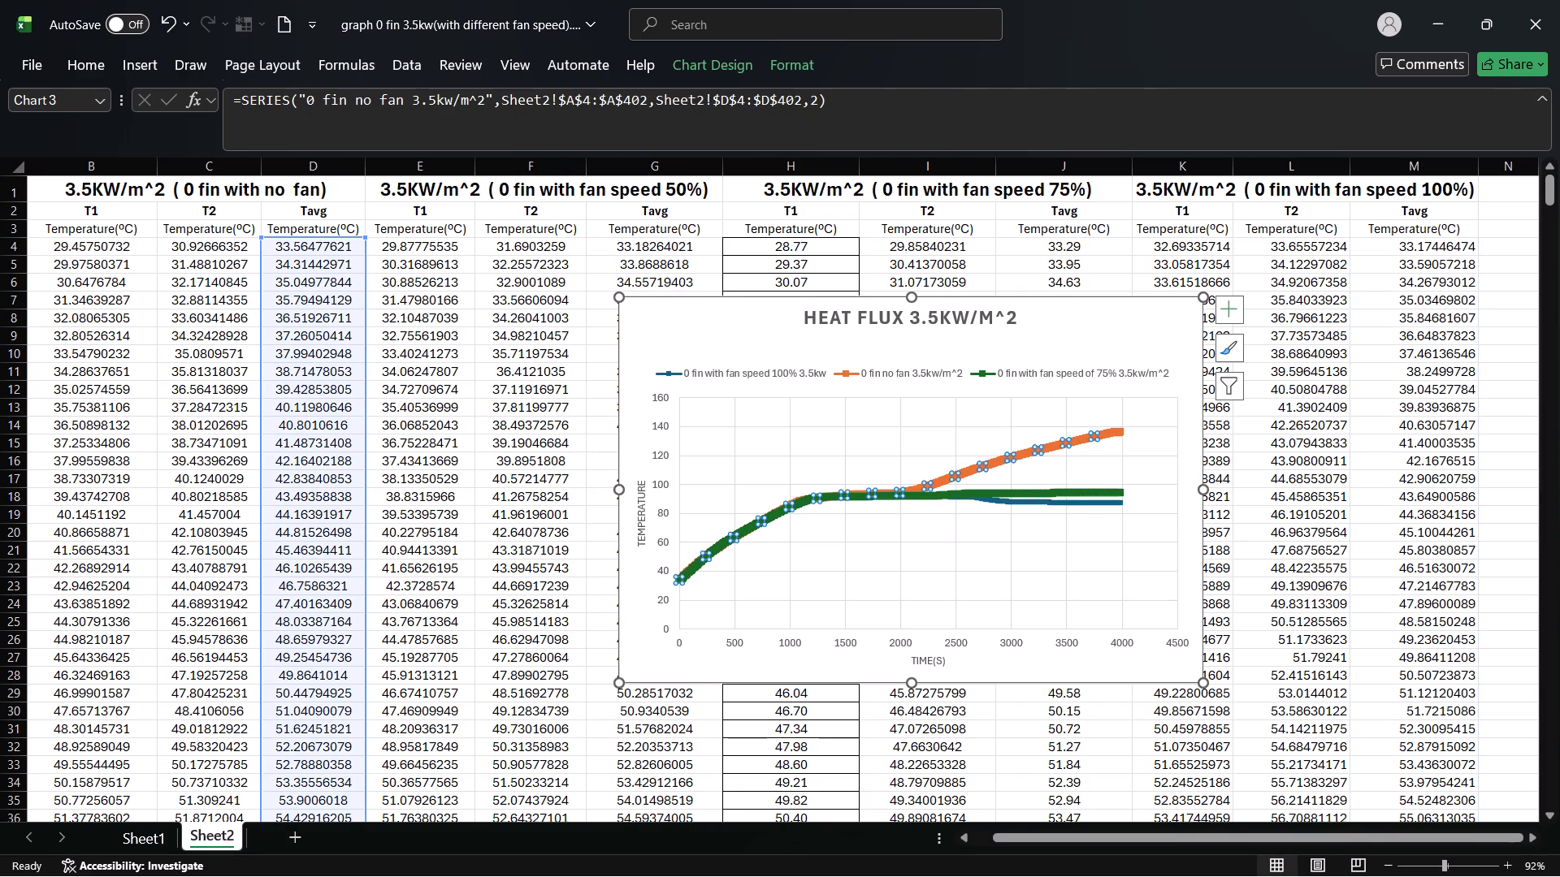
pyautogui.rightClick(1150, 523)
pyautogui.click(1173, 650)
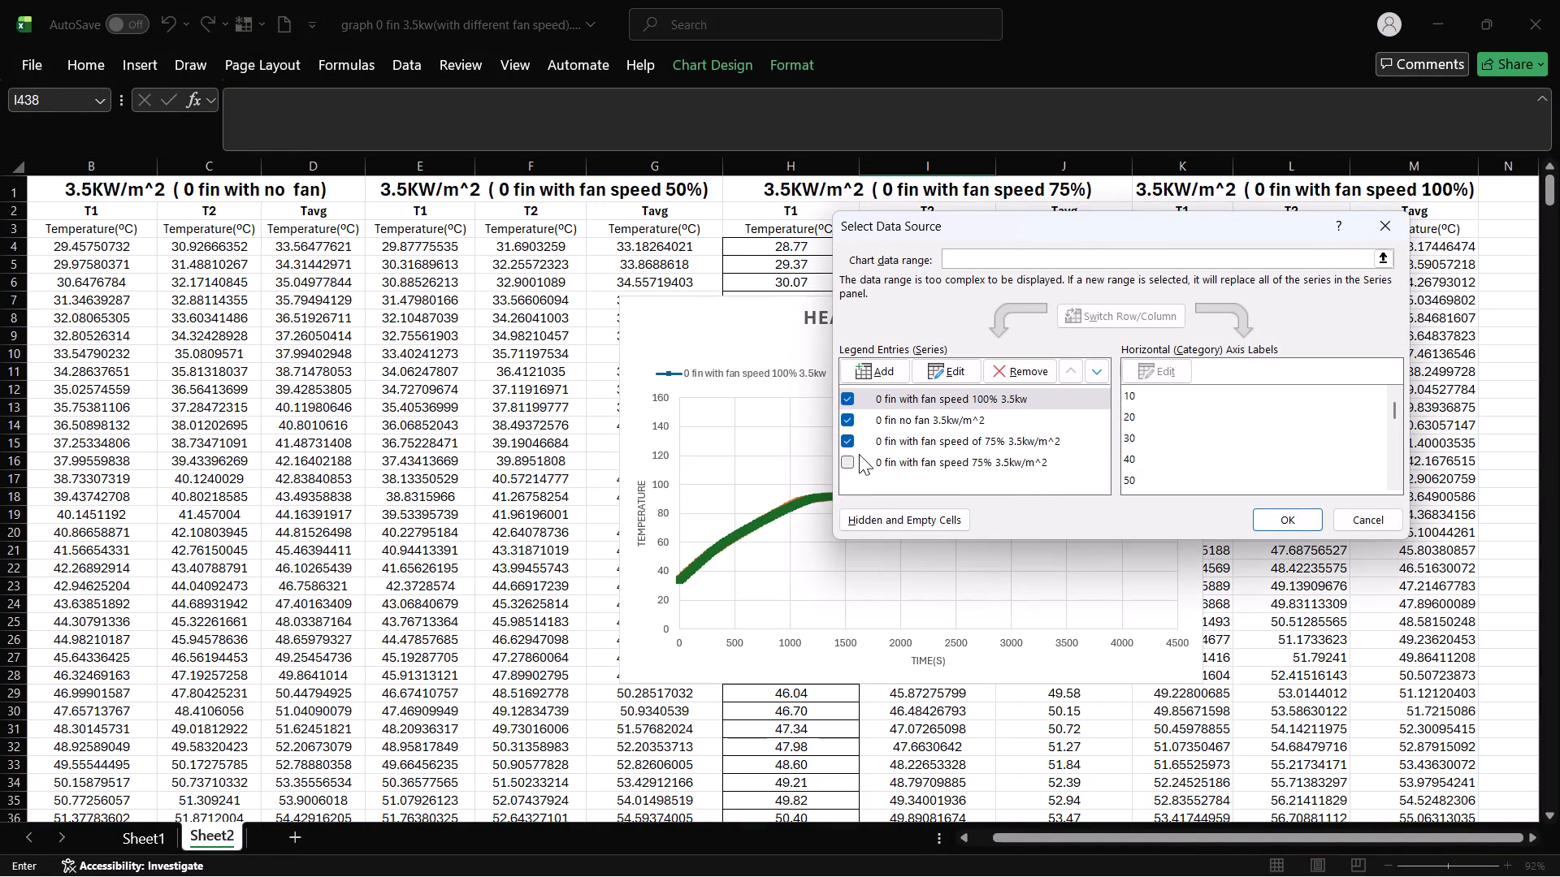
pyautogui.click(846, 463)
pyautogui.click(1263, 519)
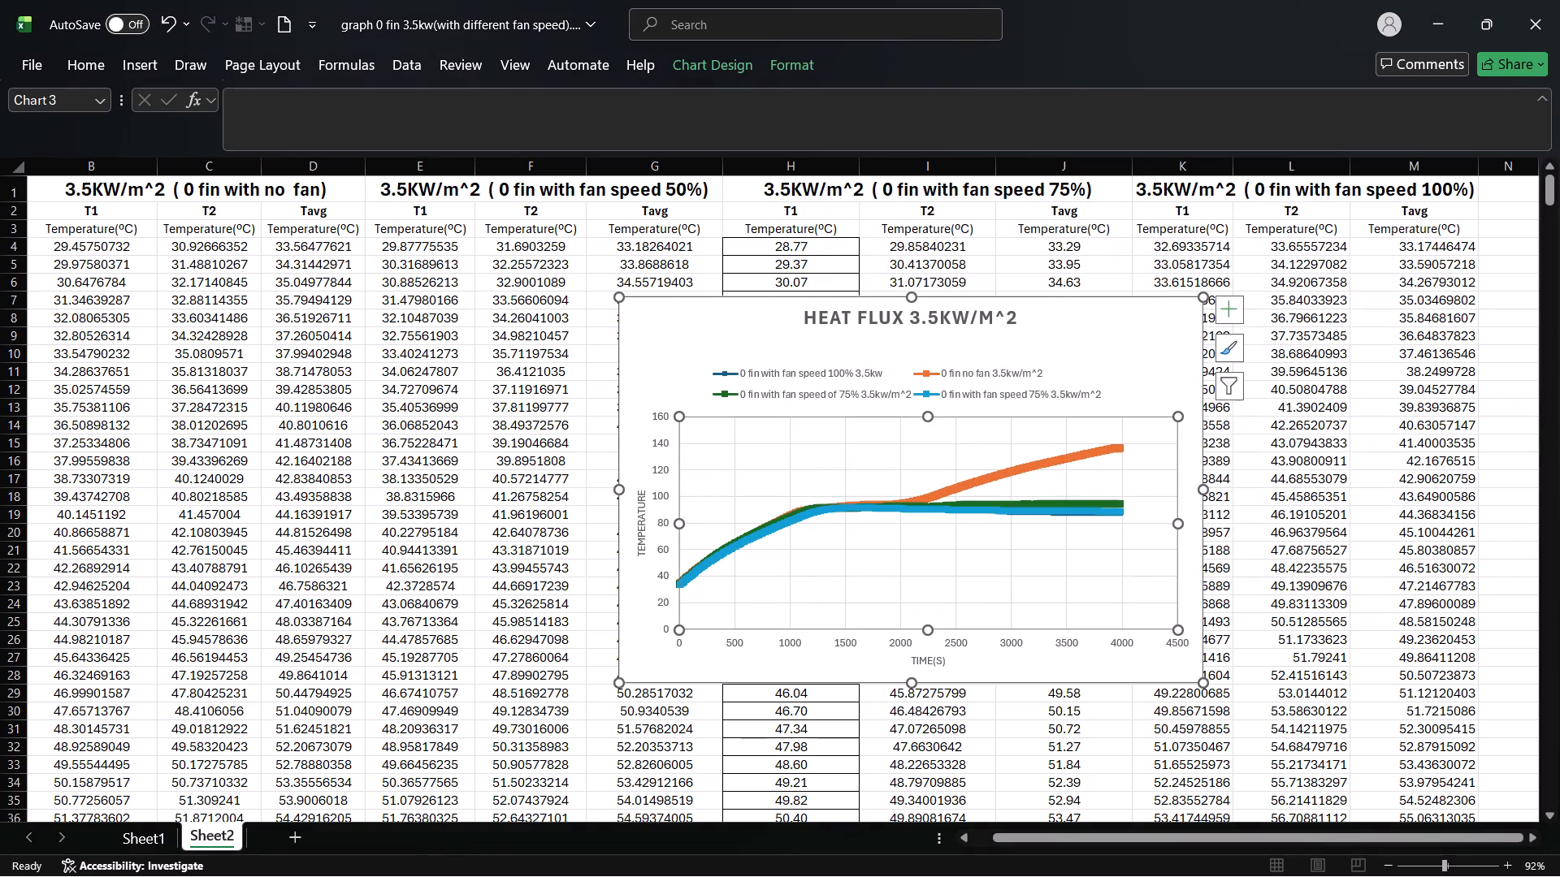
# Hide the "0 fin with fan speed 75% 3.5kw/m^2" series from the heat flux chart, keeping the other three series enabled.
pyautogui.rightClick(1101, 562)
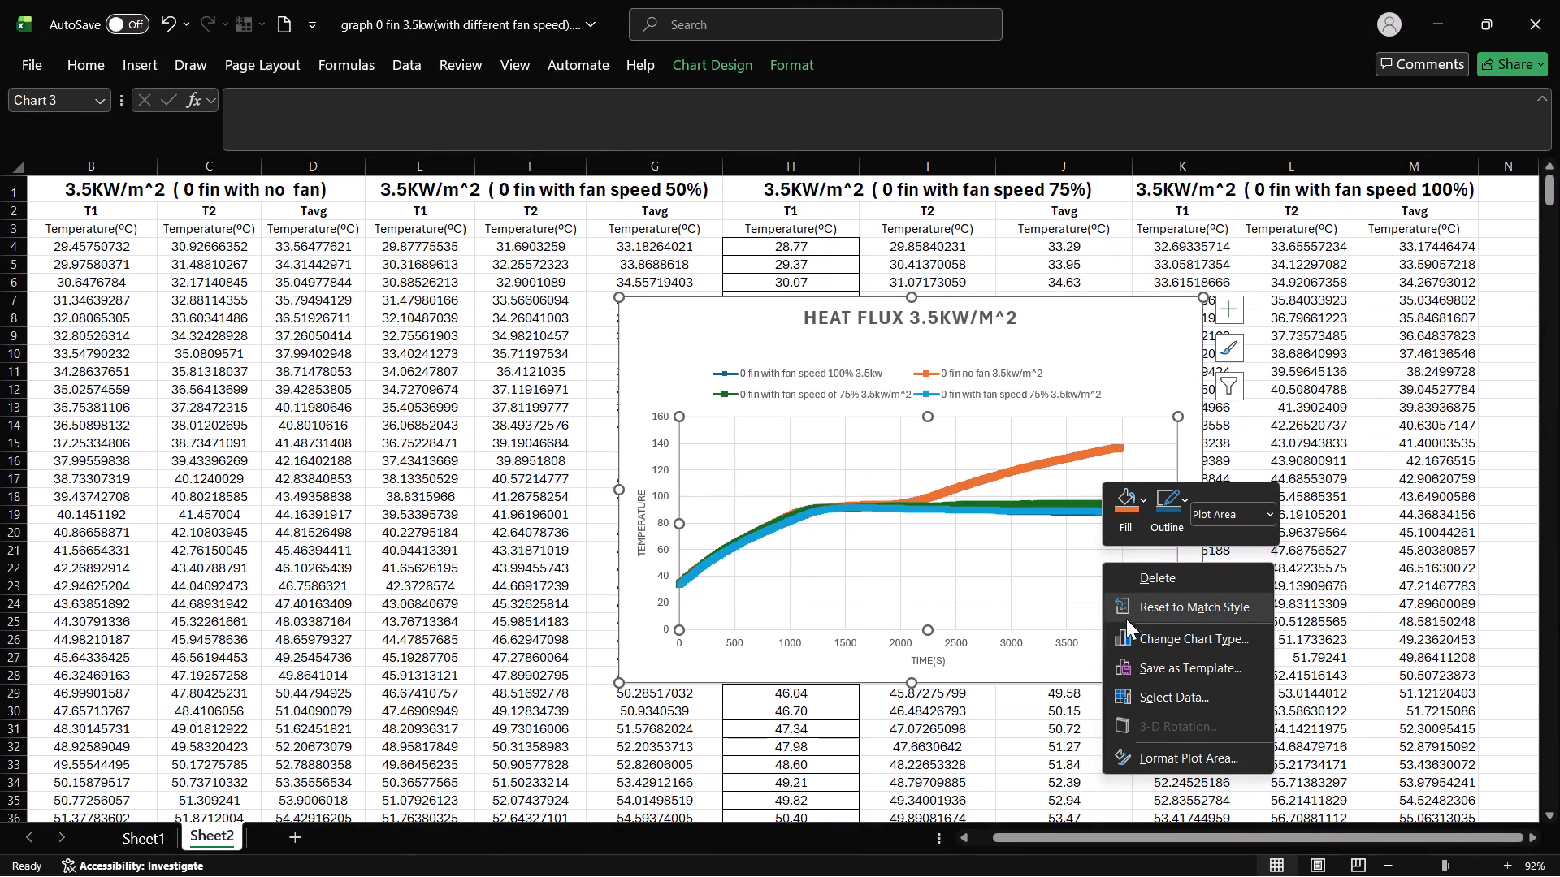
pyautogui.click(1142, 693)
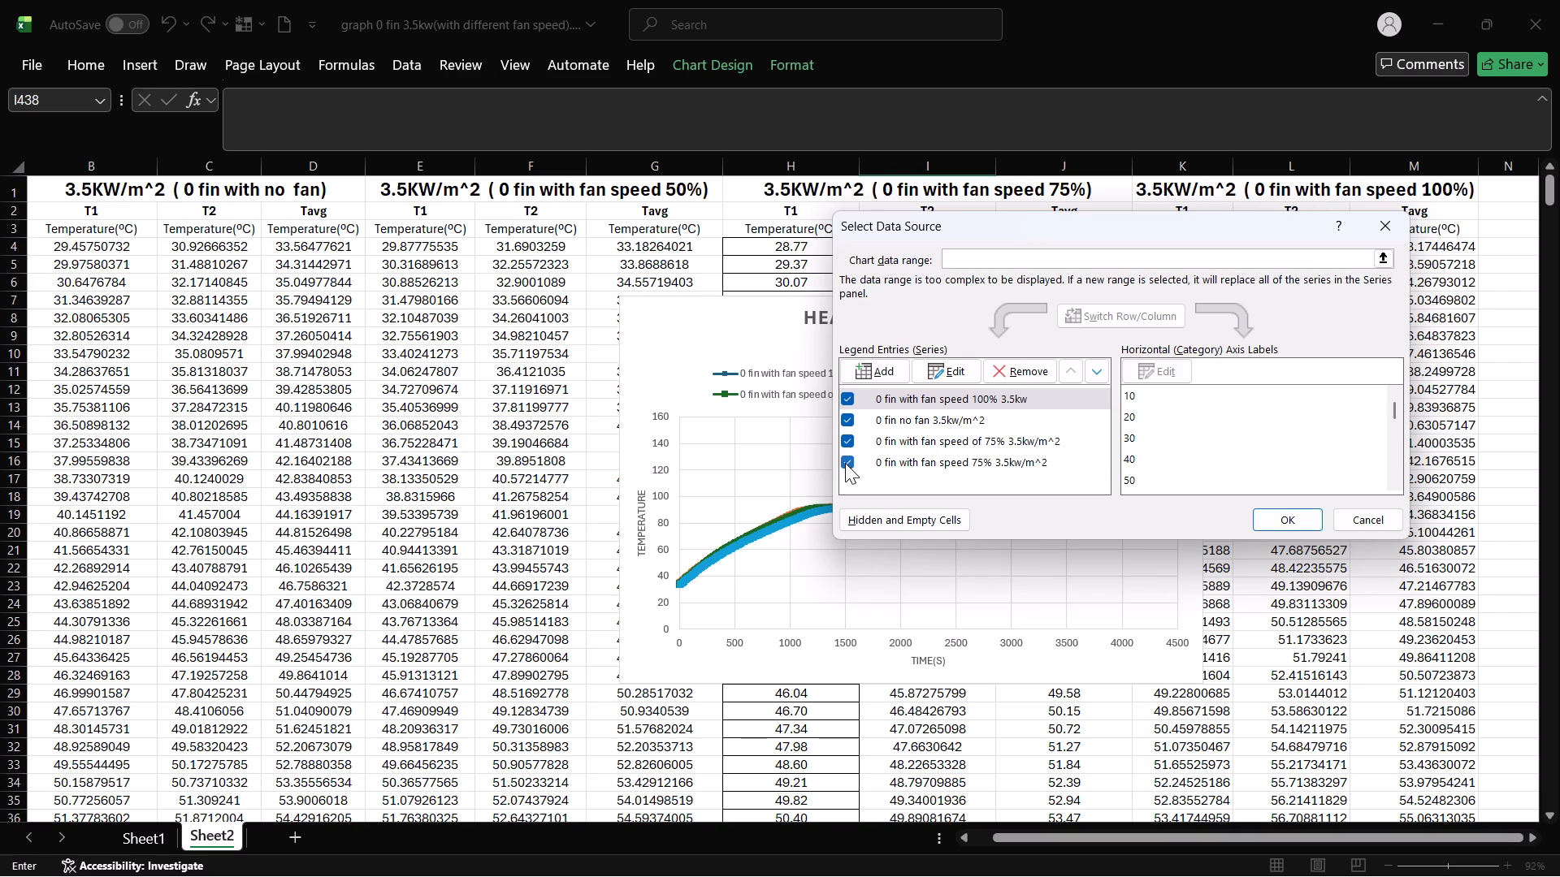
pyautogui.click(845, 463)
pyautogui.click(1290, 526)
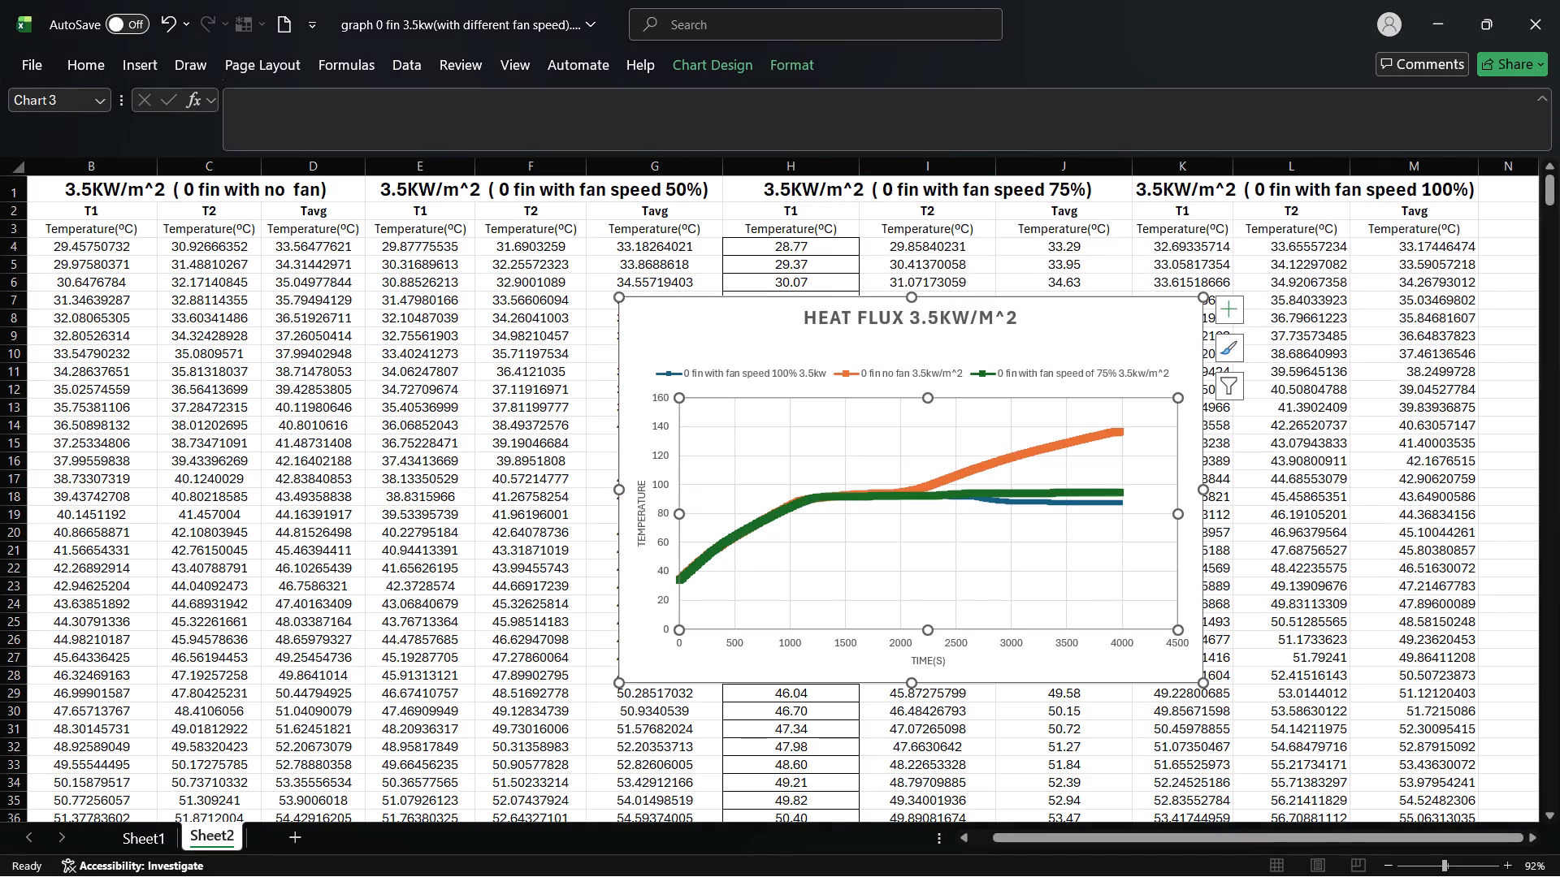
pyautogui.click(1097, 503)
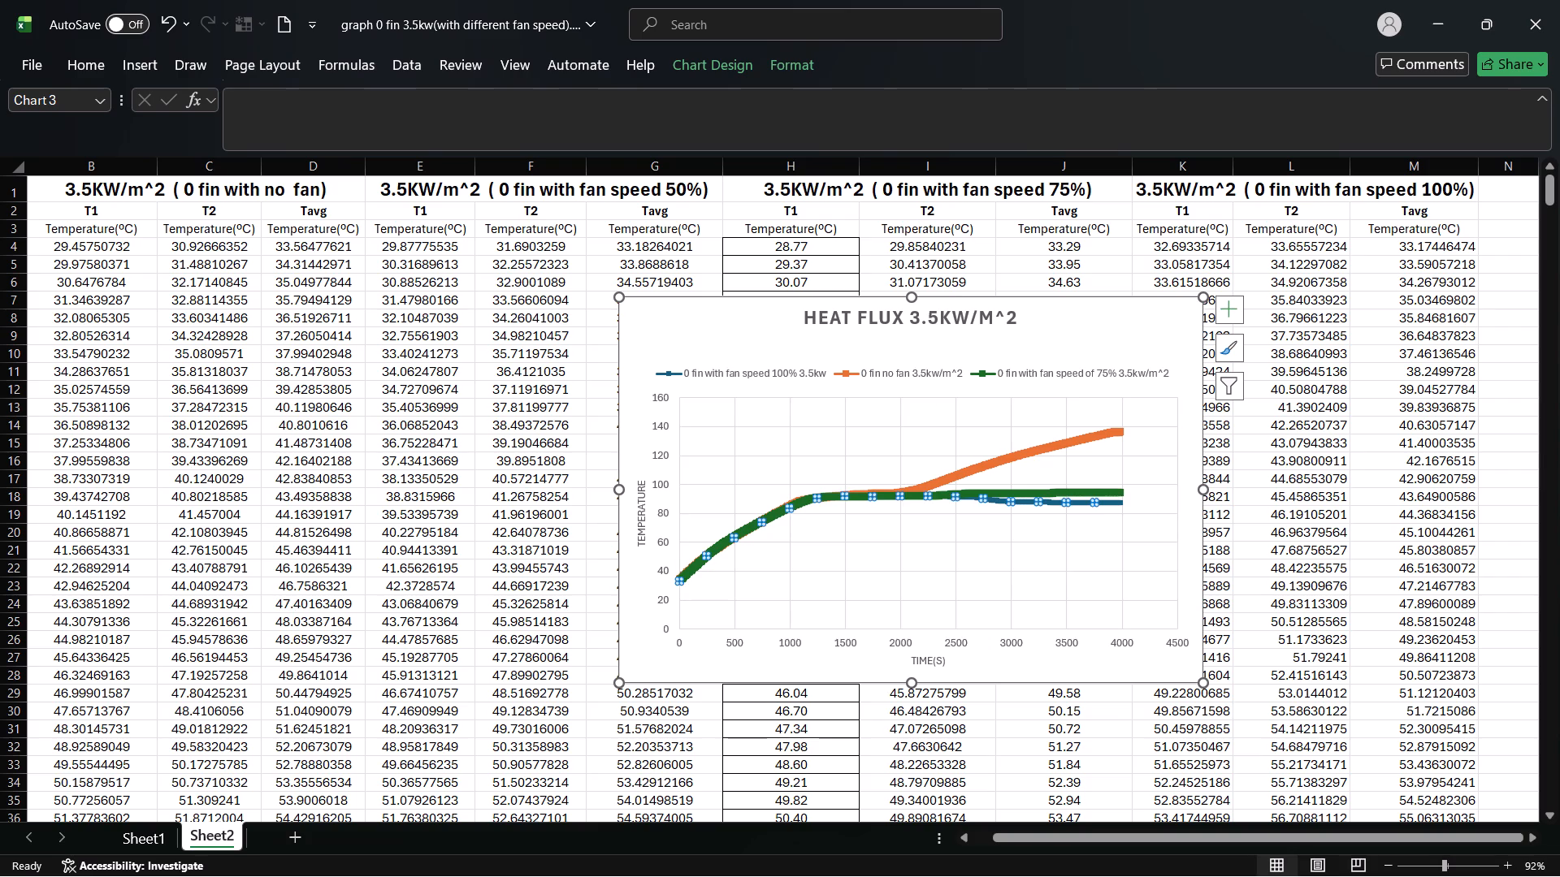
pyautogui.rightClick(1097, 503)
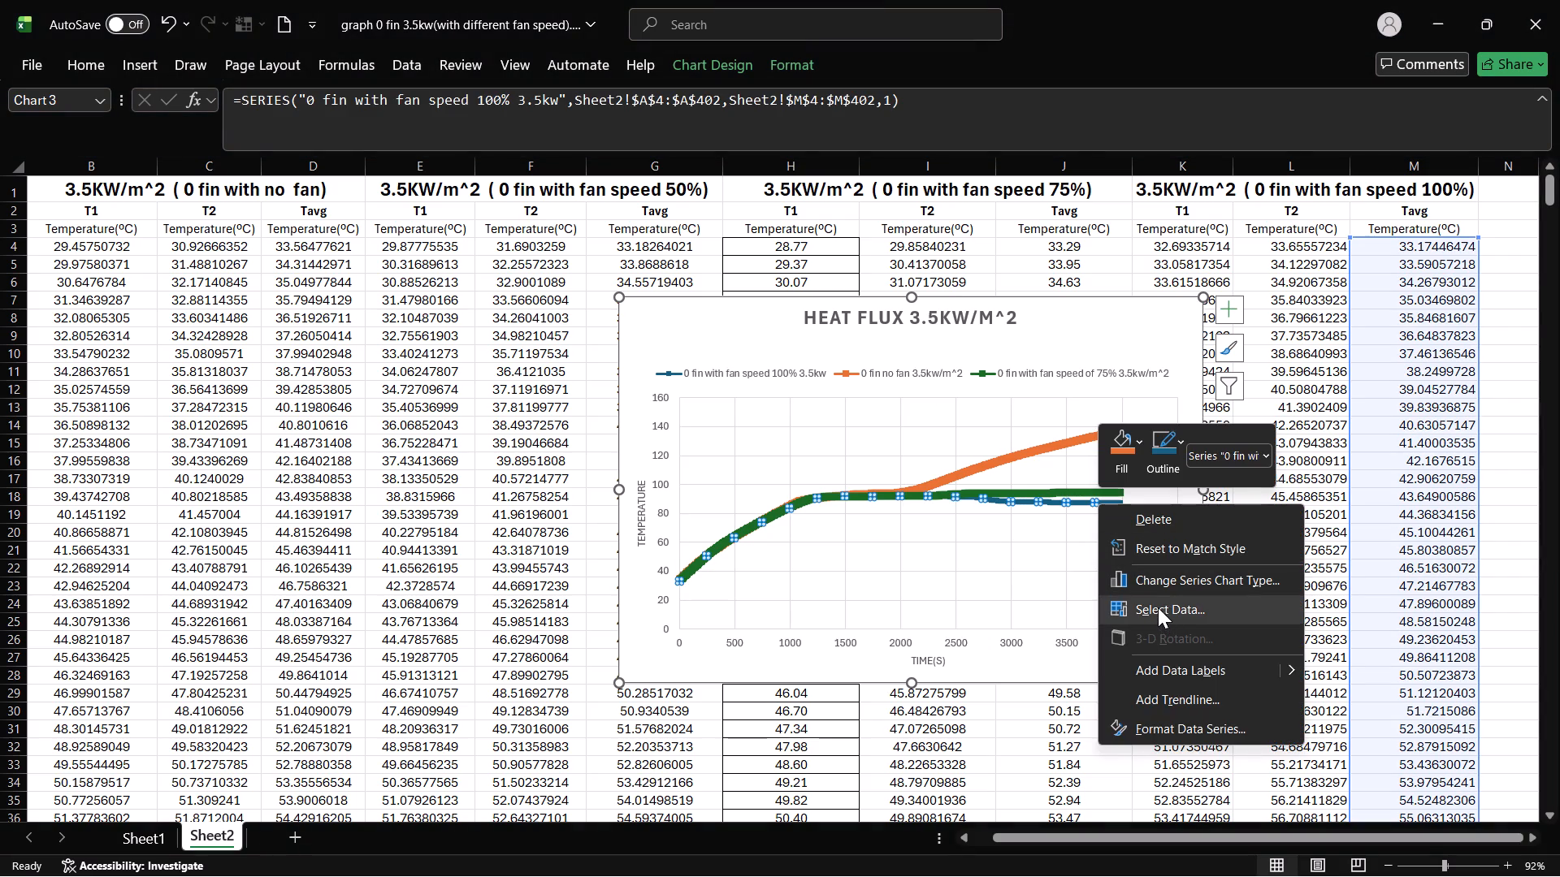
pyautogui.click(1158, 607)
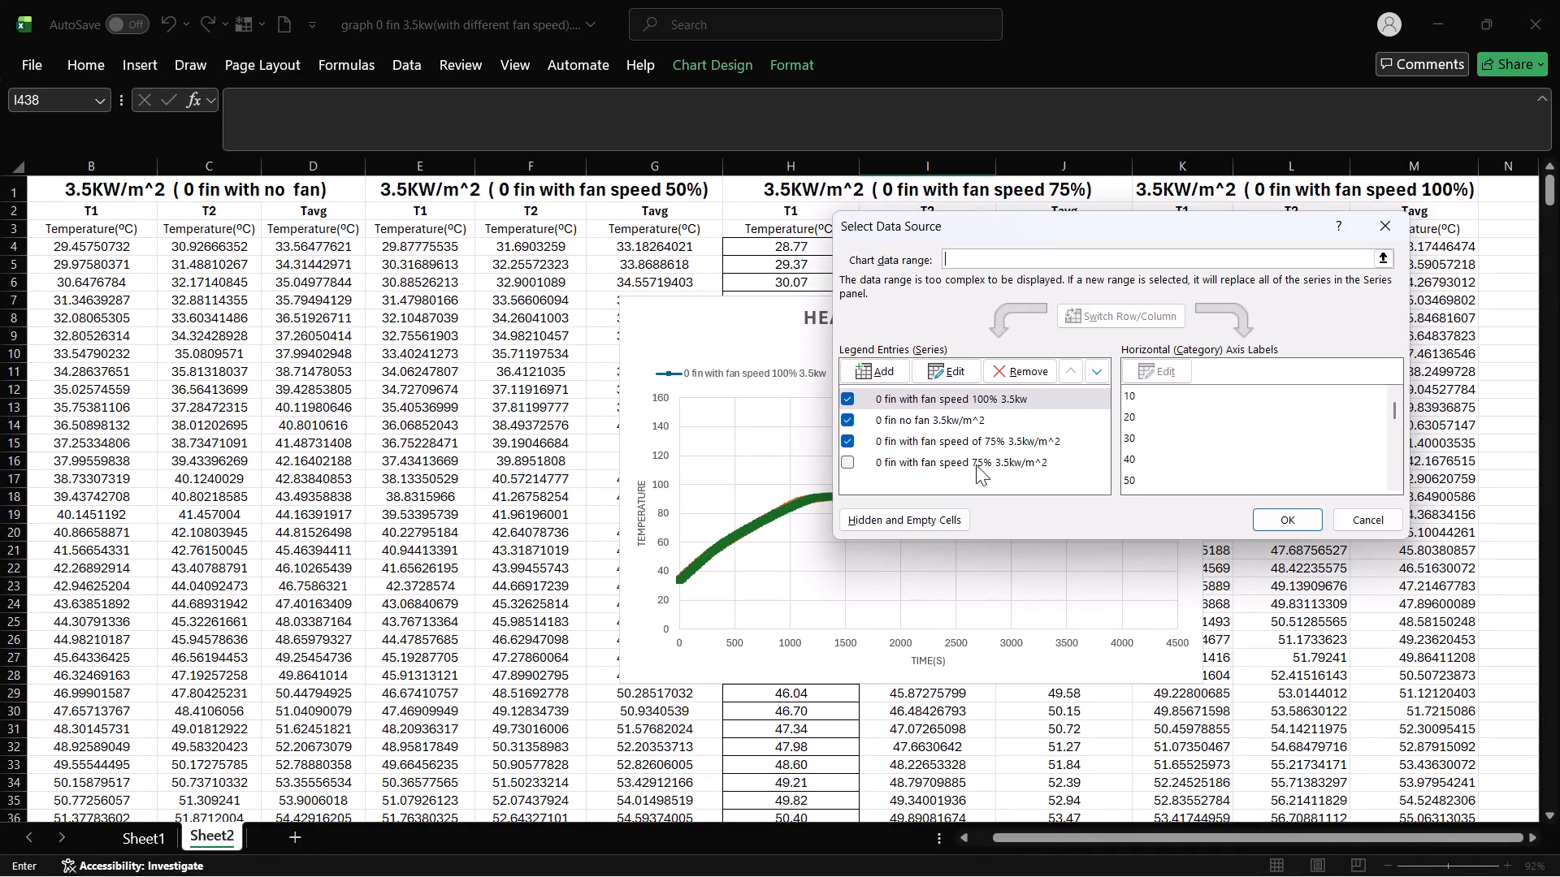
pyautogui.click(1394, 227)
# Hide the "0 fin with fan speed of 75% 3.5kw/m^2" series, plotted from Tavg column G, from the heat flux chart.
pyautogui.click(1068, 488)
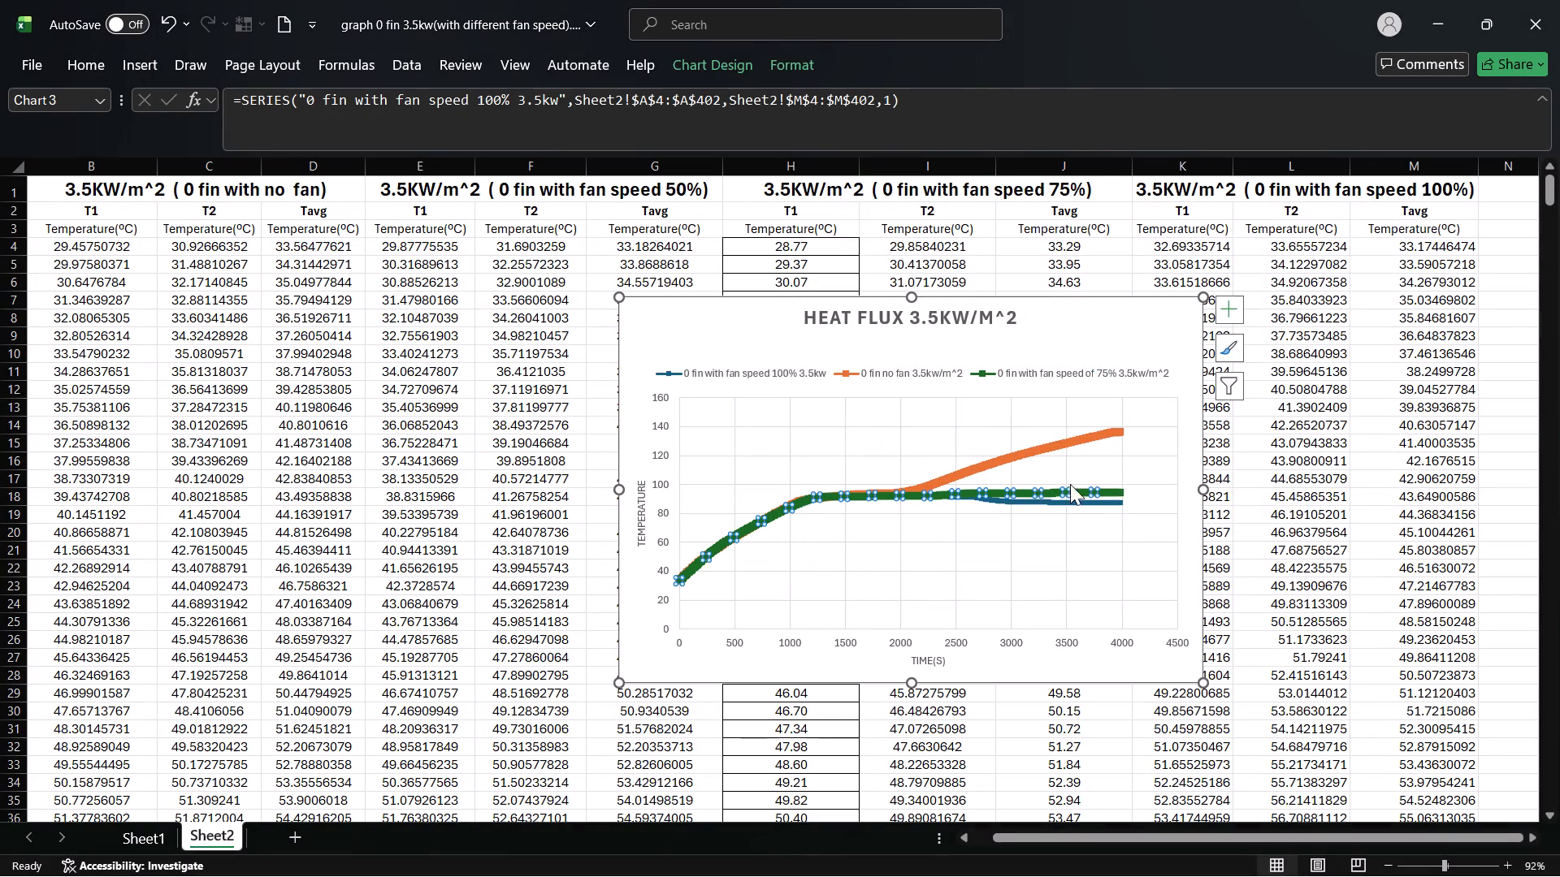
pyautogui.rightClick(1068, 467)
pyautogui.click(1106, 566)
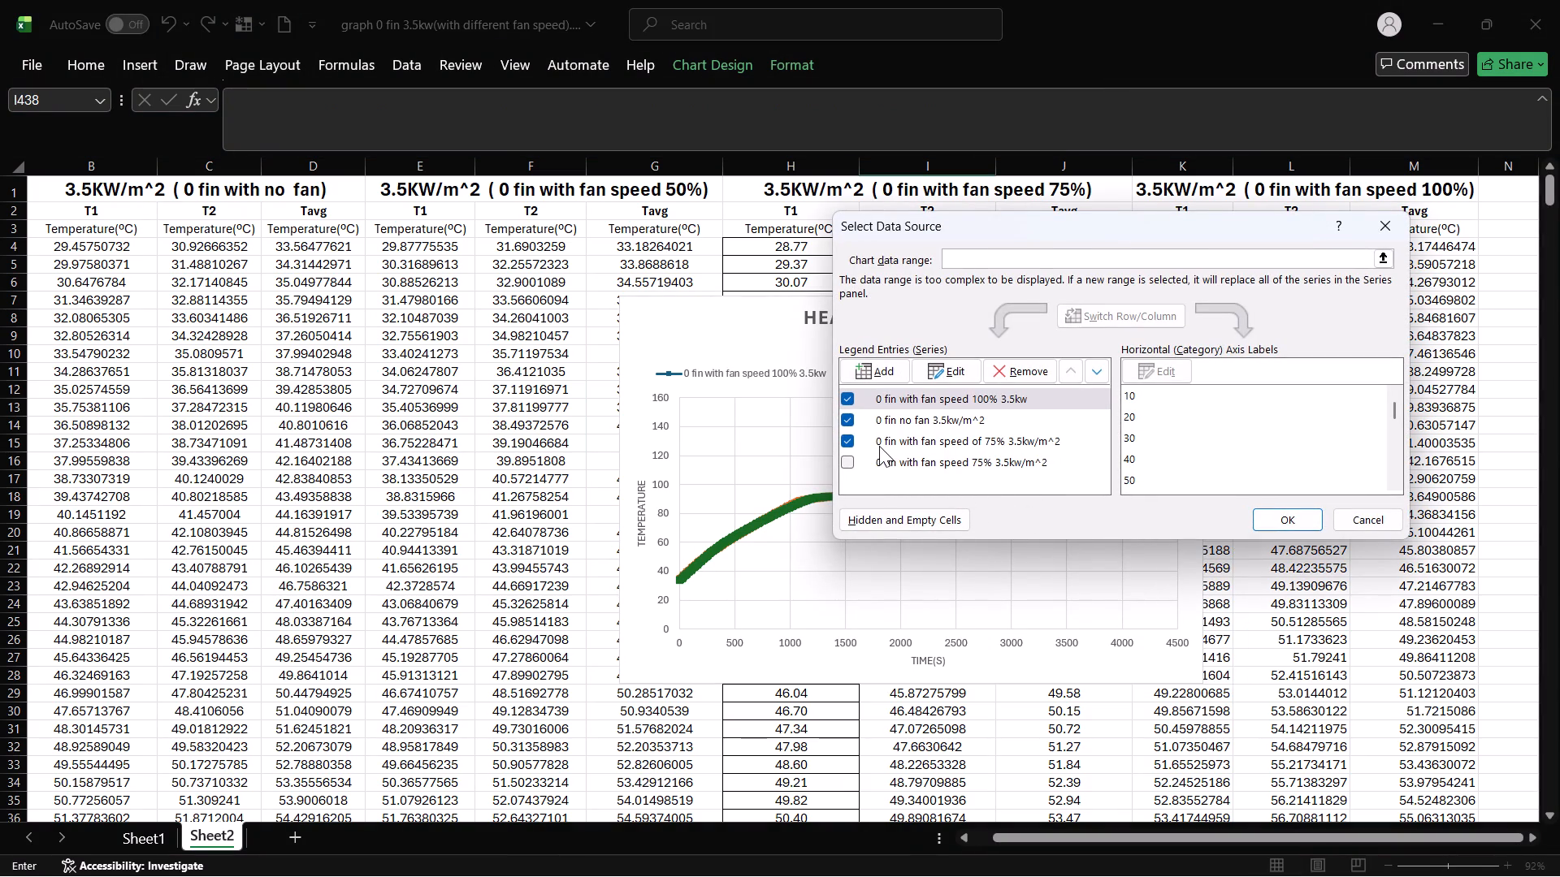
pyautogui.moveTo(999, 220); pyautogui.dragTo(1086, 320)
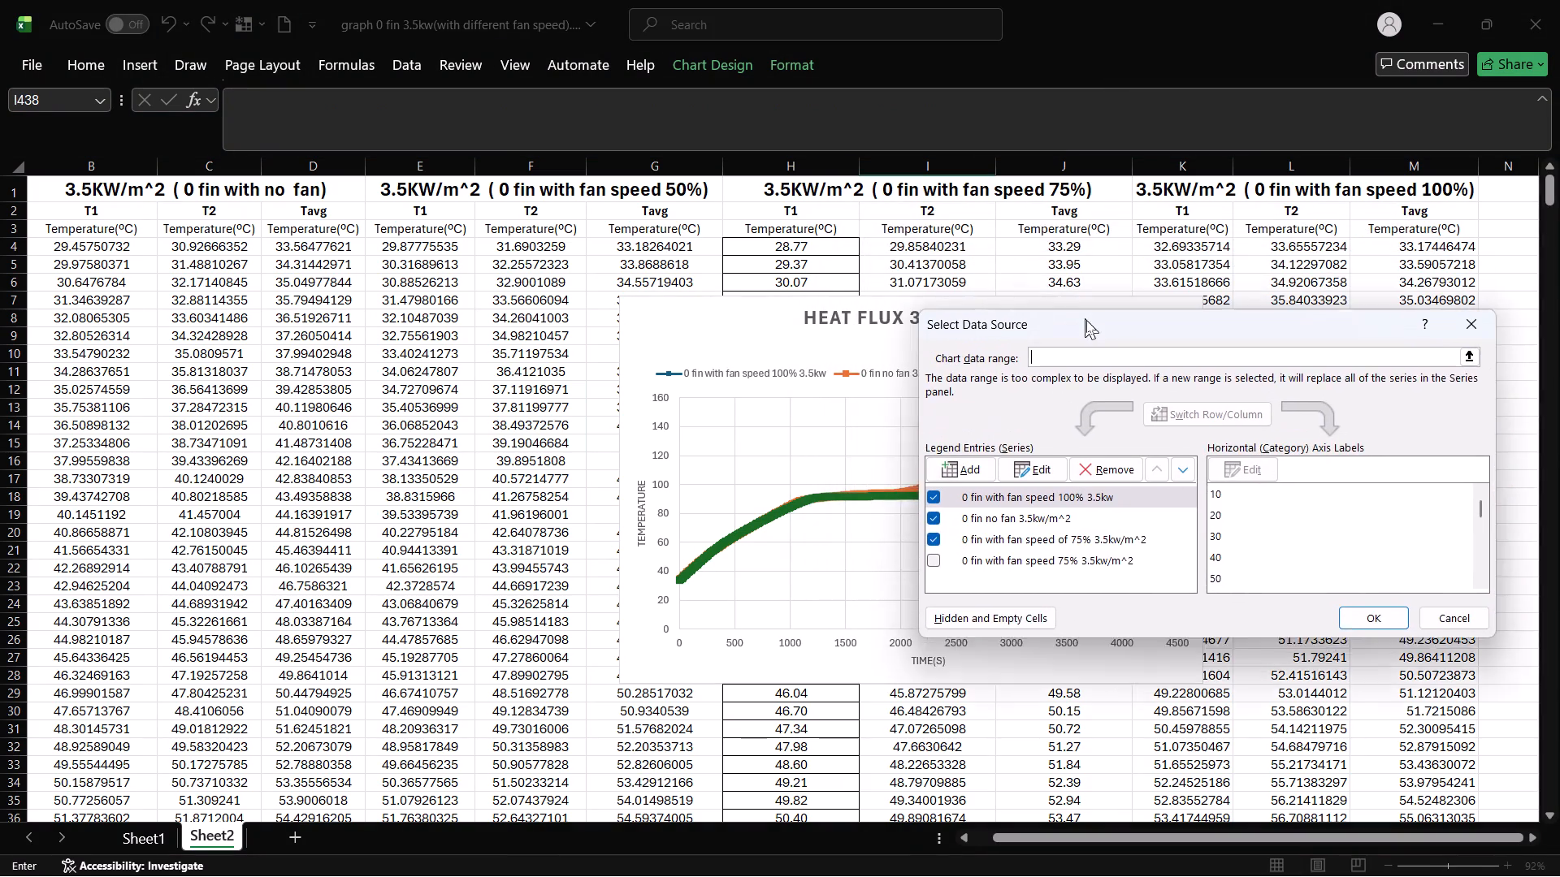
pyautogui.moveTo(1086, 320); pyautogui.dragTo(1048, 520)
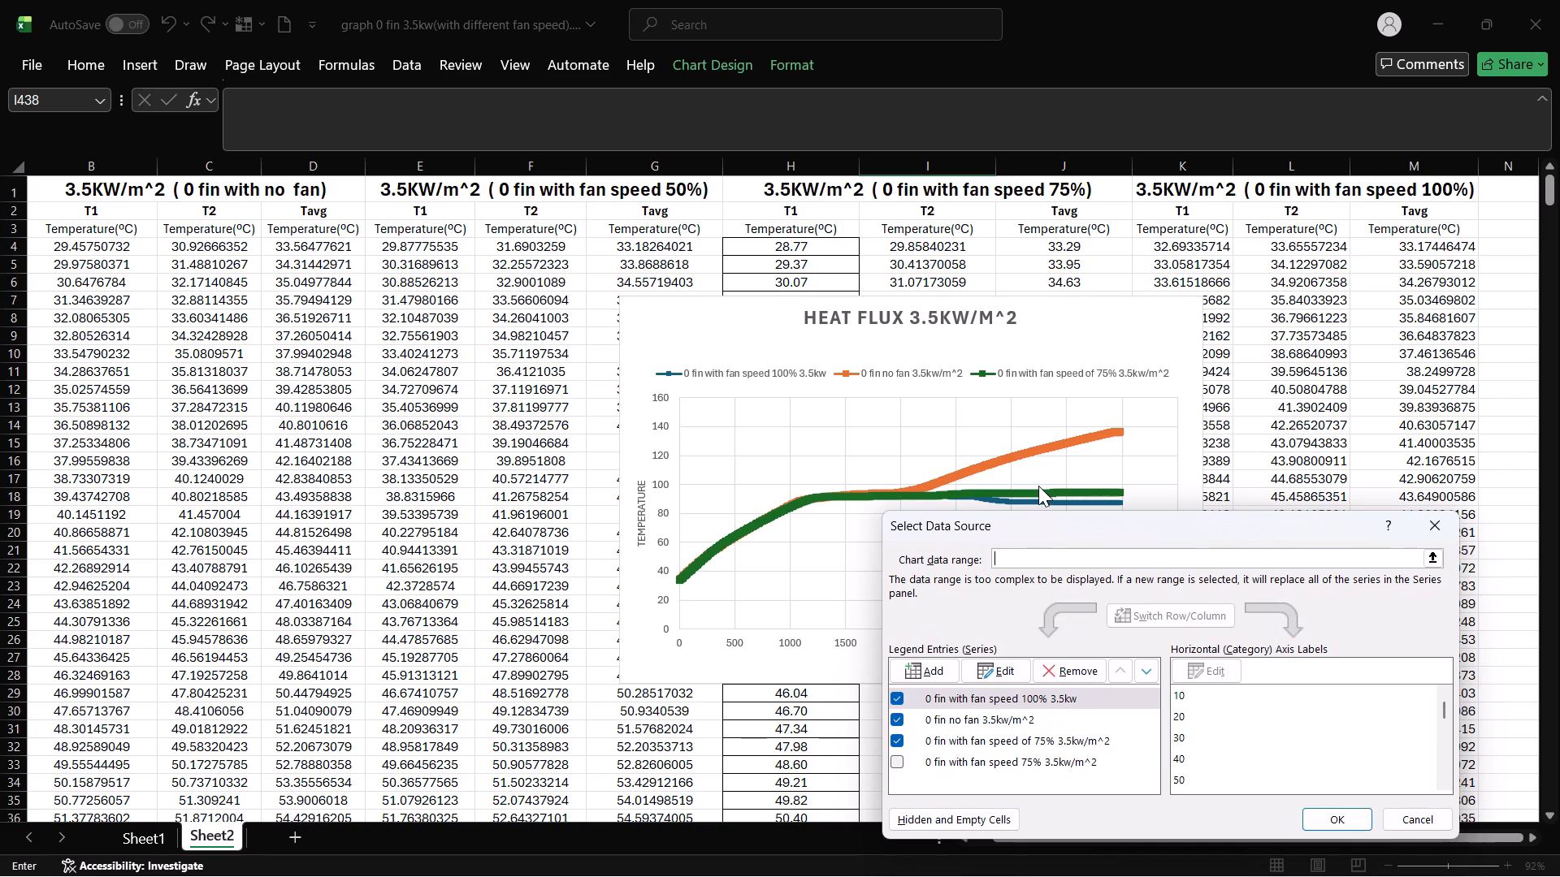
pyautogui.click(1038, 486)
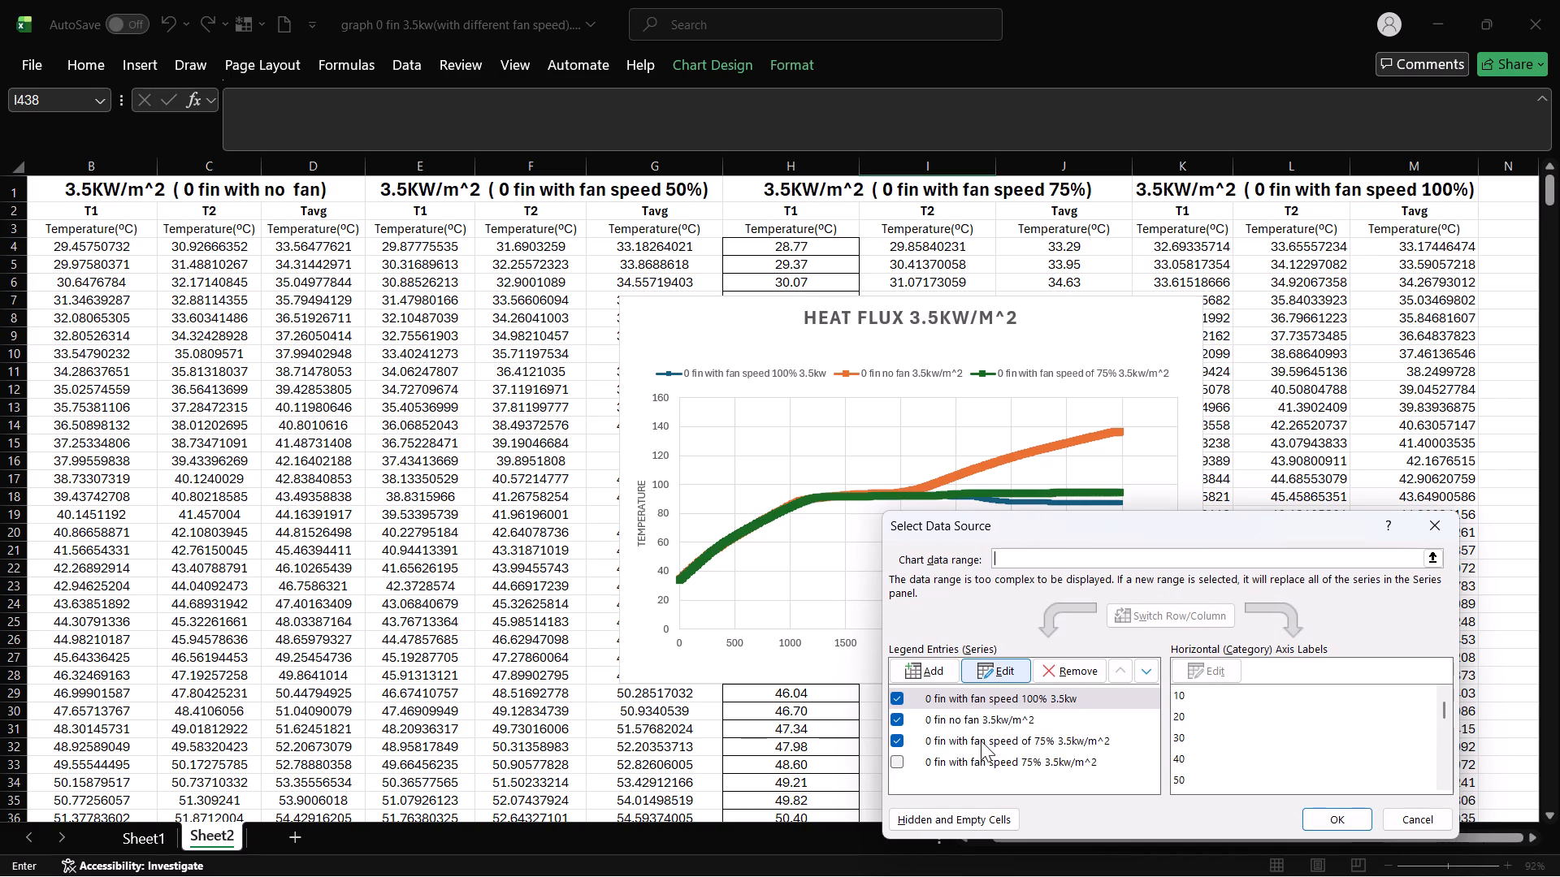
pyautogui.click(894, 738)
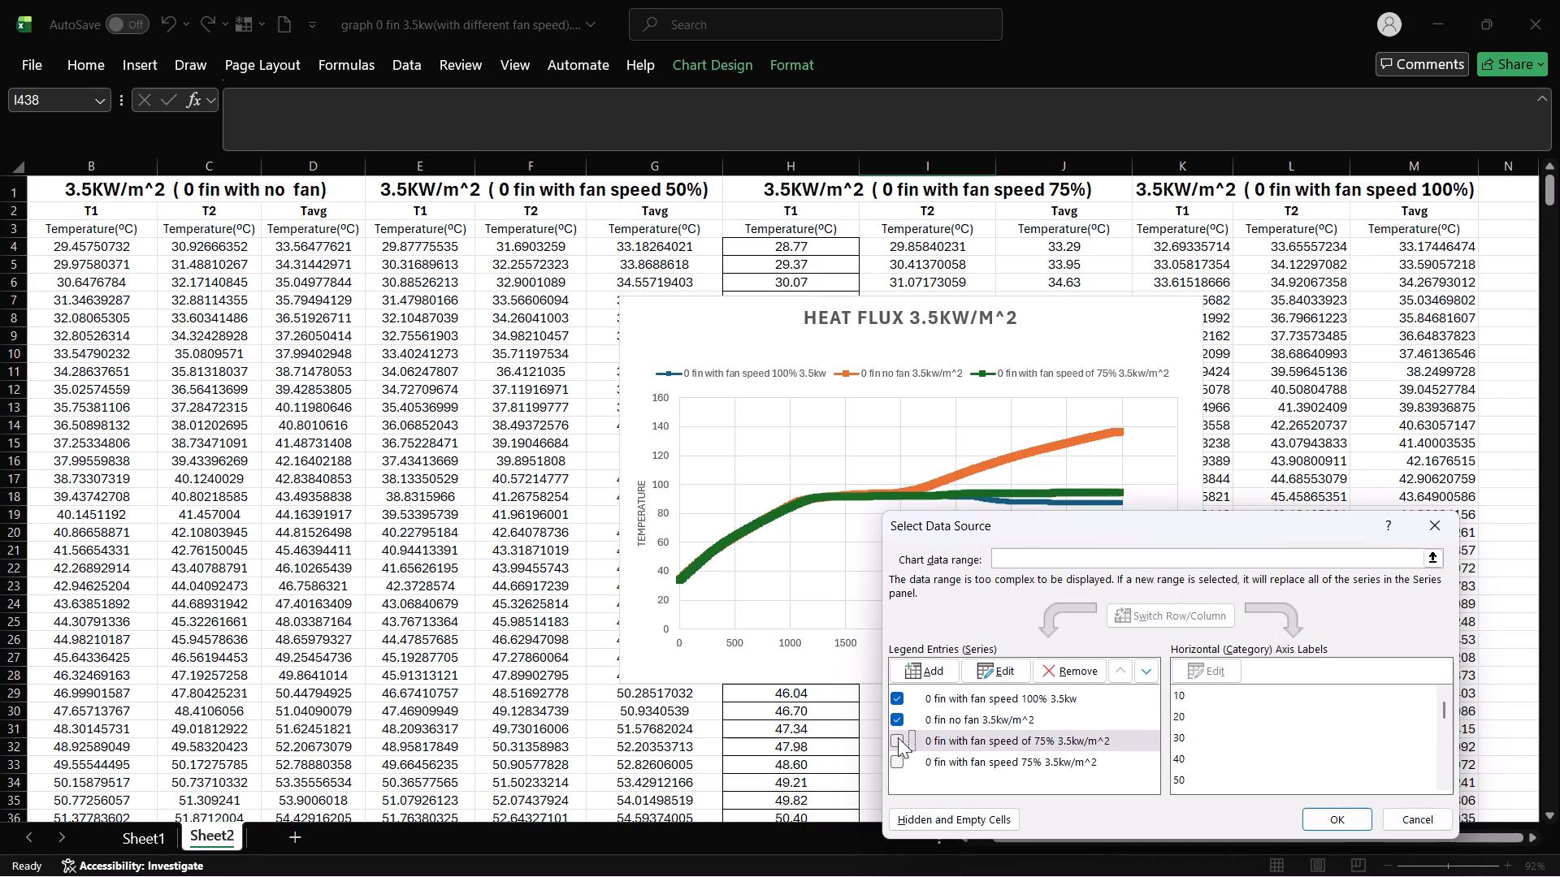
pyautogui.click(1317, 811)
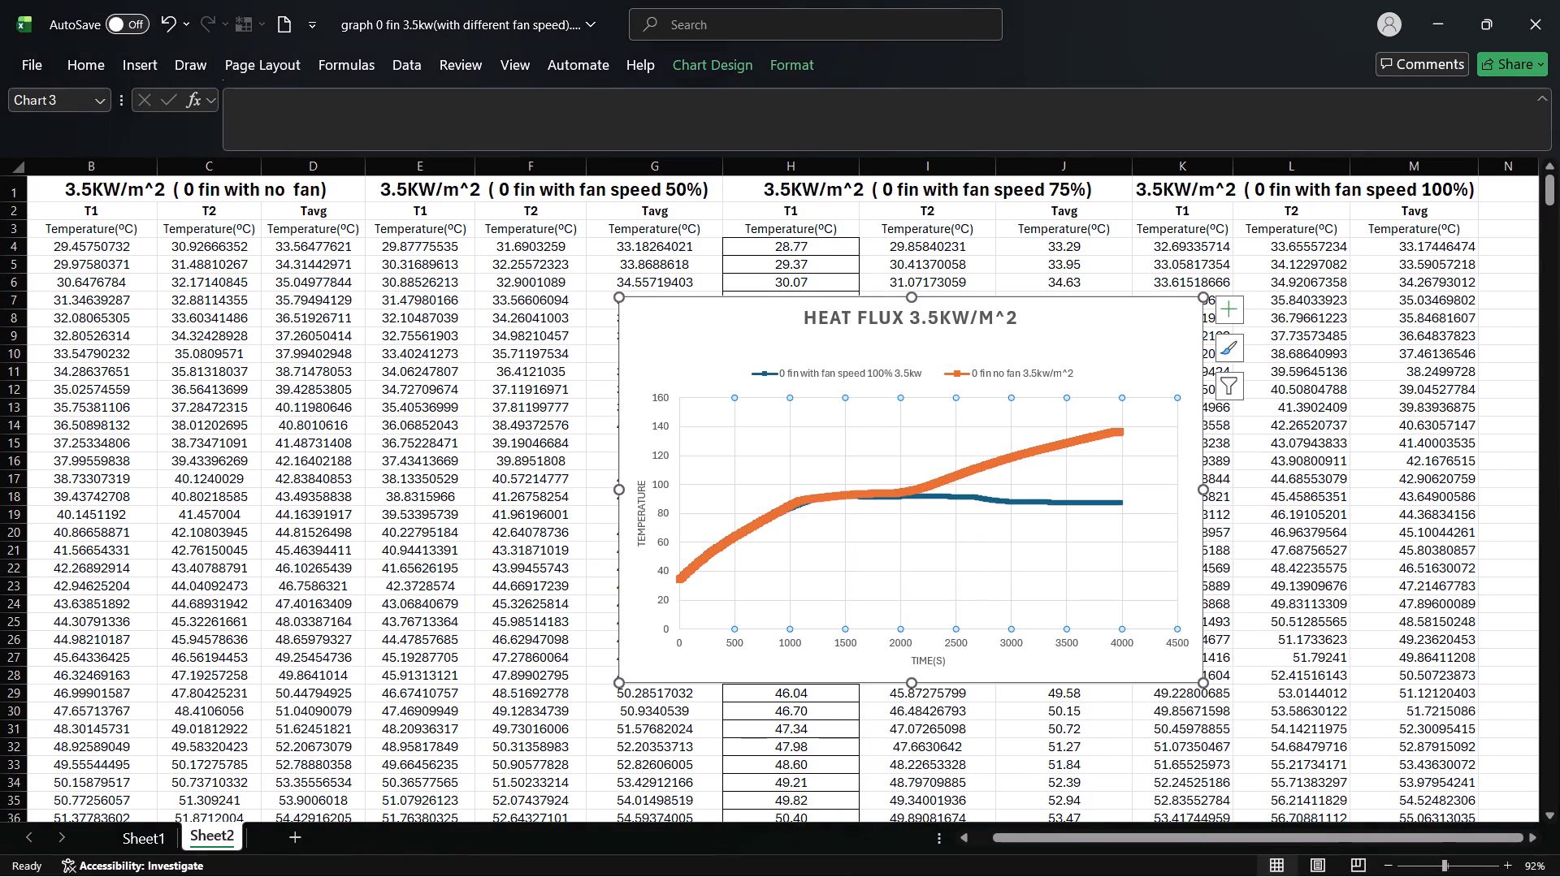
# Identify the two plotted curves and show the "0 fin with fan speed of 75% 3.5kw/m^2" series on the heat flux chart again.
pyautogui.click(1044, 508)
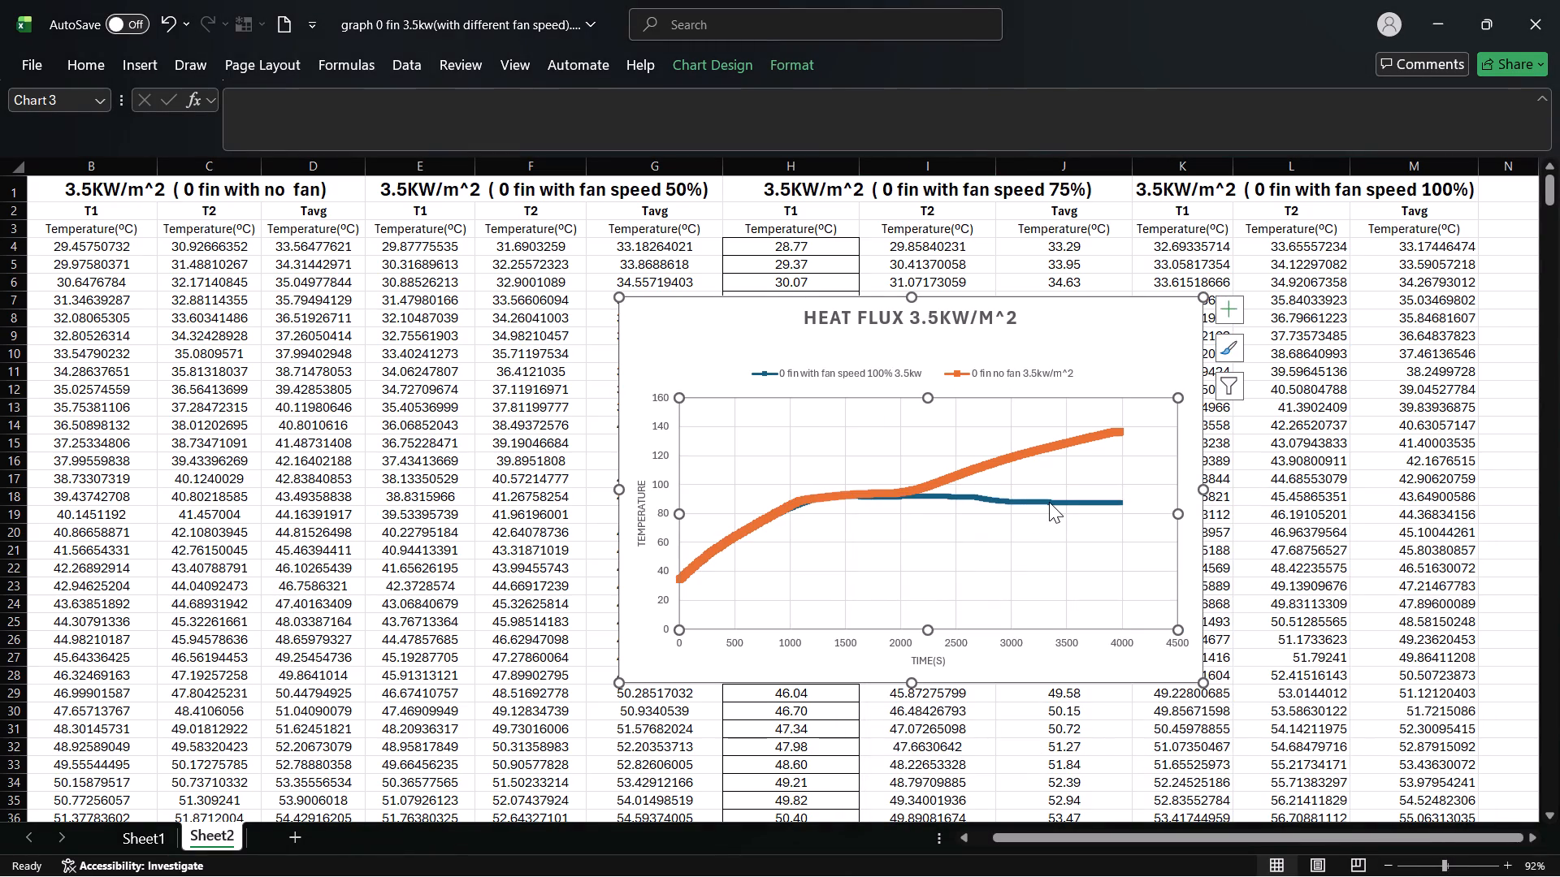
pyautogui.click(1049, 501)
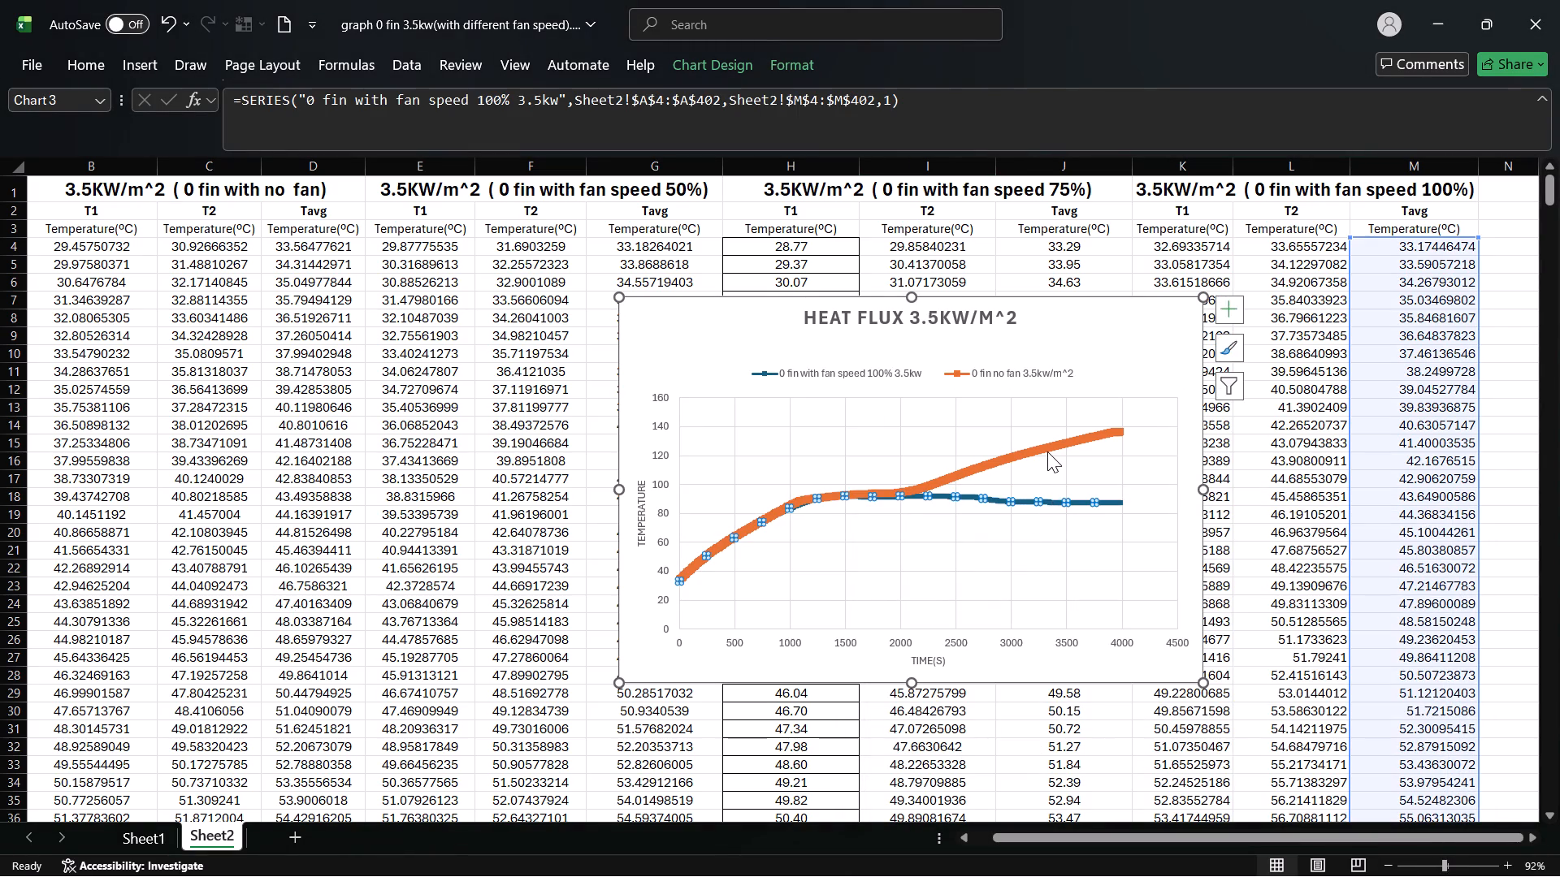
pyautogui.click(1046, 449)
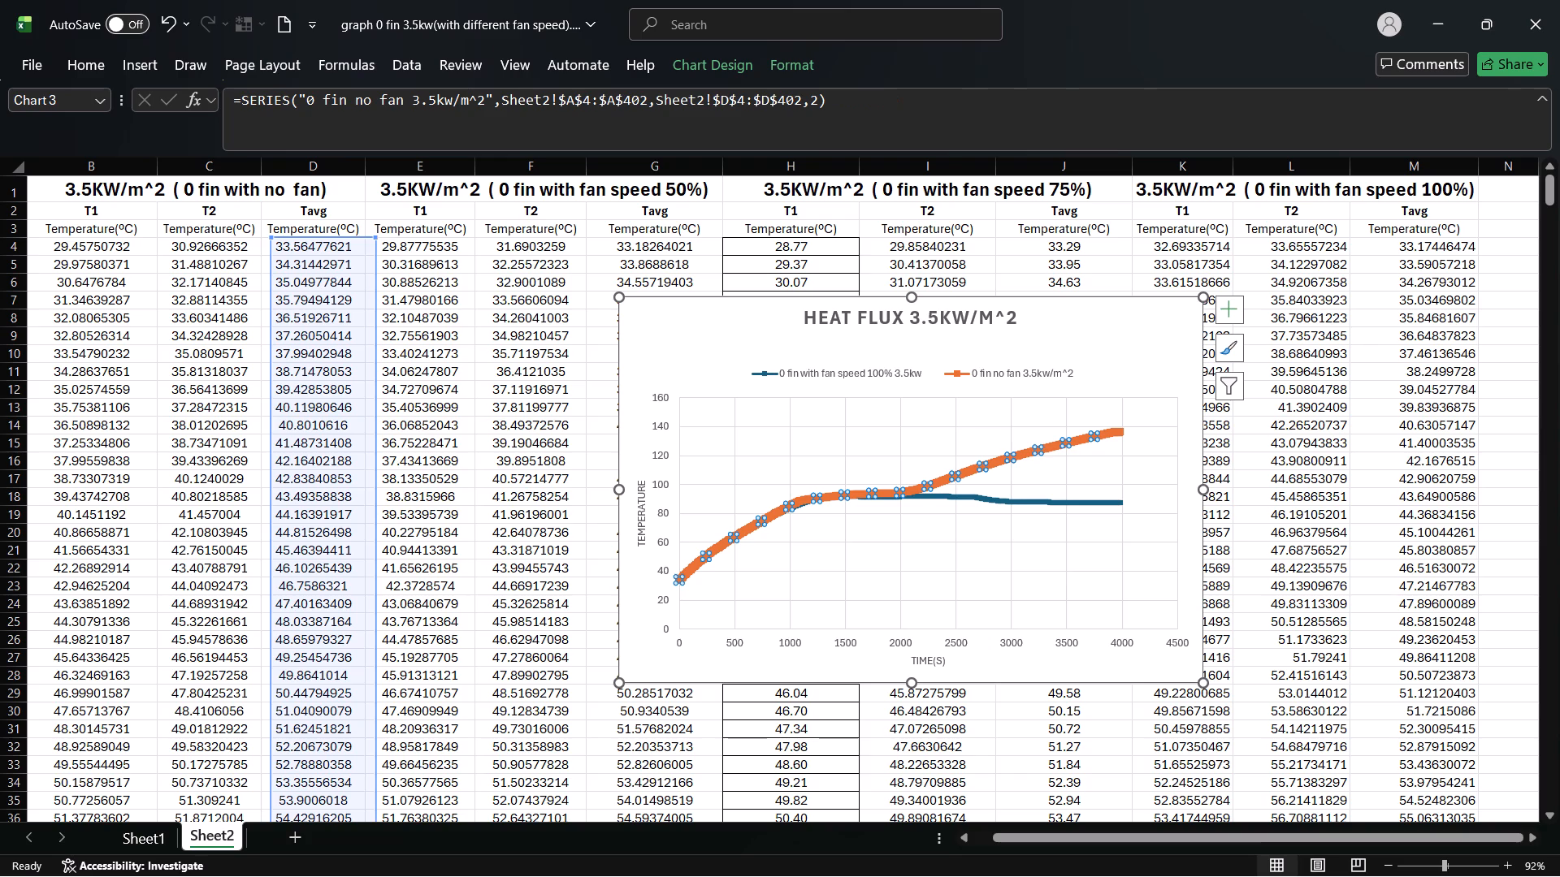
pyautogui.rightClick(1030, 538)
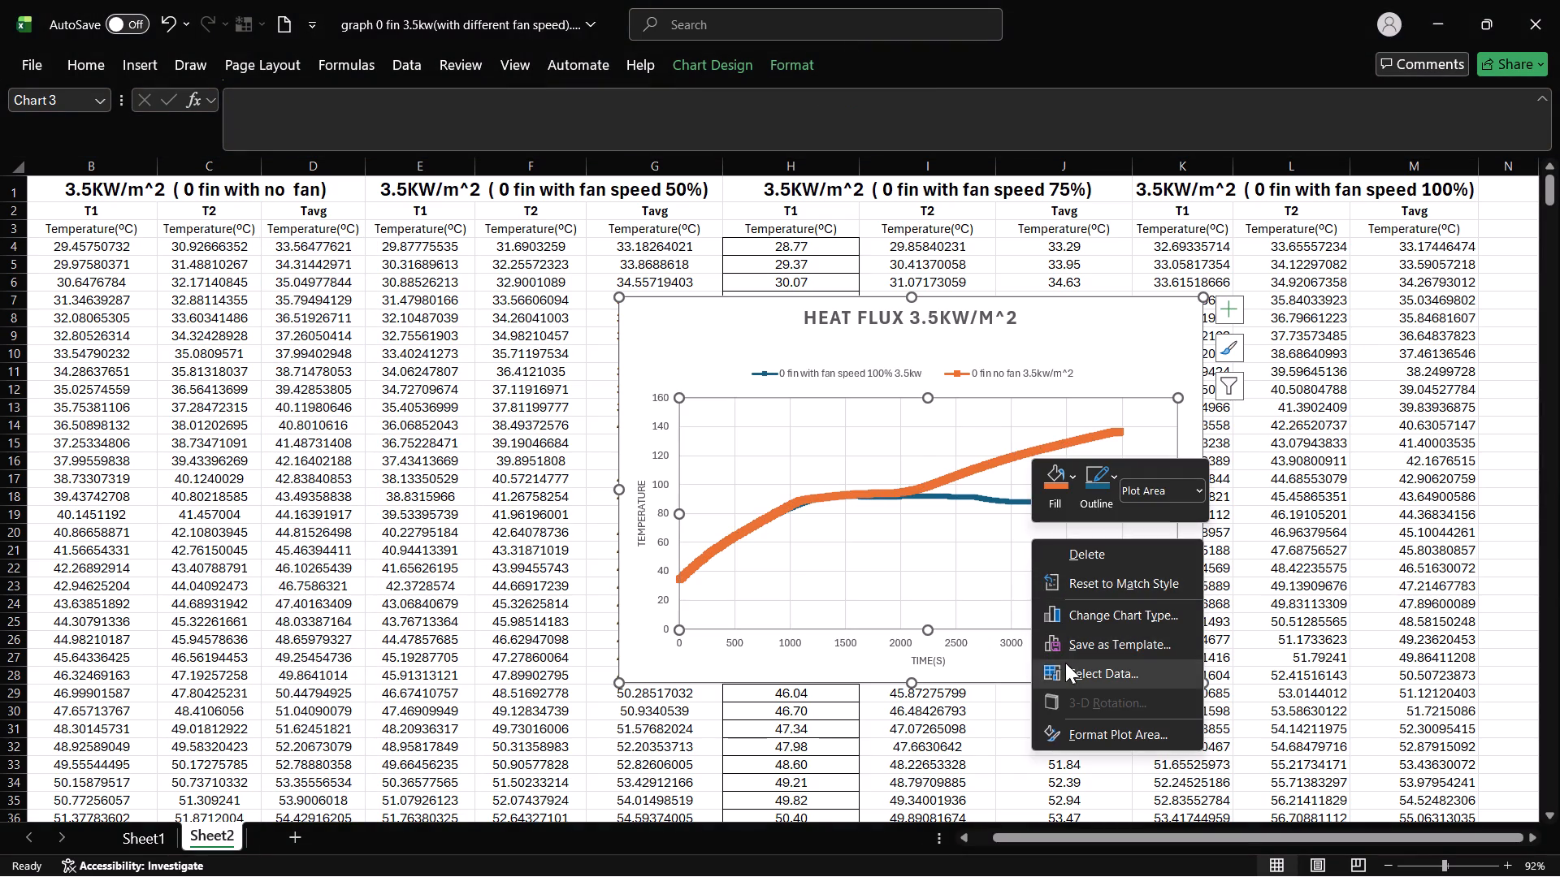
pyautogui.click(1065, 663)
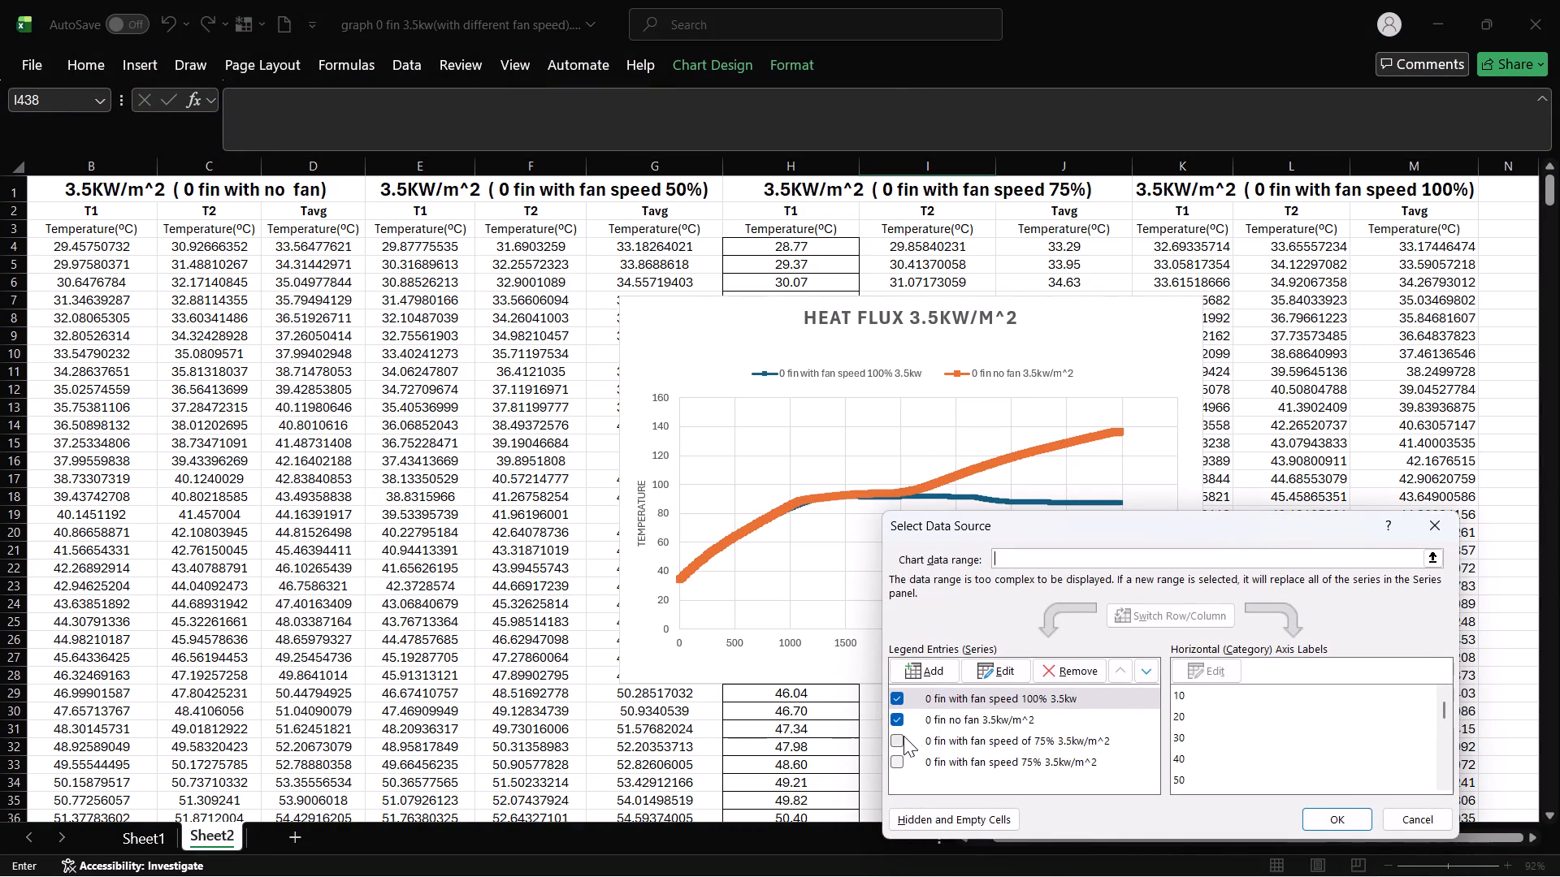
pyautogui.click(898, 736)
pyautogui.click(1308, 820)
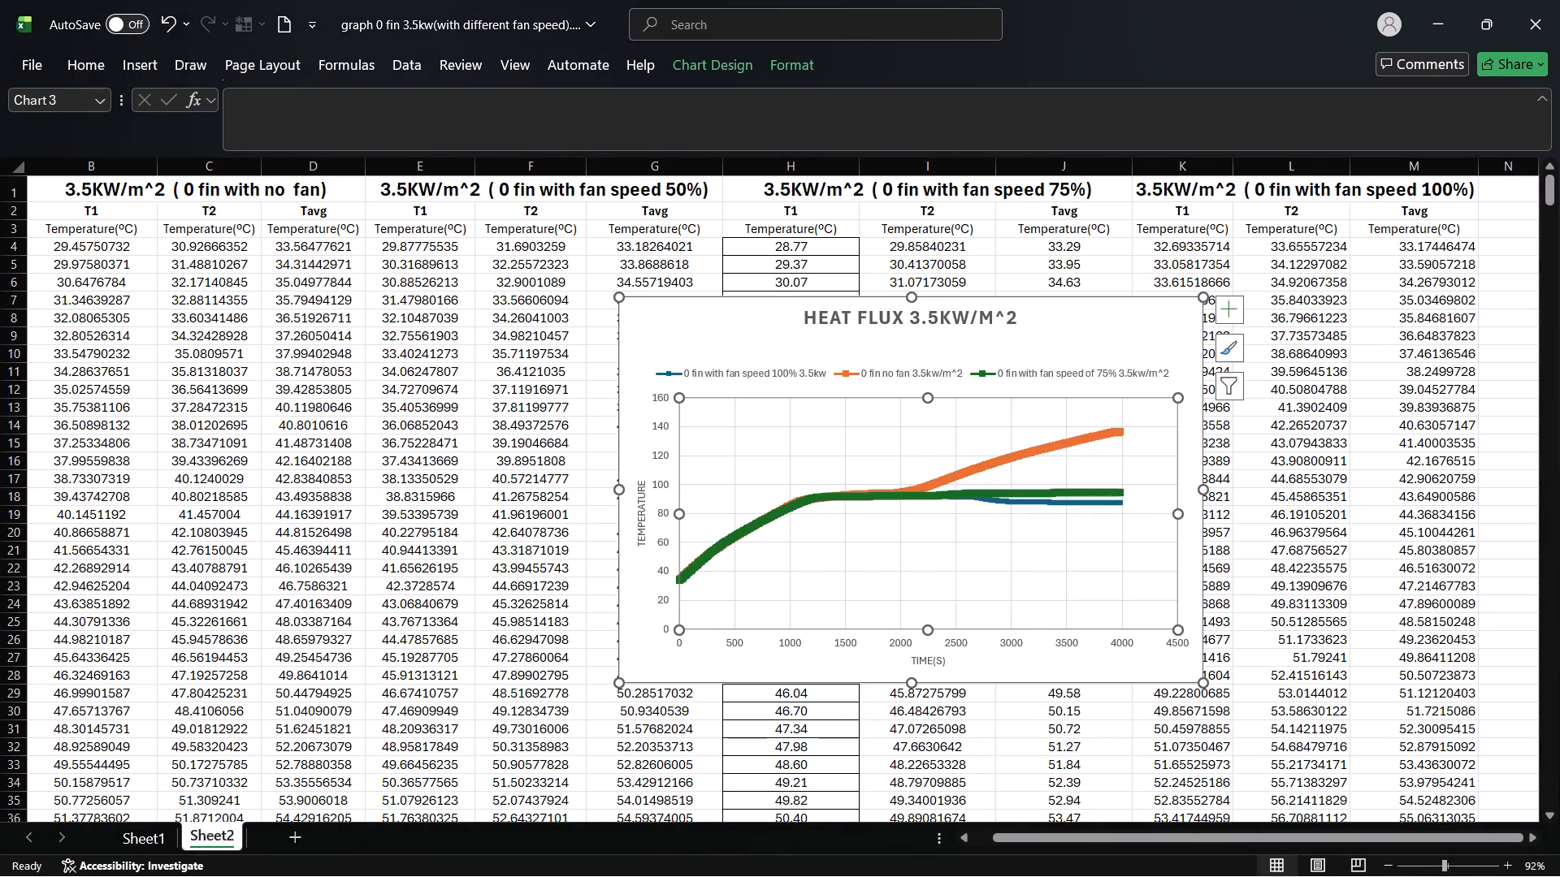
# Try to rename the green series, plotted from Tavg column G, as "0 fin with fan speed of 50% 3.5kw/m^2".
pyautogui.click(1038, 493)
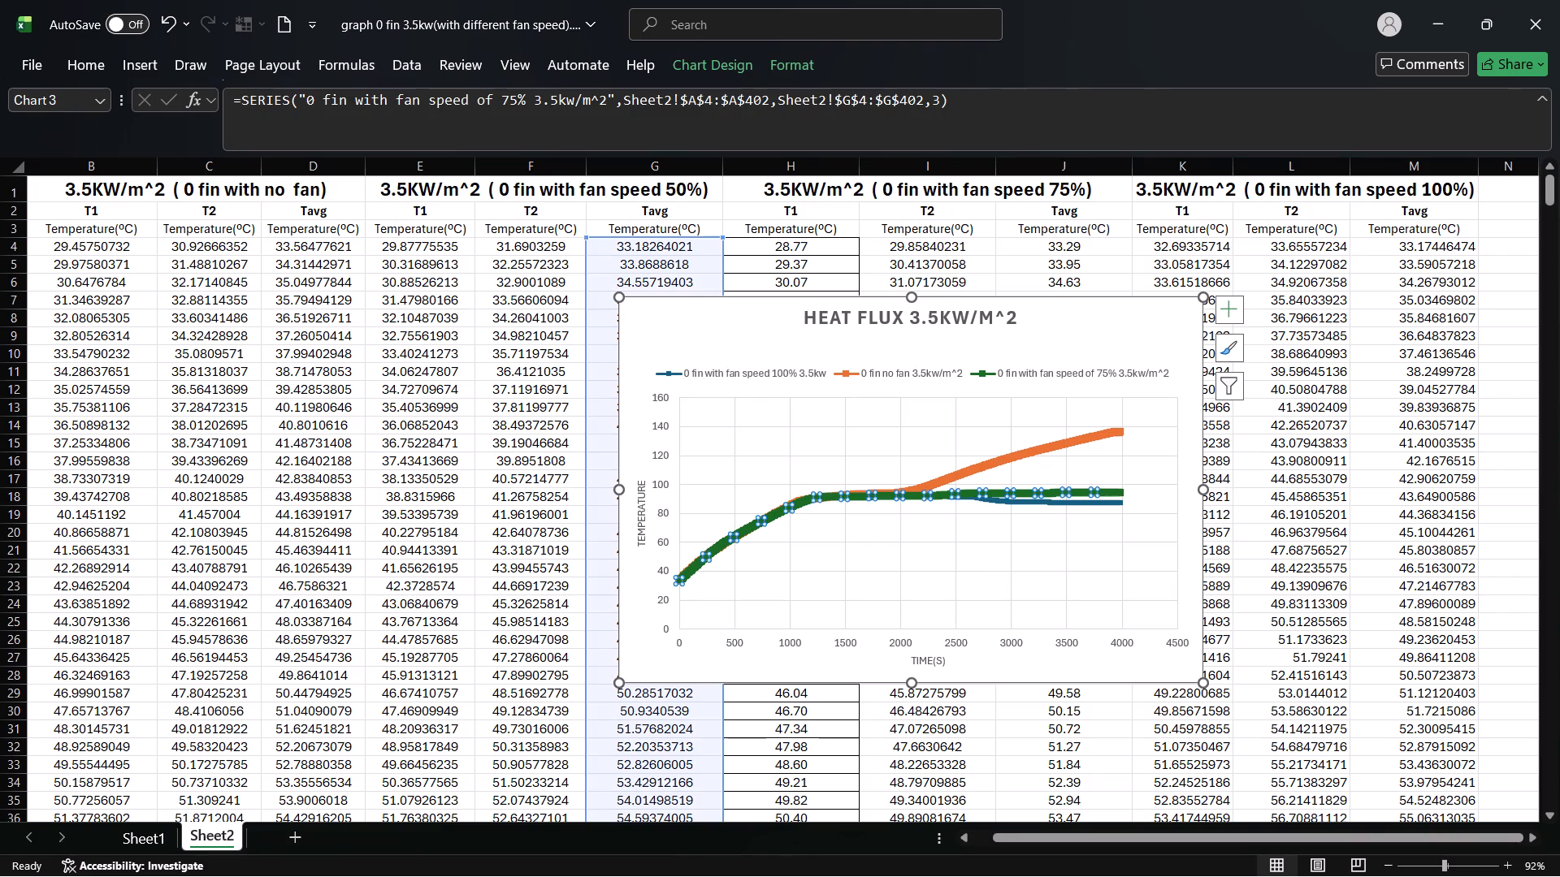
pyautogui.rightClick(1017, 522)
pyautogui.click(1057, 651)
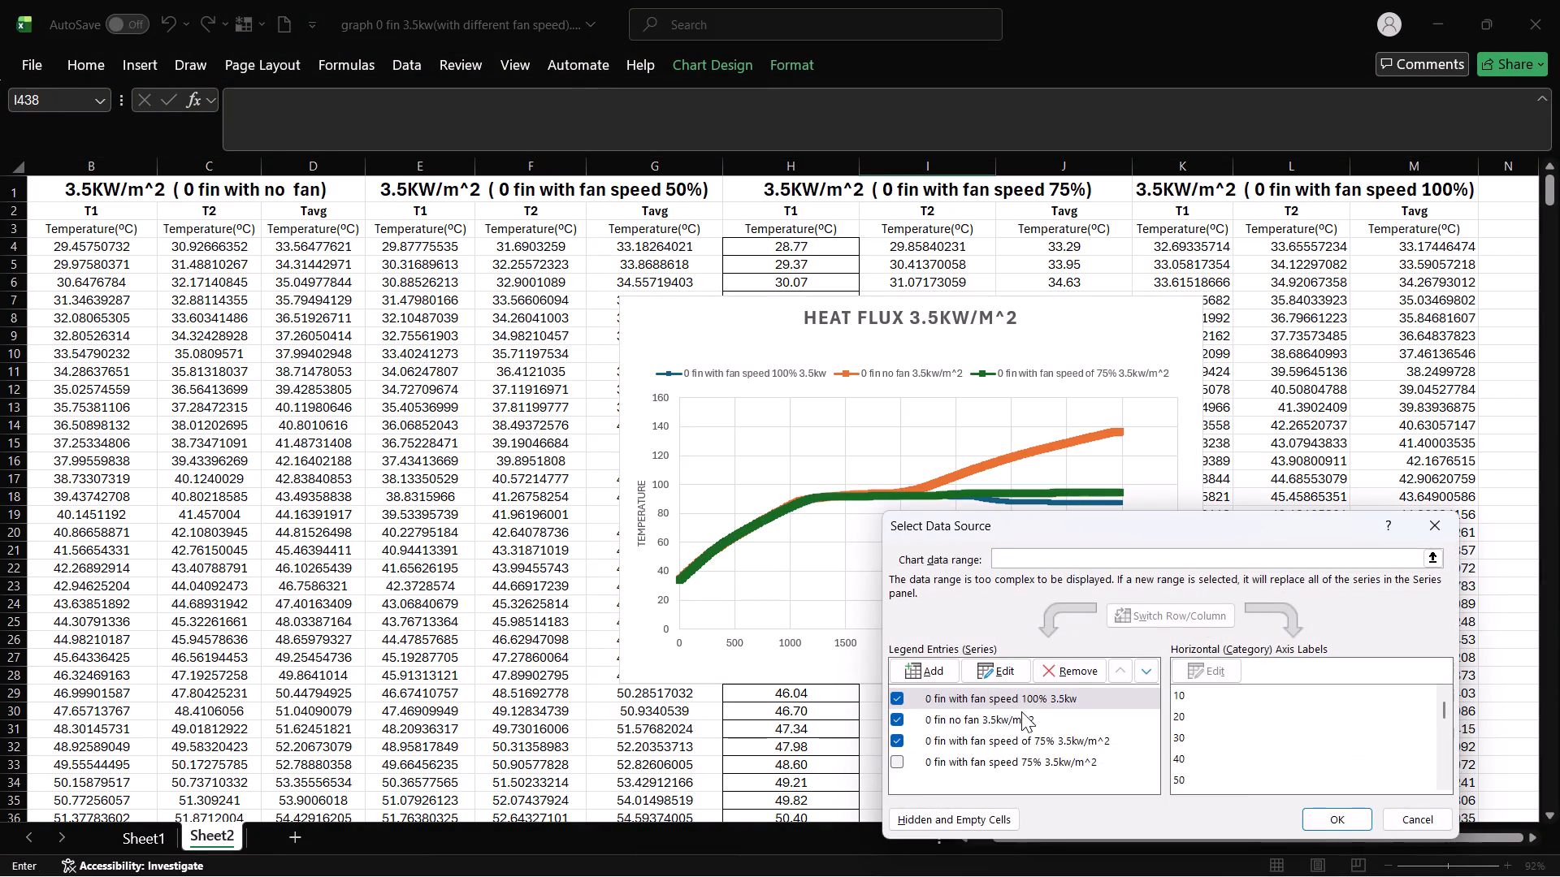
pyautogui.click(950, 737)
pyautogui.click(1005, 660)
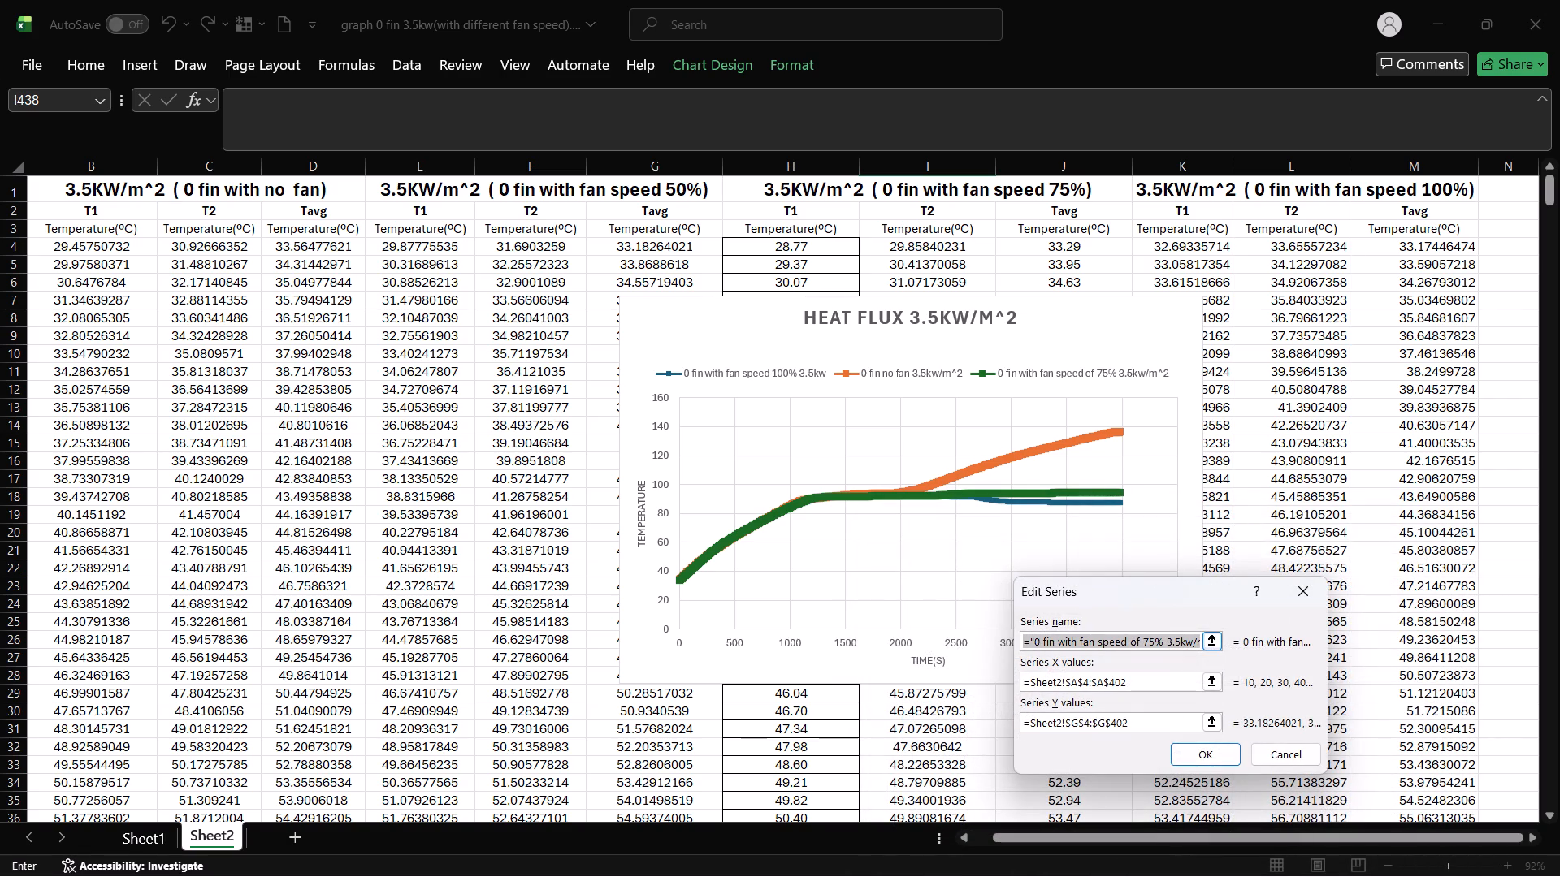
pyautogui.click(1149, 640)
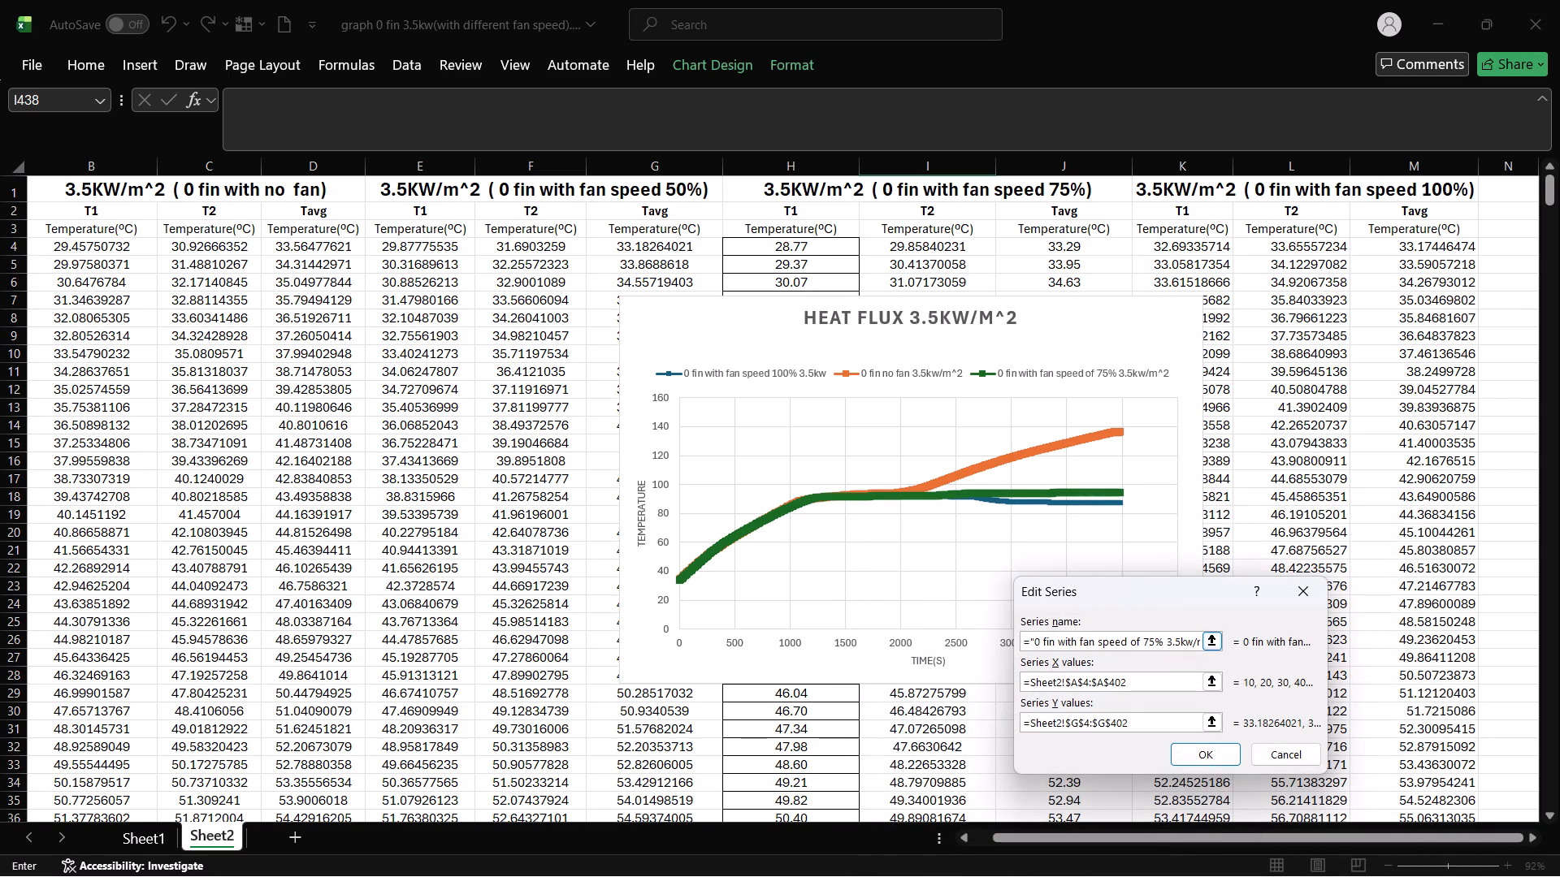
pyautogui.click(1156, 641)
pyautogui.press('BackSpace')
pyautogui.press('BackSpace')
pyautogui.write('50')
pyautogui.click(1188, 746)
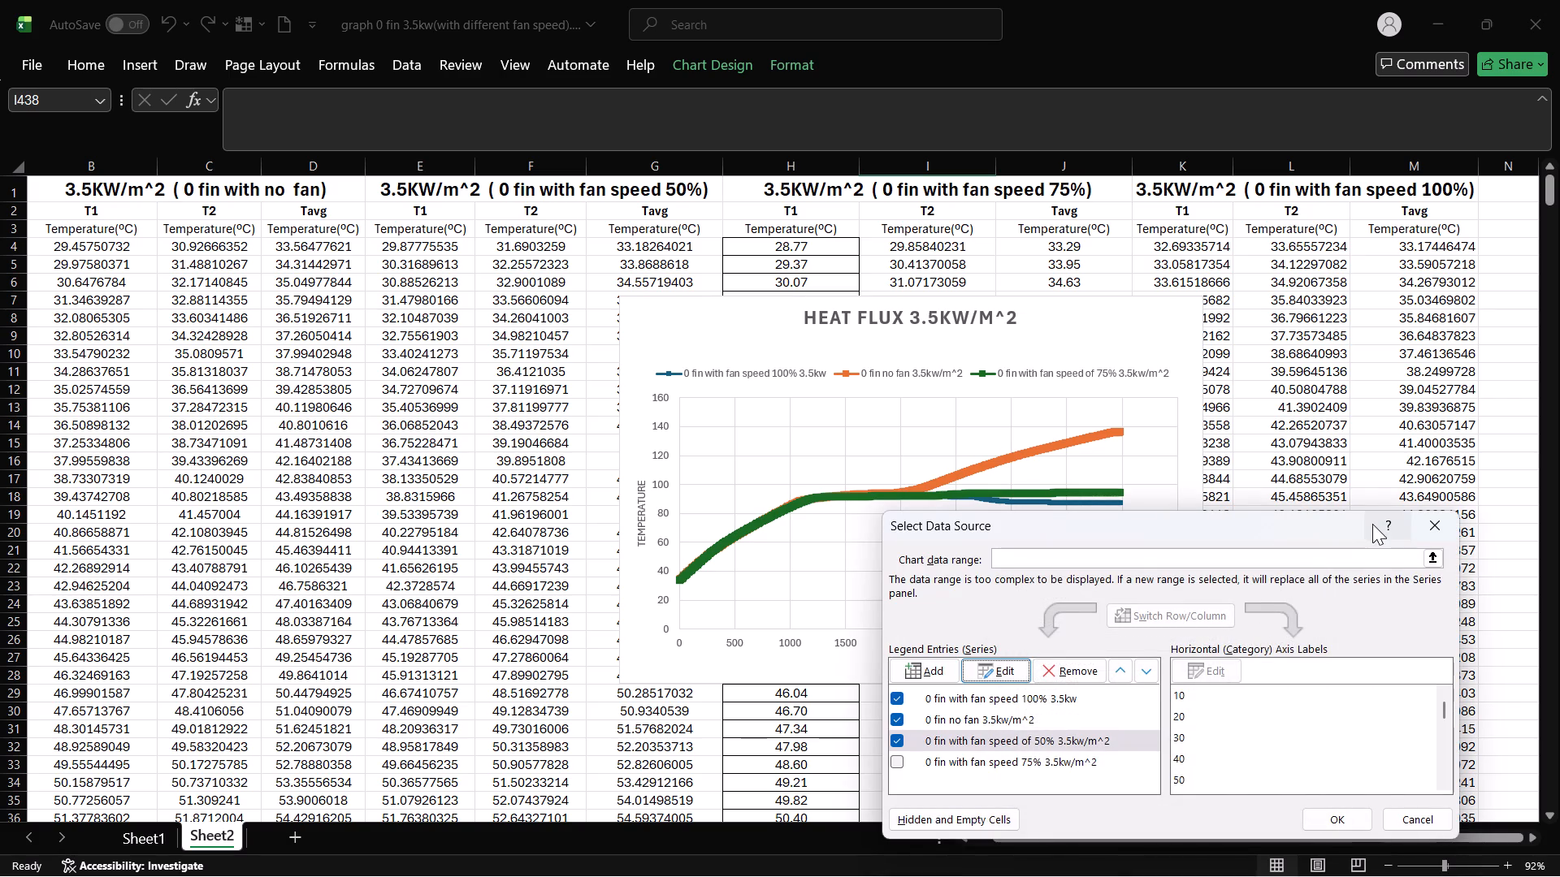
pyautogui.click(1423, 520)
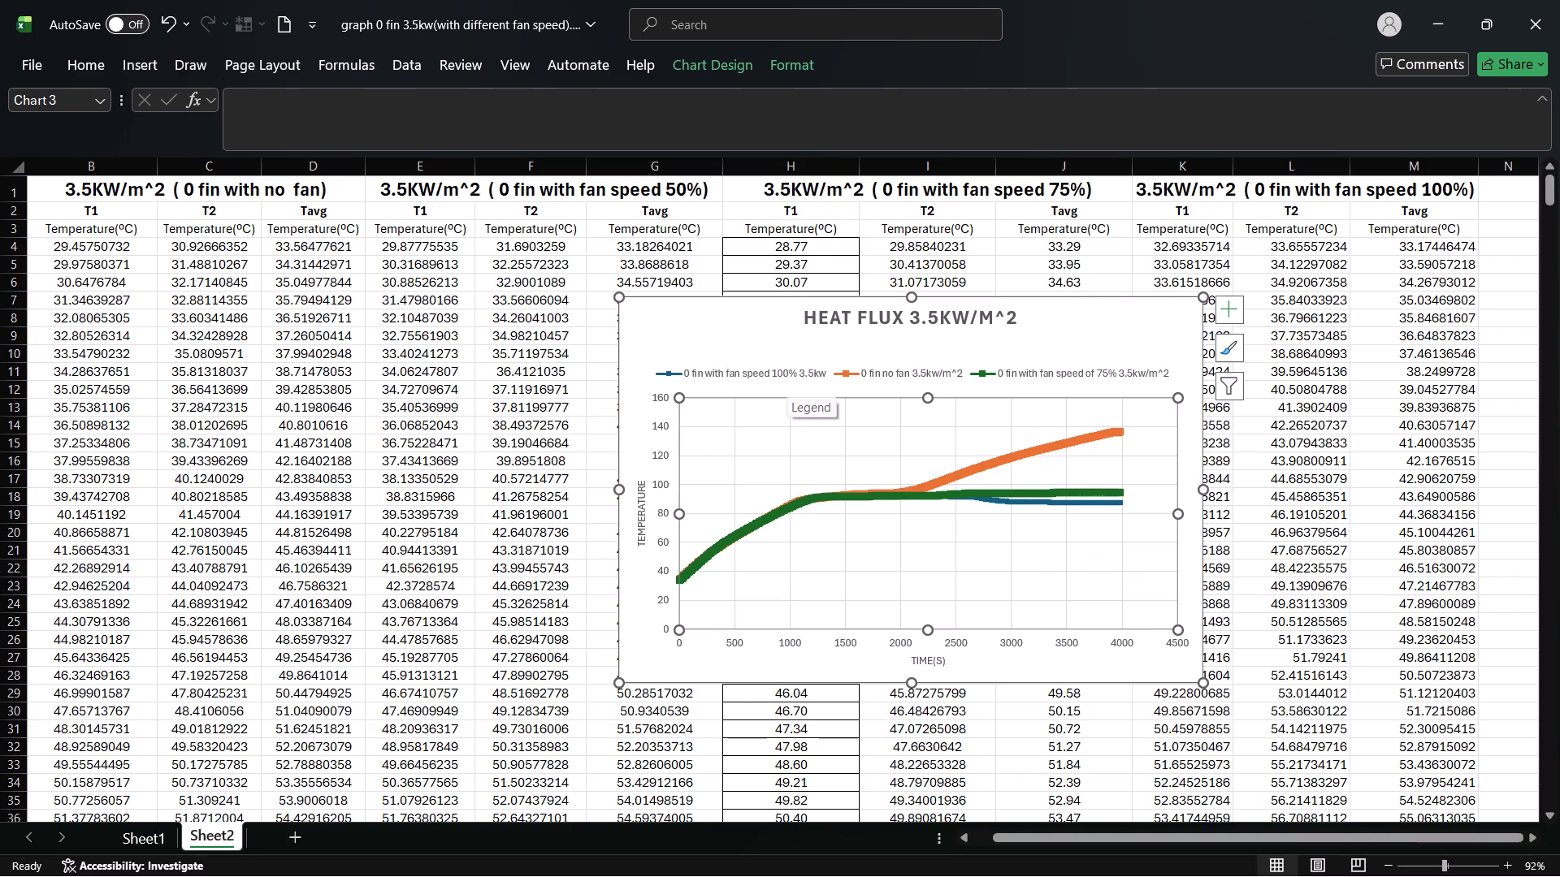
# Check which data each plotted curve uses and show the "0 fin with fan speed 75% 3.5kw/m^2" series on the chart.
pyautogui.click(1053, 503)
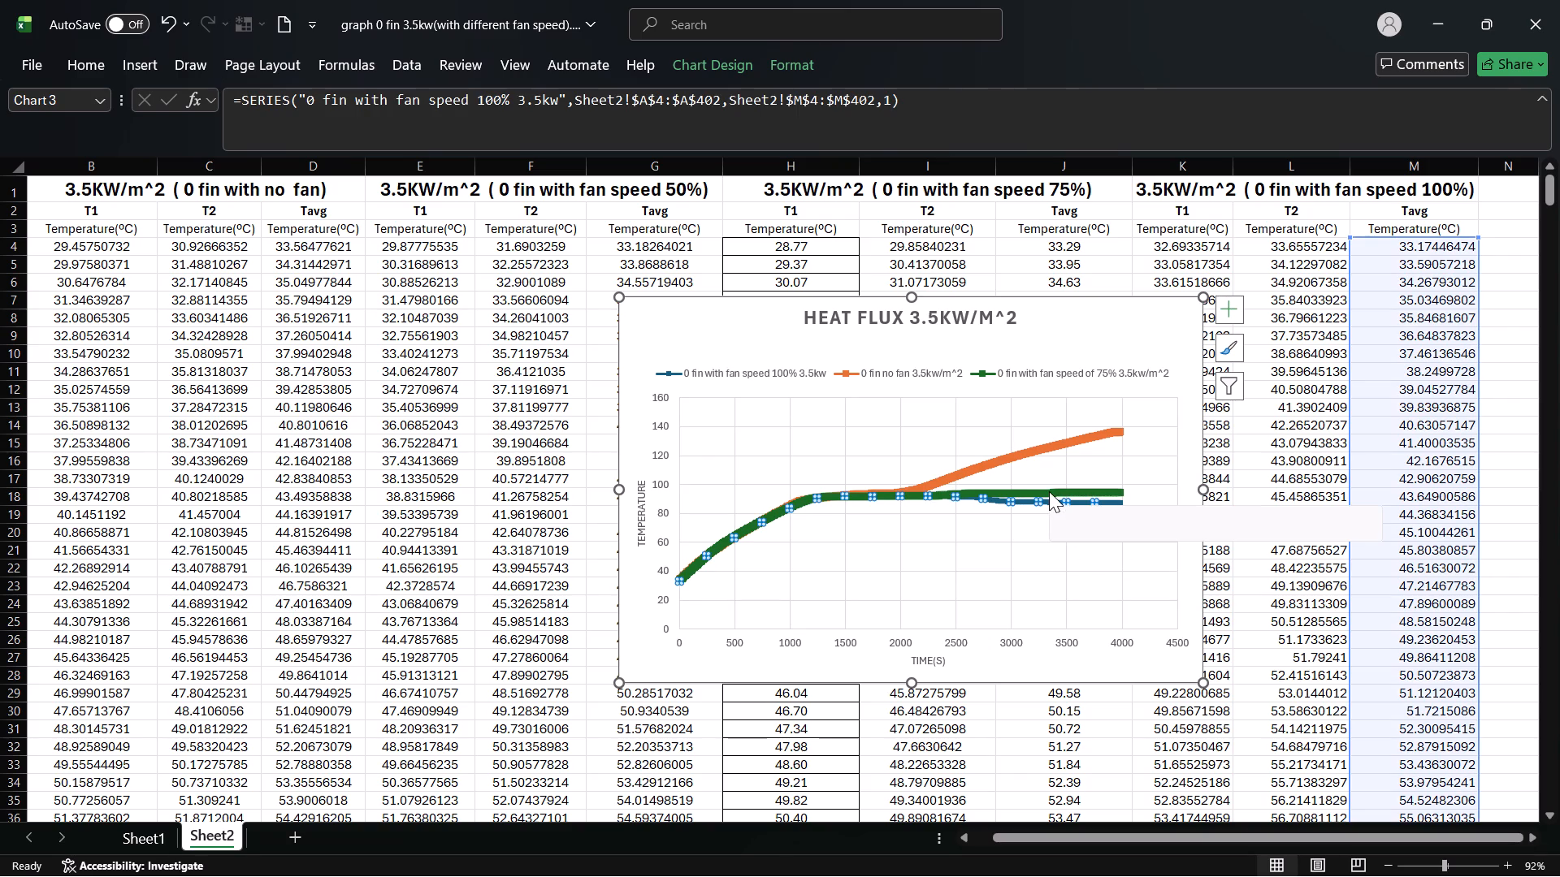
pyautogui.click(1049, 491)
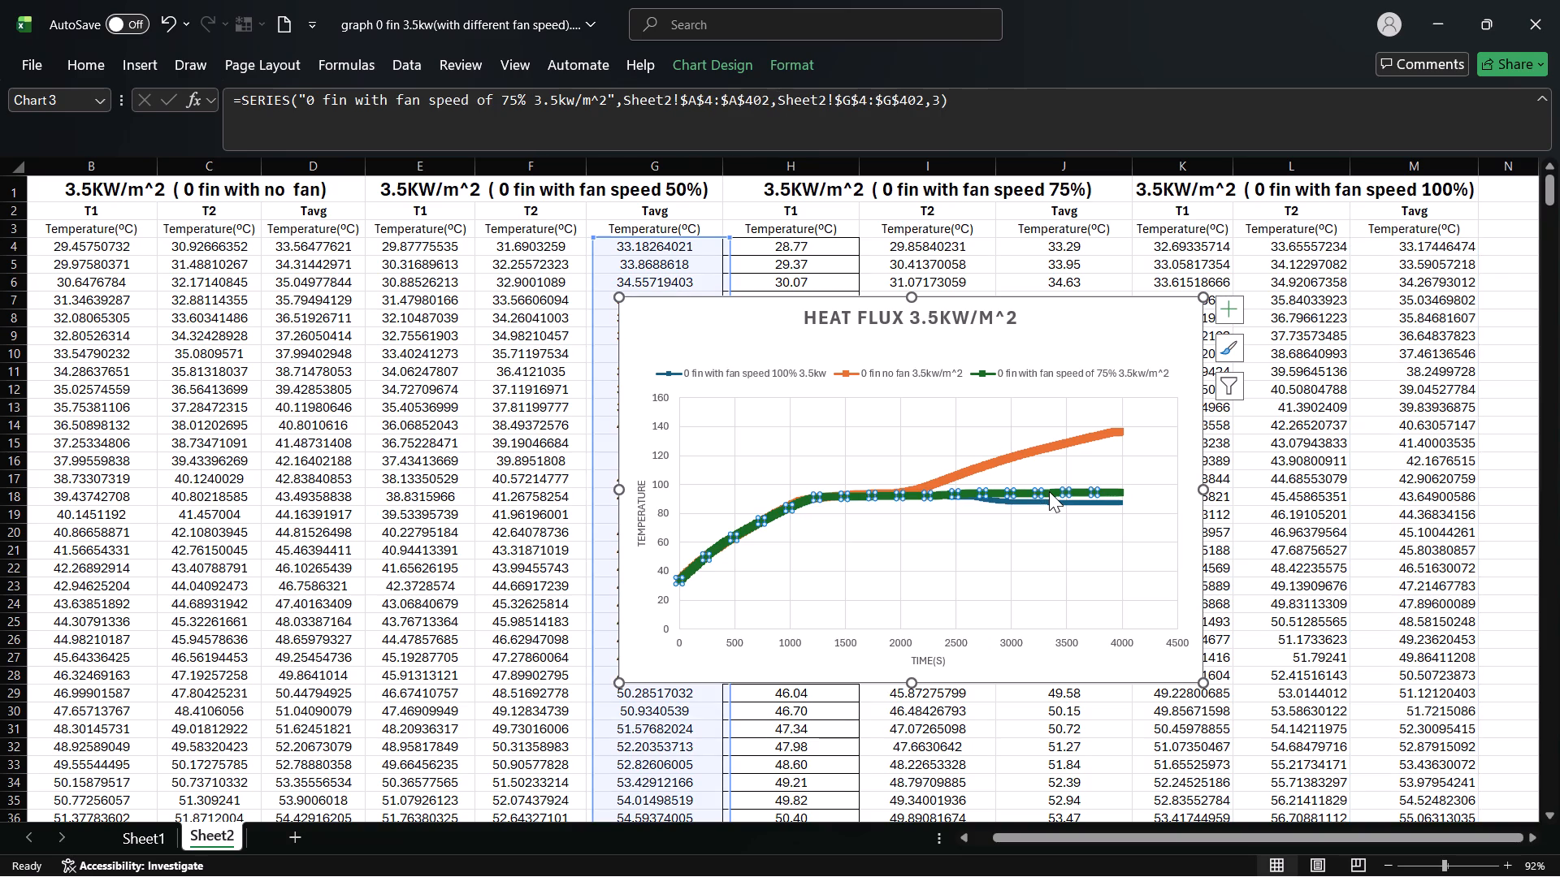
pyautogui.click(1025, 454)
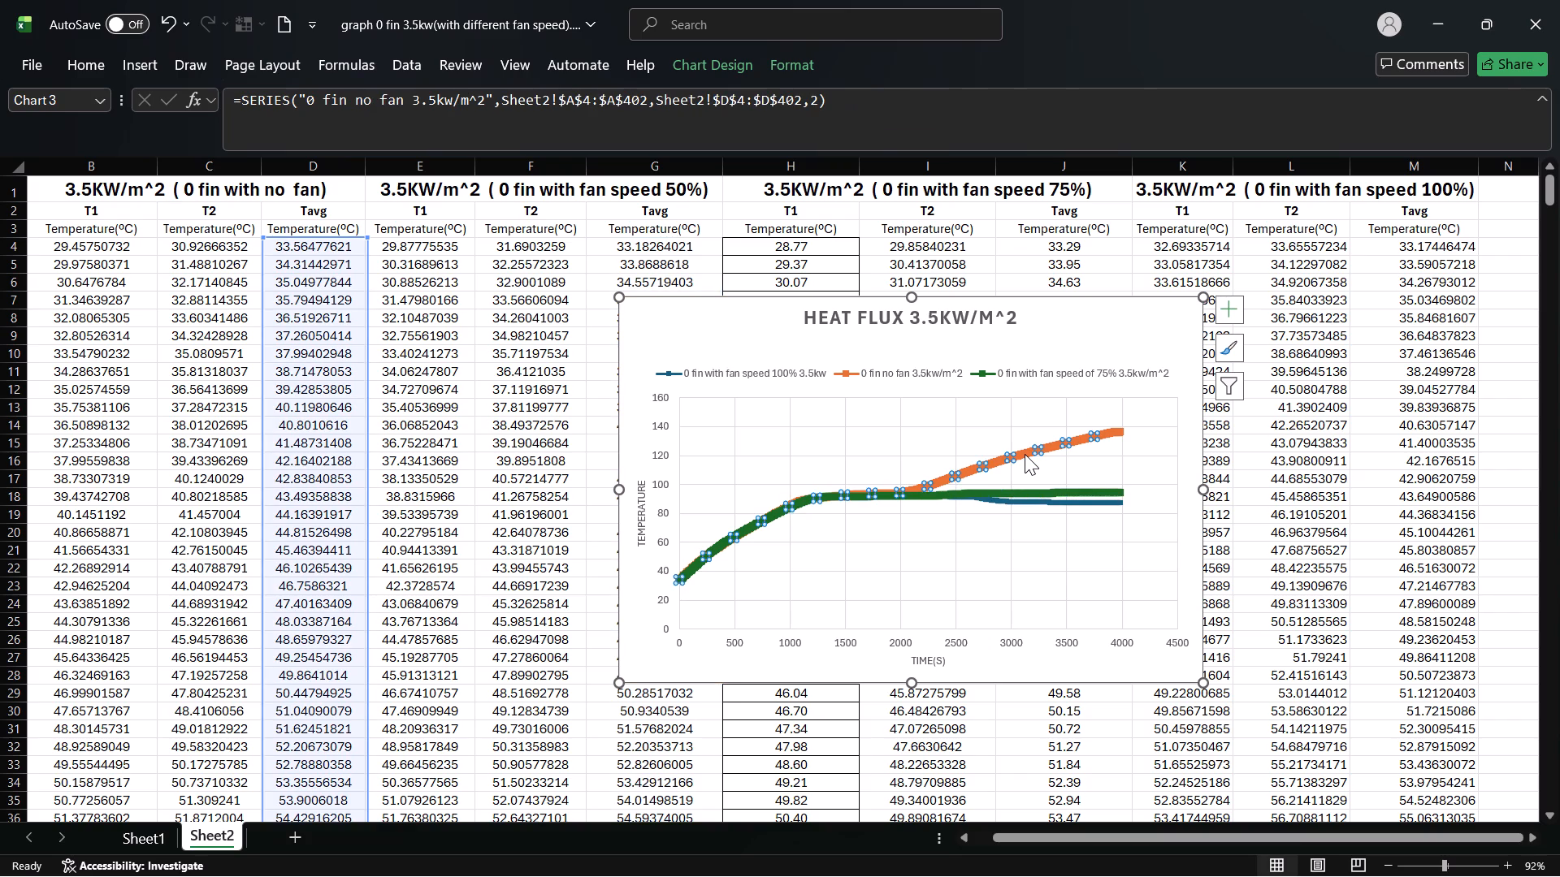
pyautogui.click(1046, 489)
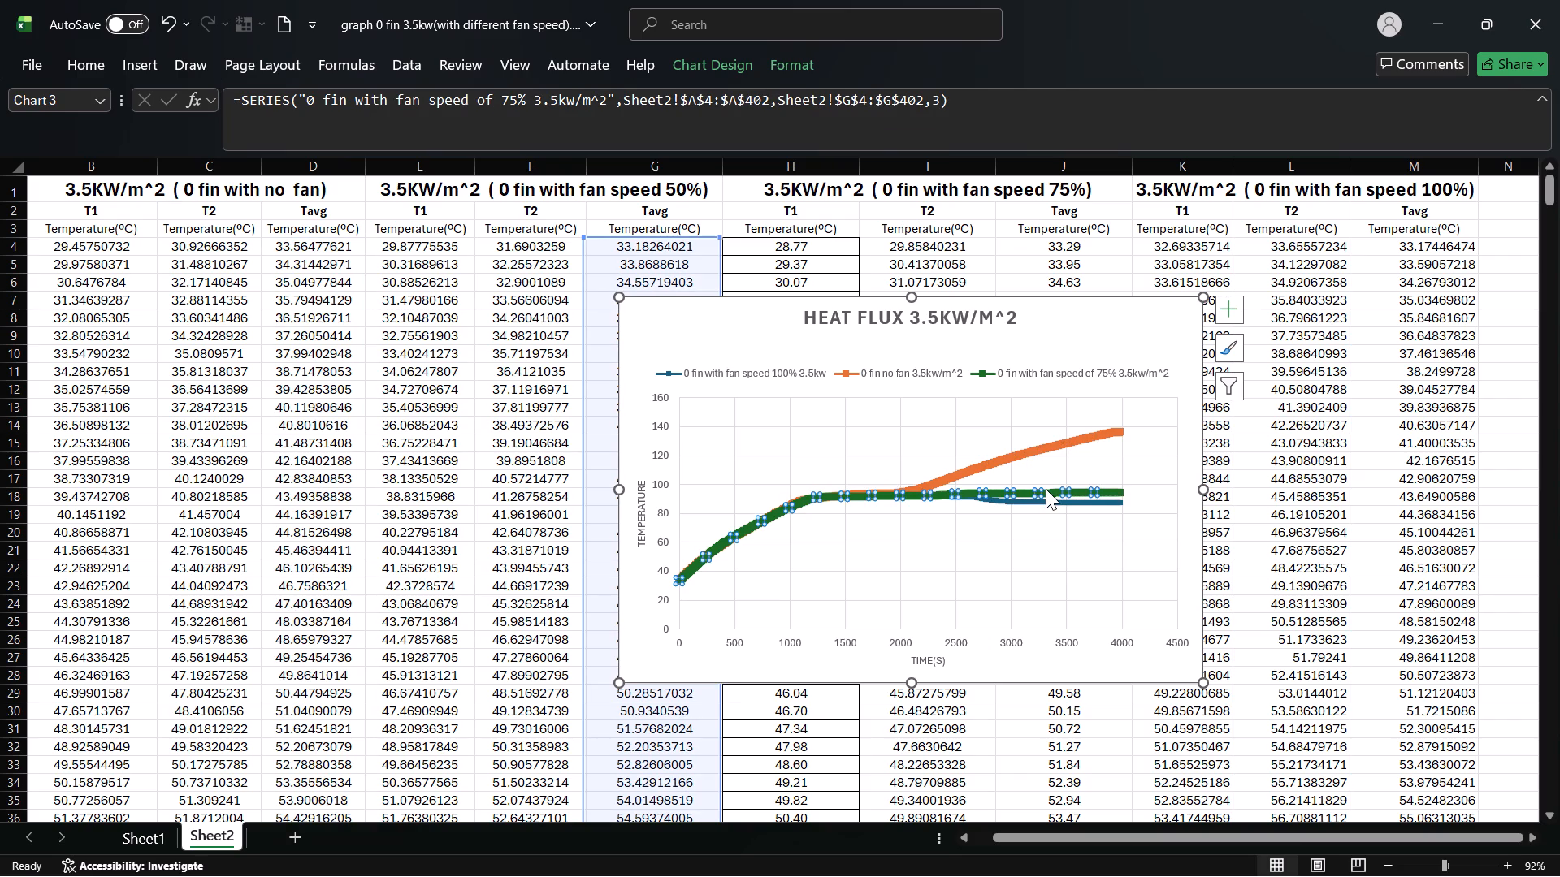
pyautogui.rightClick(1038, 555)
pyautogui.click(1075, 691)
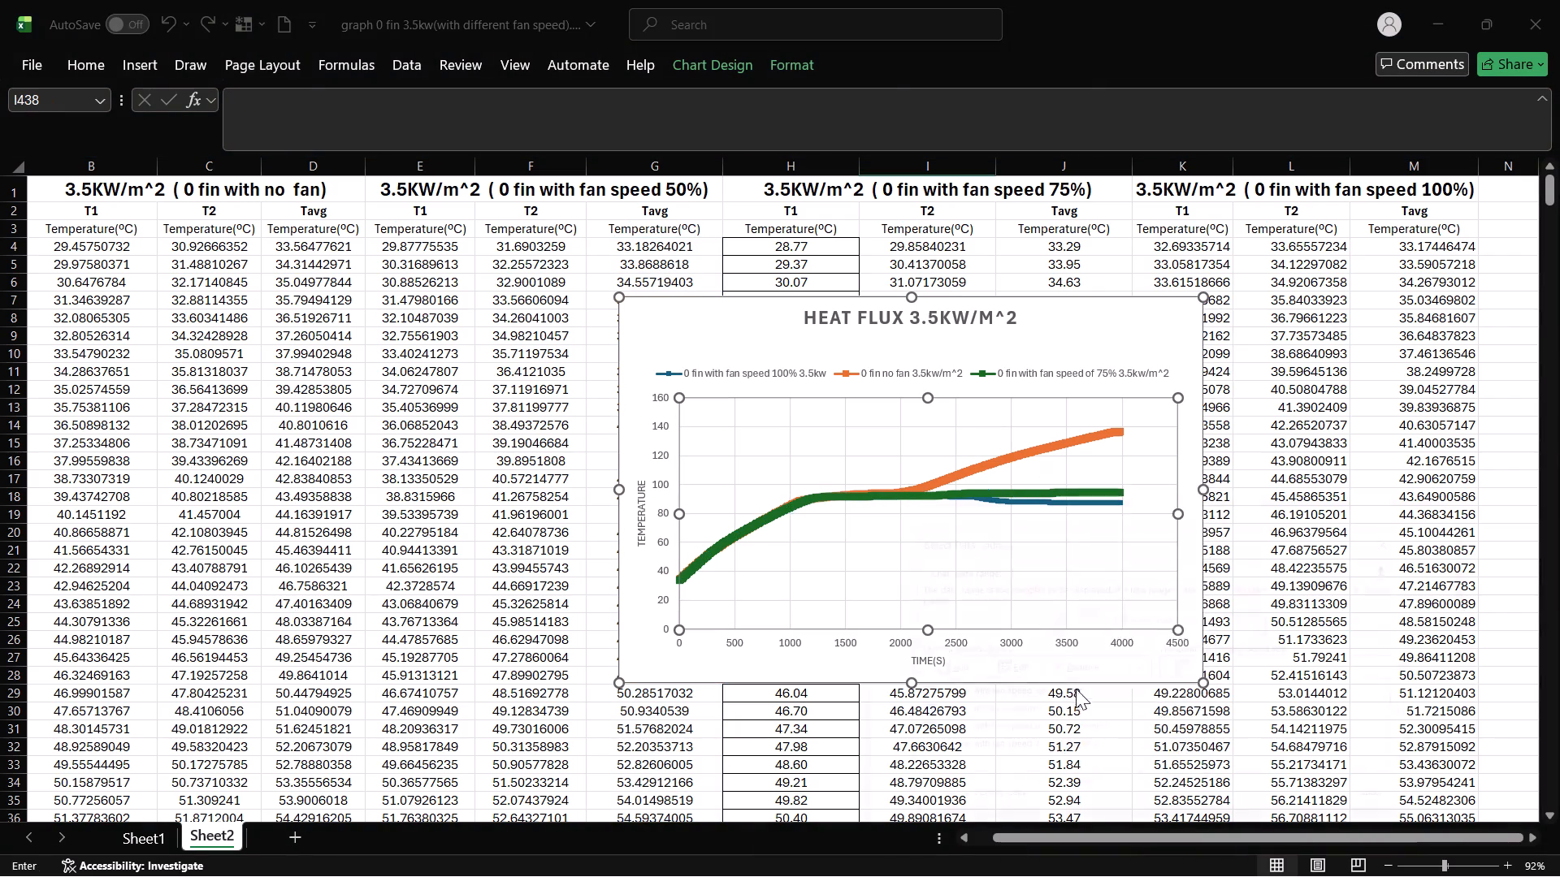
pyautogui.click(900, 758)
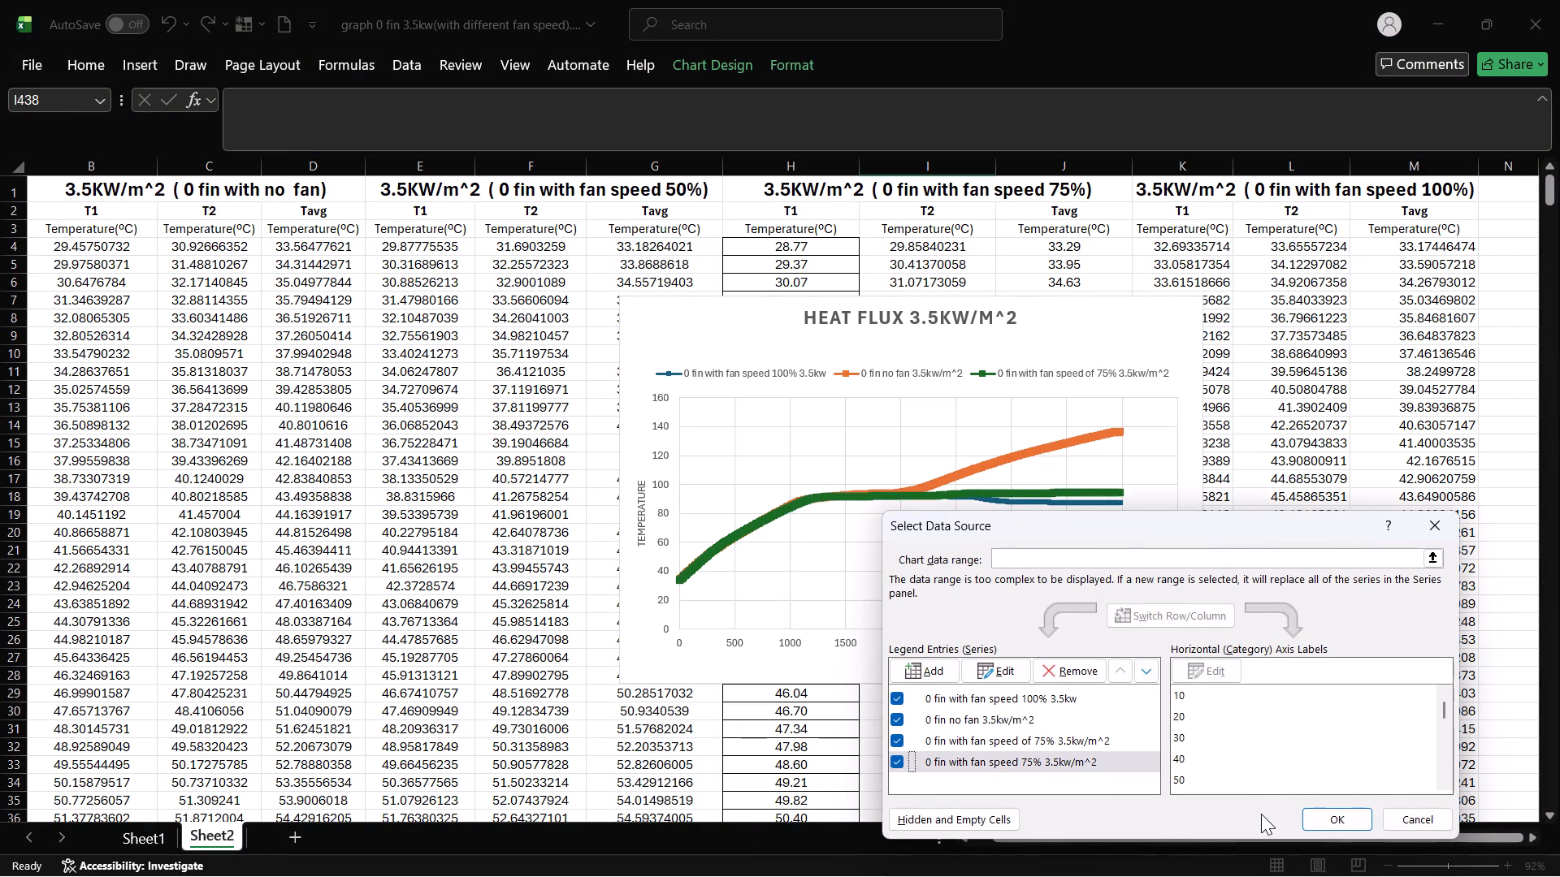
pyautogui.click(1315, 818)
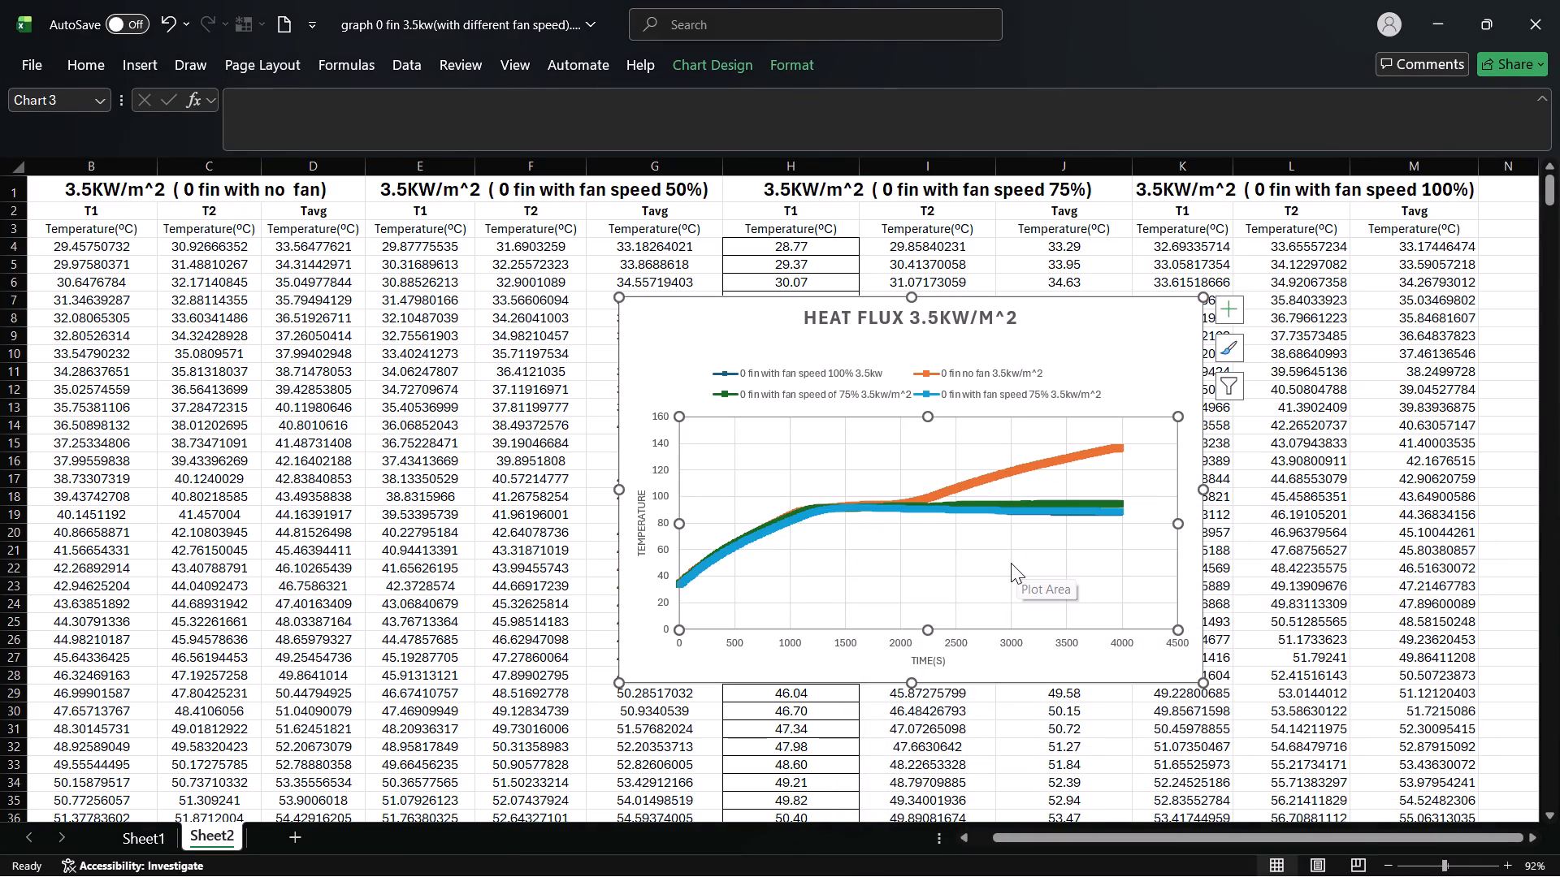
# Disable the "0 fin with fan speed 75% 3.5kw/m^2" series in the chart's data source.
pyautogui.rightClick(1006, 542)
pyautogui.click(1038, 677)
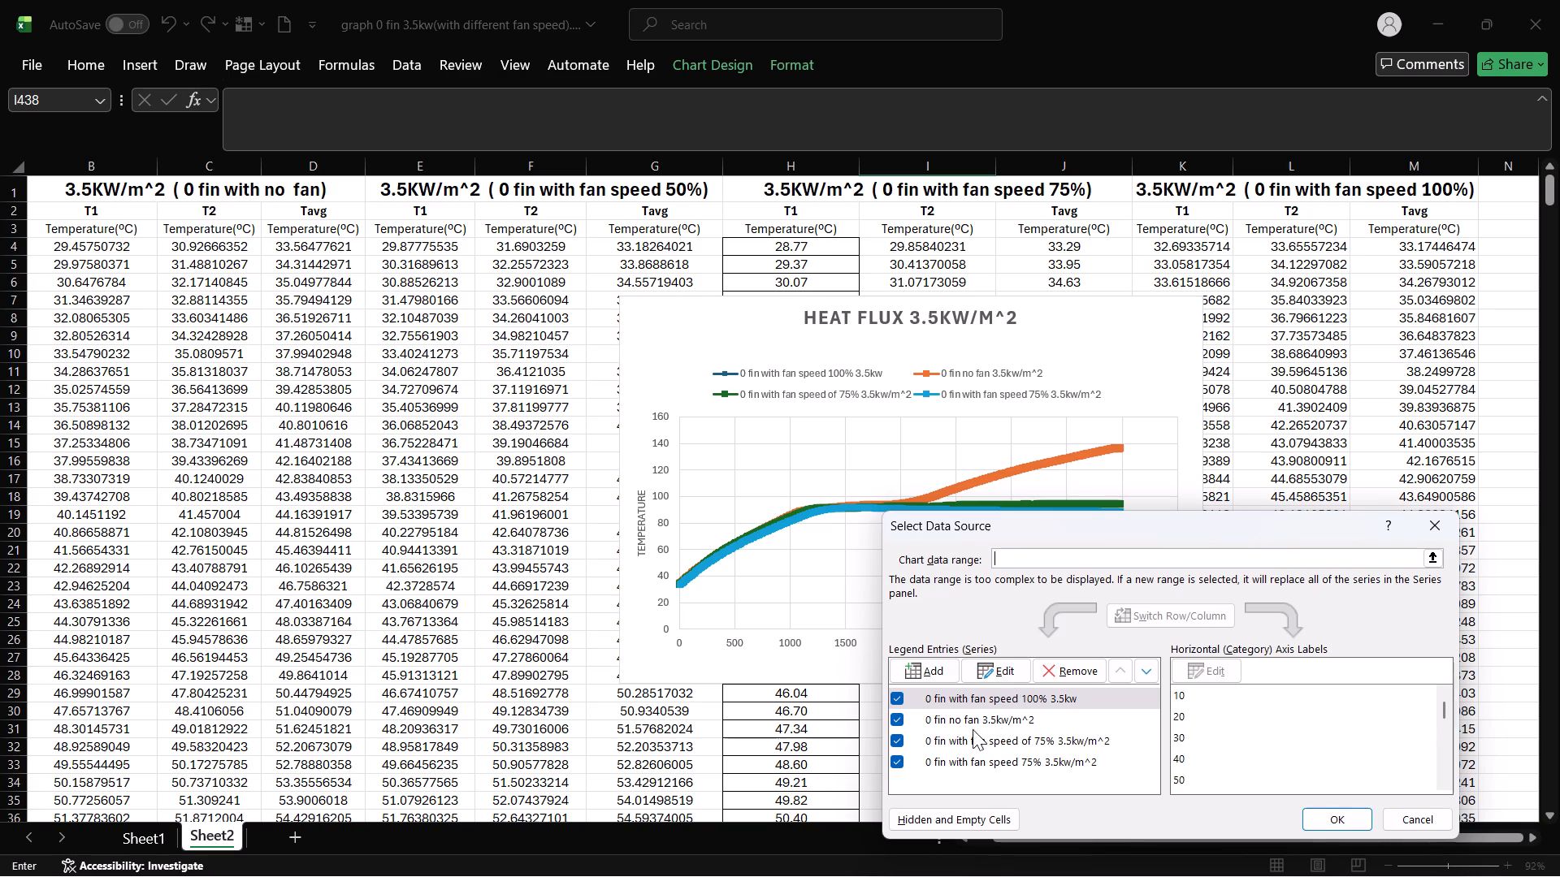
pyautogui.click(896, 759)
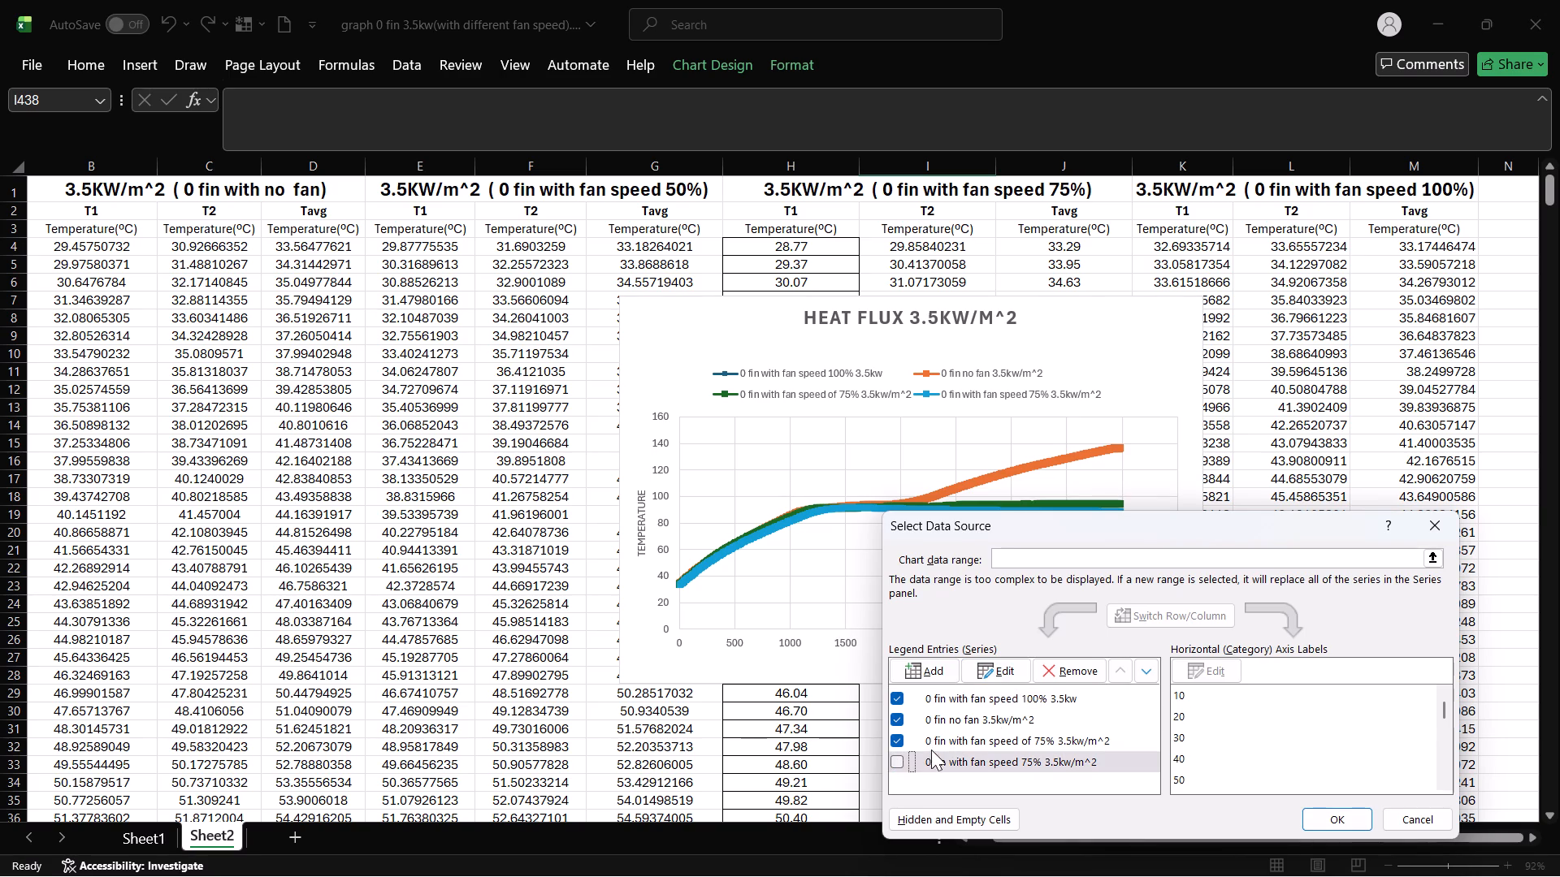
# Change the column G series name to "0 fin with fan speed of 50% 3.5kw/m^2".
pyautogui.click(949, 734)
pyautogui.click(991, 661)
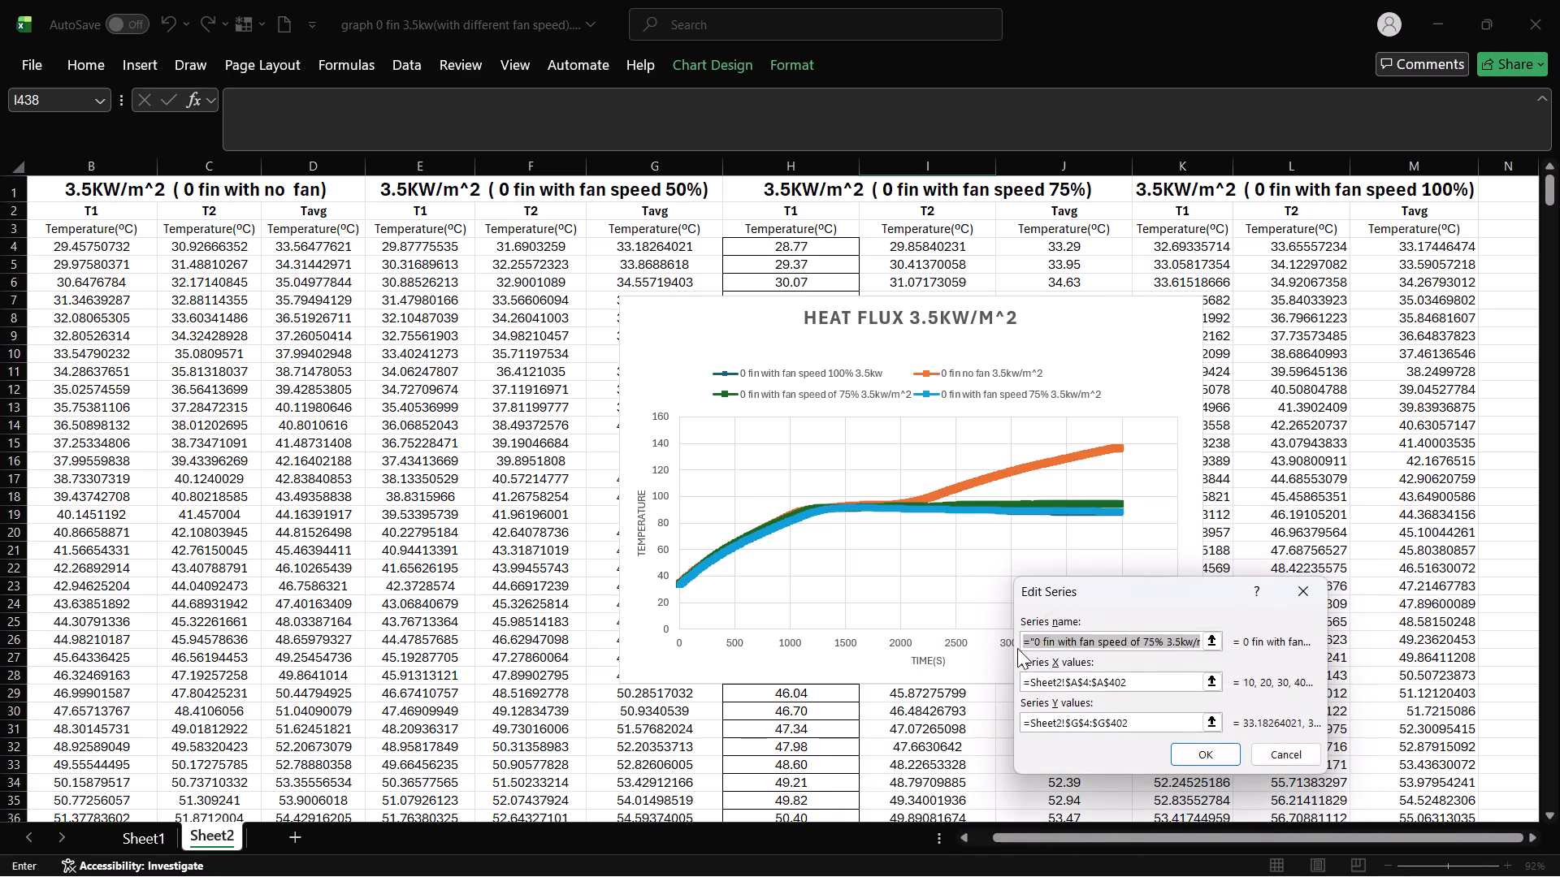
pyautogui.click(1155, 642)
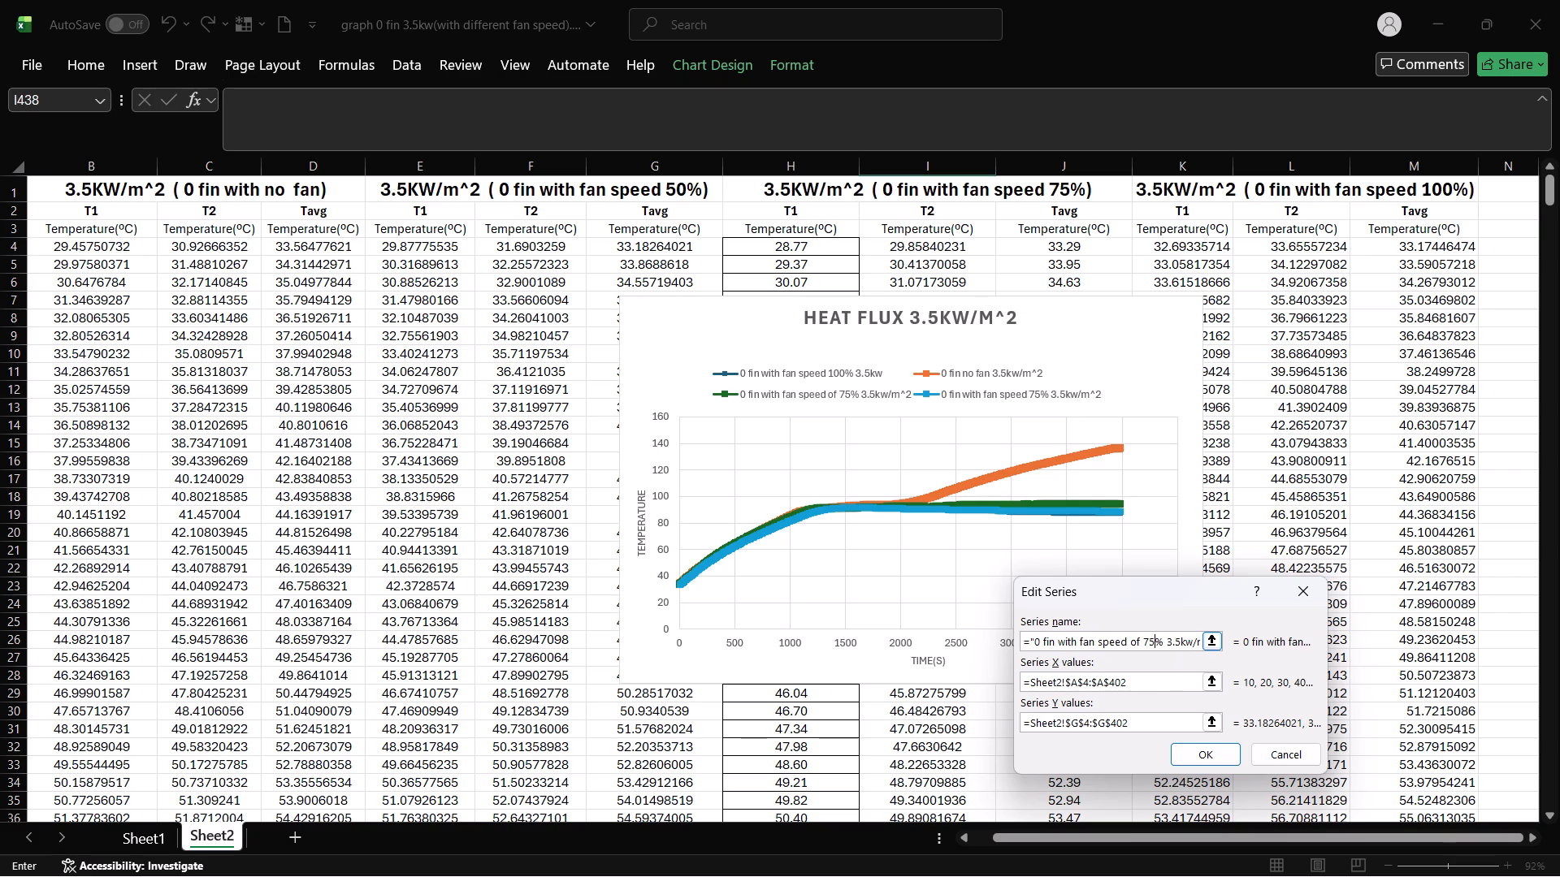
pyautogui.press('BackSpace')
pyautogui.press('BackSpace')
pyautogui.write('50')
pyautogui.click(1213, 643)
pyautogui.click(1311, 629)
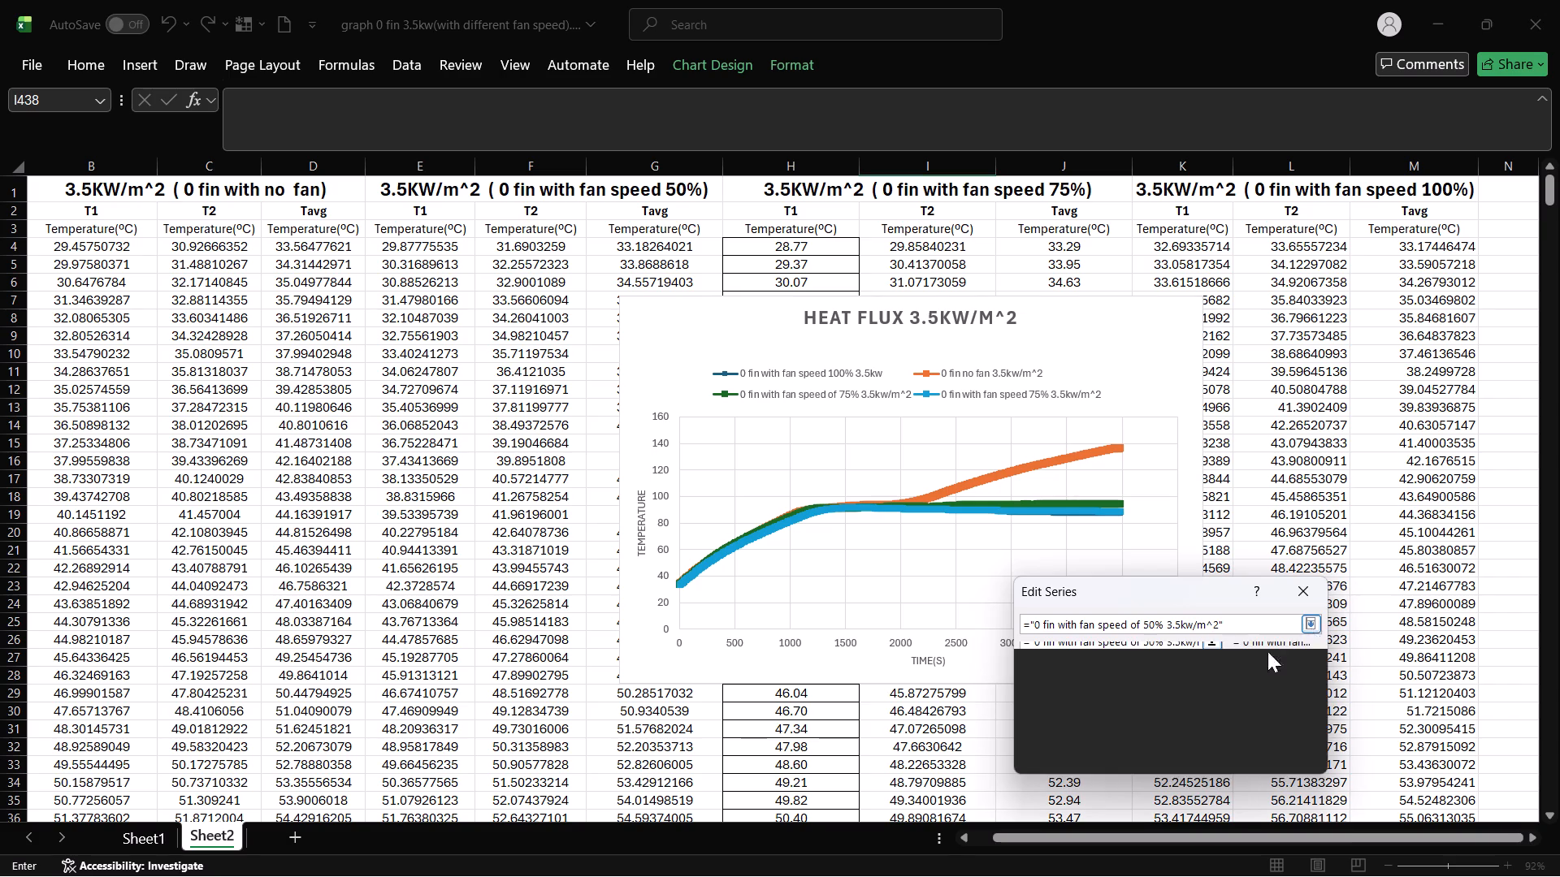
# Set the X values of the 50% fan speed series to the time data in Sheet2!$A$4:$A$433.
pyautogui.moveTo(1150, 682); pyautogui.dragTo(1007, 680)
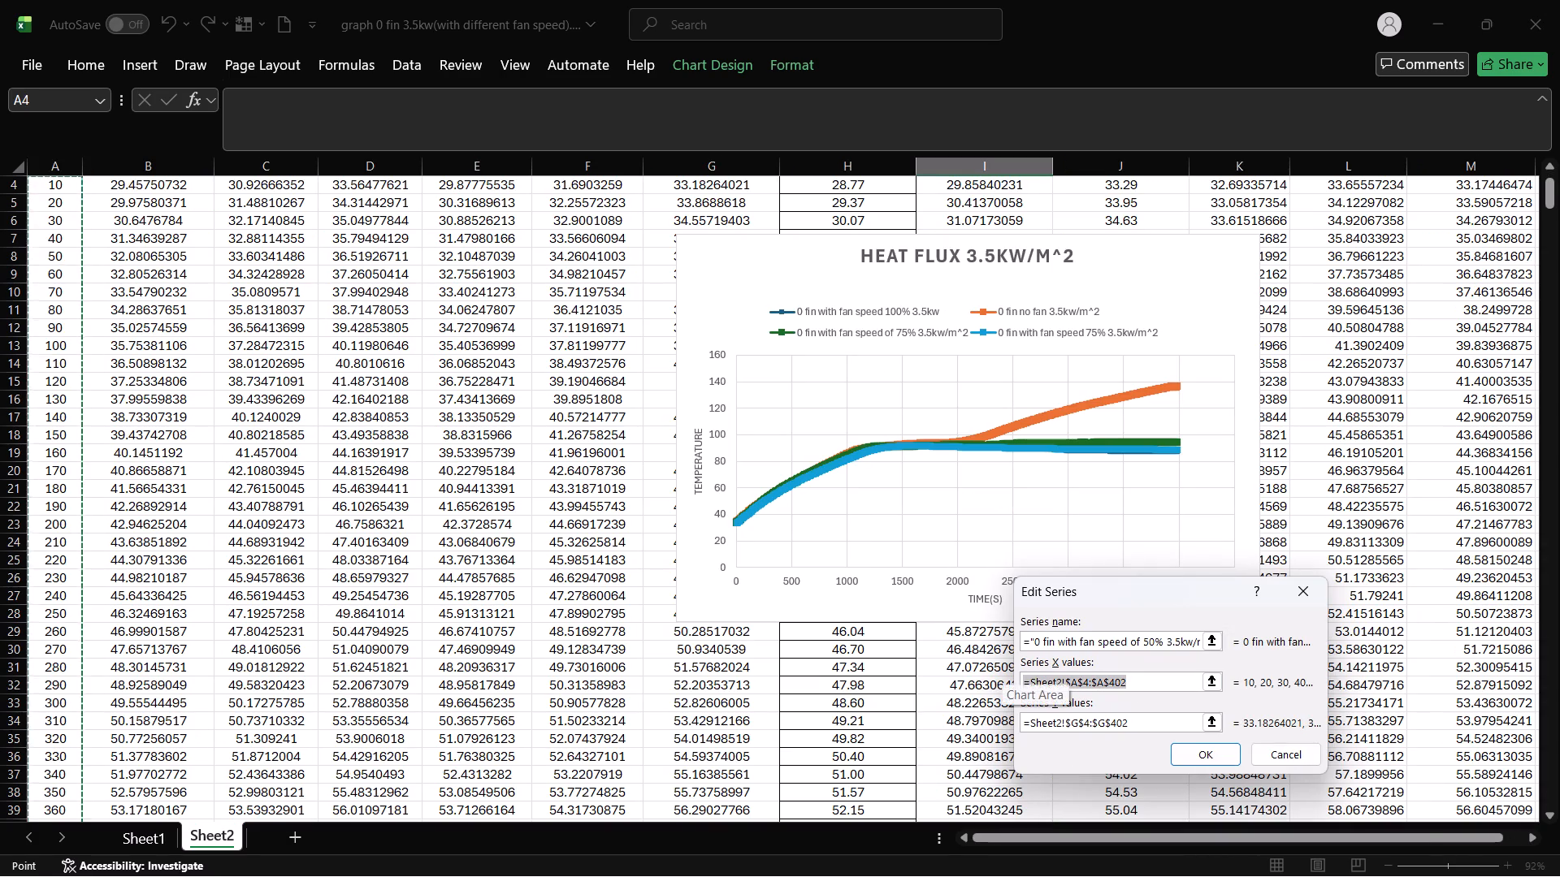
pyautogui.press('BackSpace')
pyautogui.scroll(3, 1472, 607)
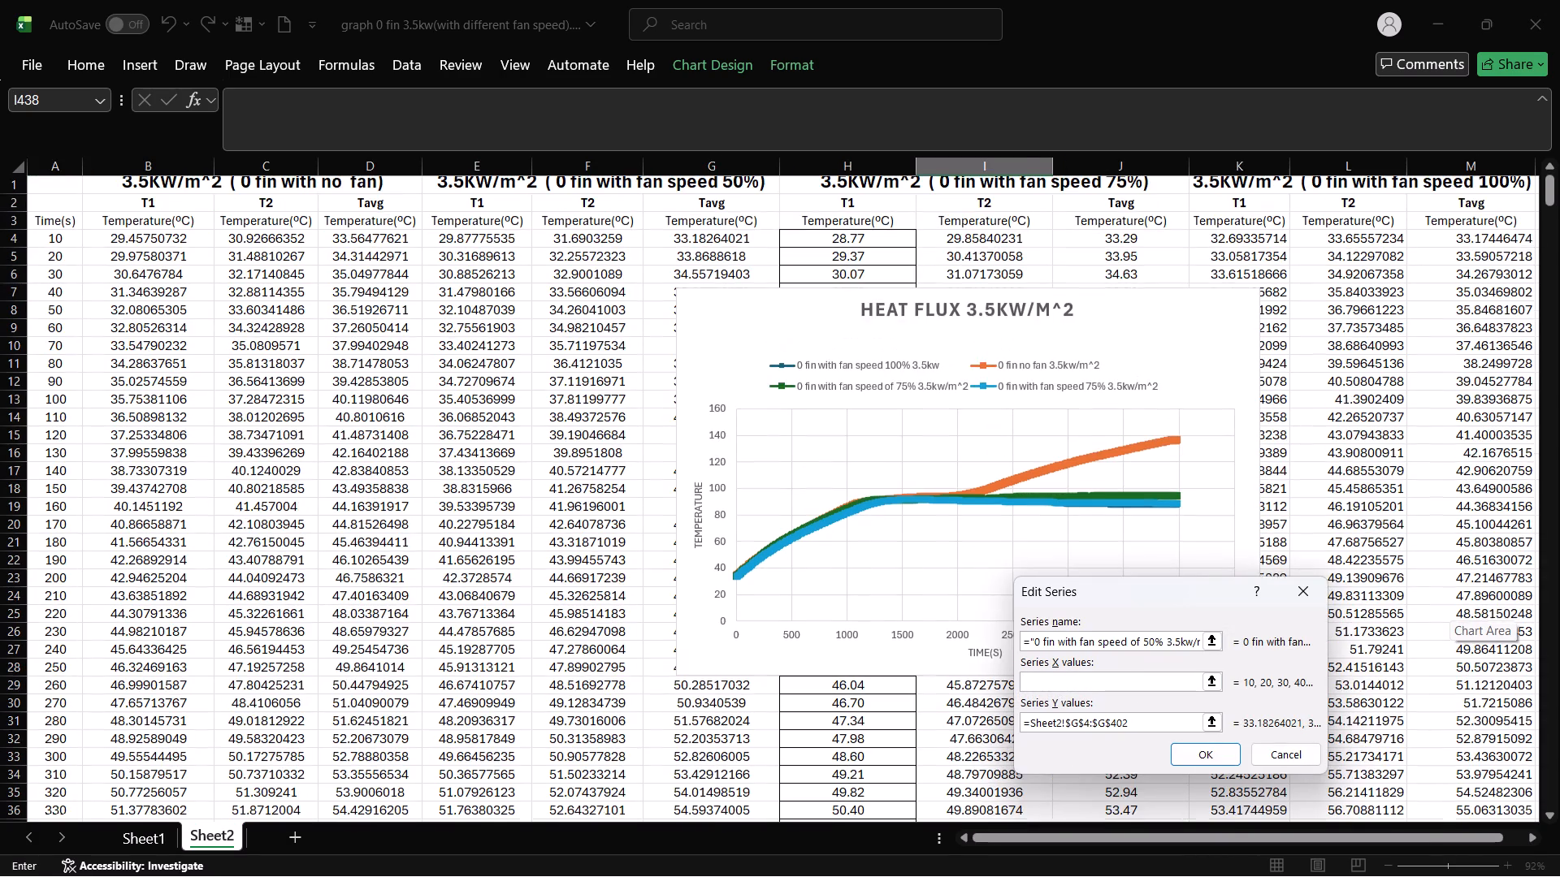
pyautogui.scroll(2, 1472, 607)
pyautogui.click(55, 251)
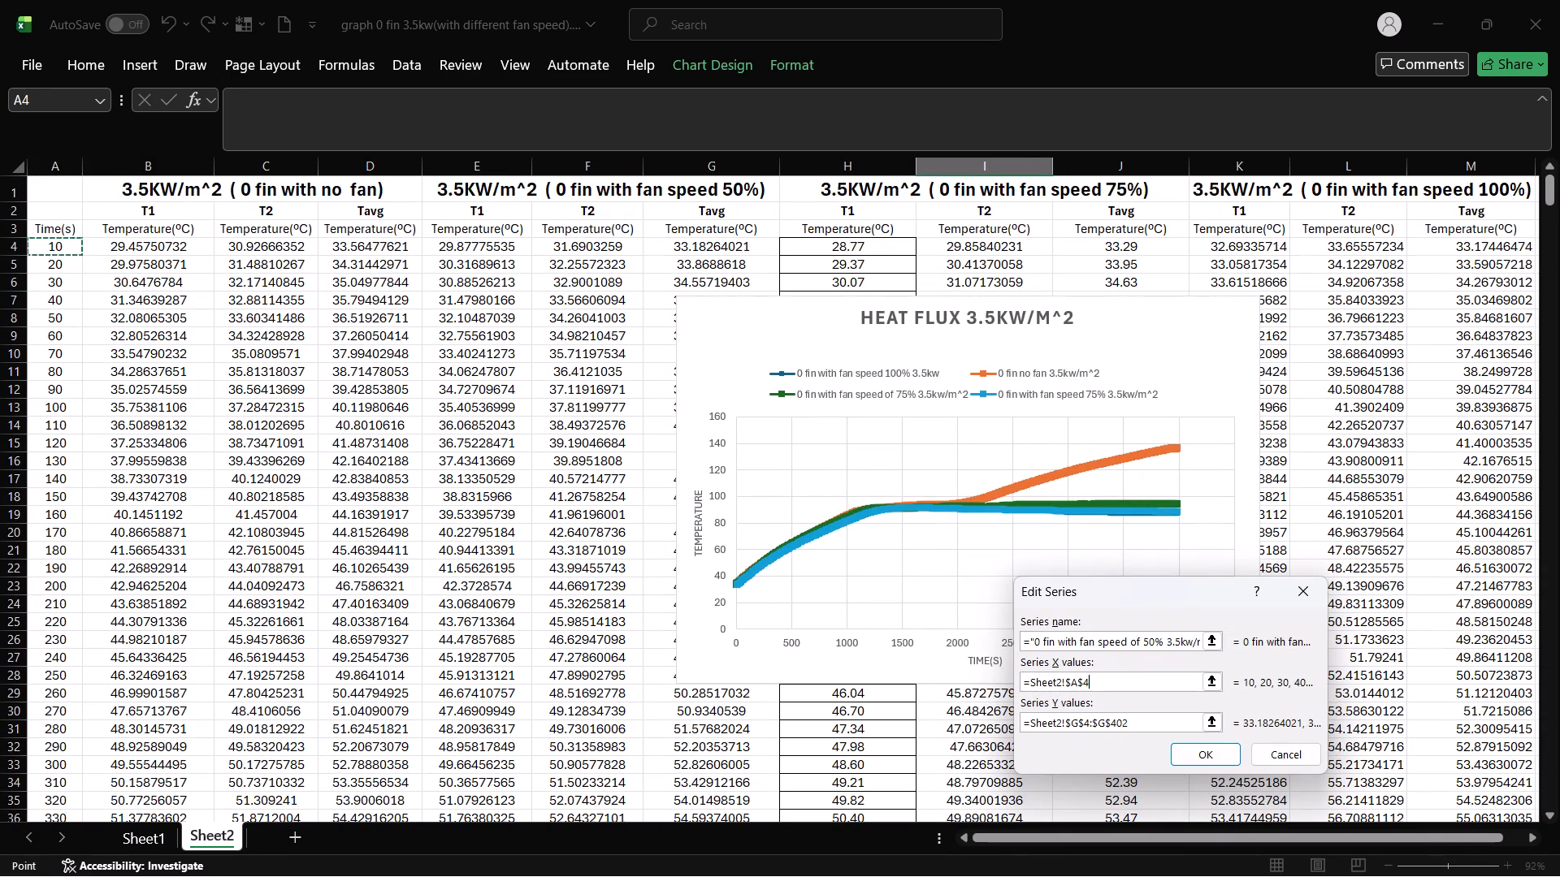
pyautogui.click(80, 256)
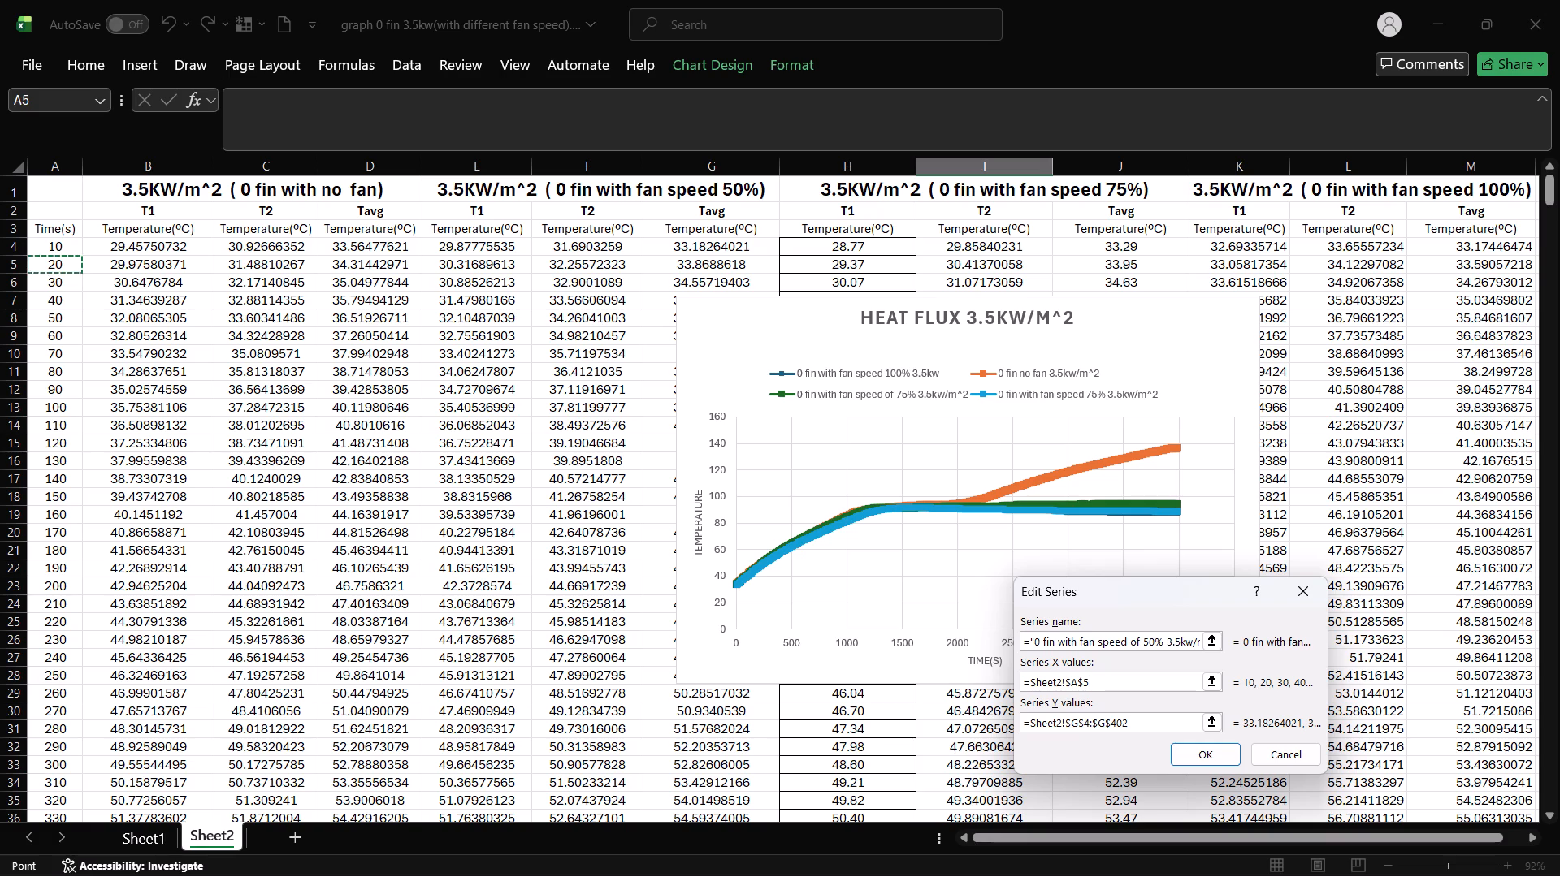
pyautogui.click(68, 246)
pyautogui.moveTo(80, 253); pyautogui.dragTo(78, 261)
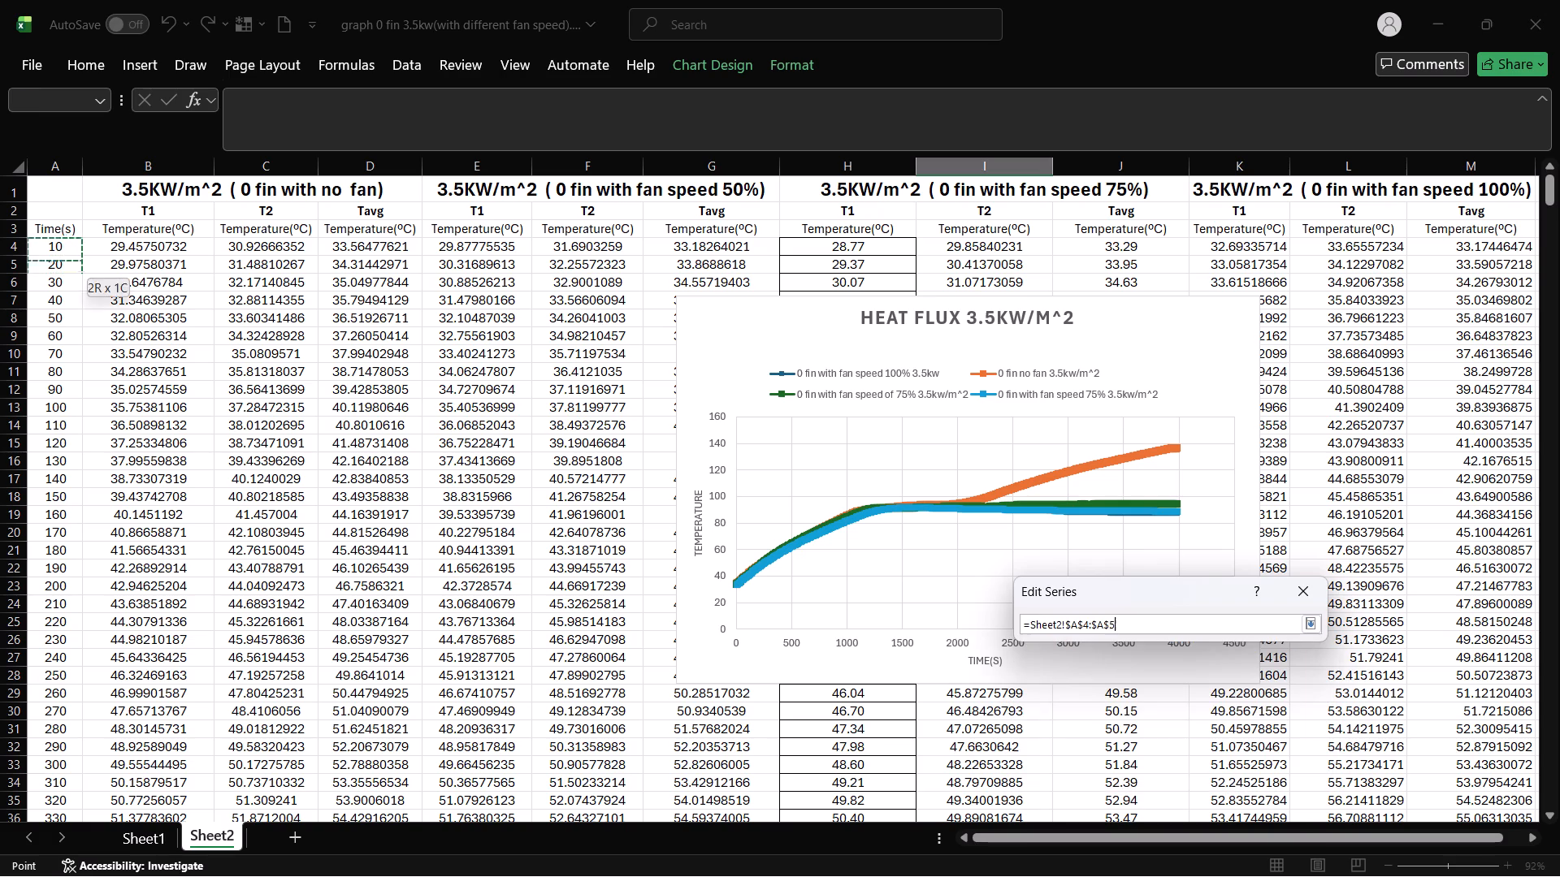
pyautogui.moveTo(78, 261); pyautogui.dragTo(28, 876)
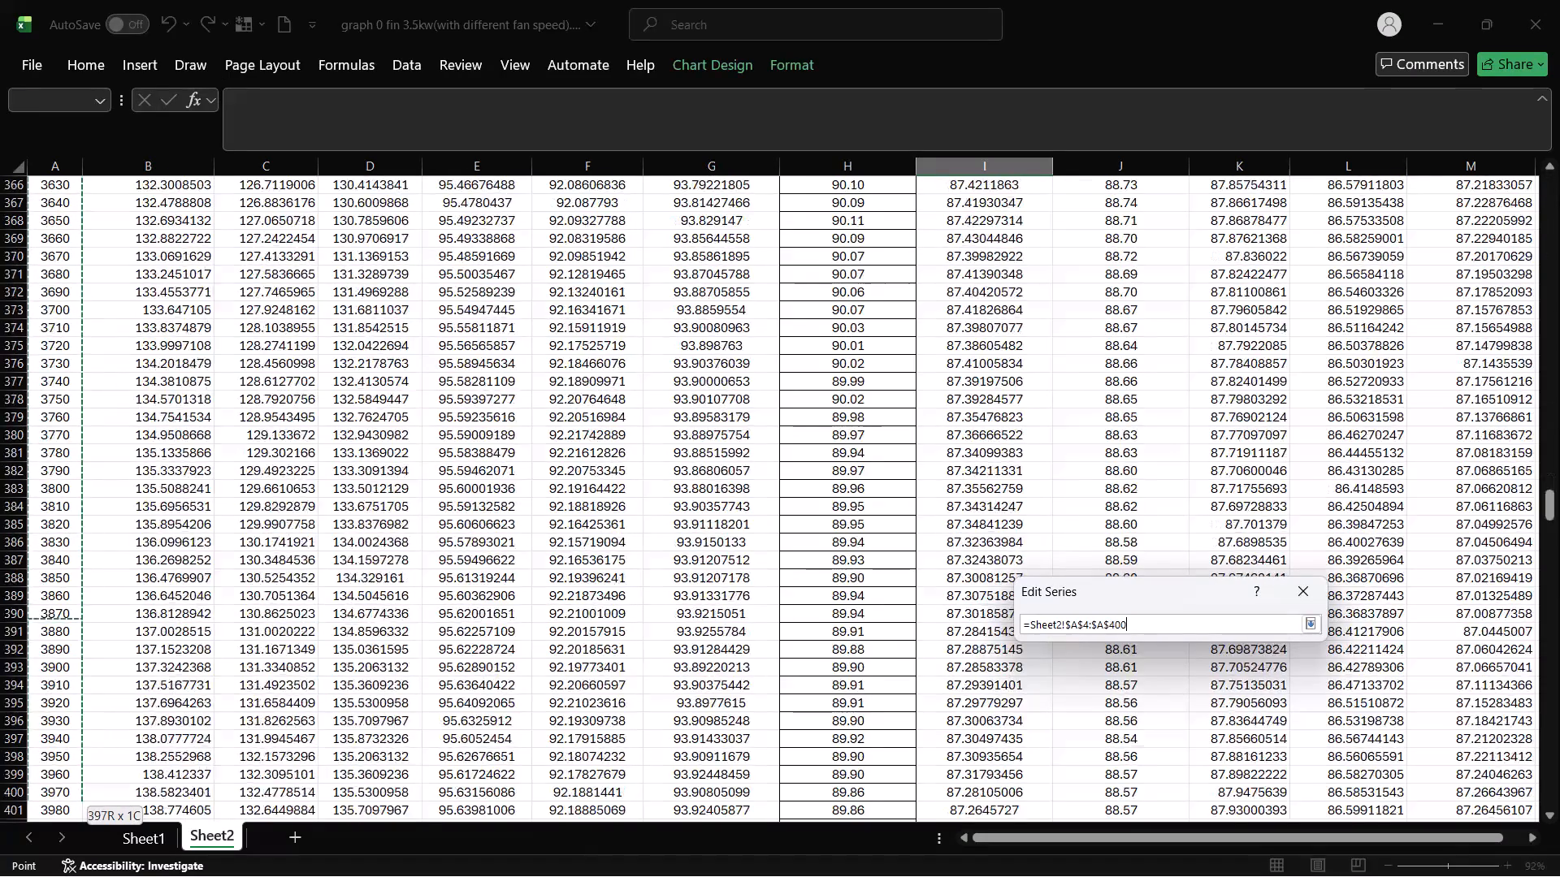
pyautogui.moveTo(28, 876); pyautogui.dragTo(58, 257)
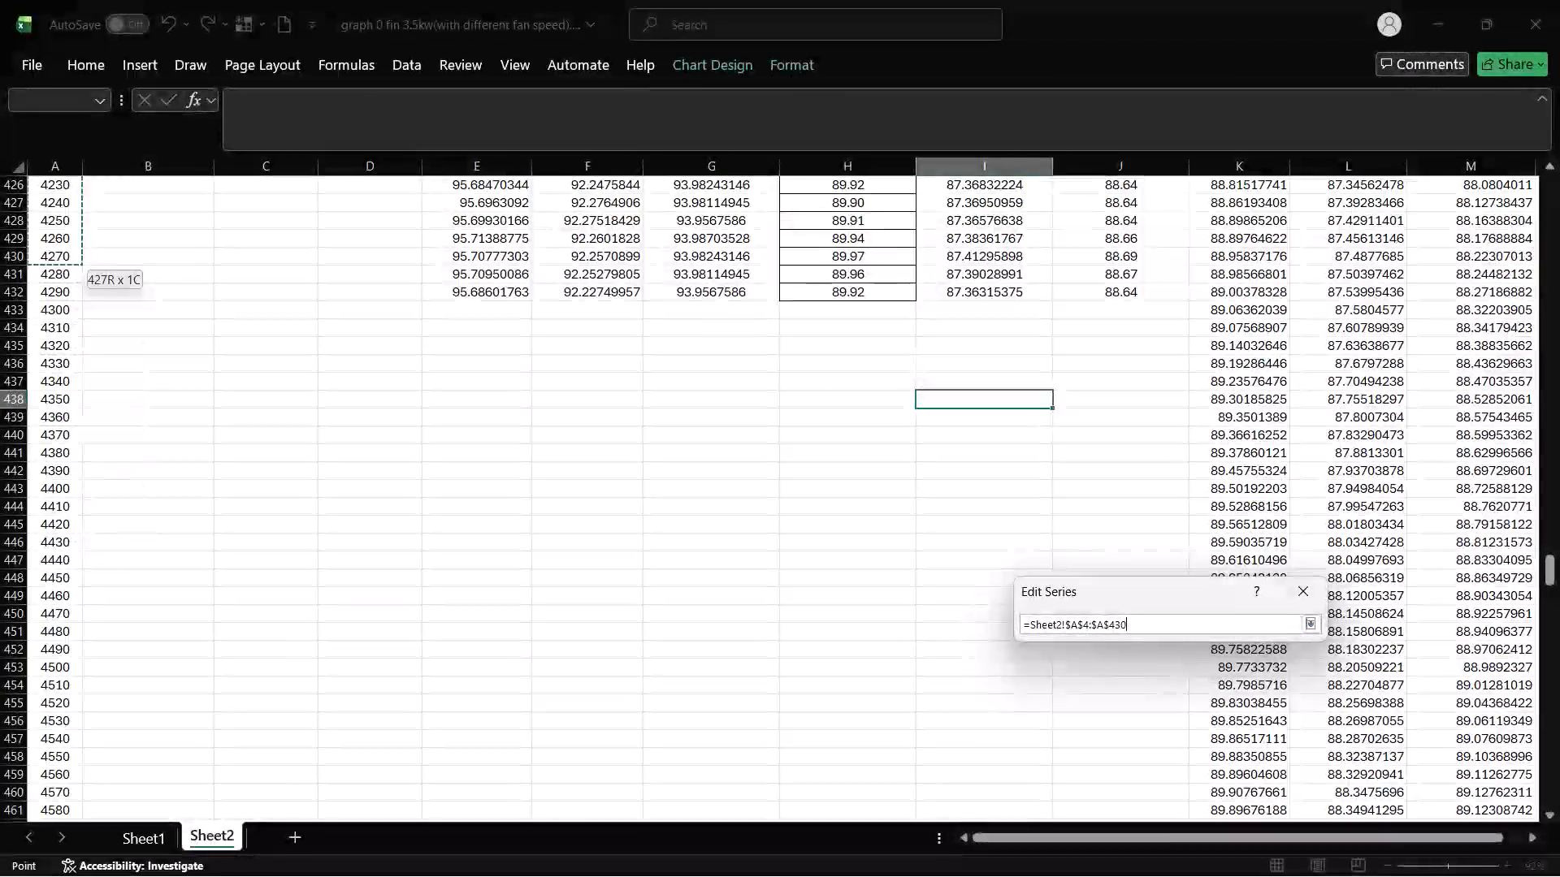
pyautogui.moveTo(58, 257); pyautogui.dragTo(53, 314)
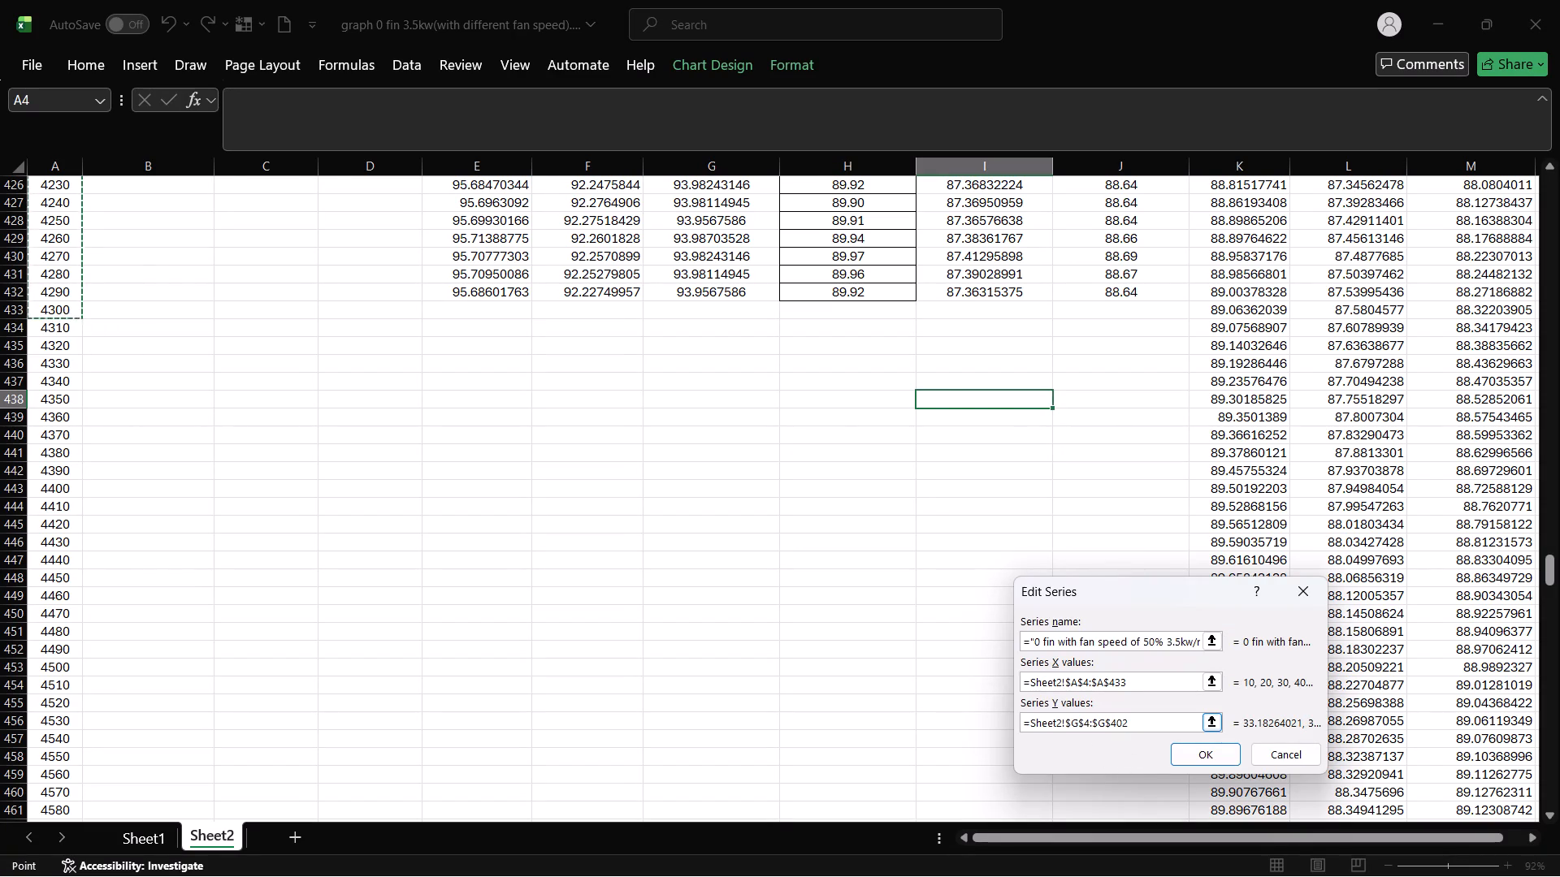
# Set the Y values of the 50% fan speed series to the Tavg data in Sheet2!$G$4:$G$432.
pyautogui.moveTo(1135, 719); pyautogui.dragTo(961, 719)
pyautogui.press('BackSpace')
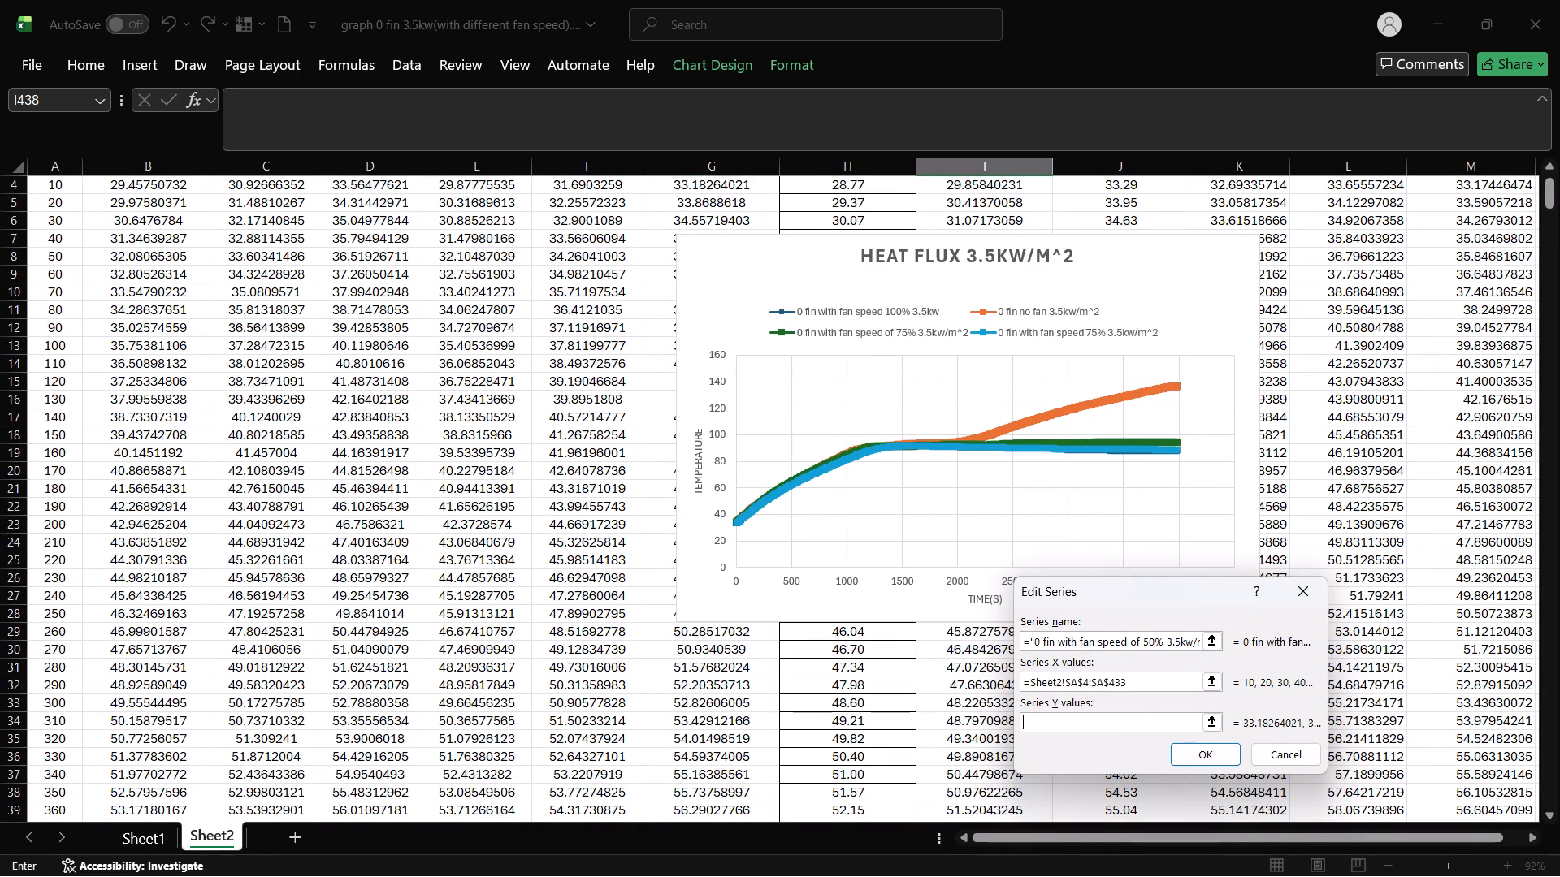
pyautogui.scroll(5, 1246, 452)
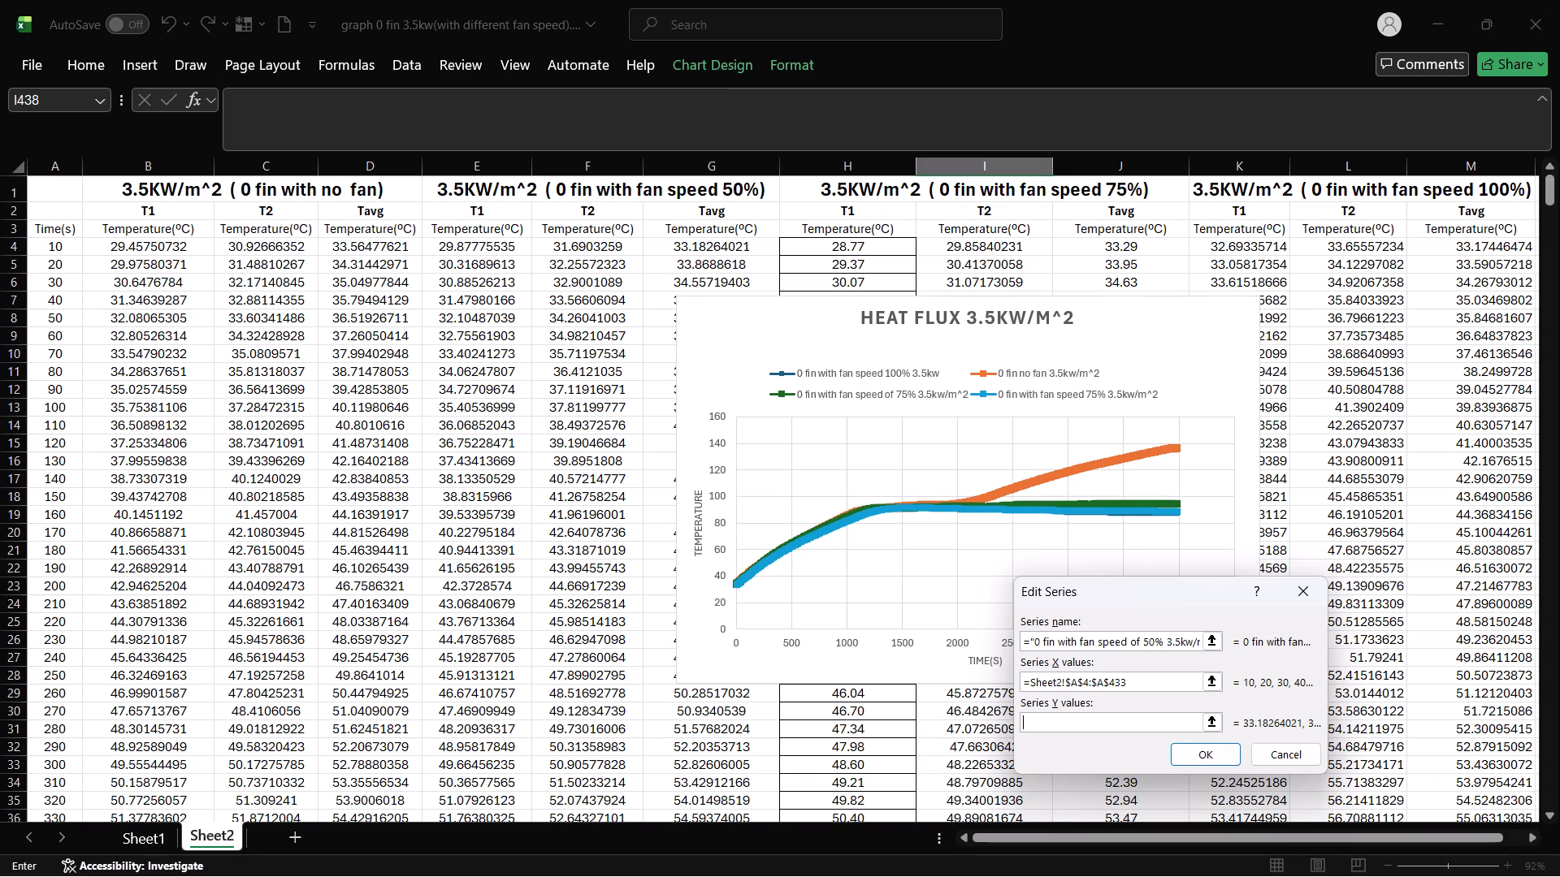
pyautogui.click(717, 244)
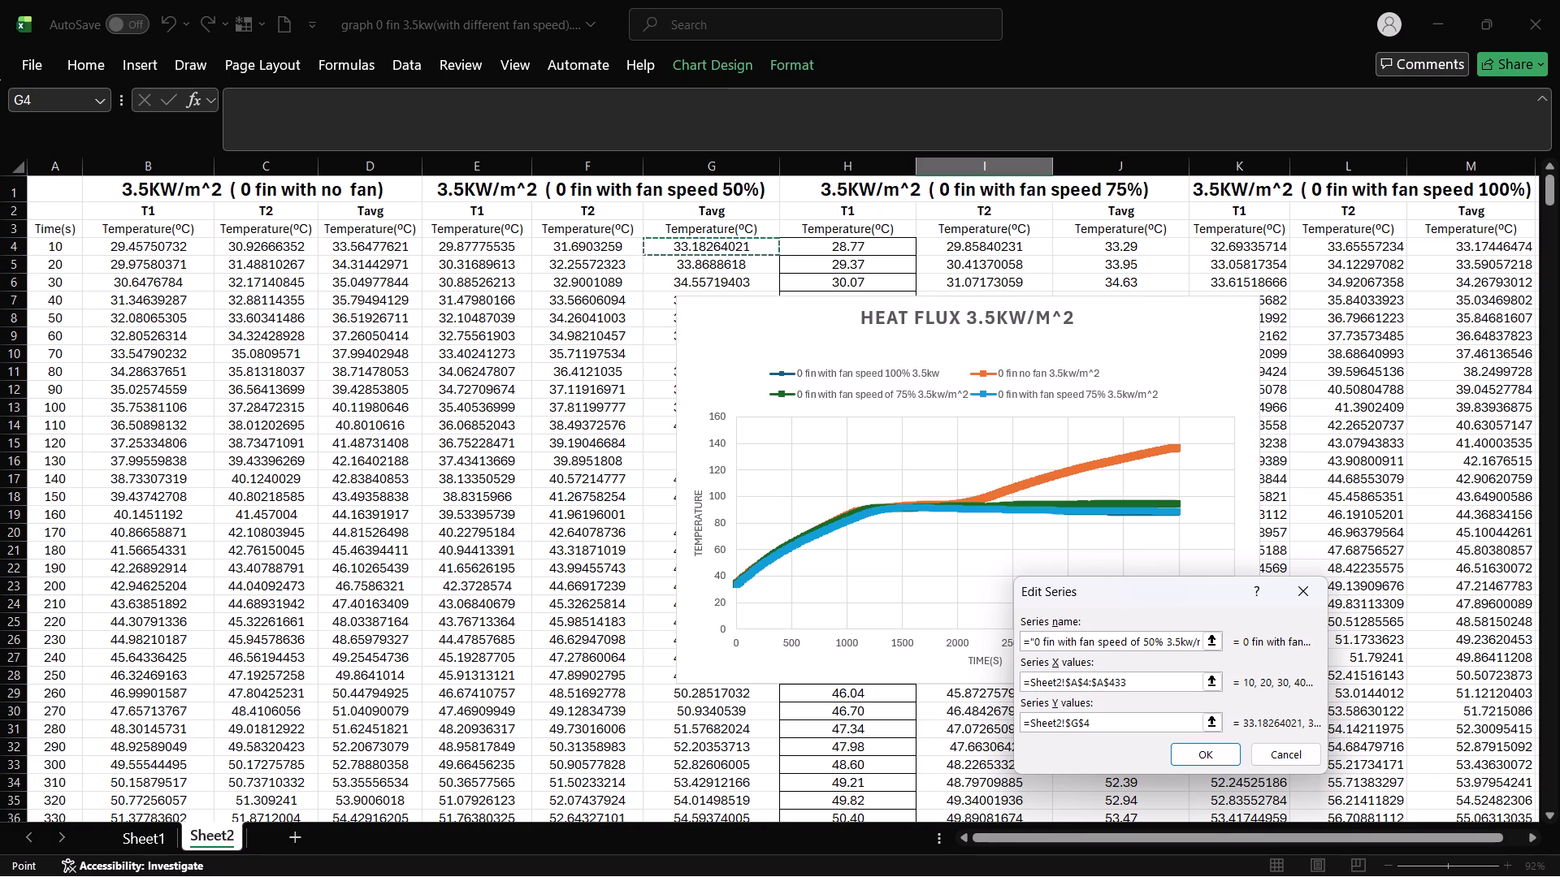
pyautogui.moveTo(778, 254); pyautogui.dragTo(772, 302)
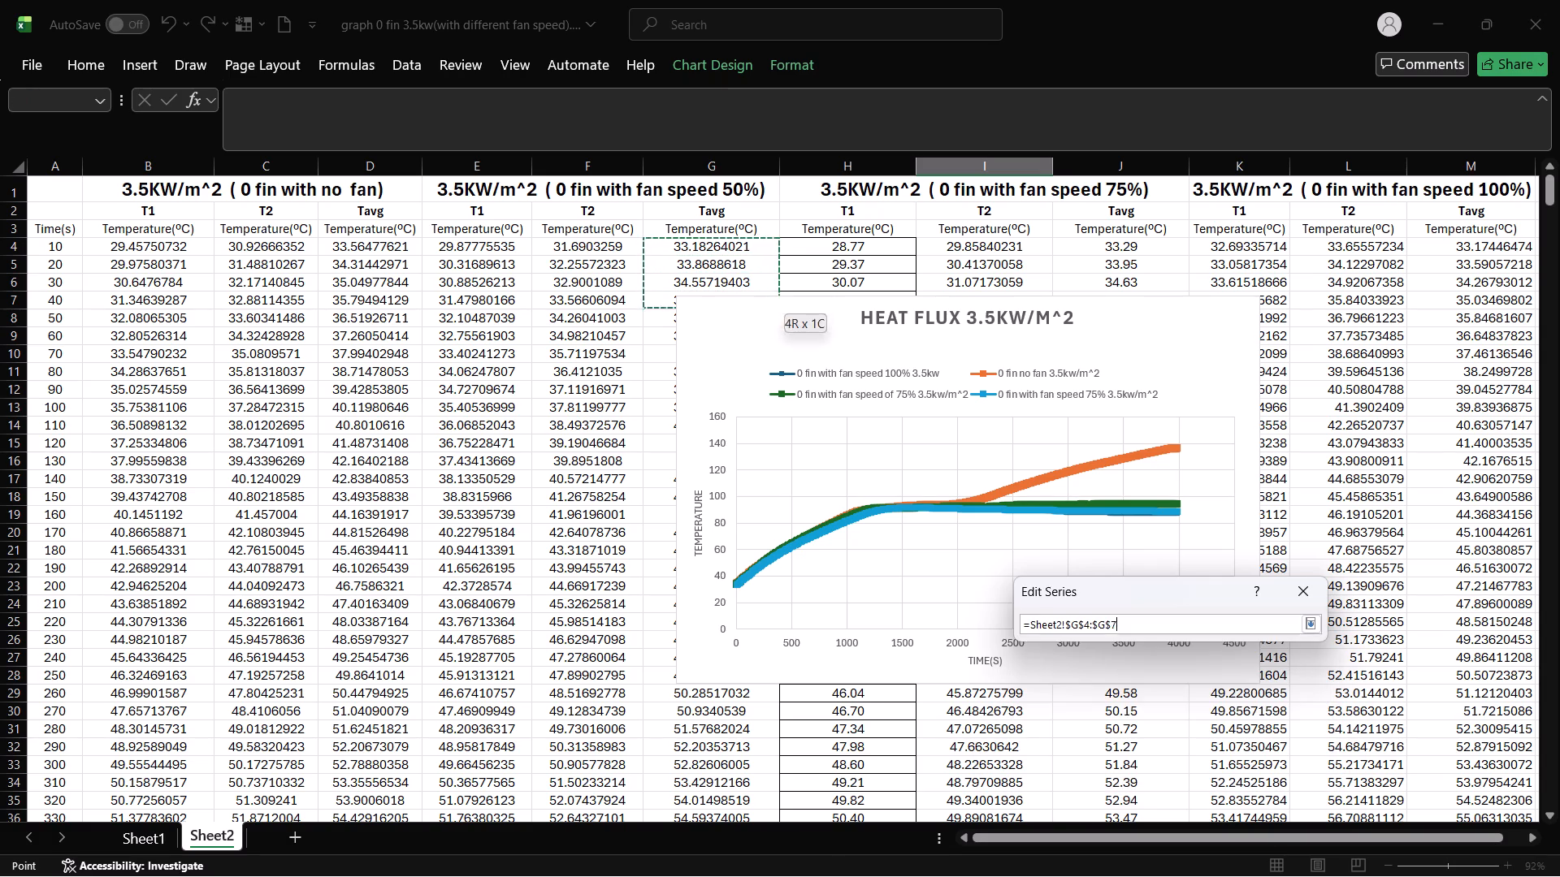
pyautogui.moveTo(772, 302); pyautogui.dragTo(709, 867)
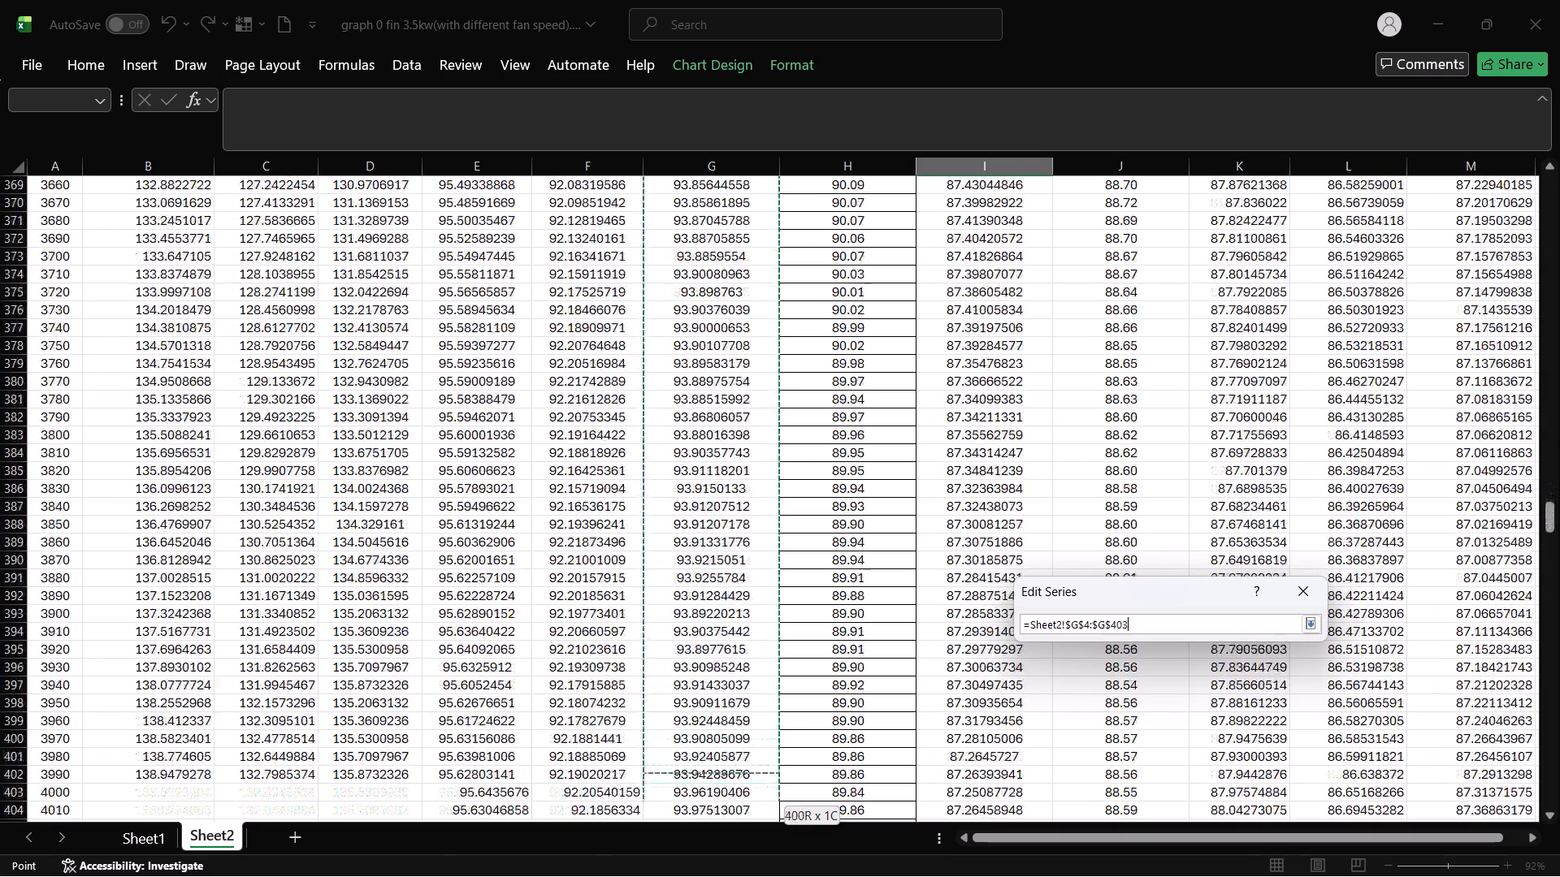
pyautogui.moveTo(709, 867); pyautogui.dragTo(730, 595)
# Change the 50% fan speed series' X range to Sheet2!$A$4:$A$432 and apply the pending data source changes to the chart.
pyautogui.click(1129, 682)
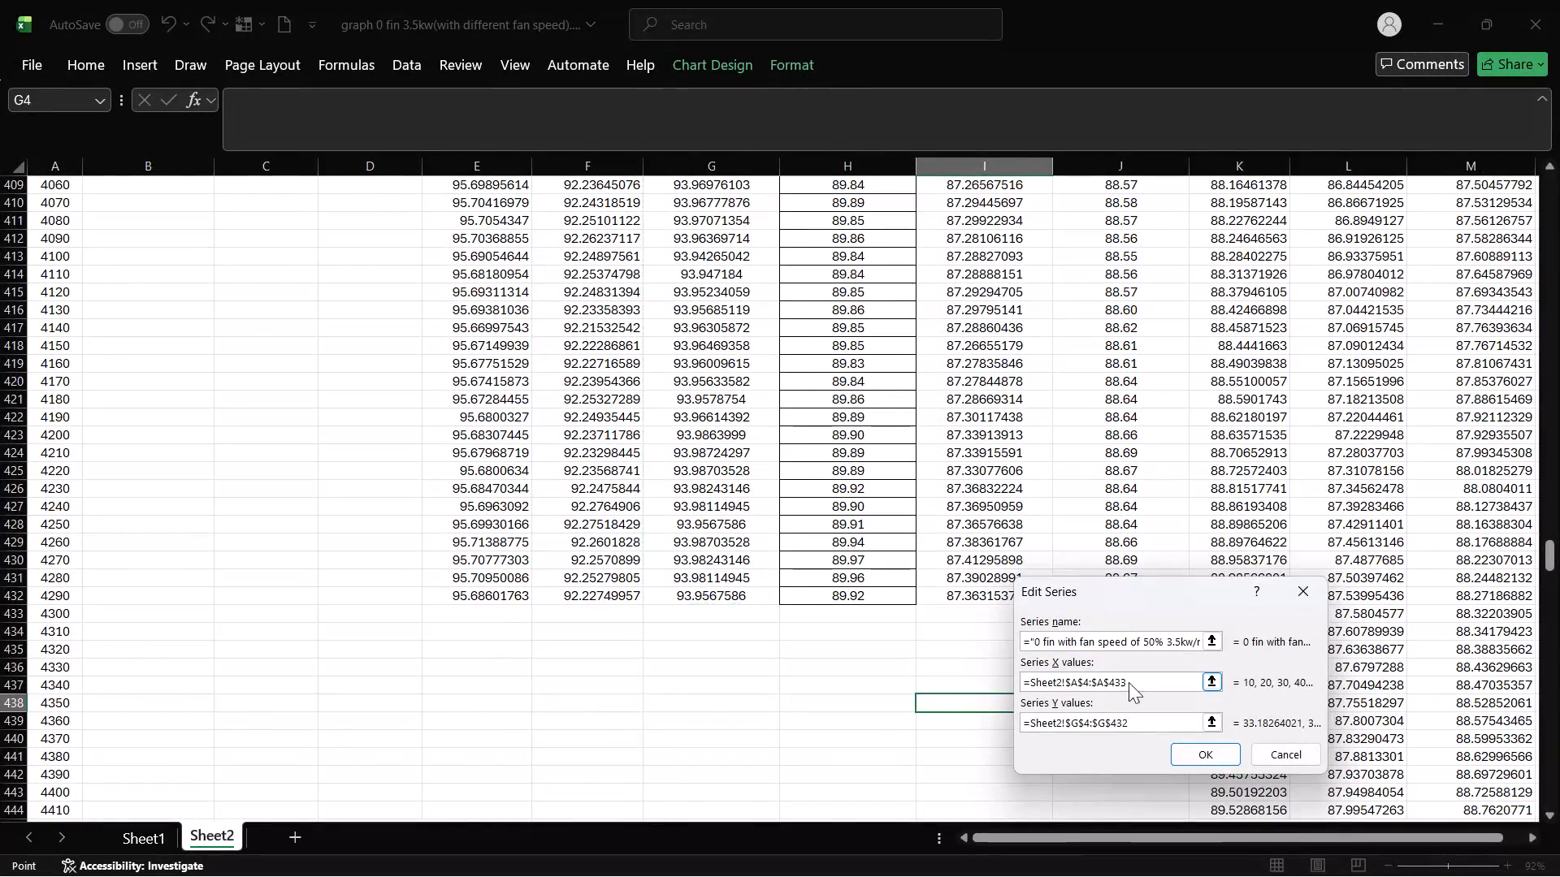
pyautogui.press('BackSpace')
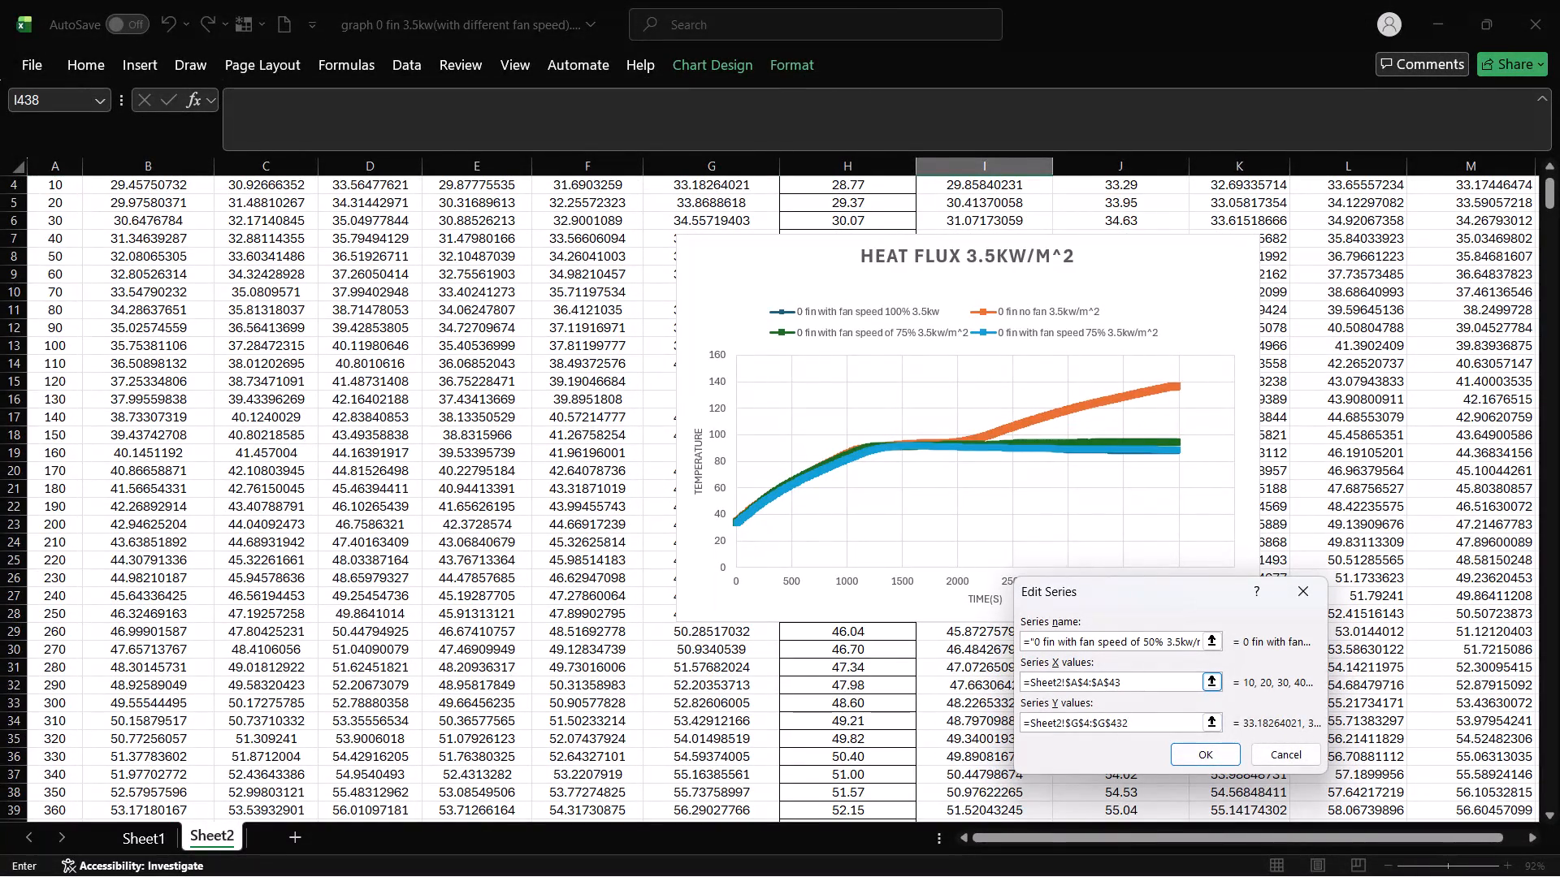
pyautogui.press('2')
pyautogui.click(1202, 762)
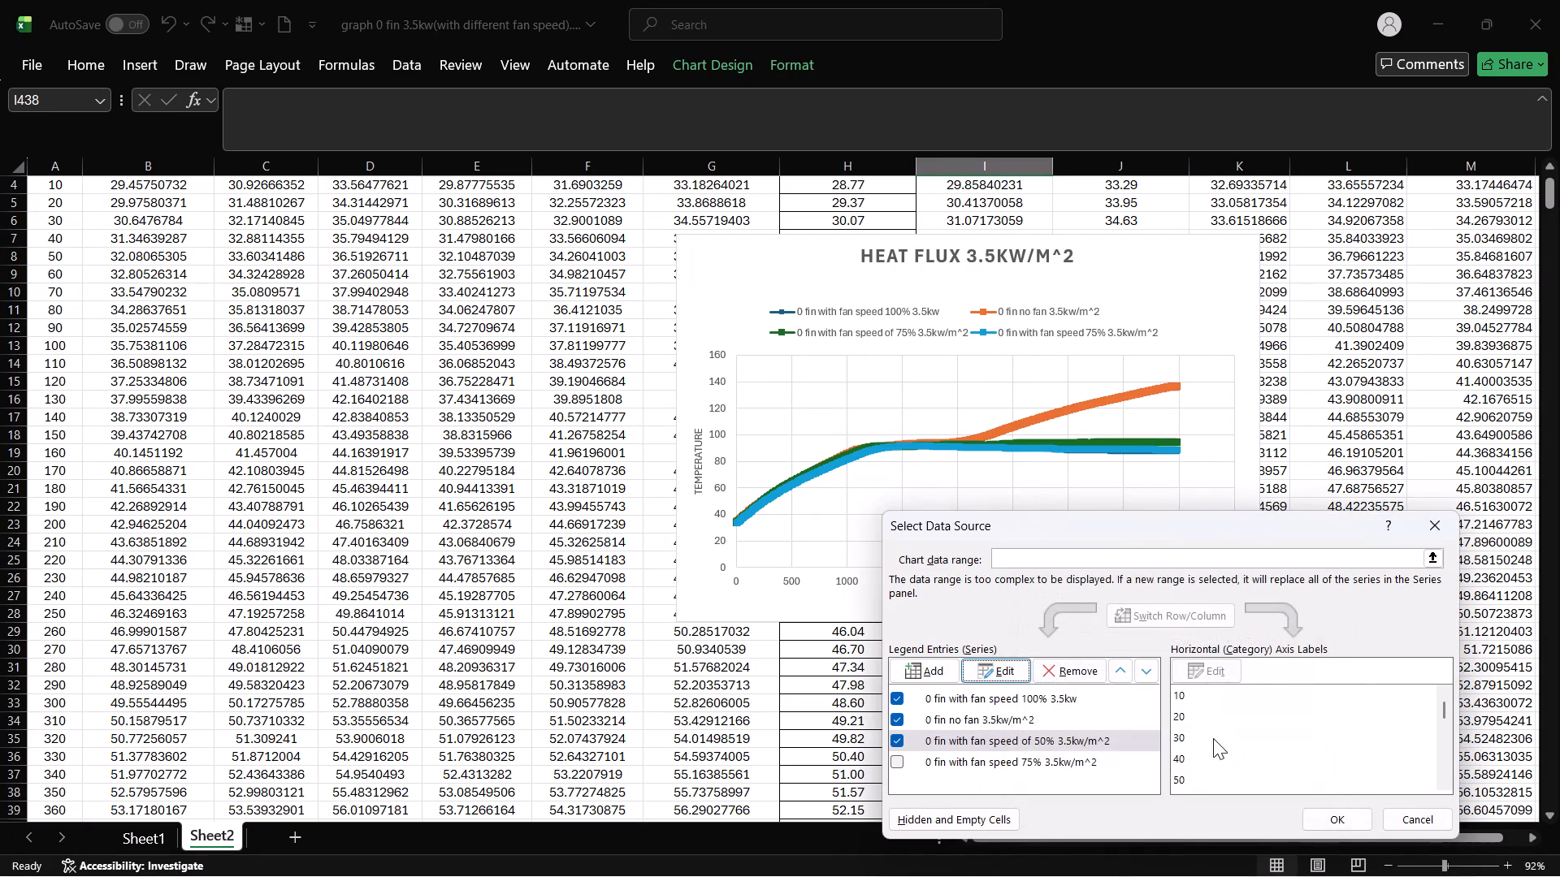
pyautogui.click(1315, 819)
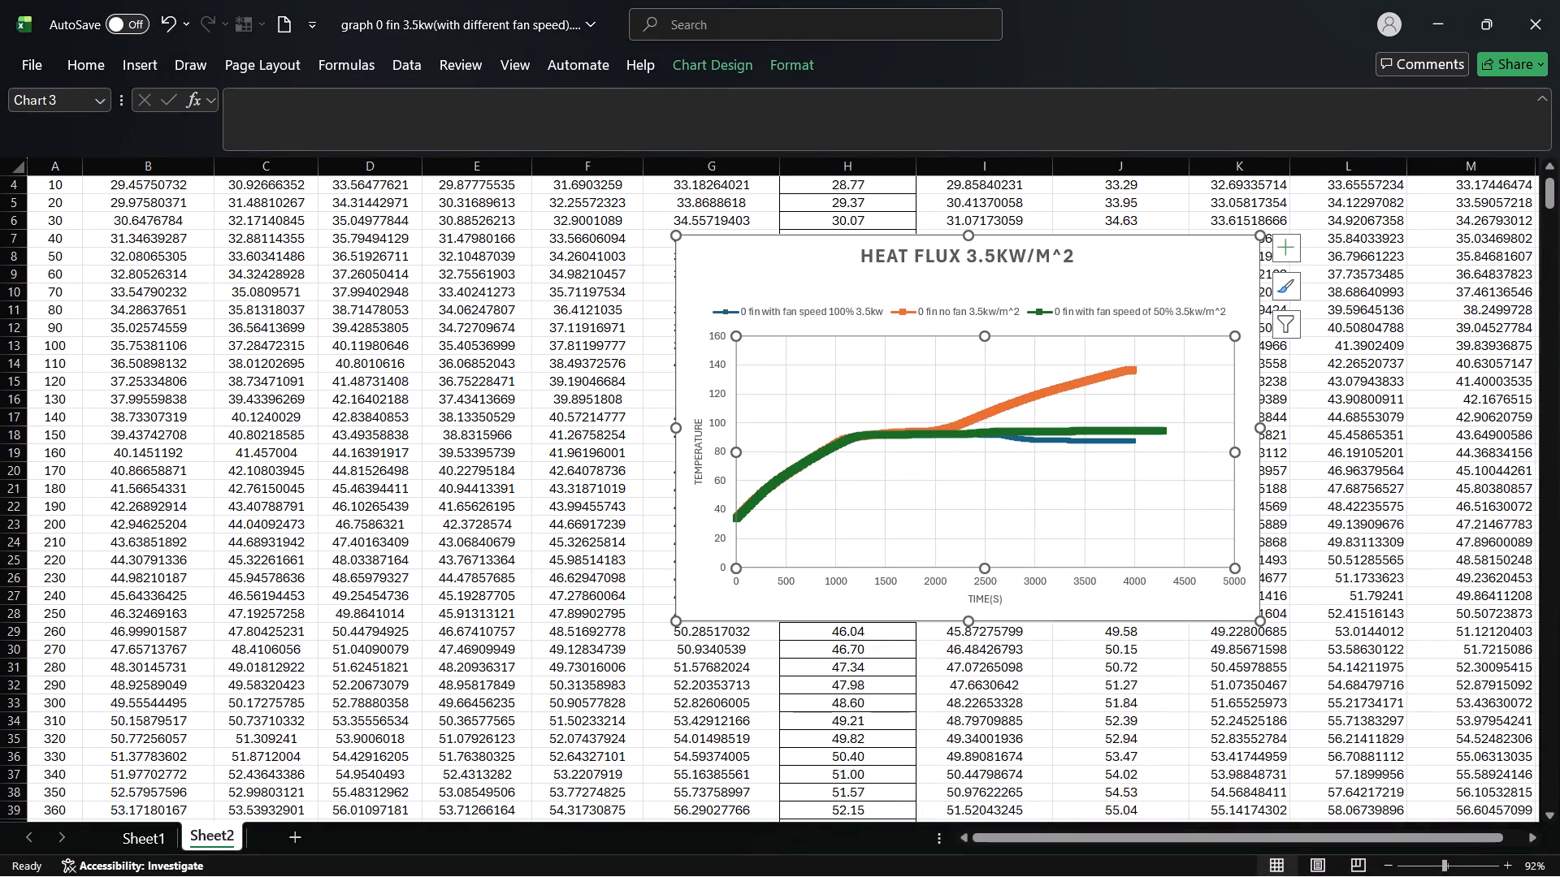
# Check the X and Y data ranges used by the 100% fan speed series and the no fan series.
pyautogui.click(1004, 503)
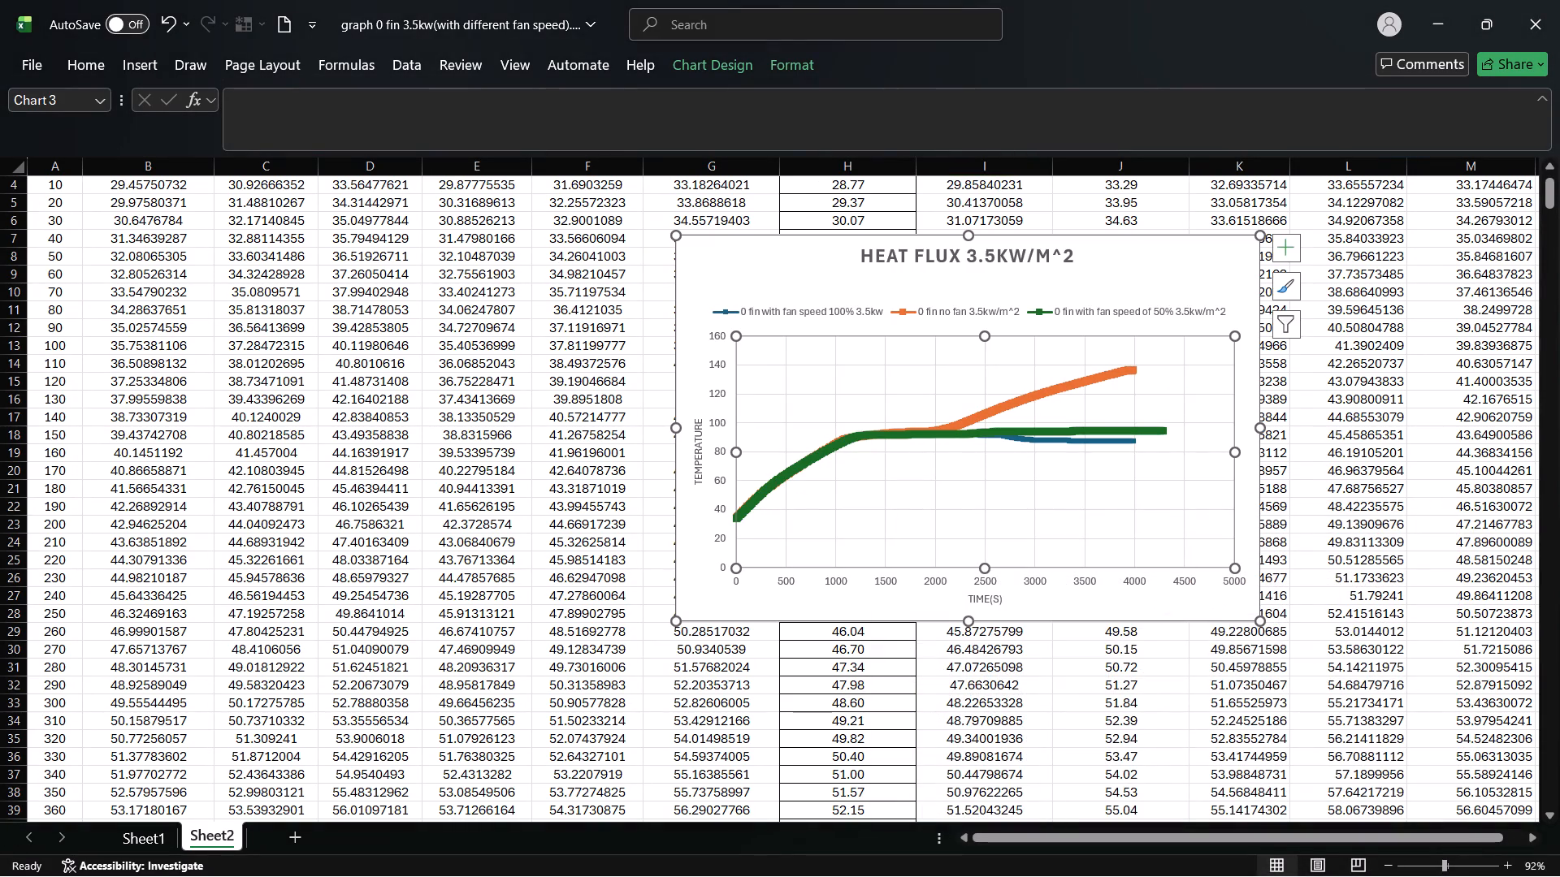
pyautogui.rightClick(1004, 503)
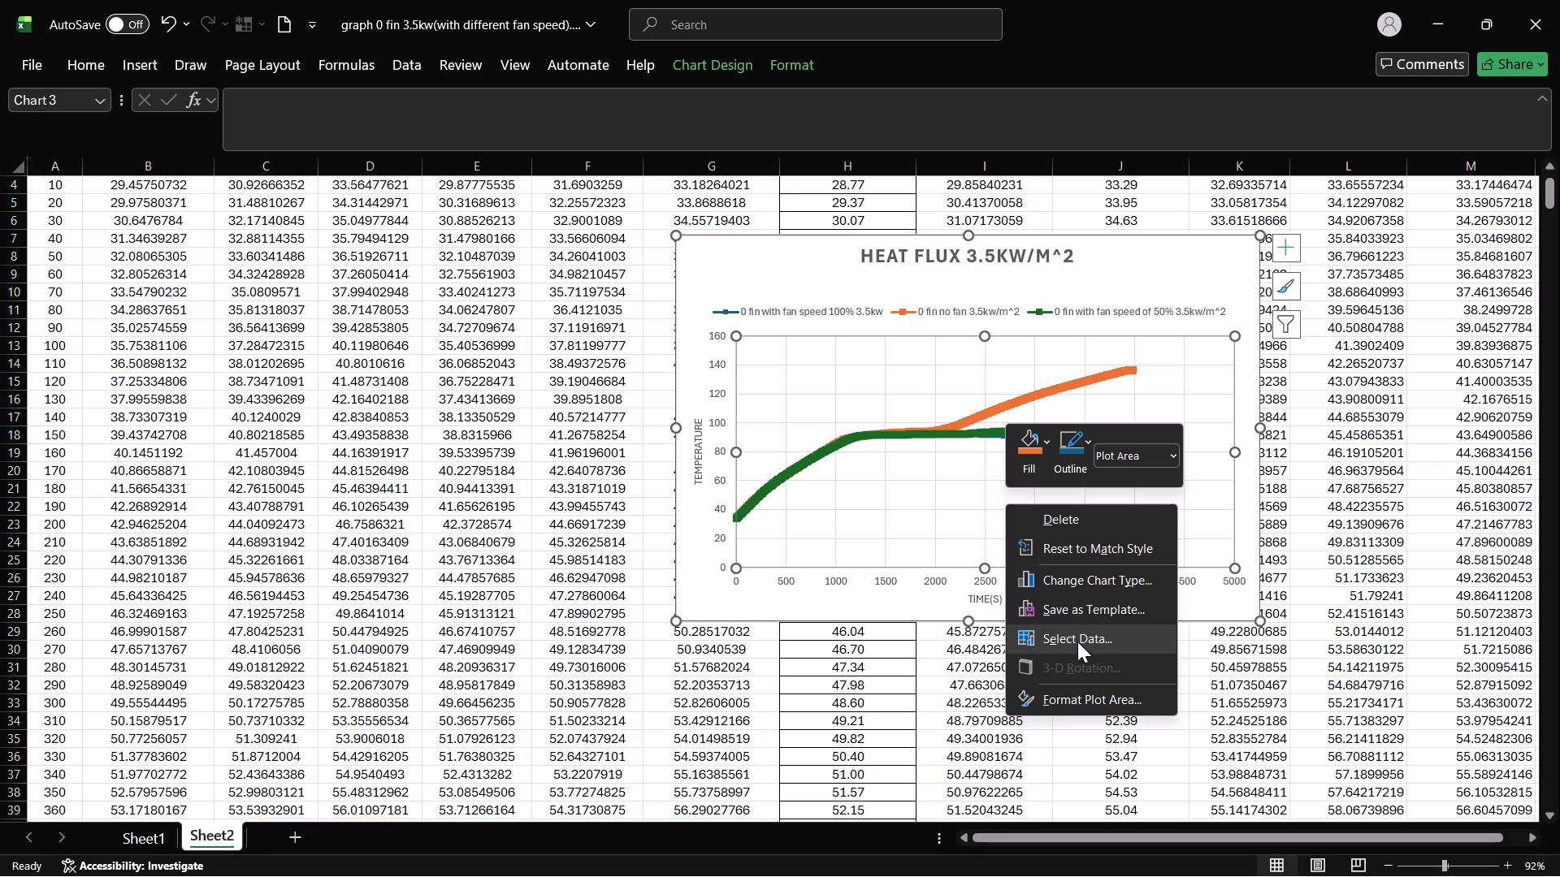
pyautogui.click(1077, 642)
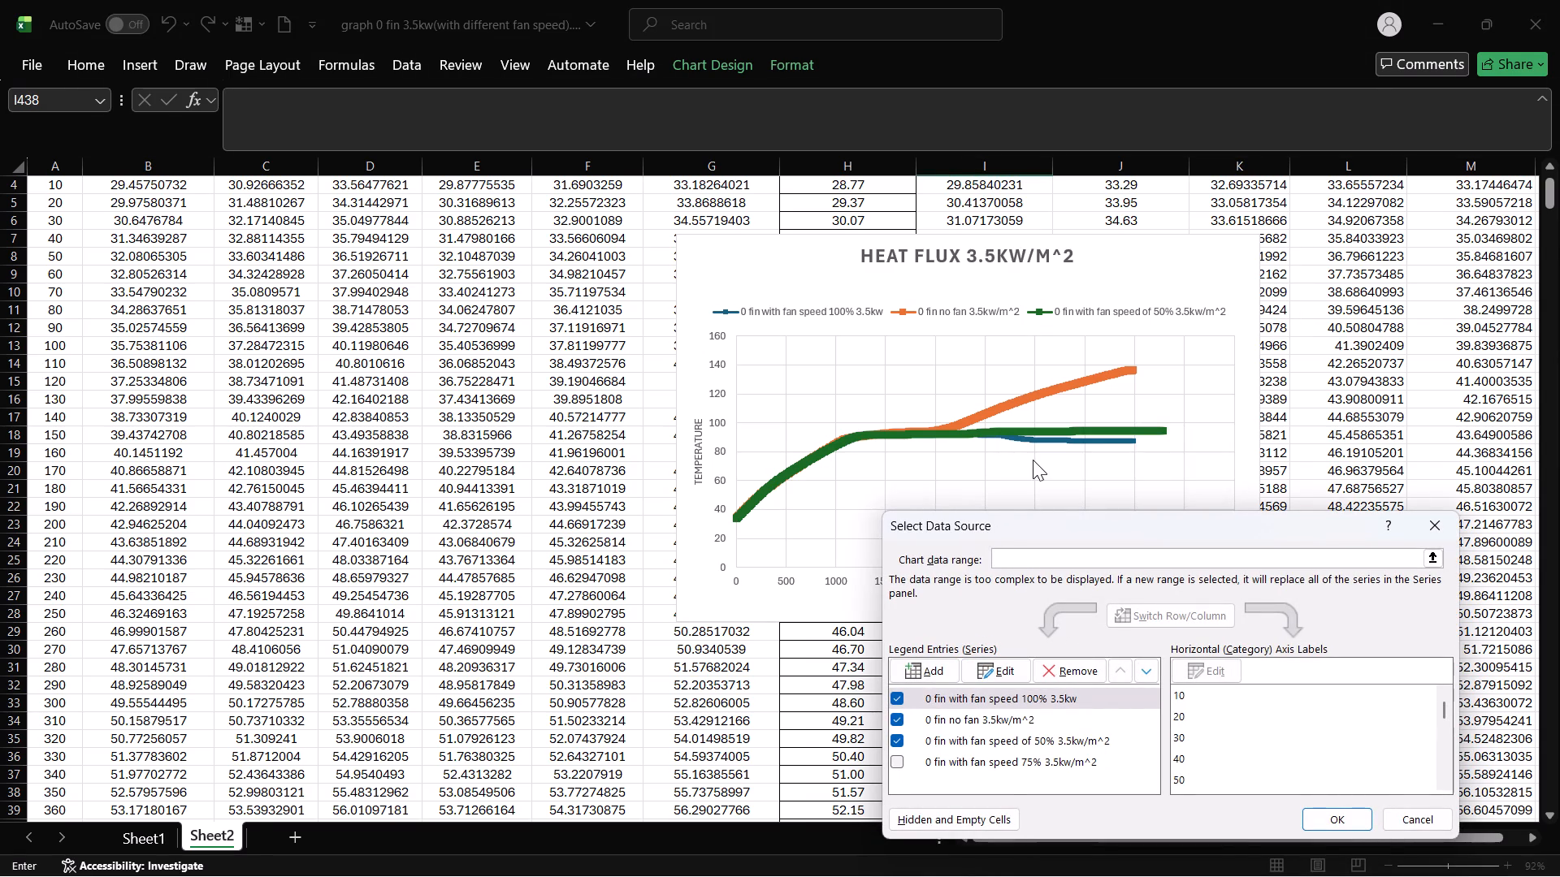
pyautogui.click(992, 665)
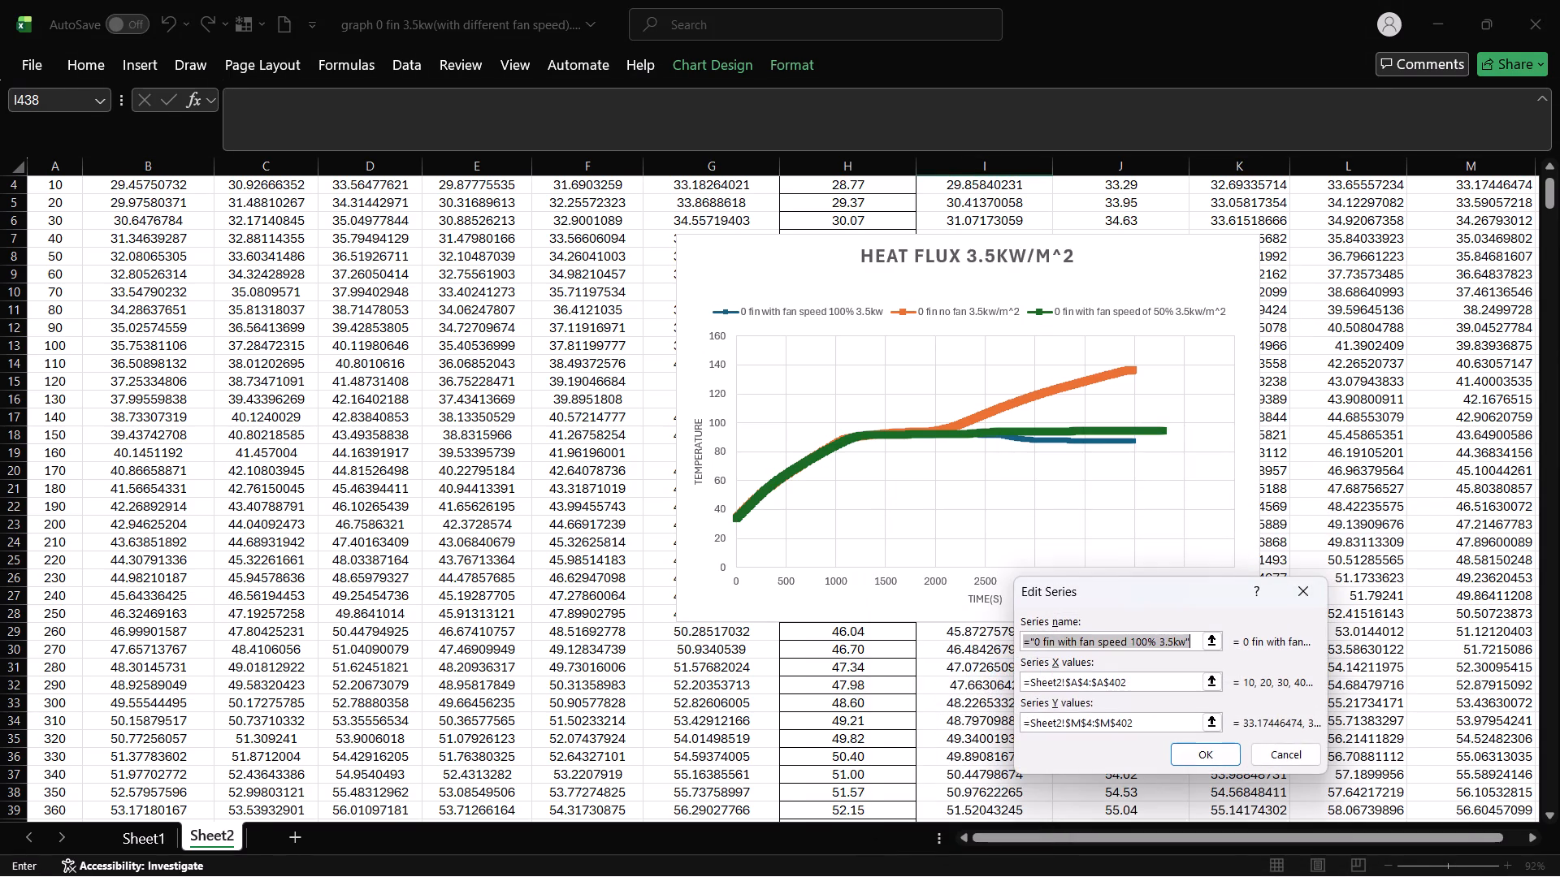
pyautogui.click(950, 505)
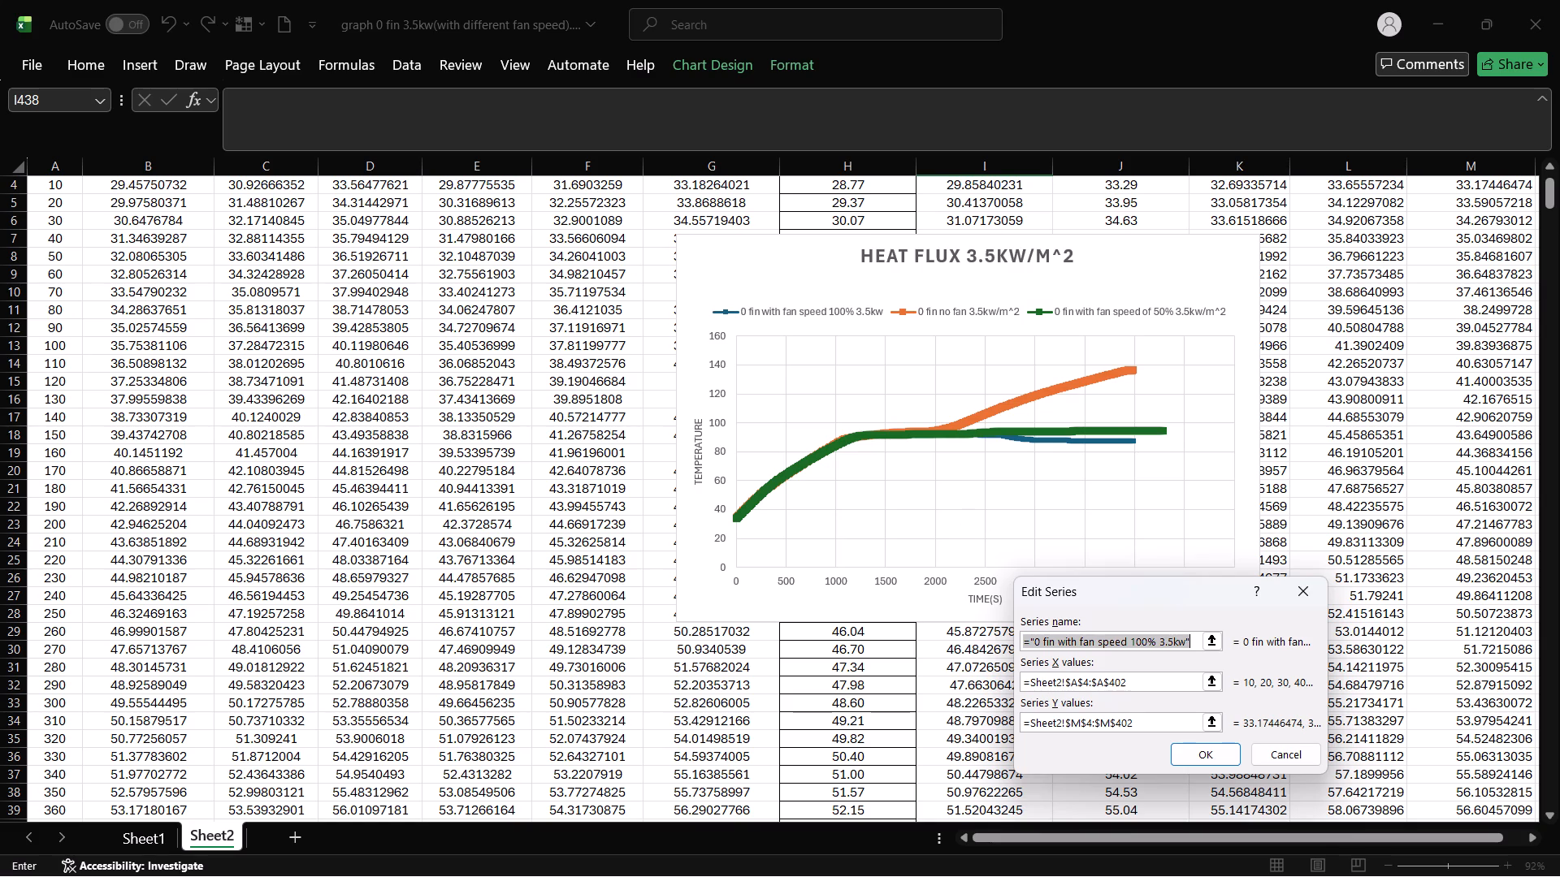
pyautogui.click(1289, 591)
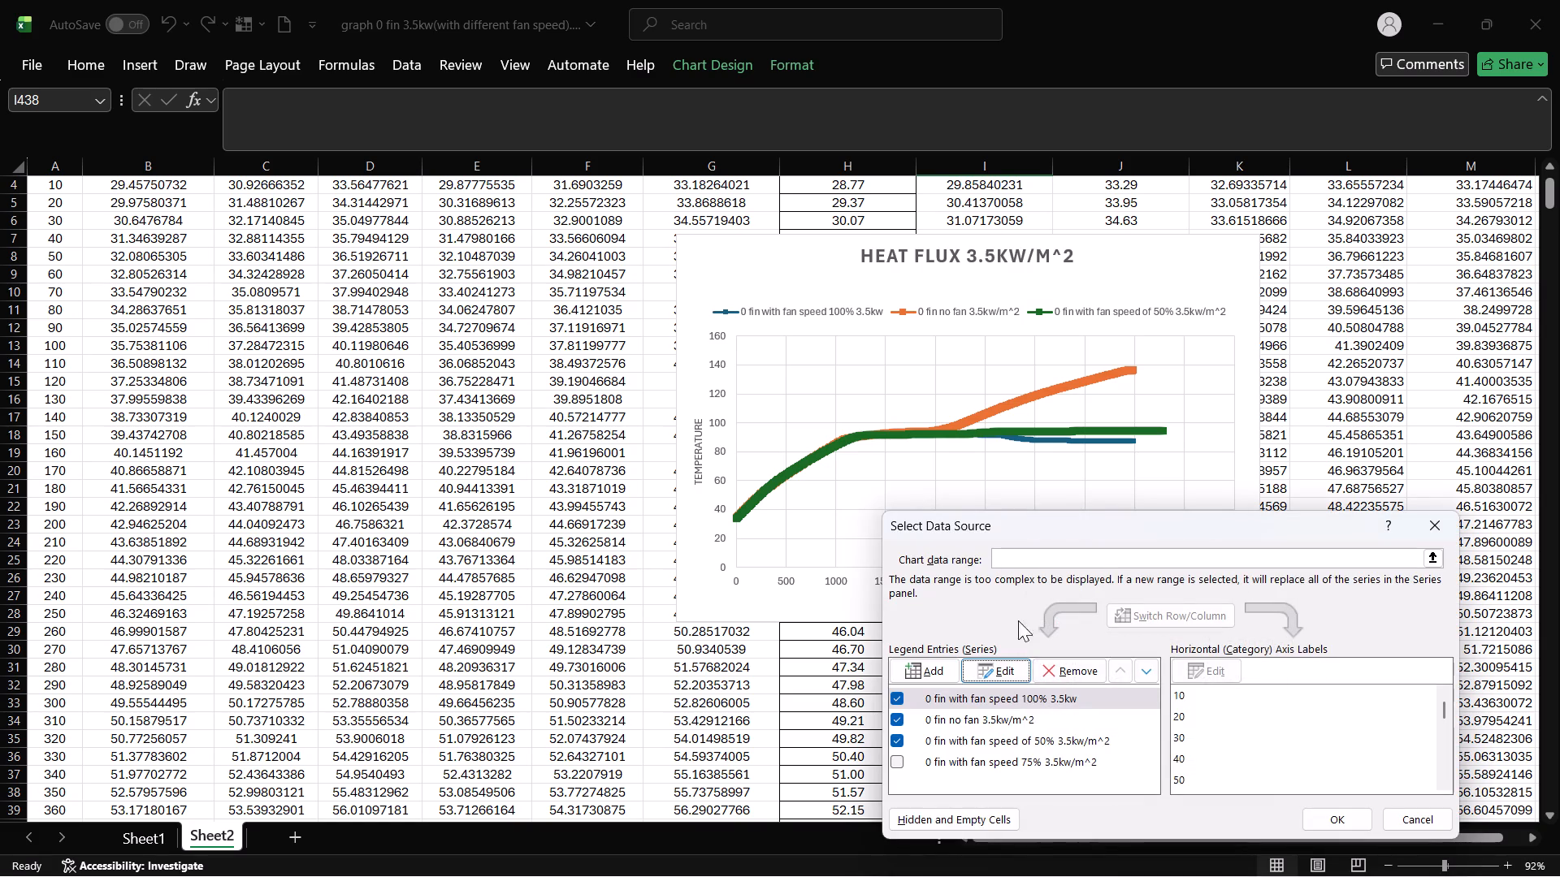
pyautogui.click(992, 715)
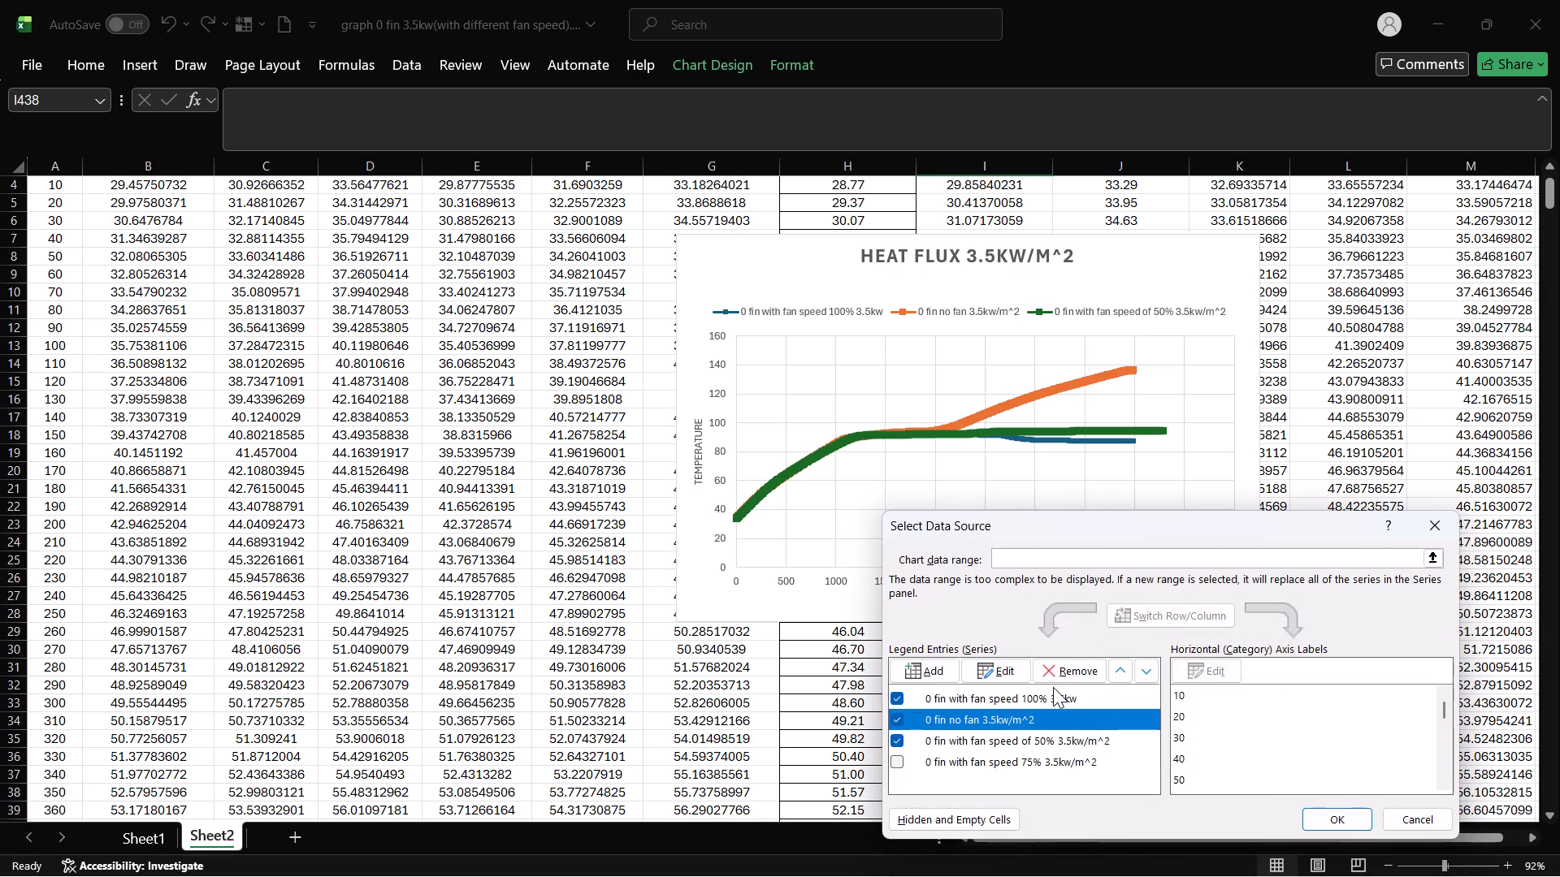
pyautogui.click(1010, 676)
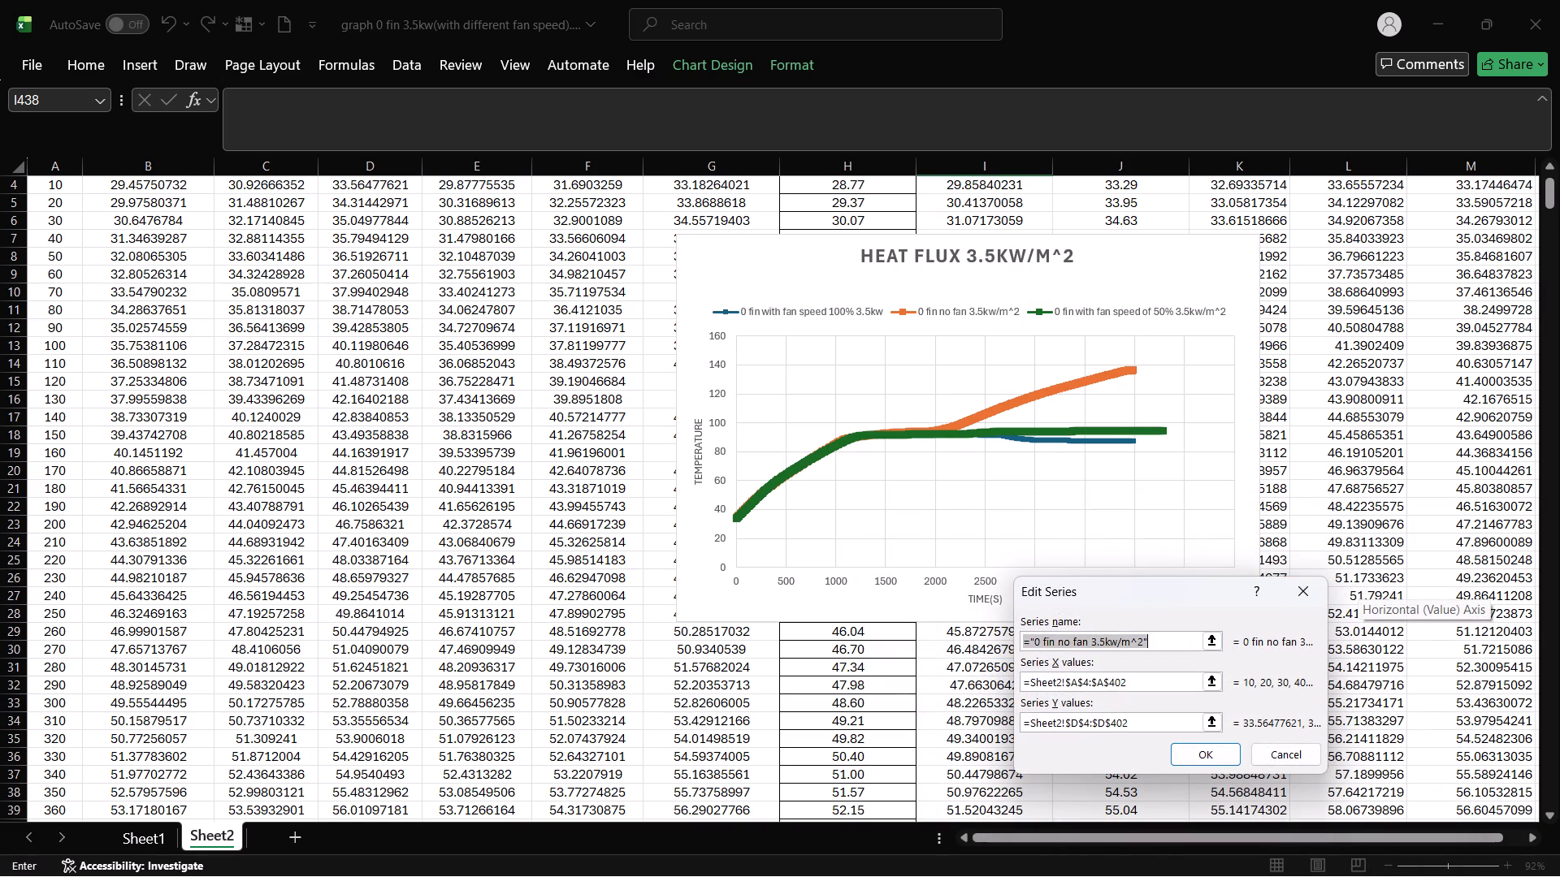
pyautogui.click(1312, 599)
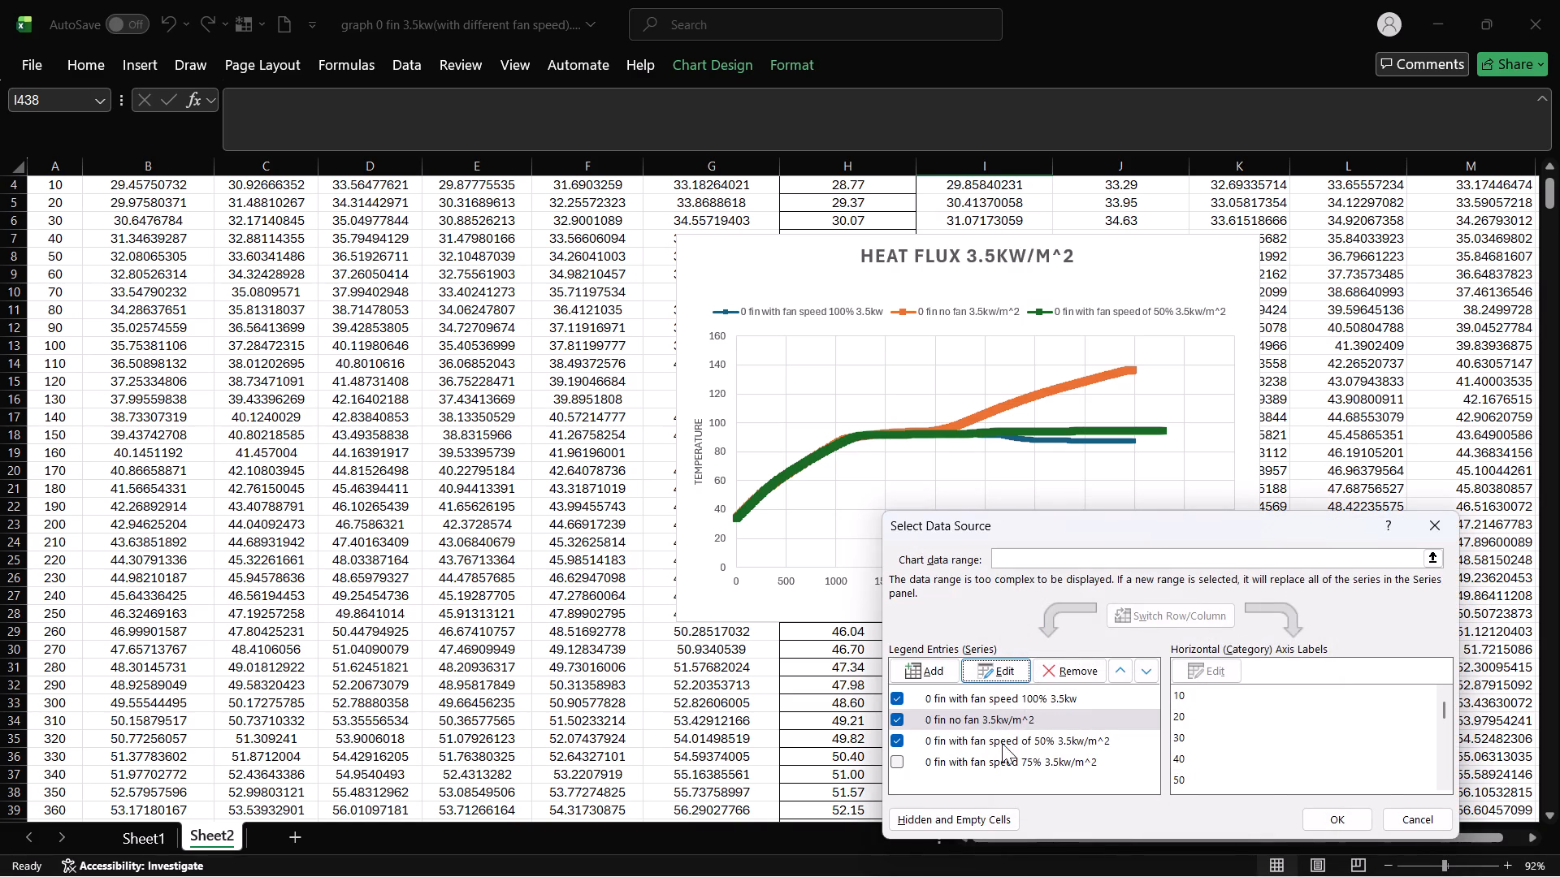
# Set the 50% fan speed series to X values Sheet2!$A$4:$A$402 and Y values Sheet2!$G$4:$G$402, and apply them to the chart.
pyautogui.click(1002, 741)
pyautogui.click(1011, 676)
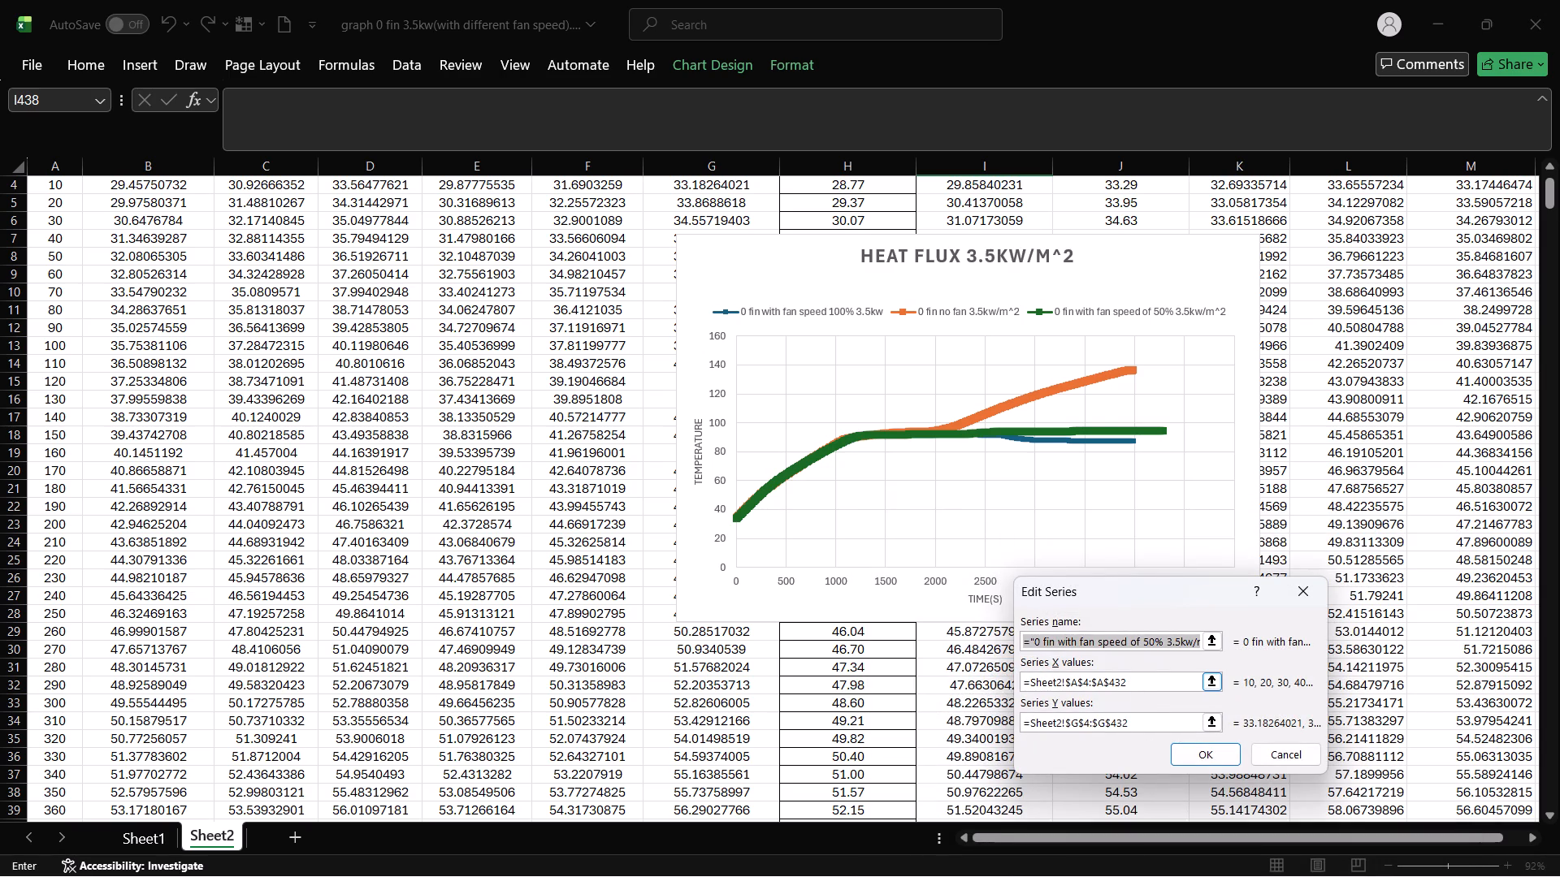
pyautogui.click(1123, 682)
pyautogui.press('BackSpace')
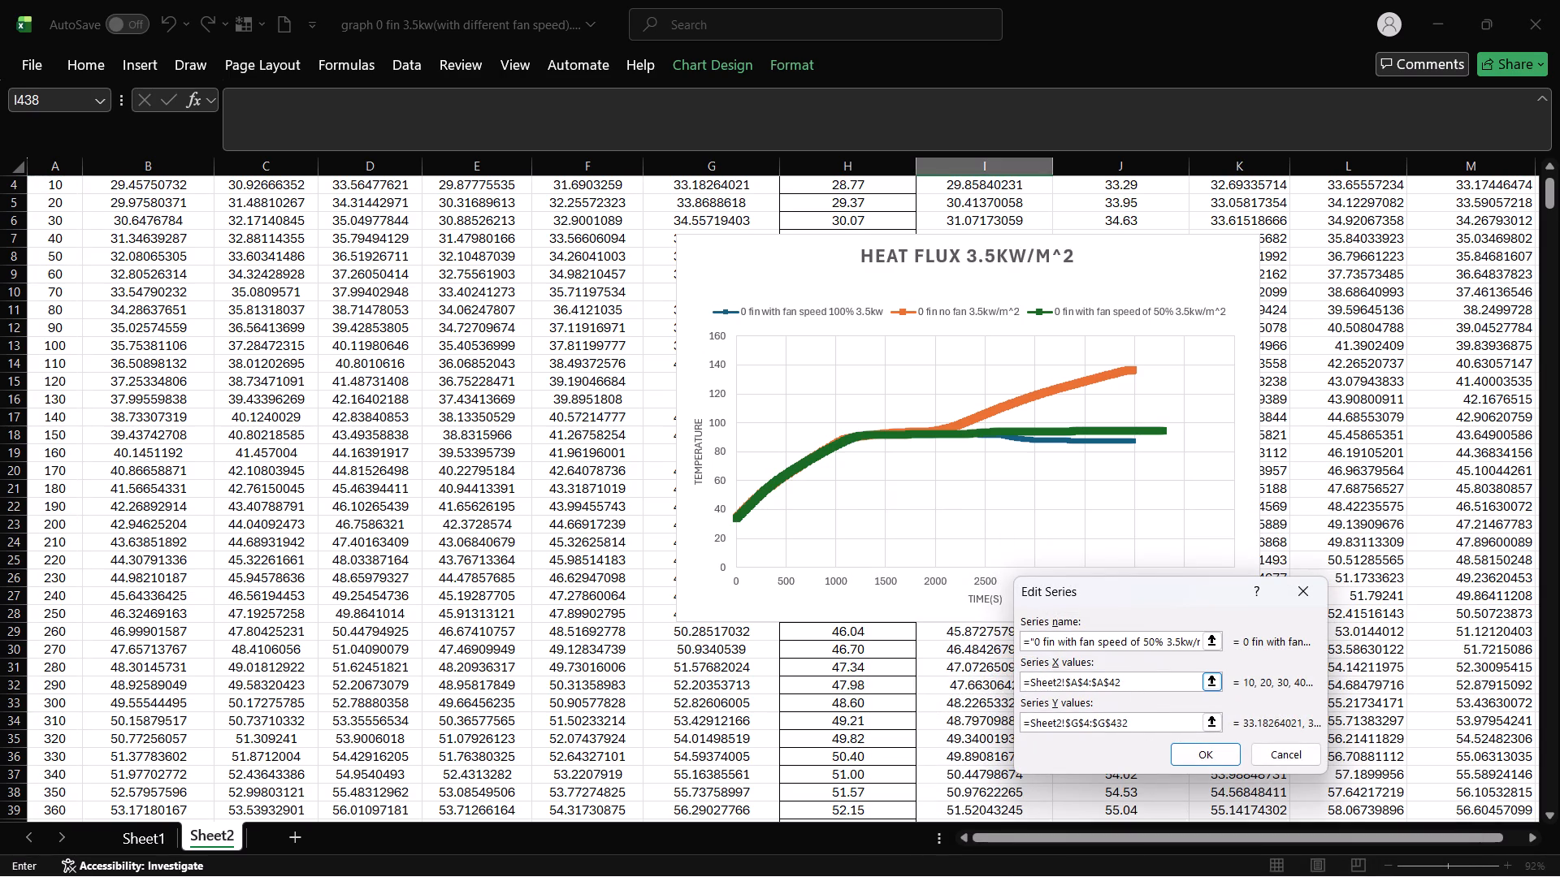
pyautogui.press('0')
pyautogui.click(1123, 727)
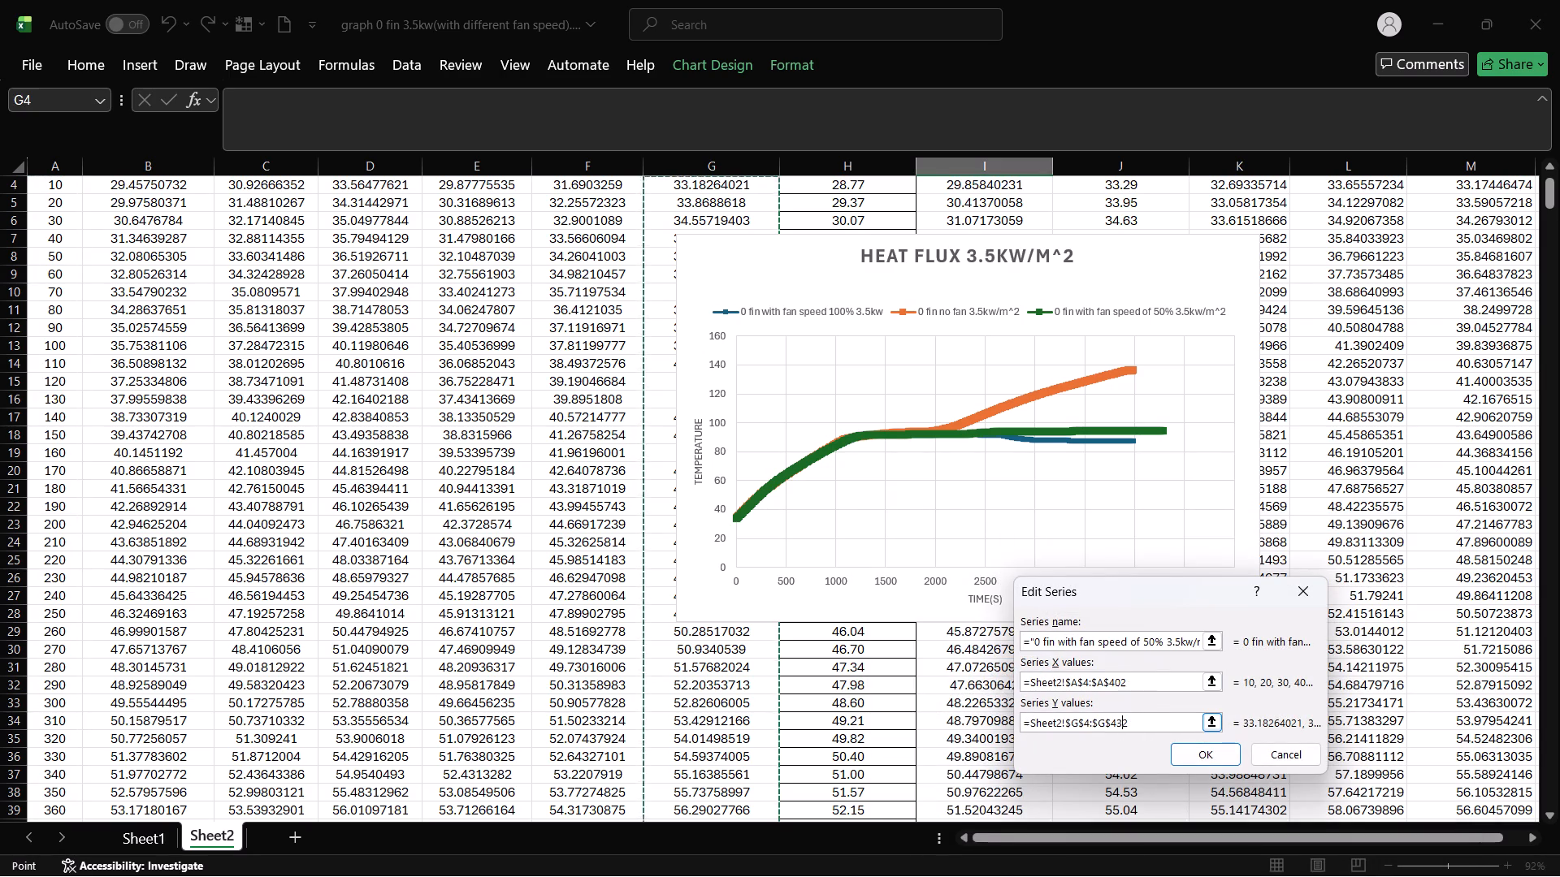
pyautogui.press('BackSpace')
pyautogui.press('0')
pyautogui.click(1198, 750)
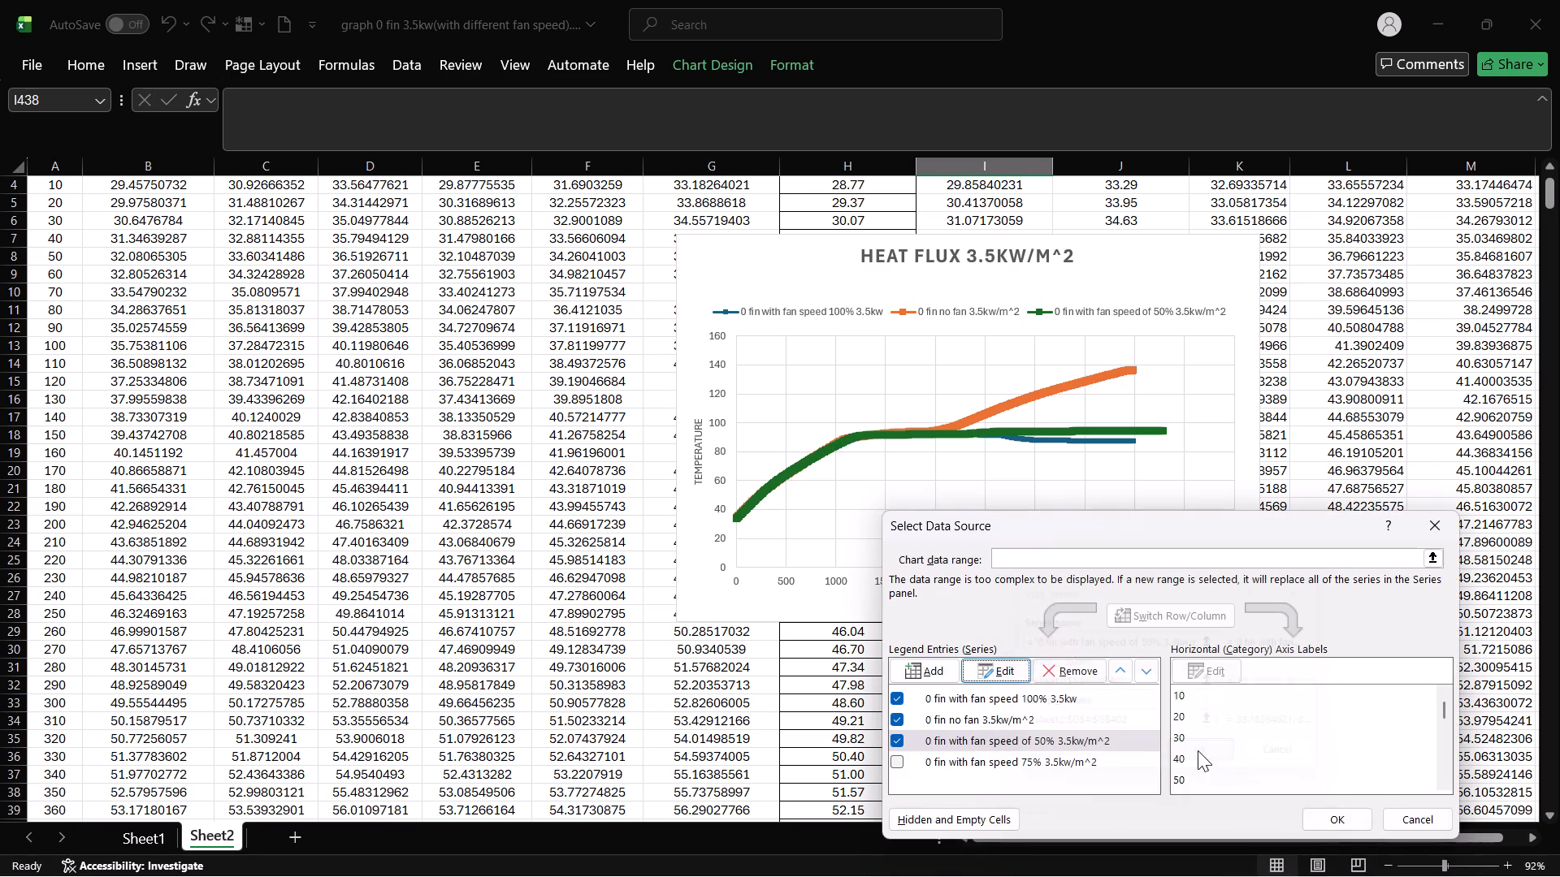
pyautogui.click(1318, 823)
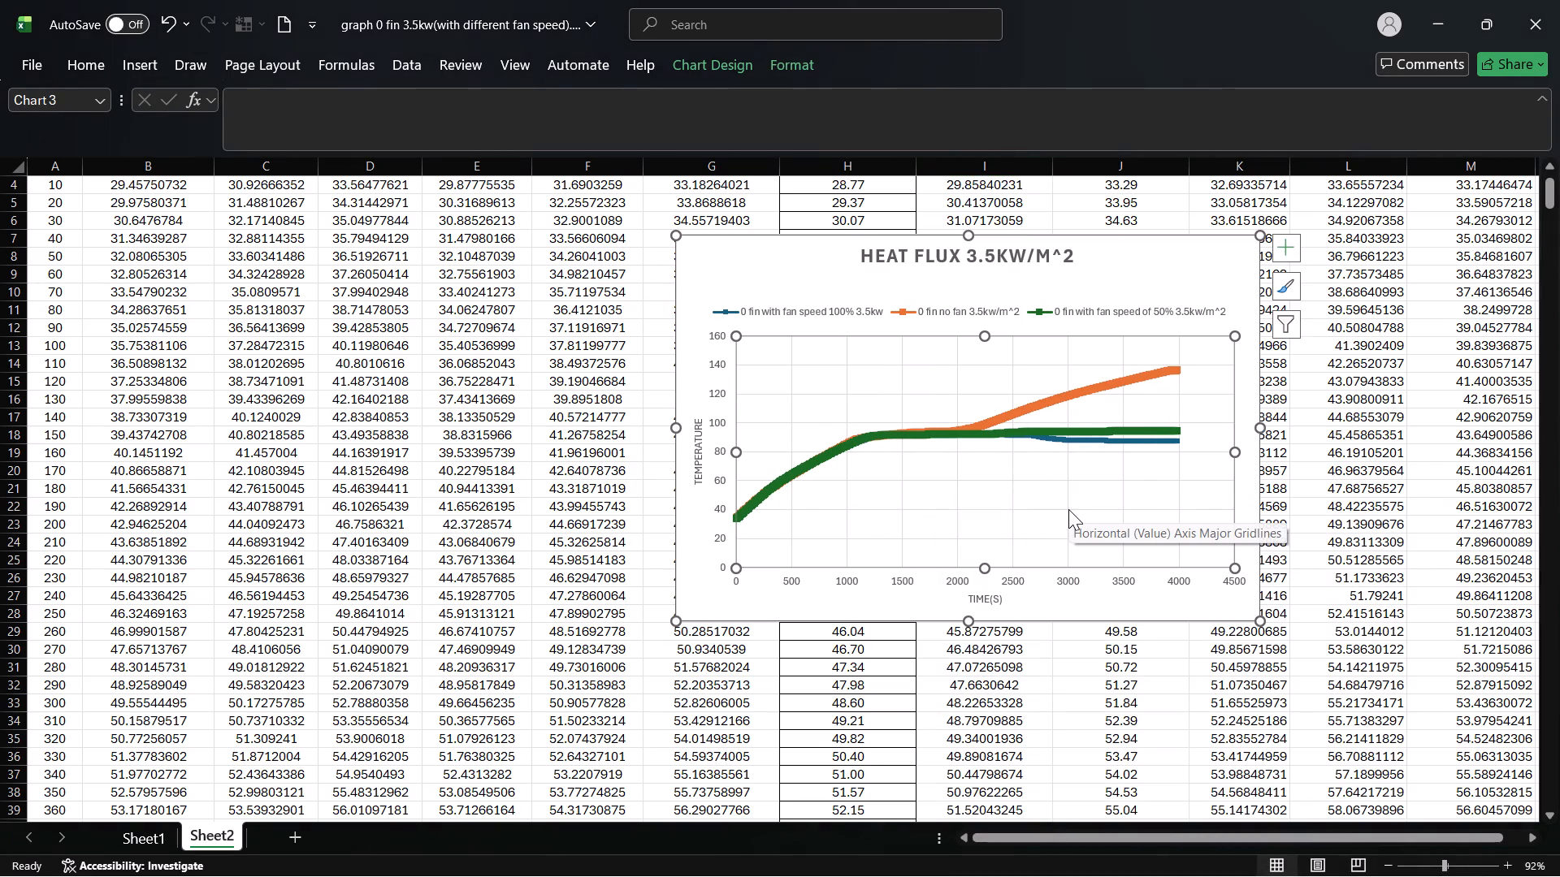
# Examine the plotted curves one by one to check each series' name and source columns.
pyautogui.click(1108, 440)
pyautogui.click(1111, 426)
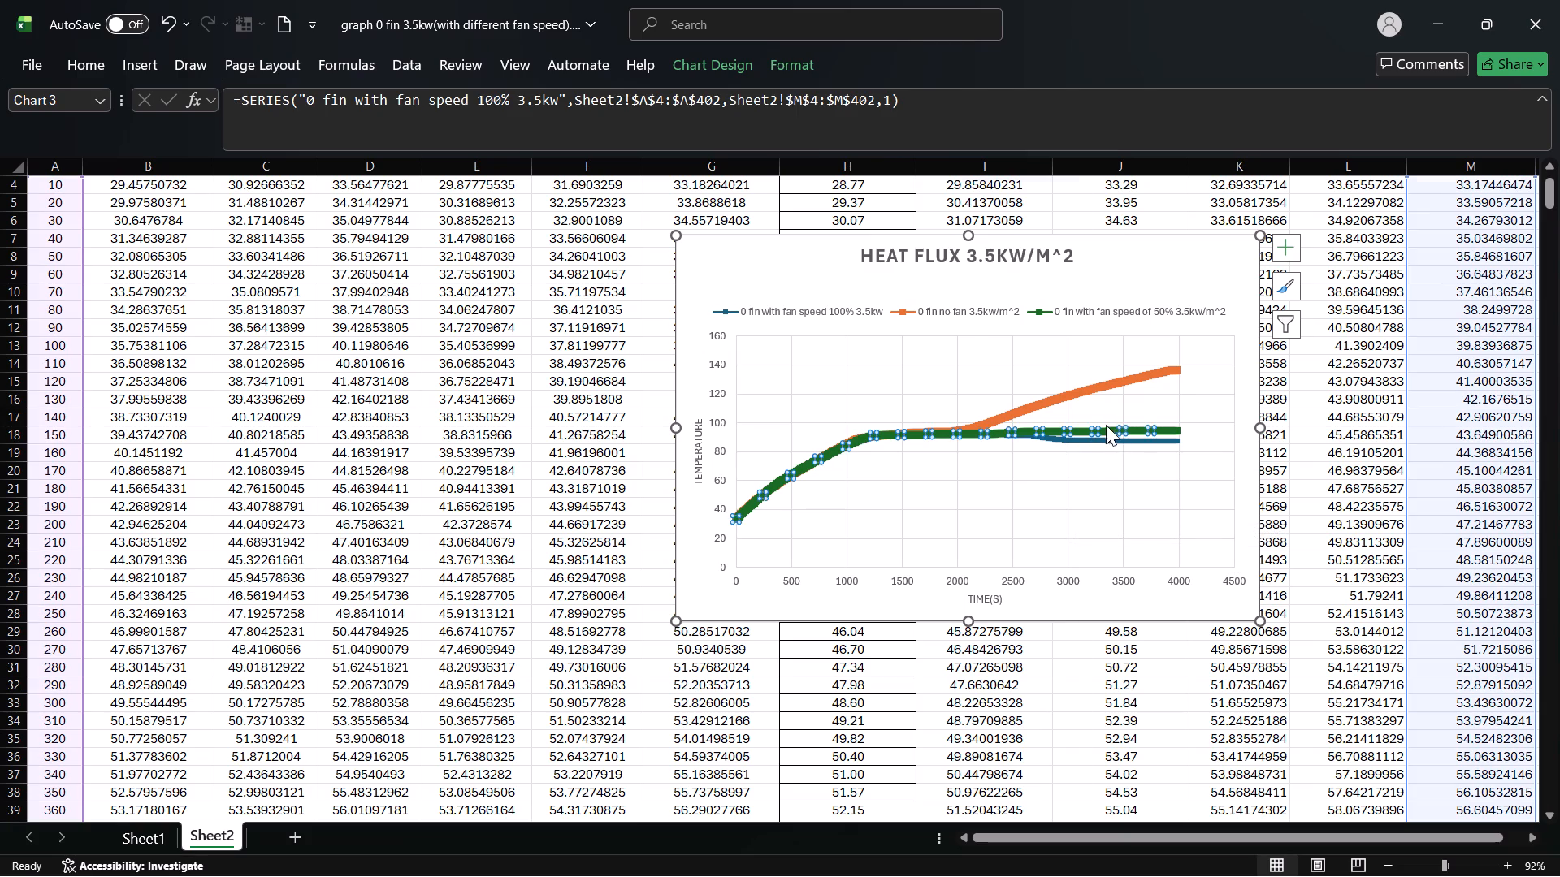
pyautogui.click(1097, 386)
pyautogui.scroll(6, 1386, 602)
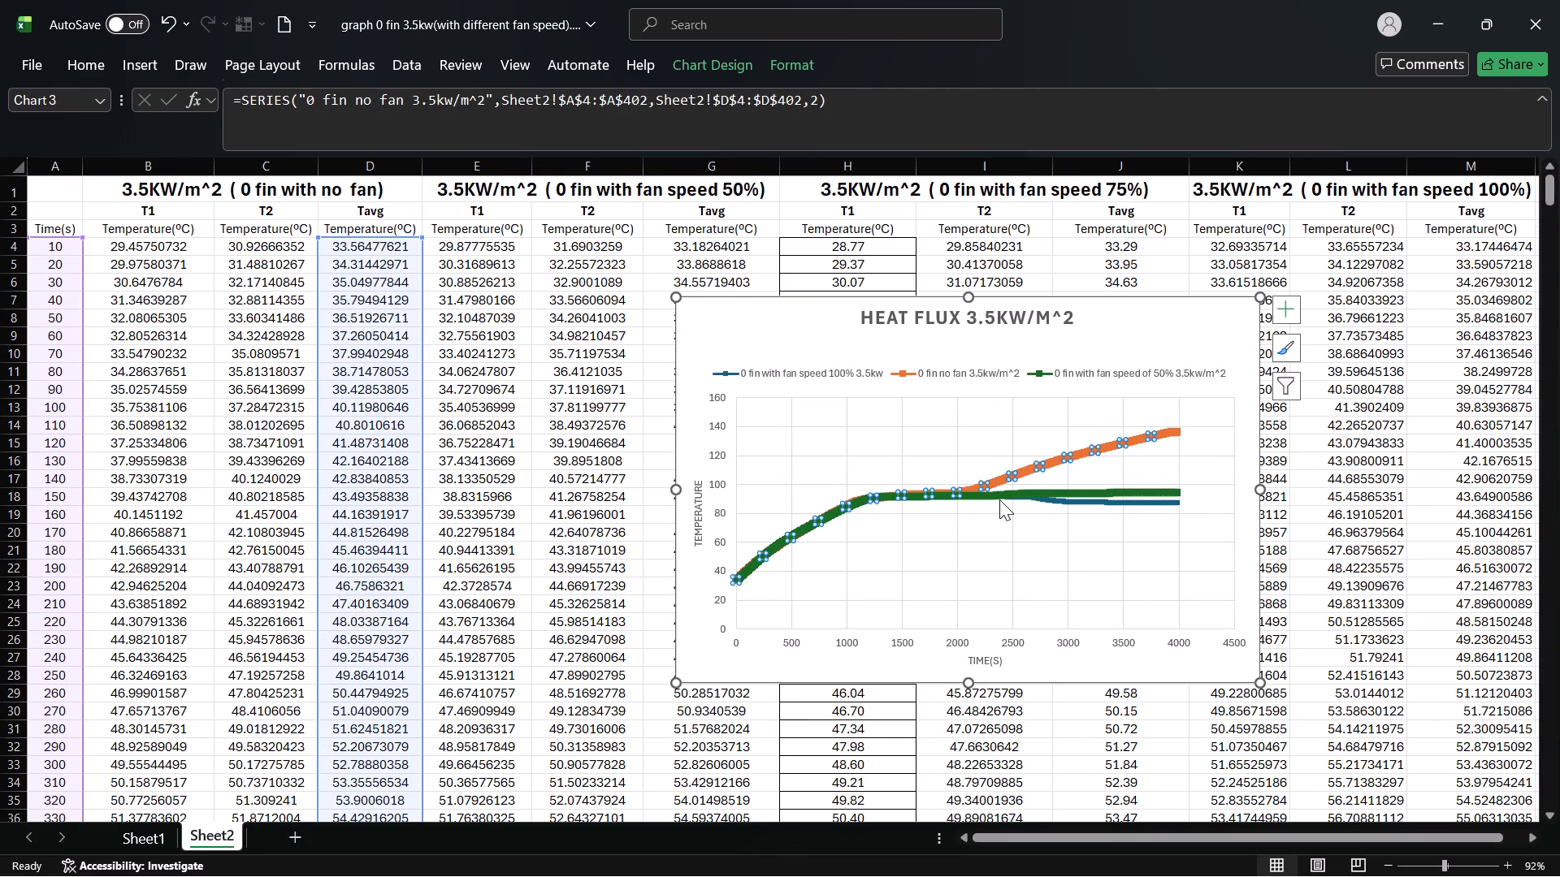
pyautogui.click(1027, 469)
pyautogui.click(1093, 489)
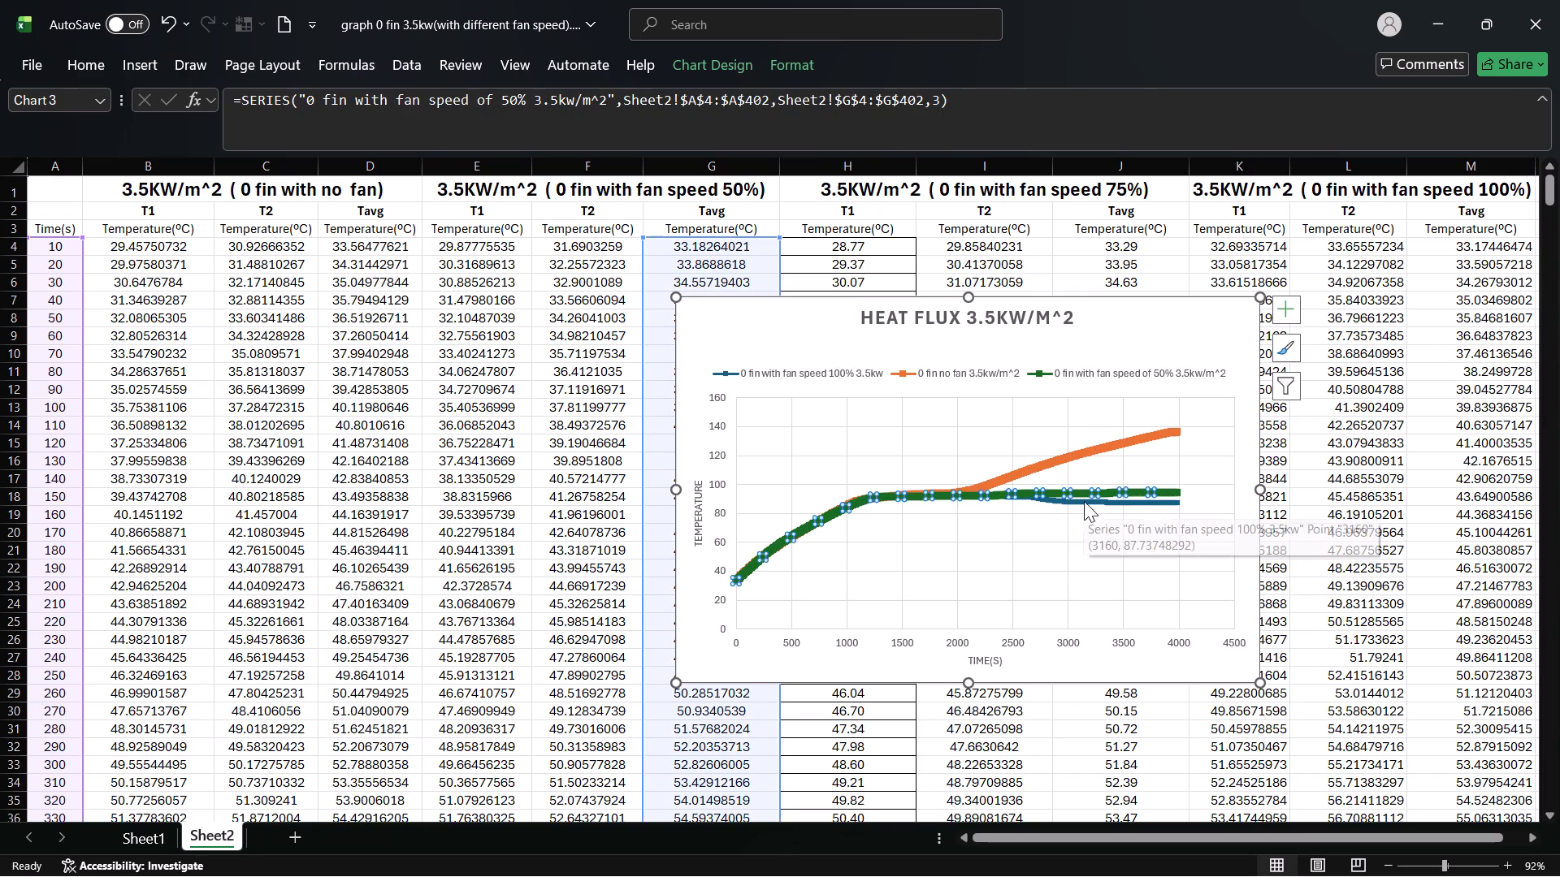
pyautogui.click(1084, 499)
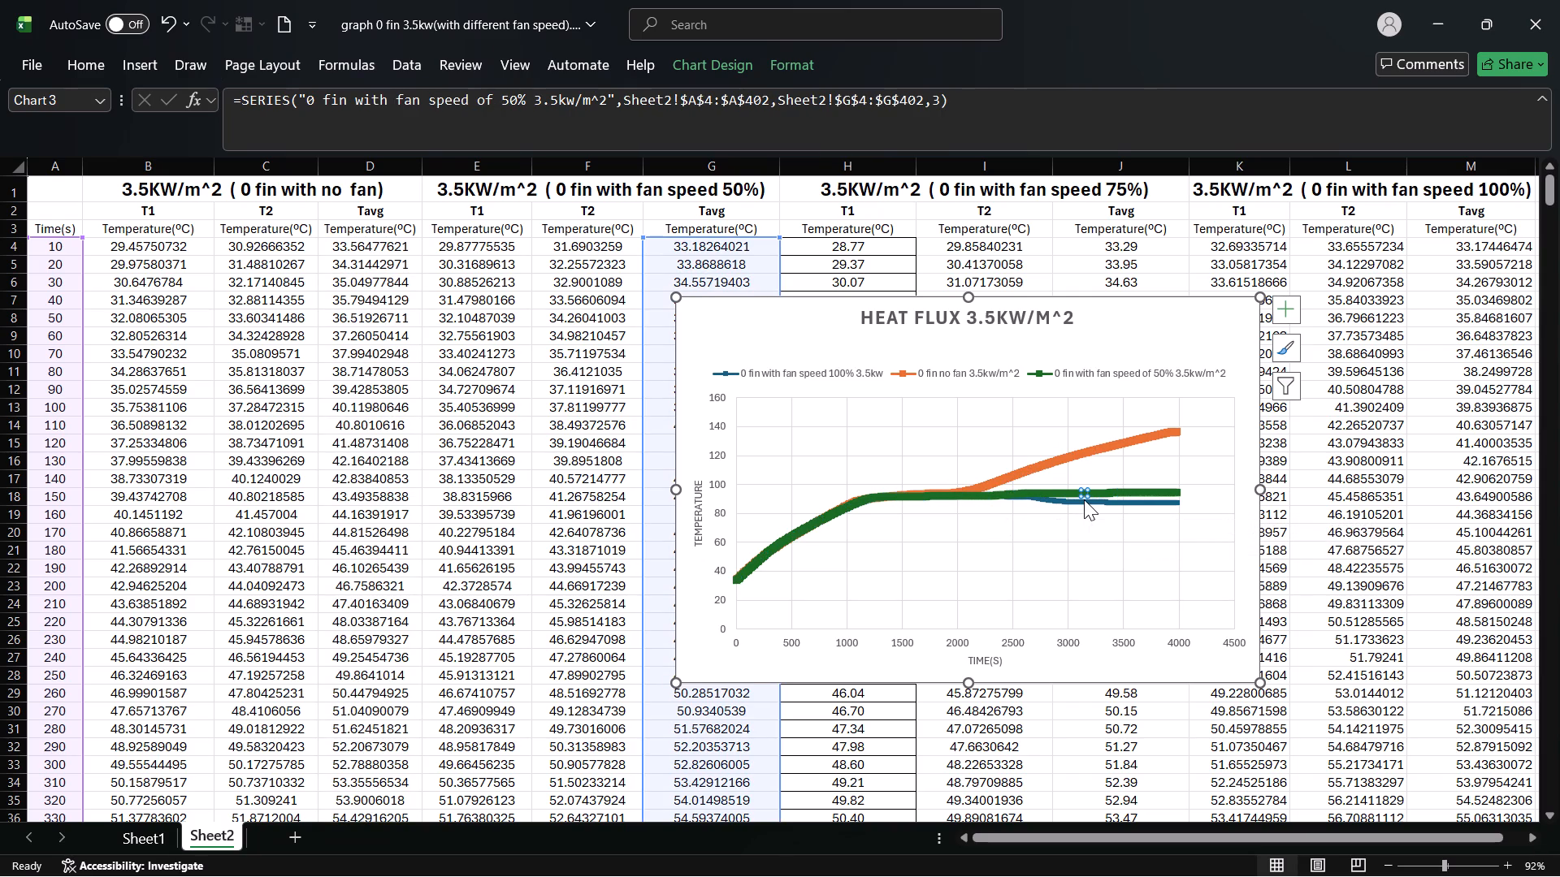
# Compare the no fan, 50% and 100% fan speed curves, checking which Tavg column and time range each one plots.
pyautogui.click(1084, 499)
pyautogui.click(1098, 499)
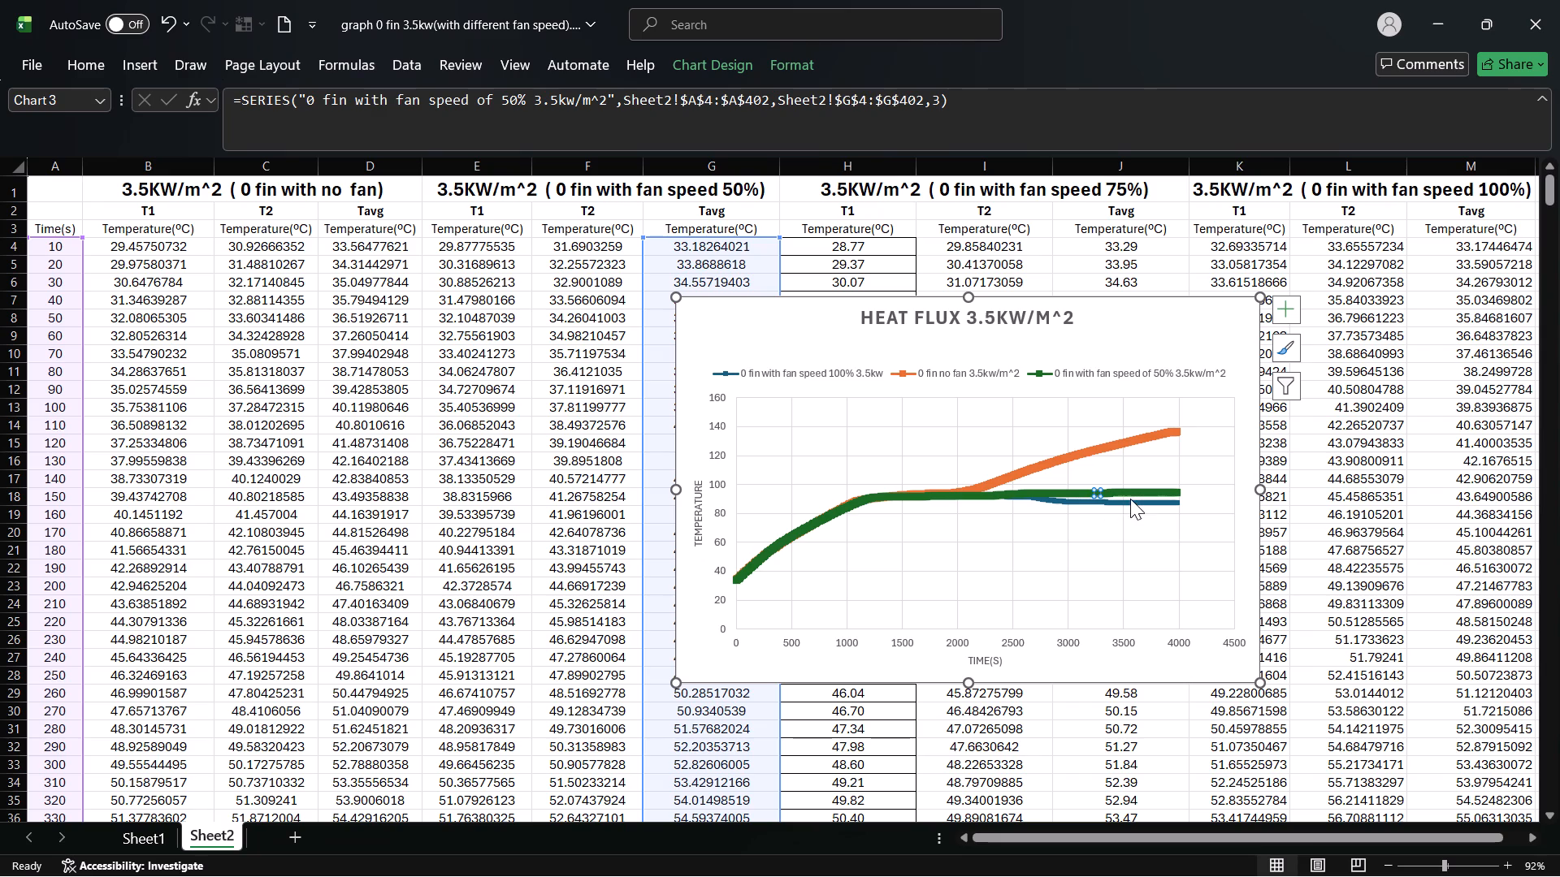
pyautogui.click(1130, 499)
pyautogui.click(1043, 469)
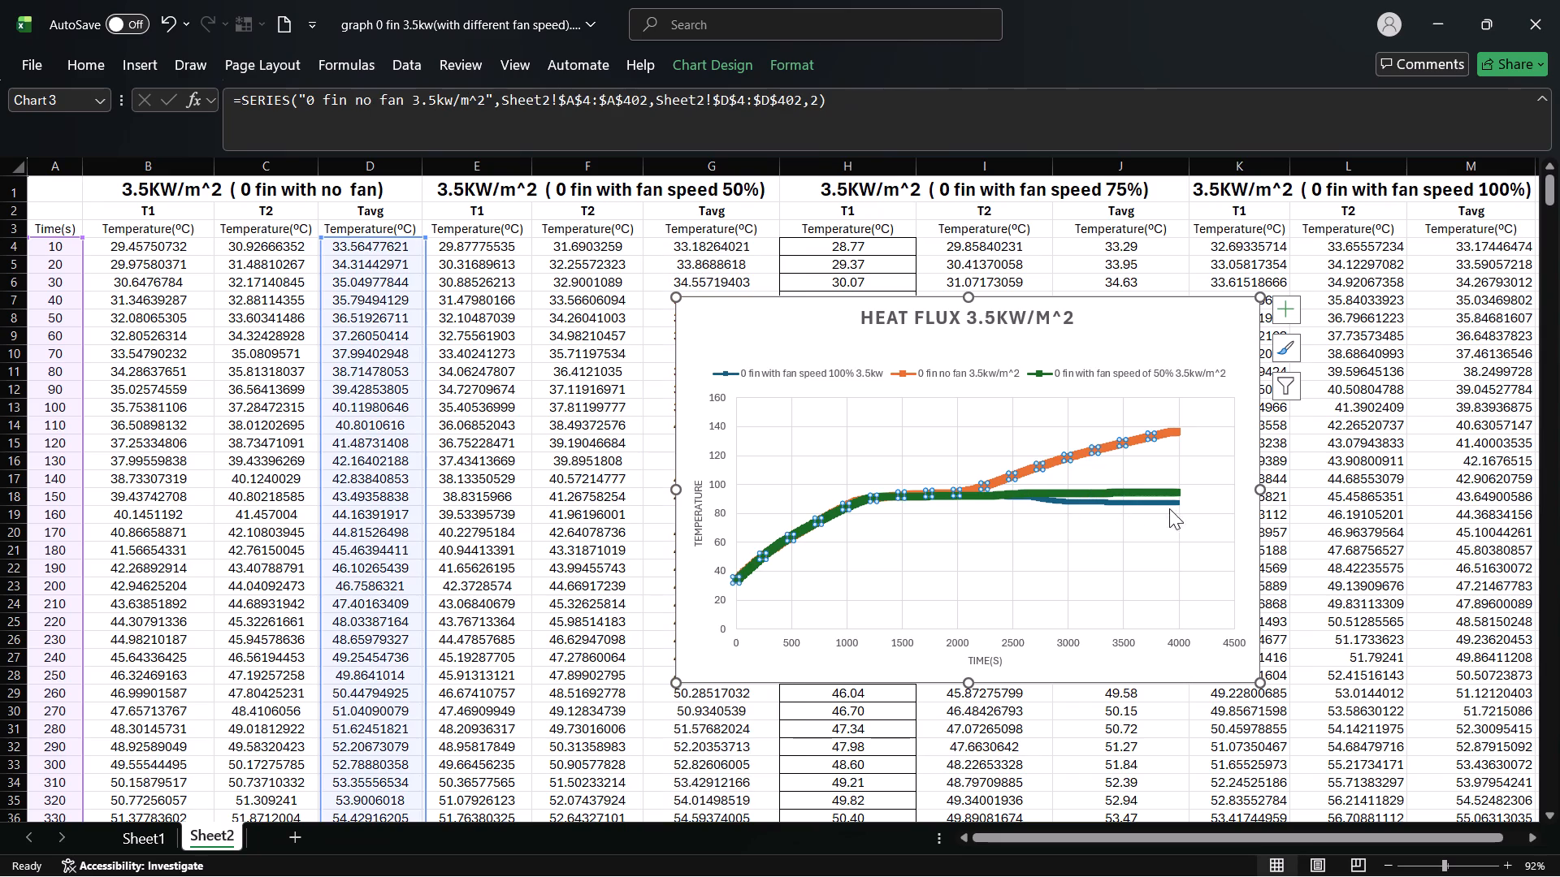
pyautogui.click(1134, 492)
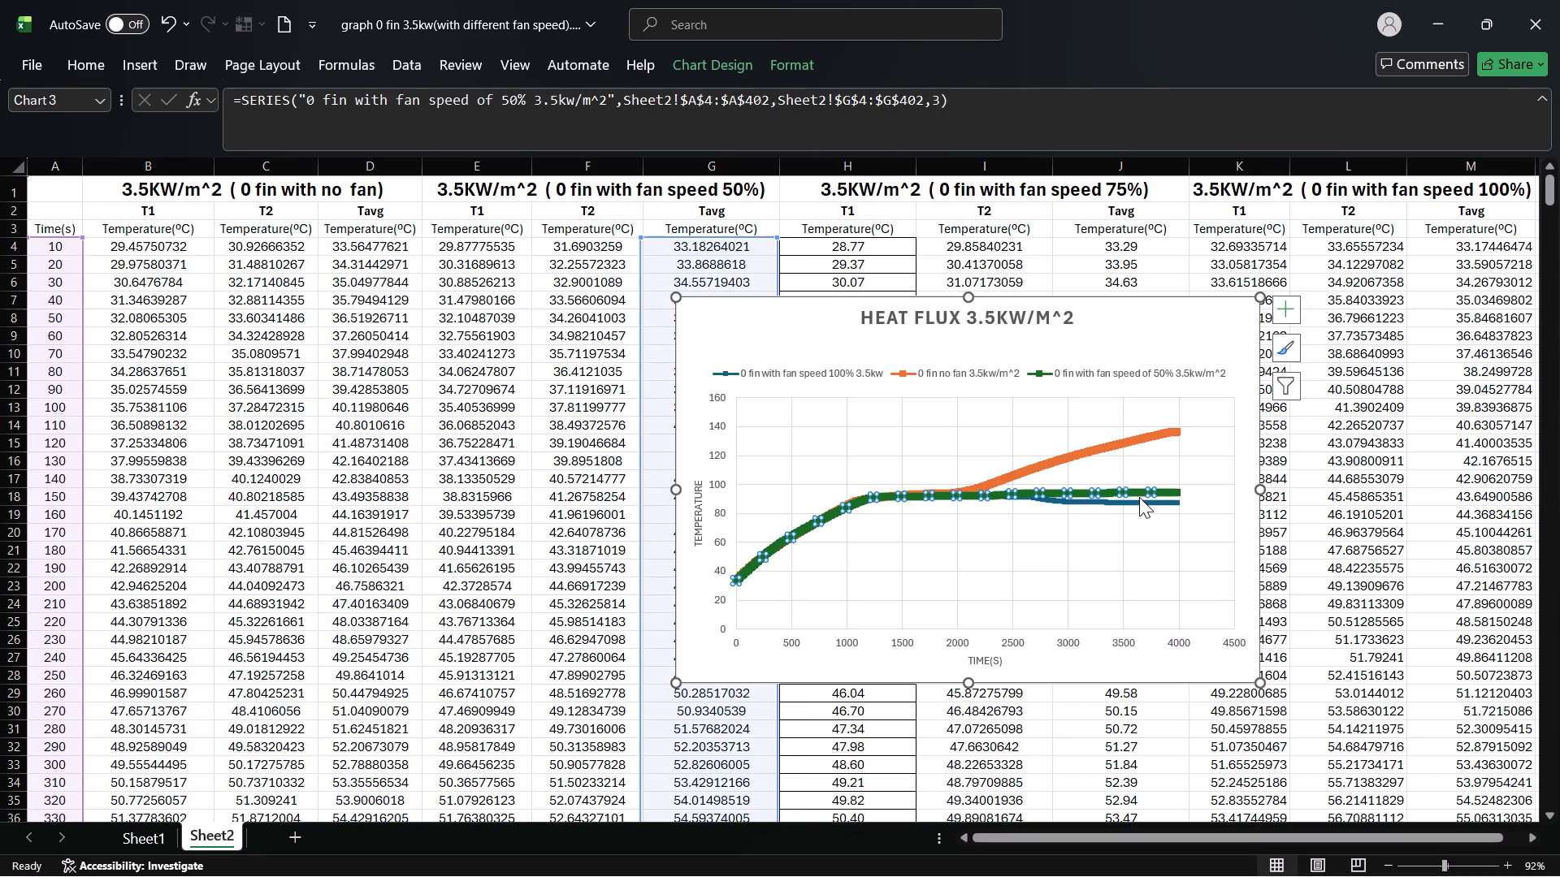
pyautogui.click(1142, 503)
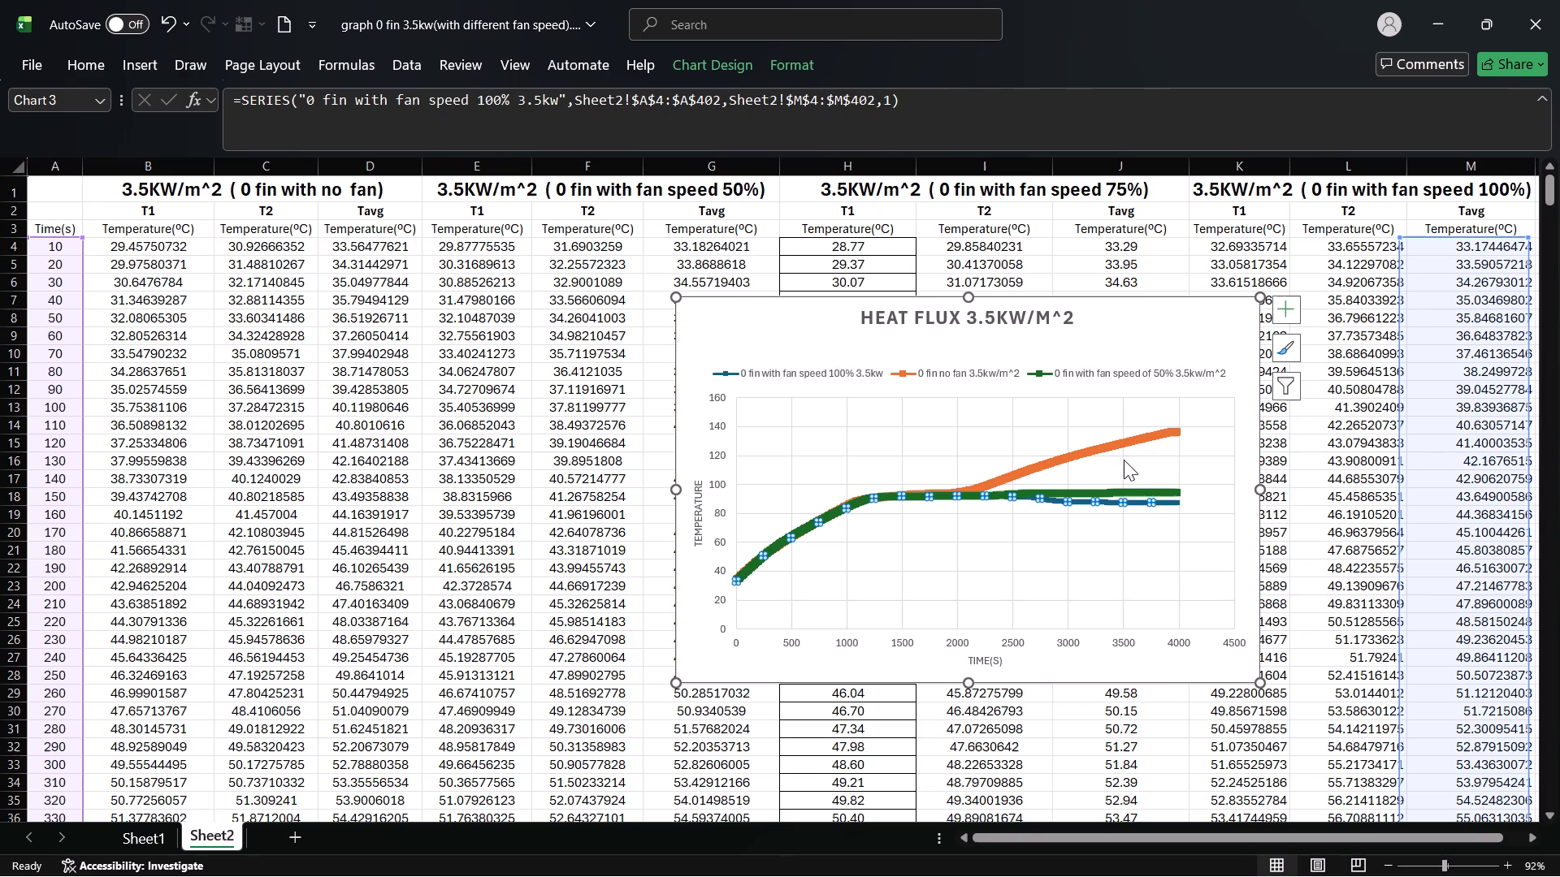
pyautogui.click(1117, 443)
pyautogui.click(1131, 488)
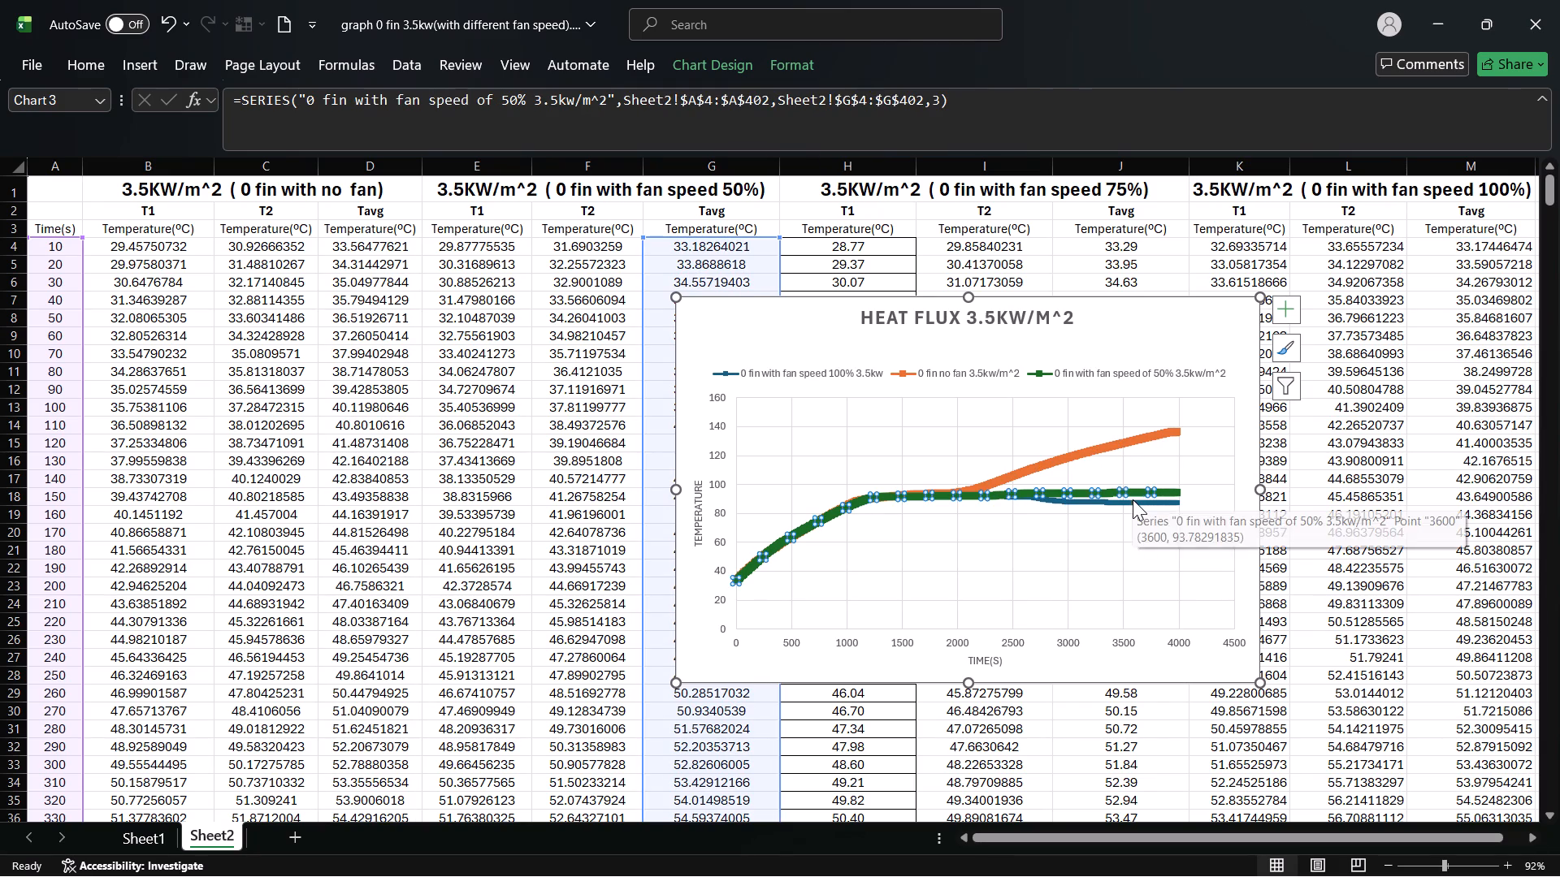
pyautogui.click(1133, 502)
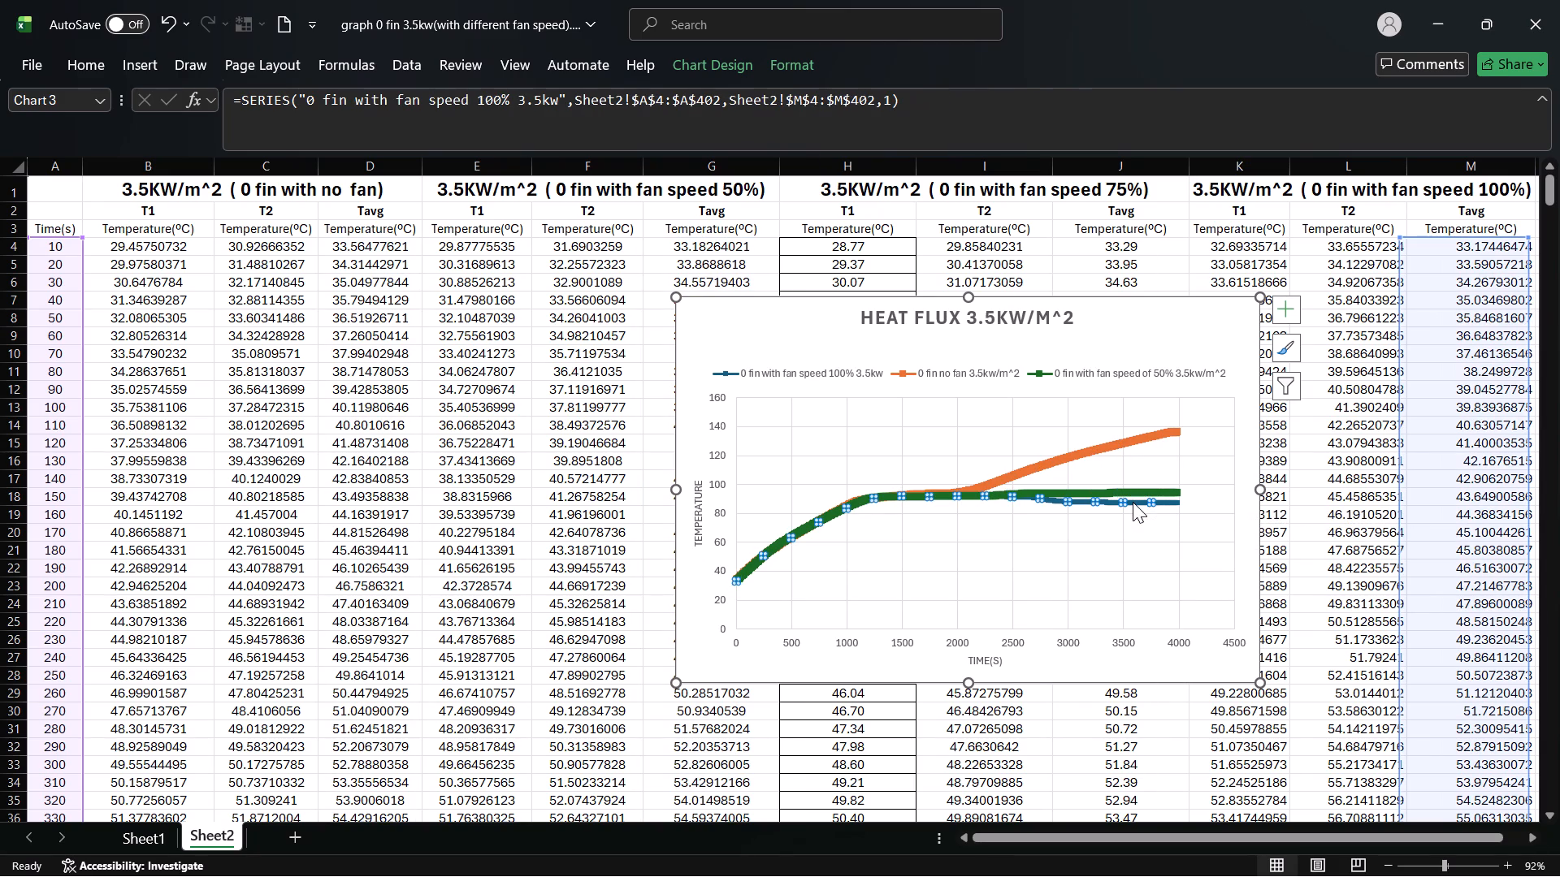
pyautogui.click(1125, 529)
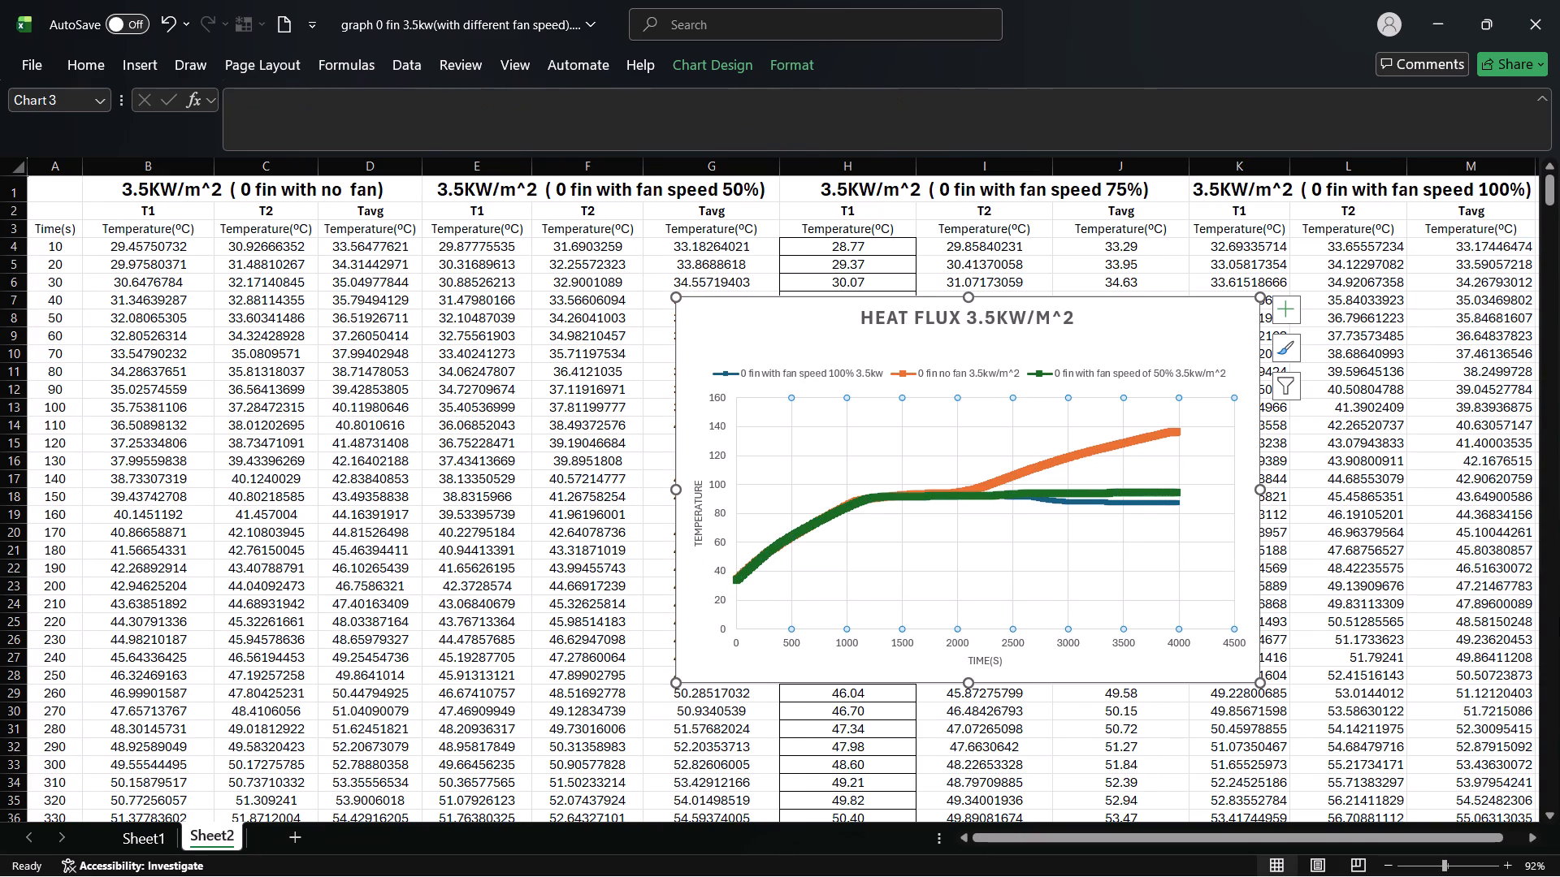
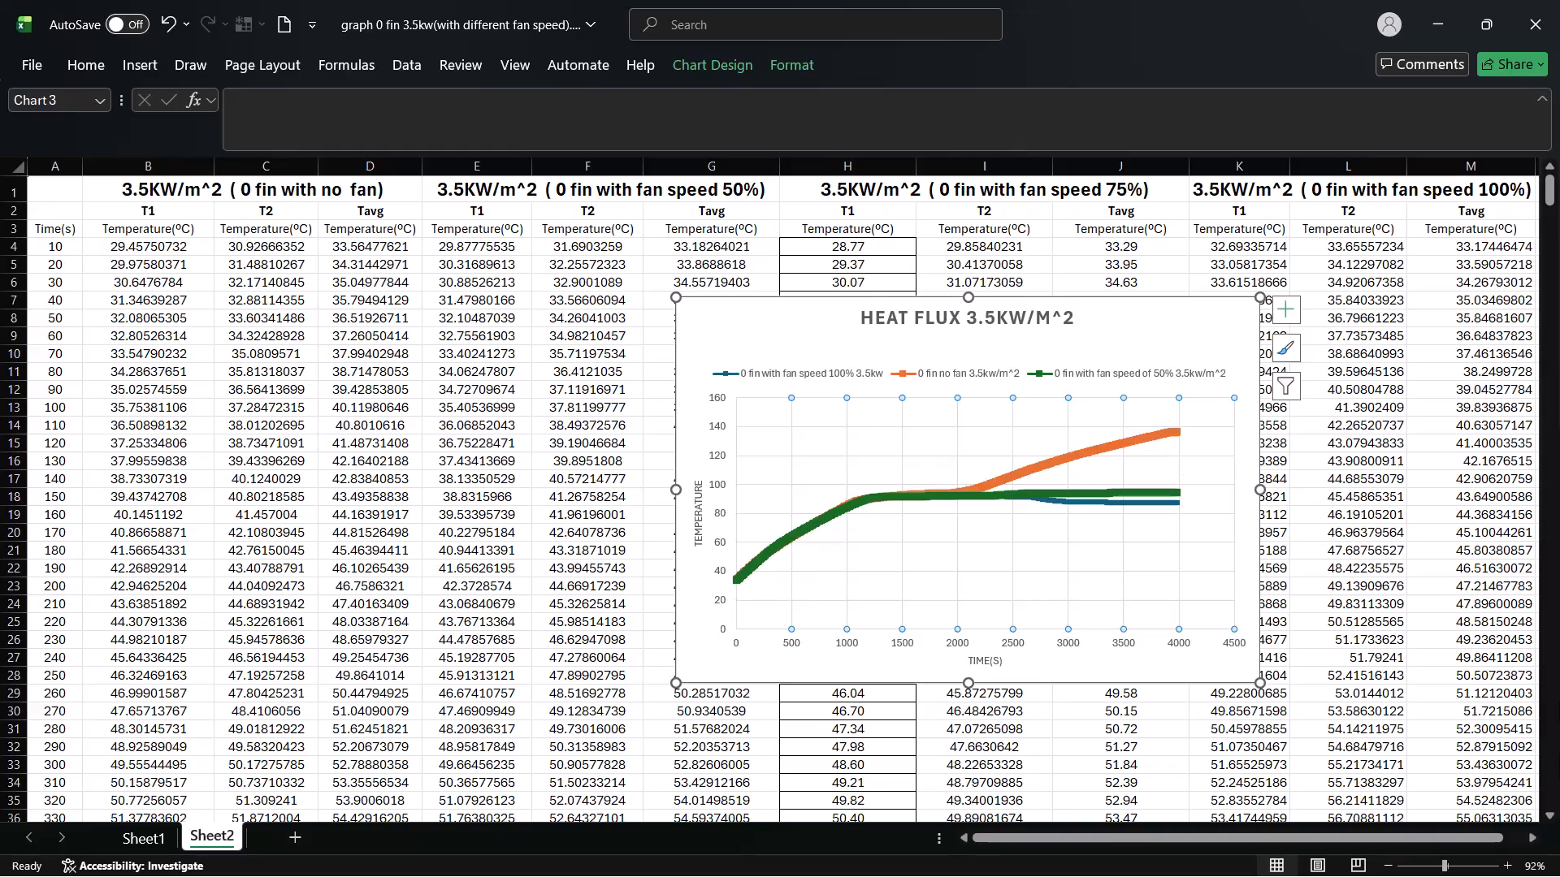
# Include the "0 fin with fan speed 75% 3.5kw/m^2" series in the heat flux chart and apply the data selection.
pyautogui.click(1139, 528)
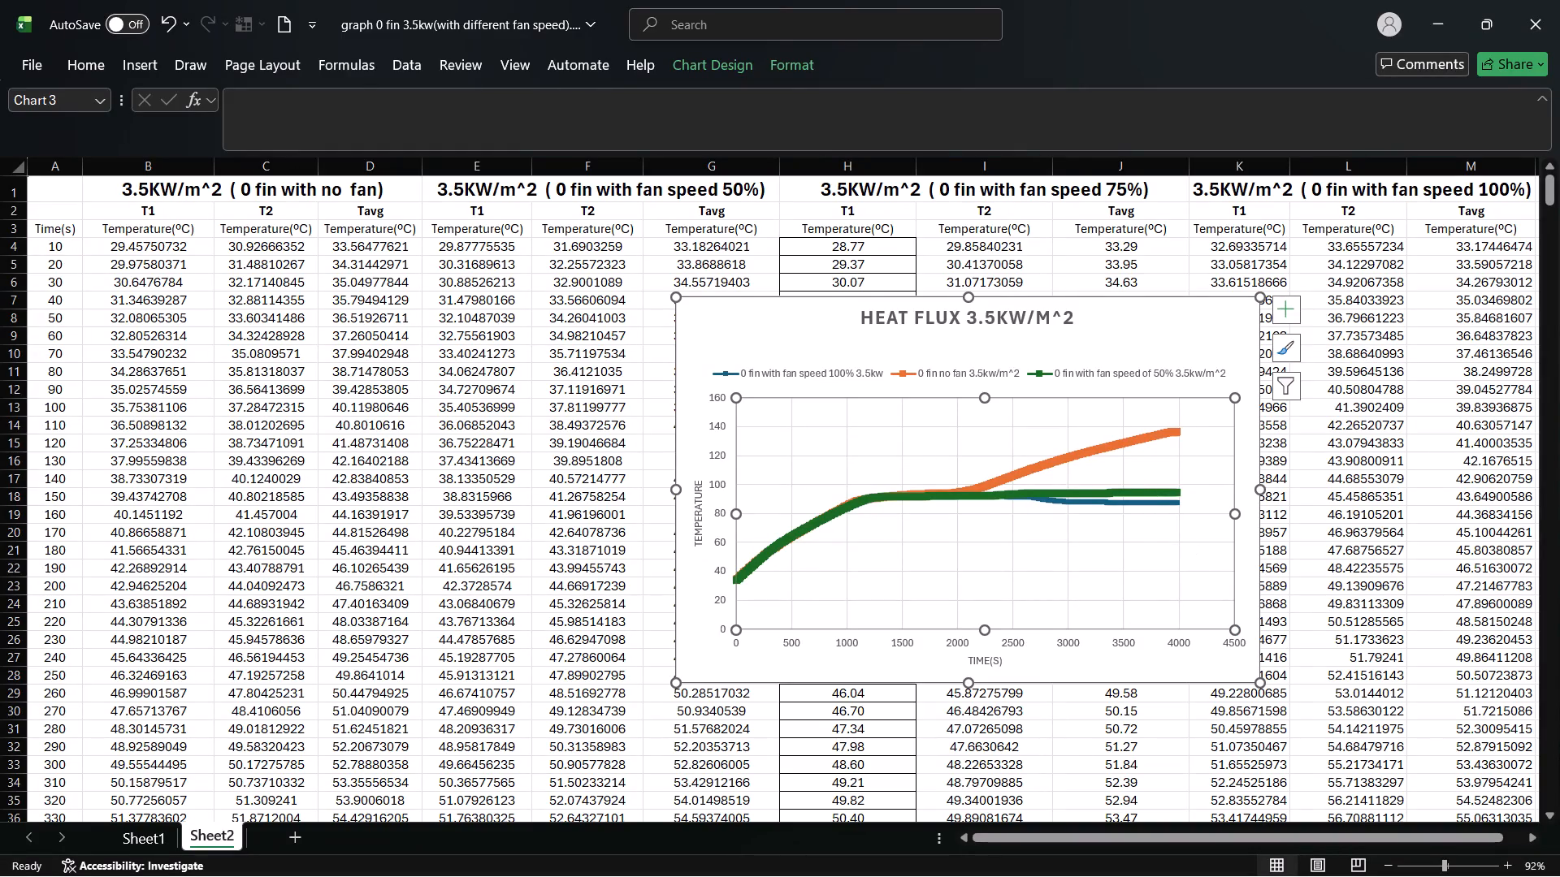
pyautogui.rightClick(1127, 486)
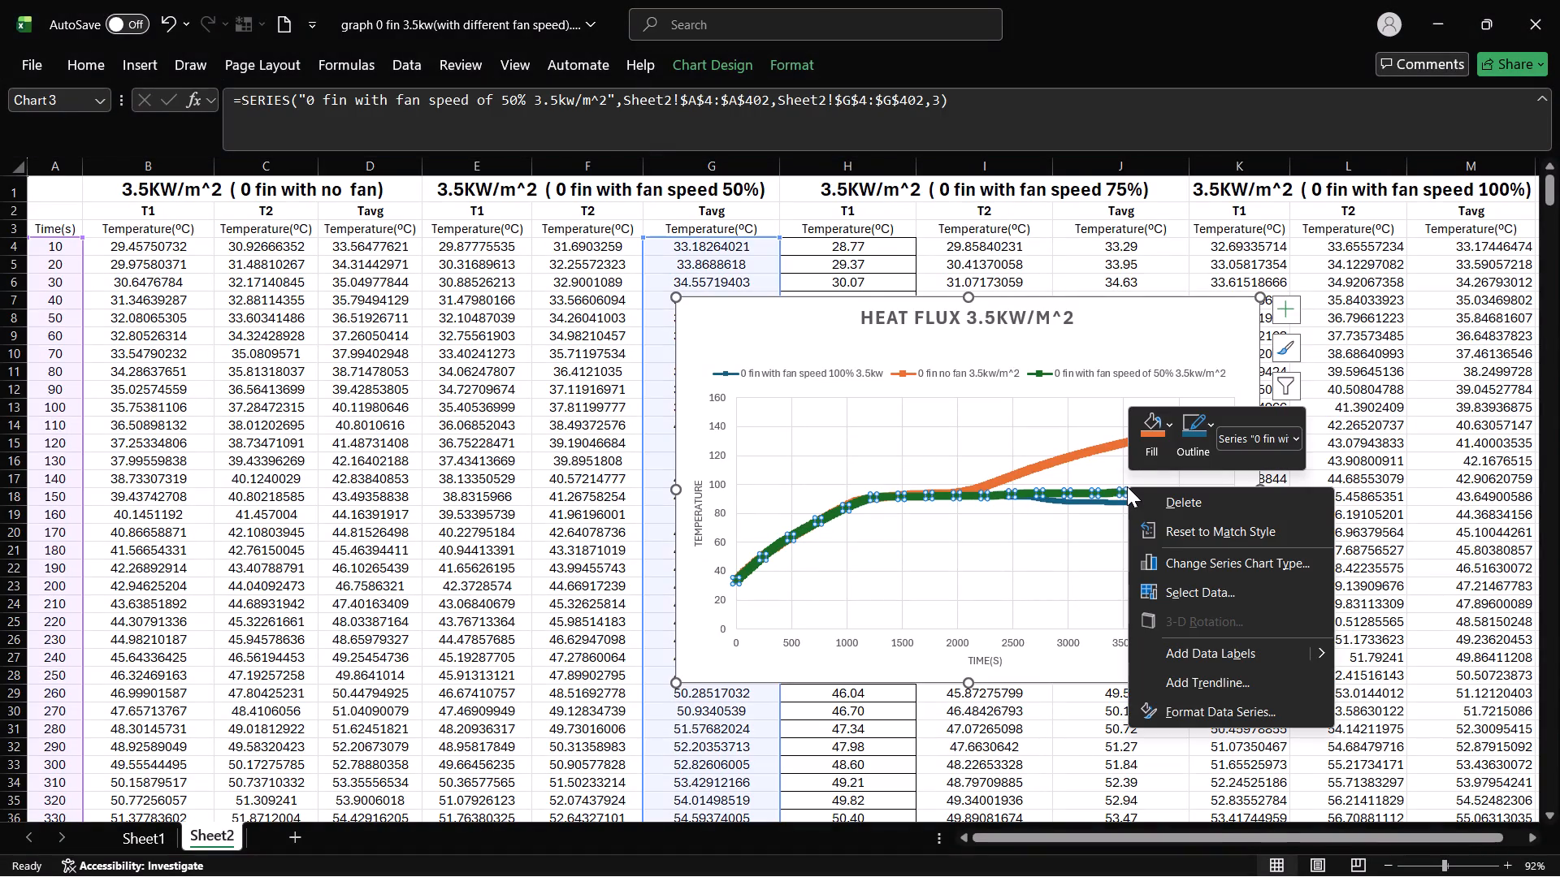
pyautogui.click(1208, 592)
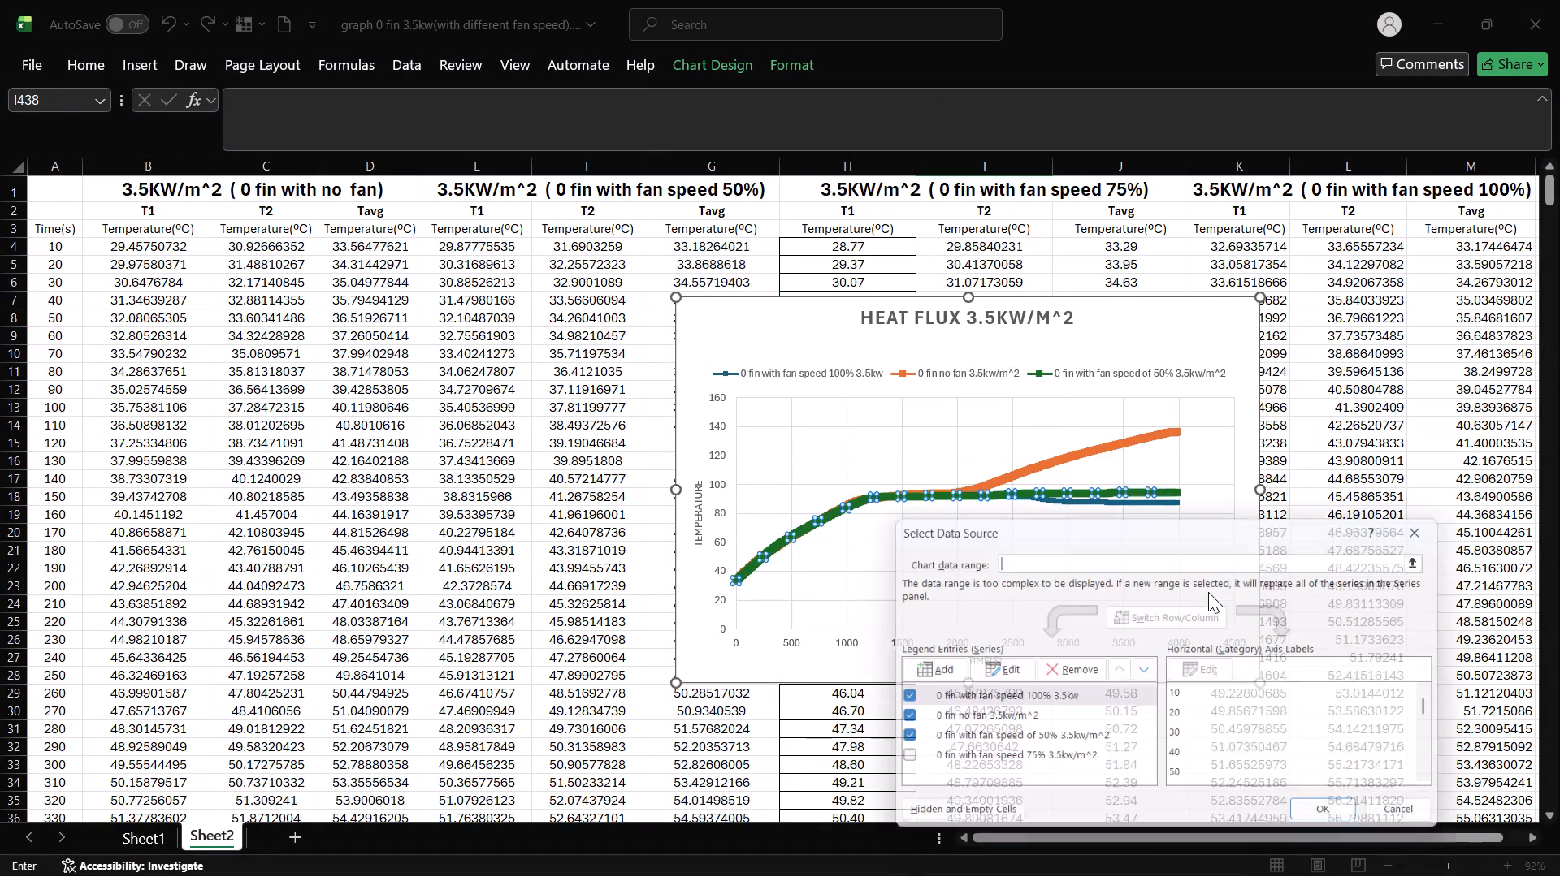
pyautogui.click(901, 762)
pyautogui.click(1316, 820)
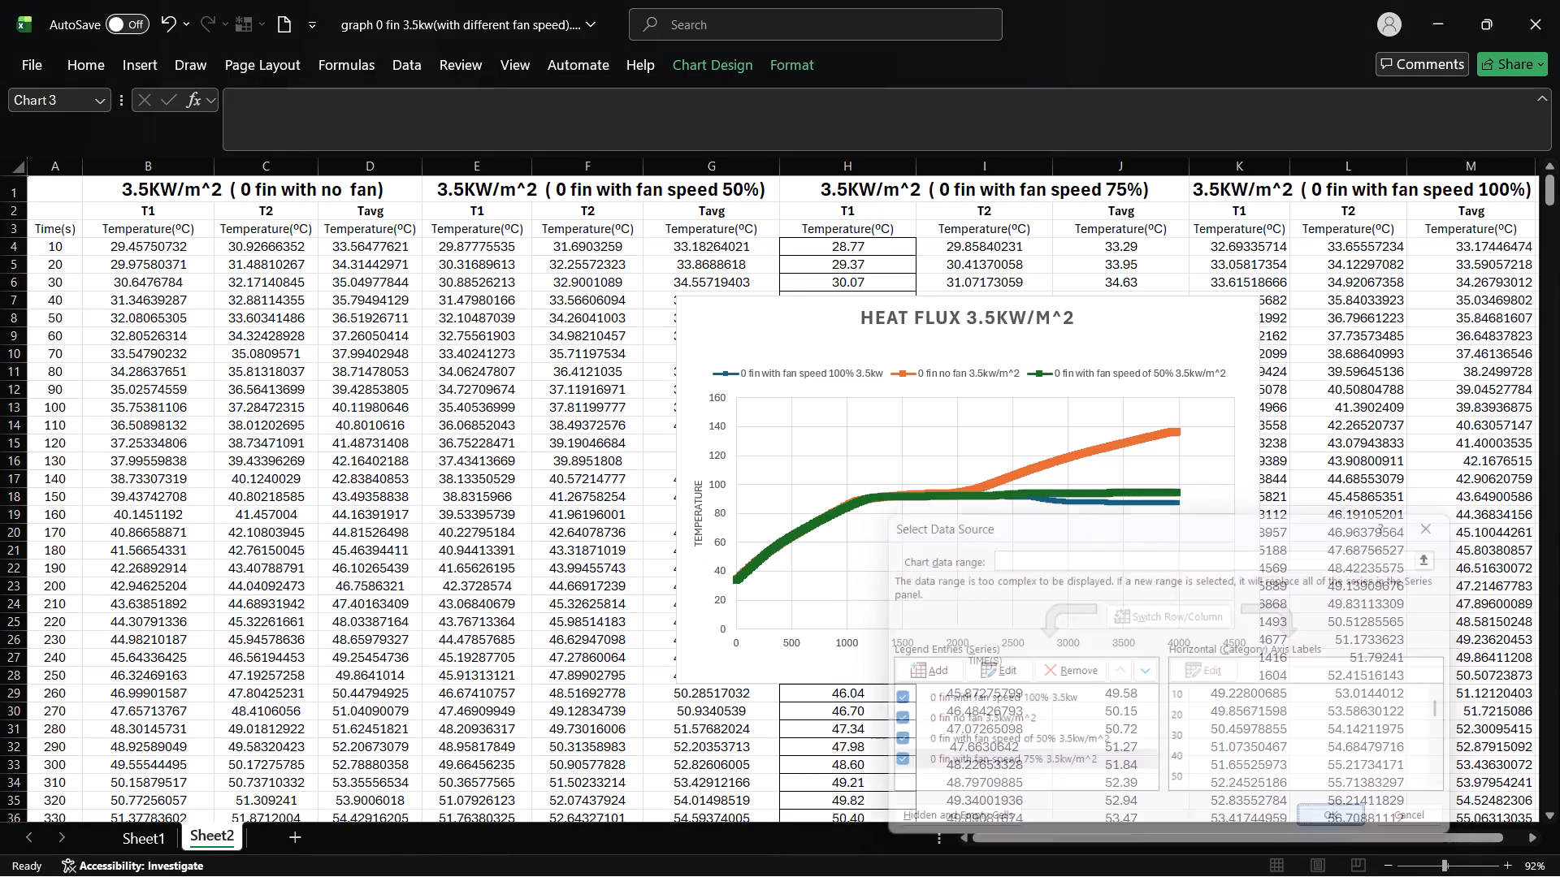
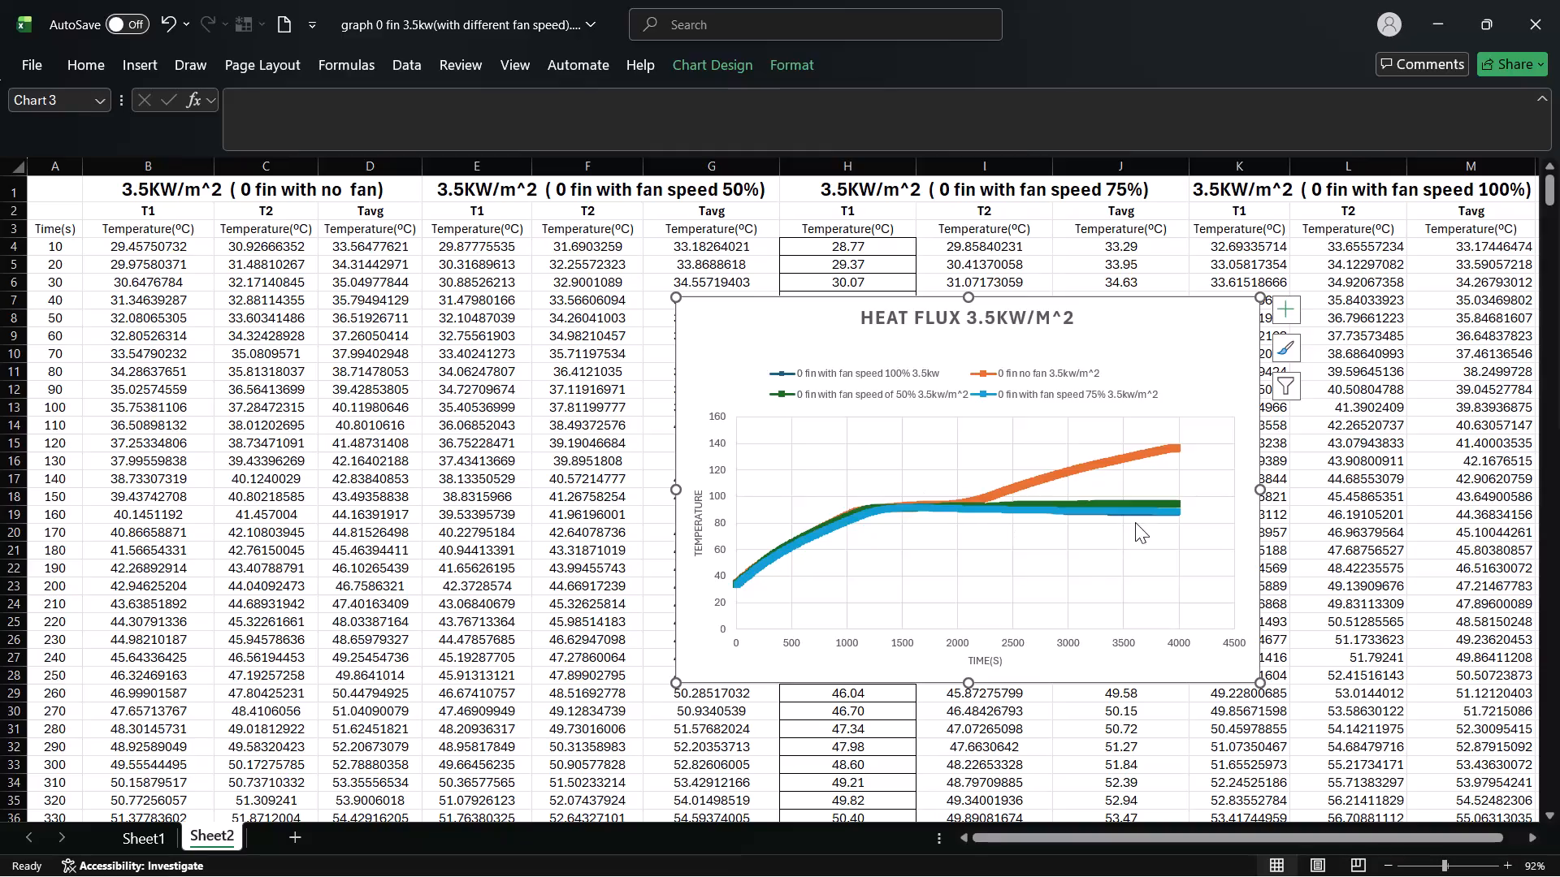
# Check which data ranges the 75%, 50% and no-fan curves use in the 3.5 kW/m^2 heat flux chart.
pyautogui.click(1135, 514)
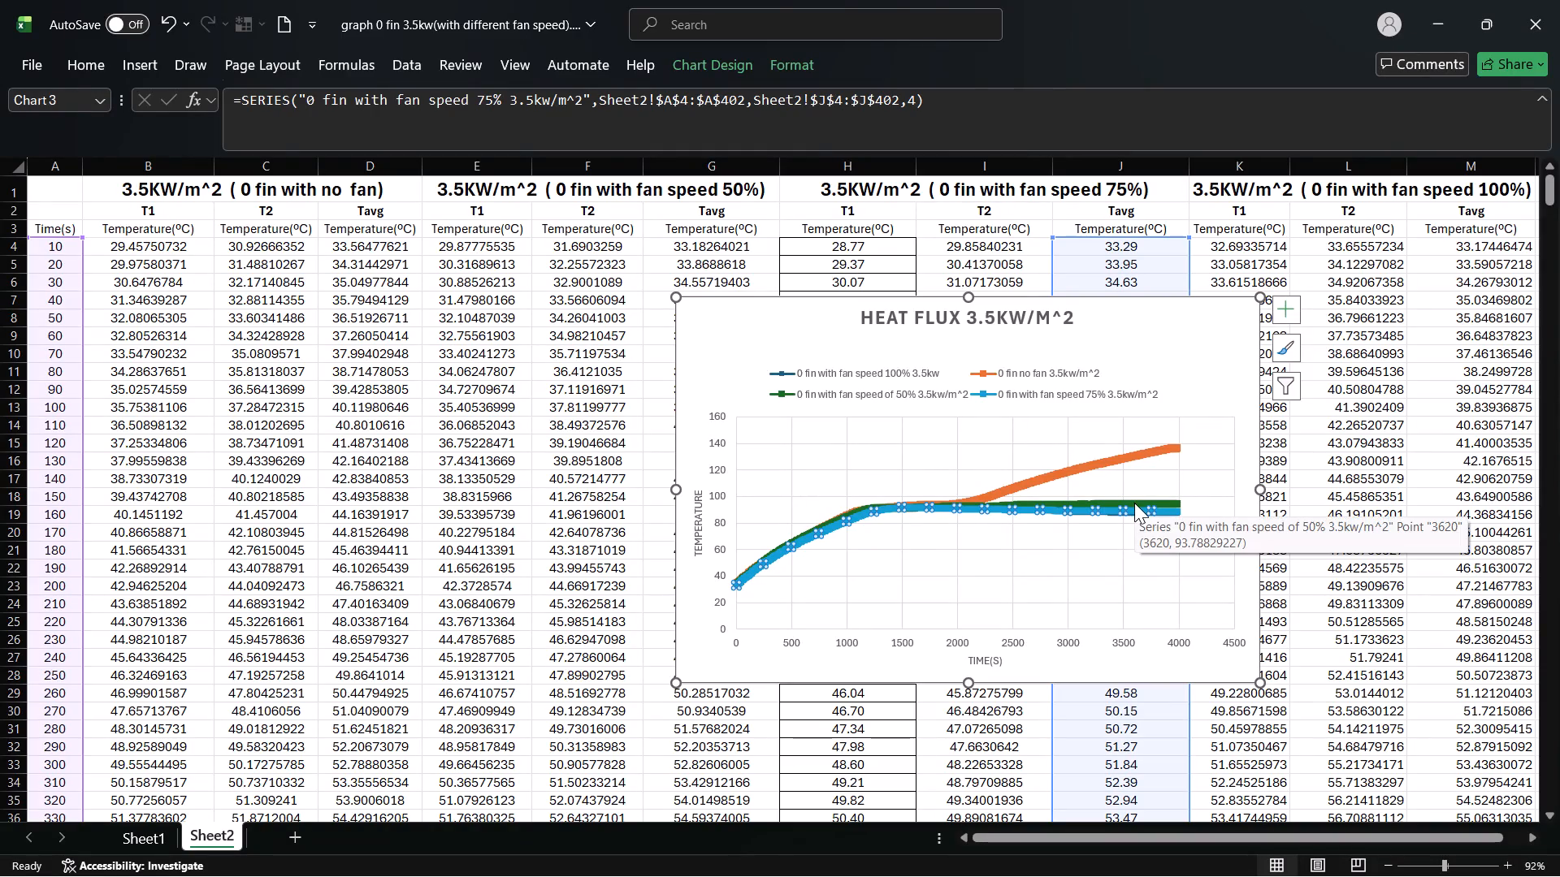
pyautogui.click(1127, 500)
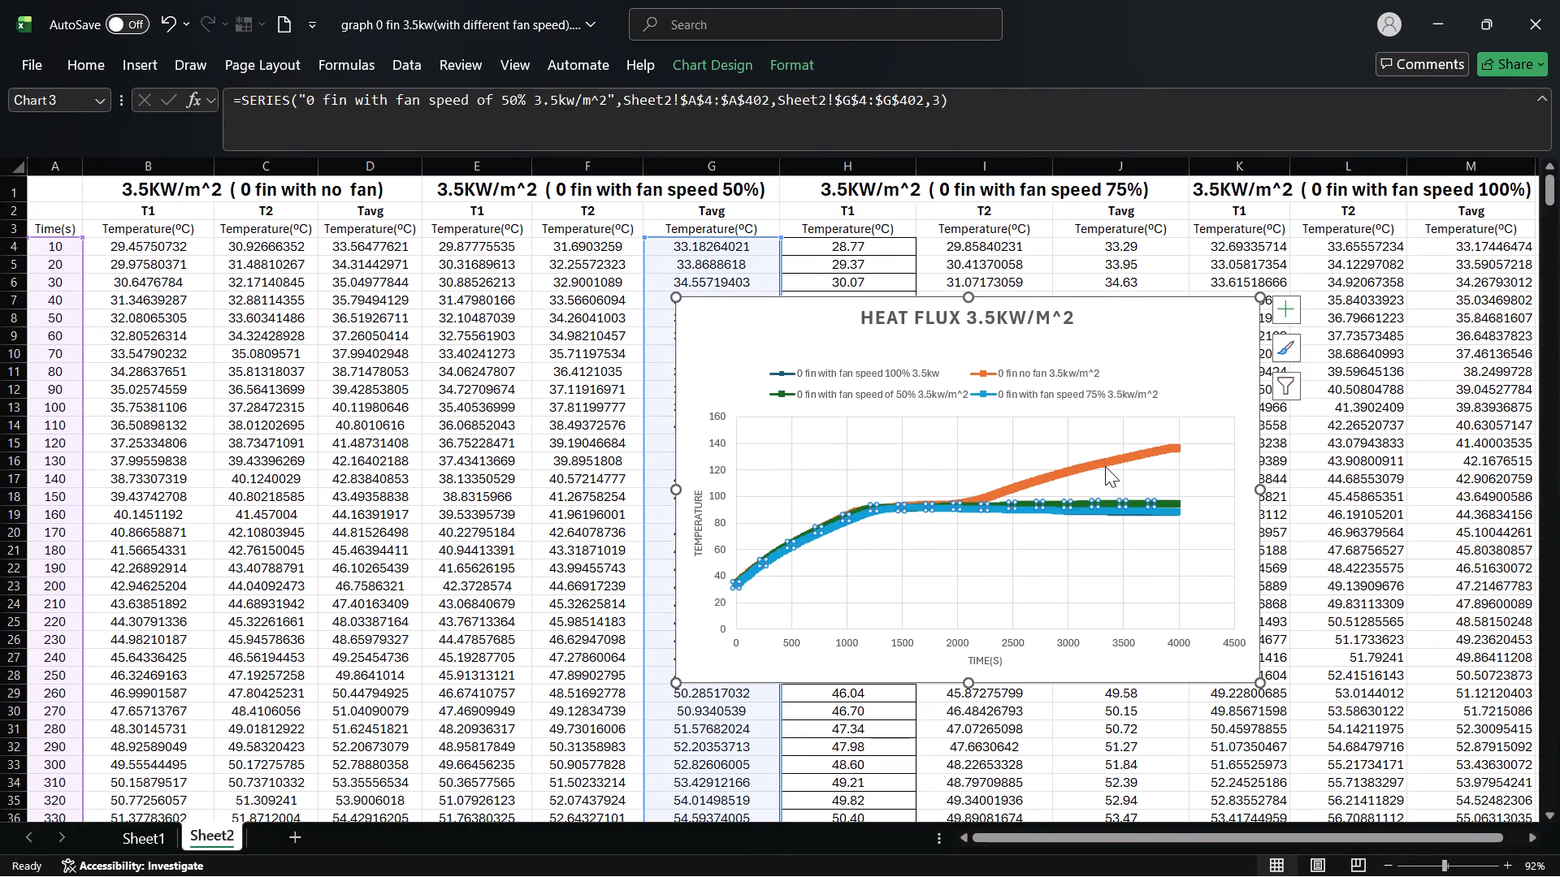
pyautogui.click(1105, 465)
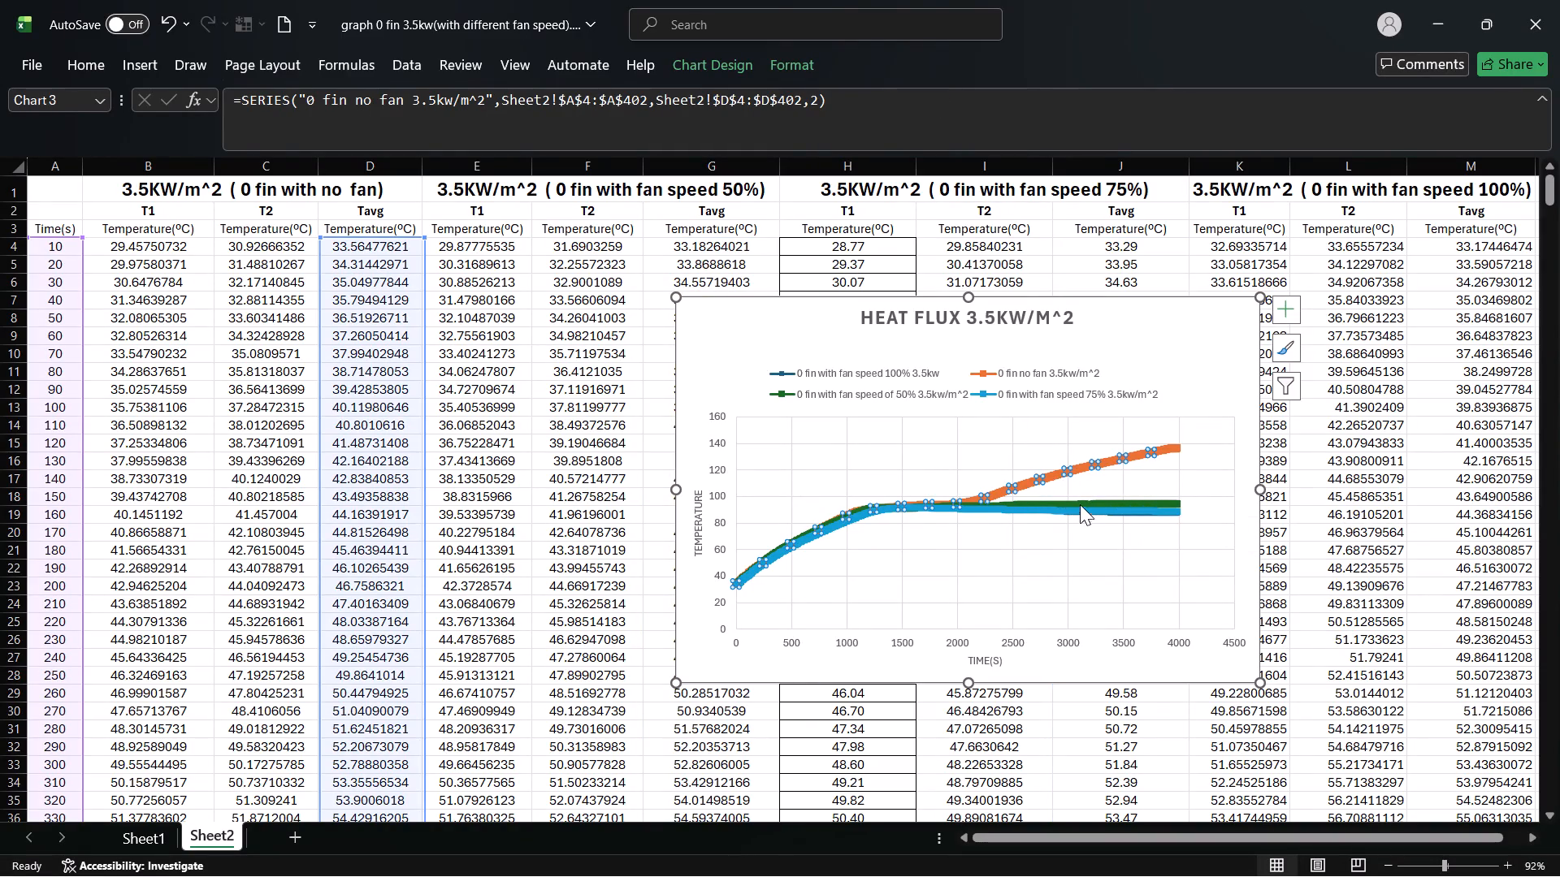
pyautogui.click(1081, 506)
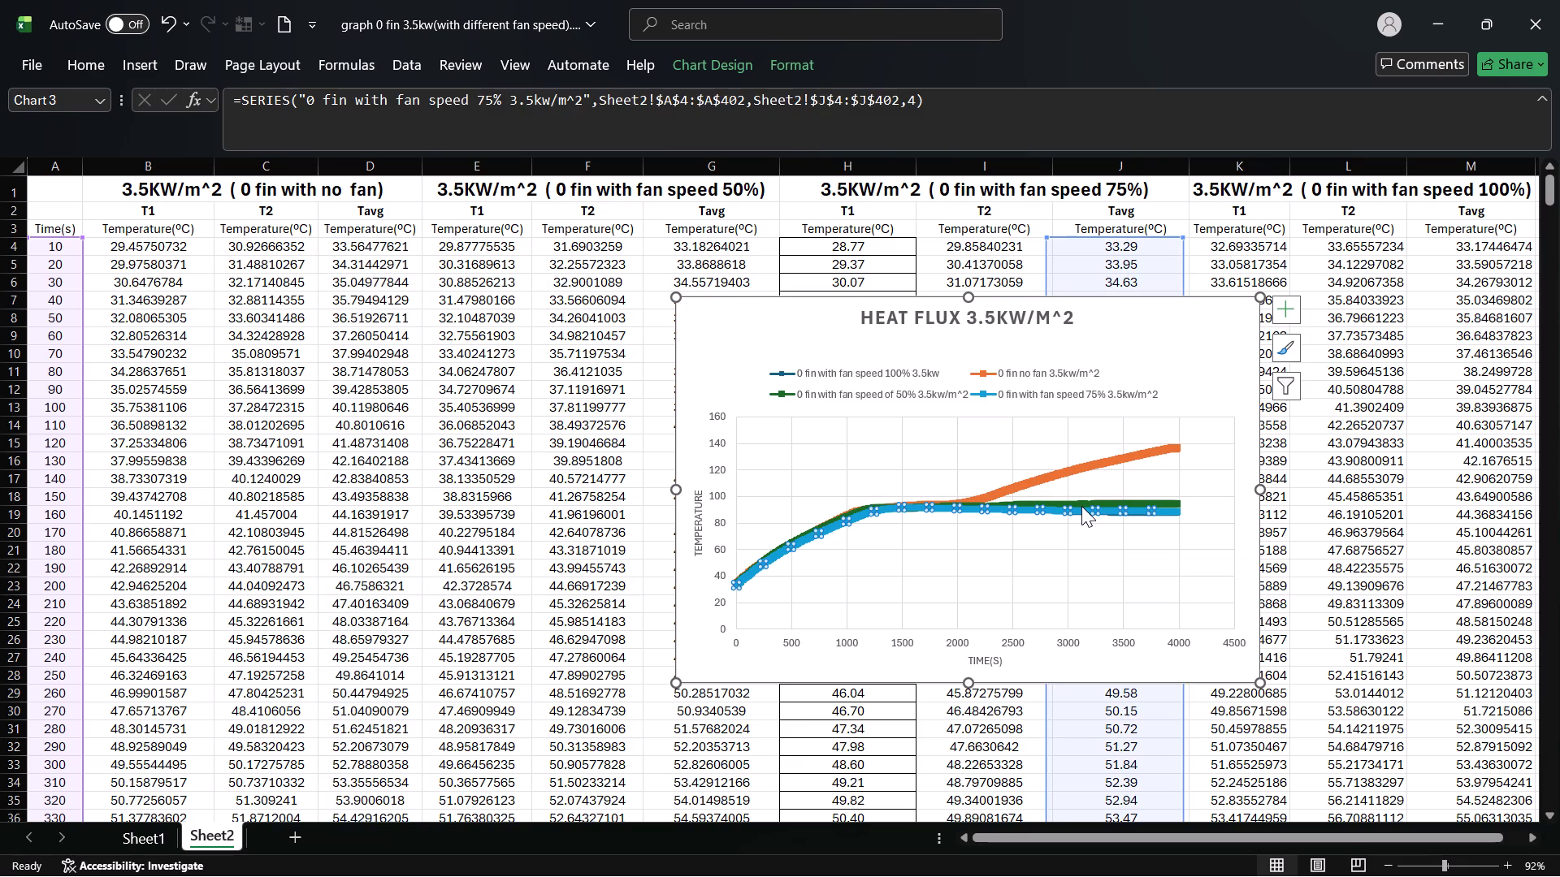
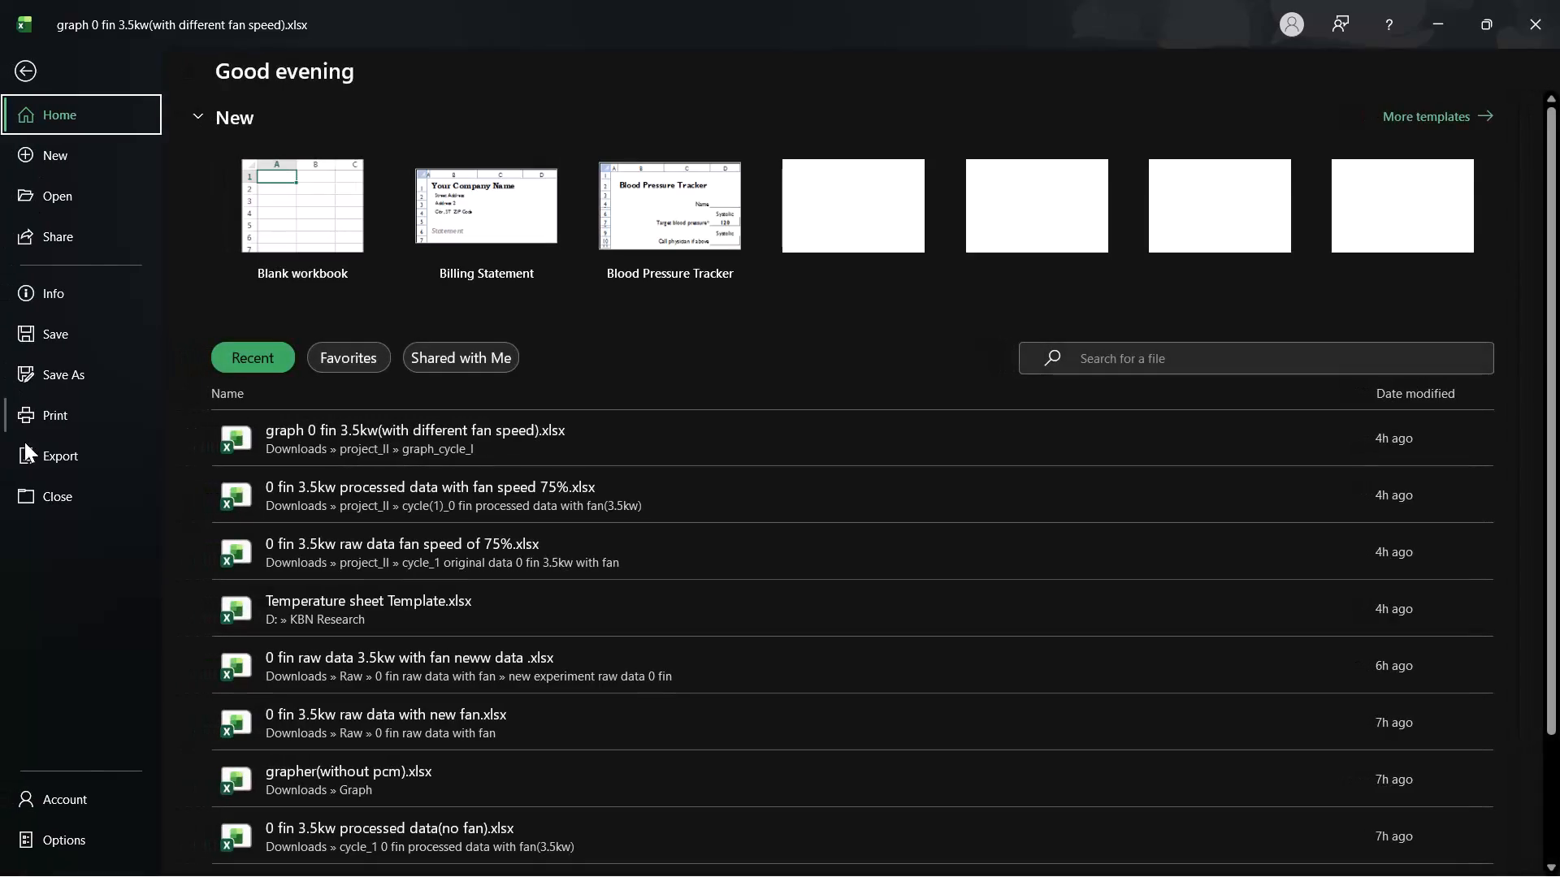
# Start saving a copy of the workbook and choose Downloads > project_II > graph_cycle_I as the destination folder.
pyautogui.click(50, 387)
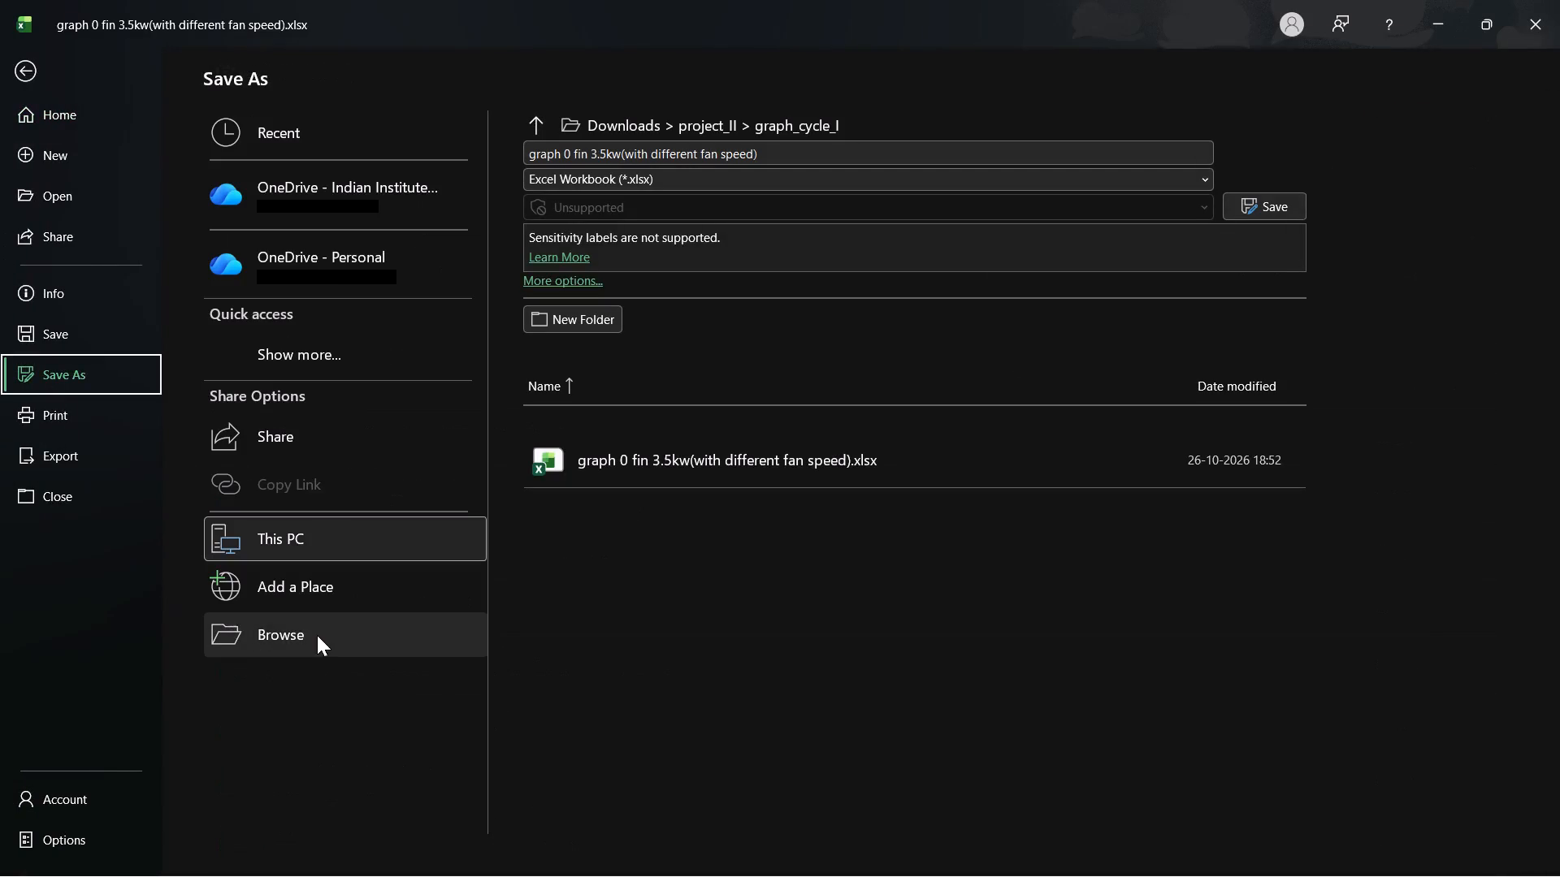
pyautogui.click(317, 635)
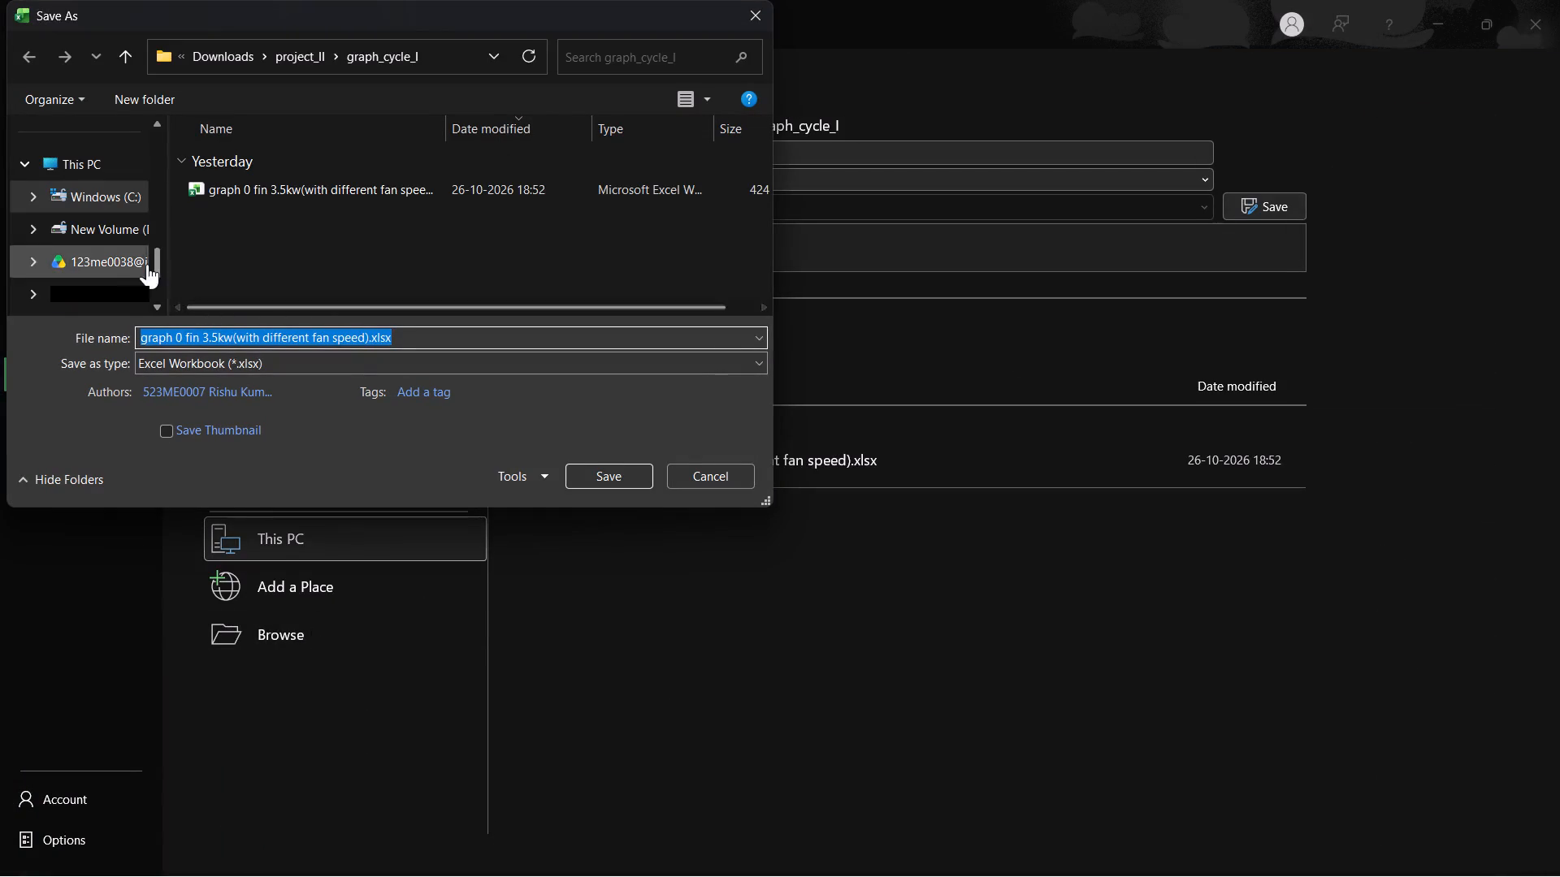
pyautogui.scroll(5, 97, 262)
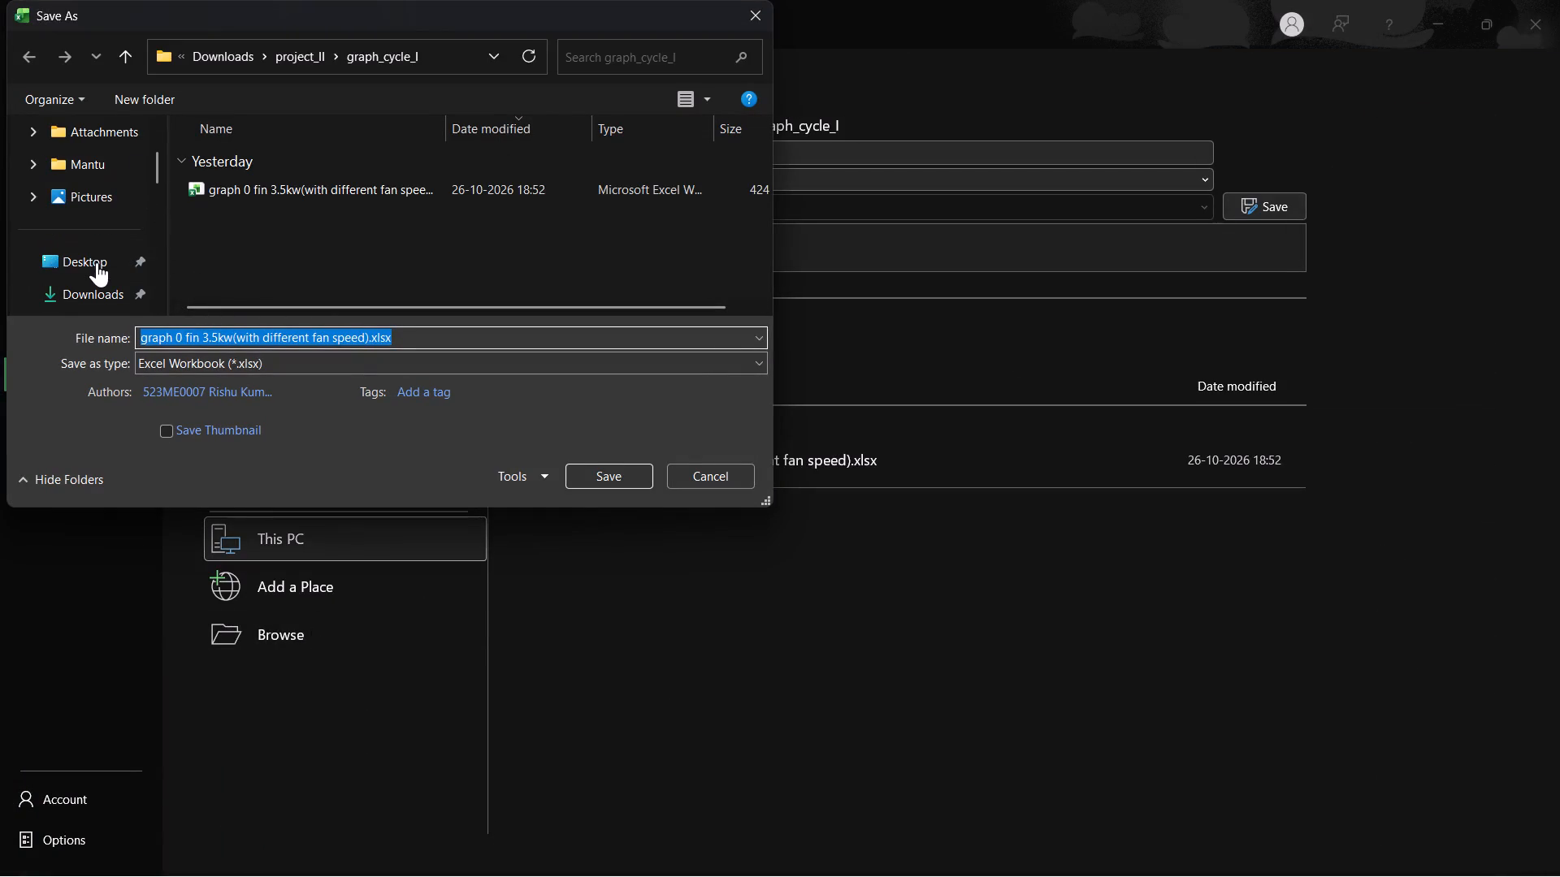
pyautogui.click(101, 293)
pyautogui.doubleClick(235, 194)
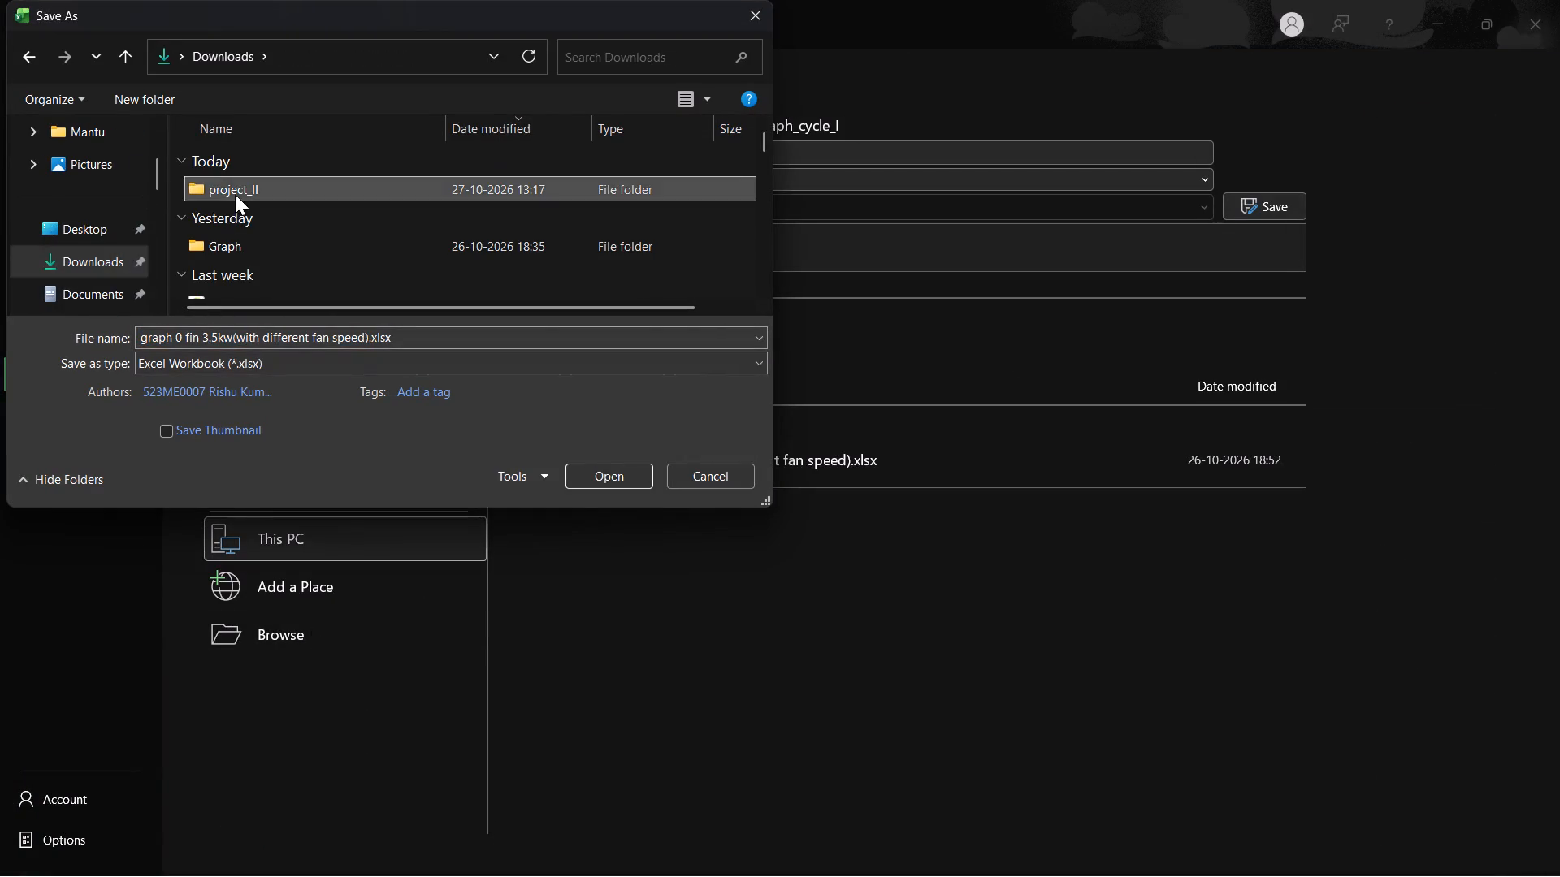
pyautogui.doubleClick(304, 195)
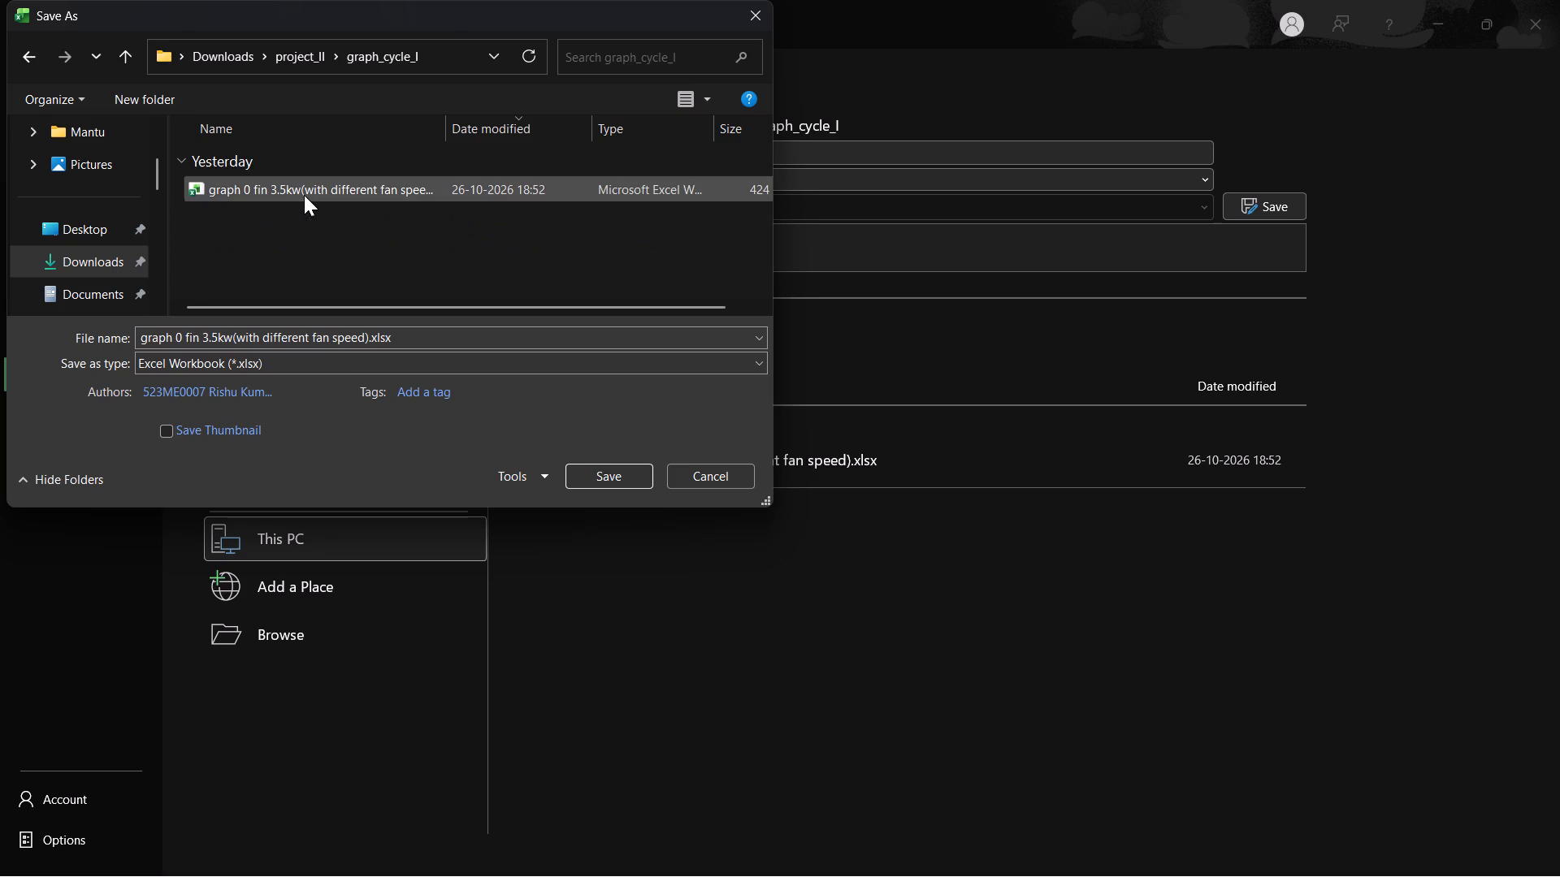
pyautogui.click(442, 184)
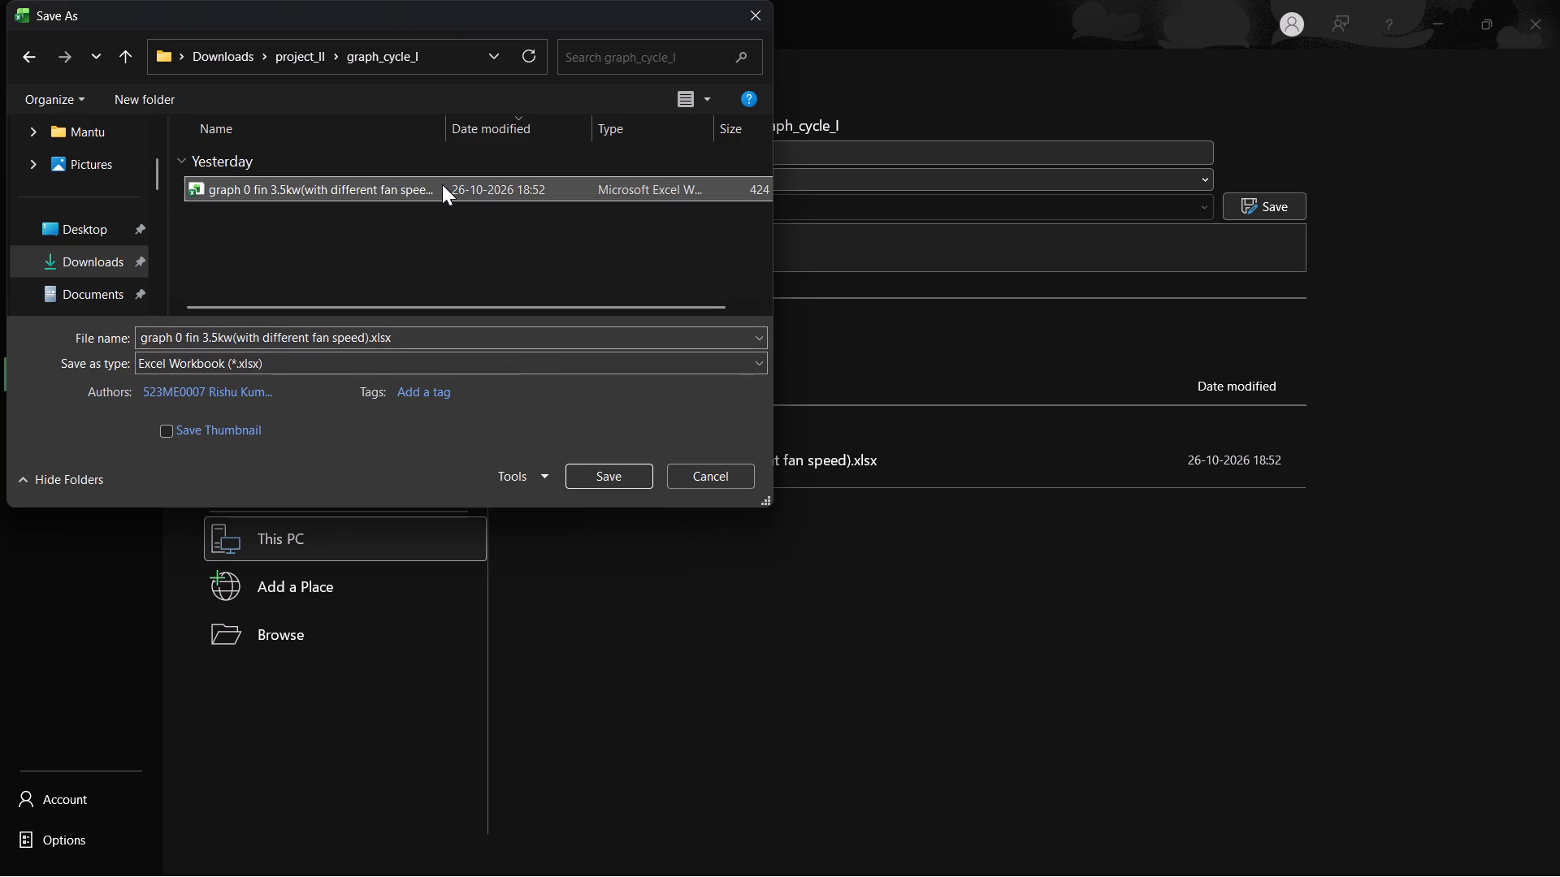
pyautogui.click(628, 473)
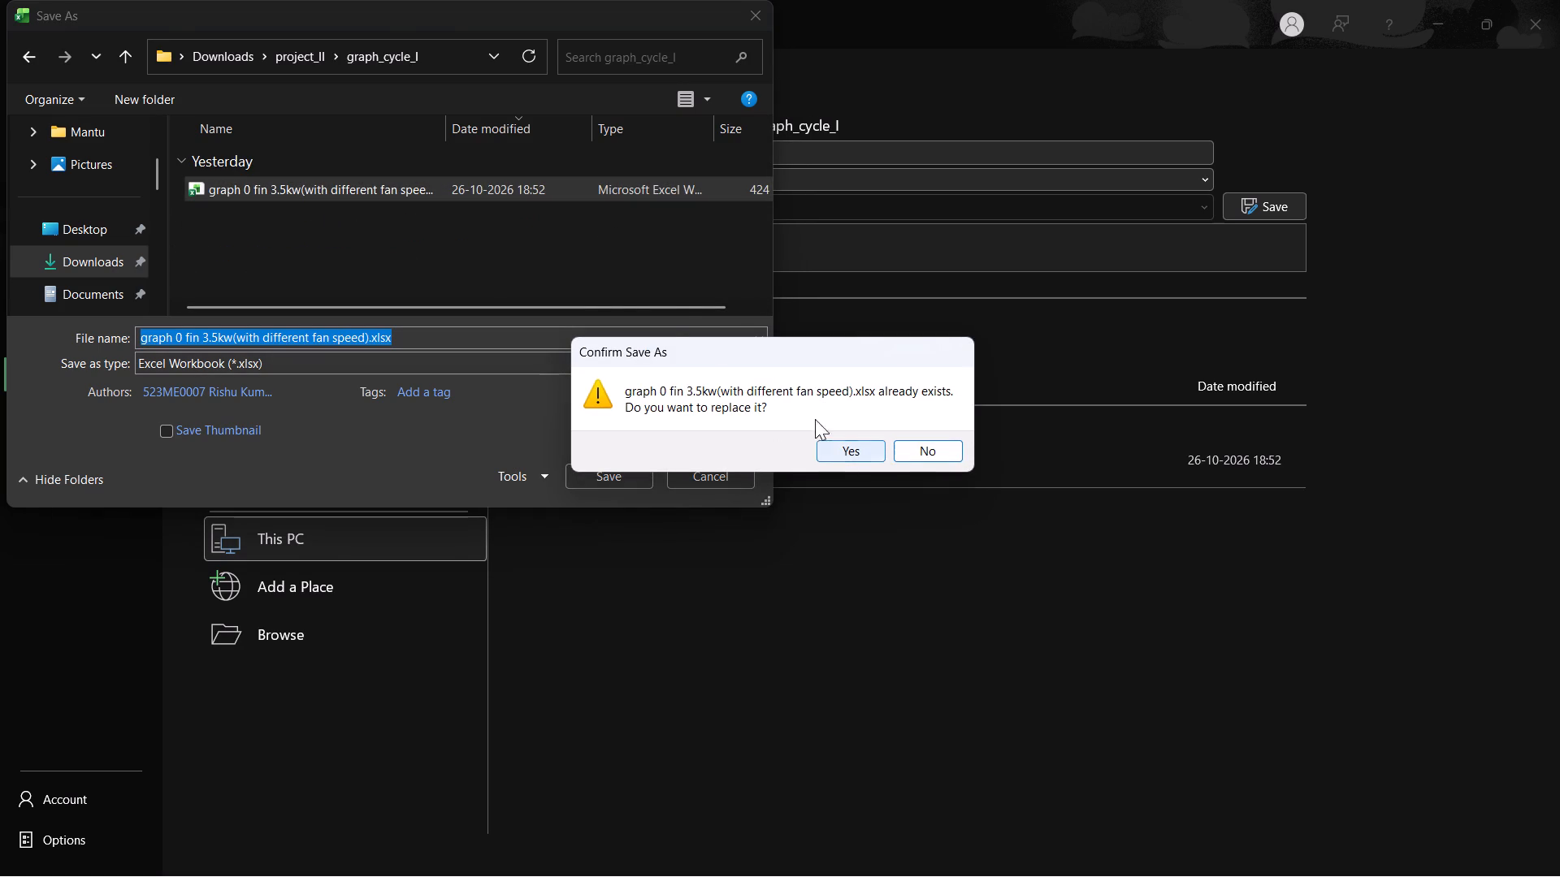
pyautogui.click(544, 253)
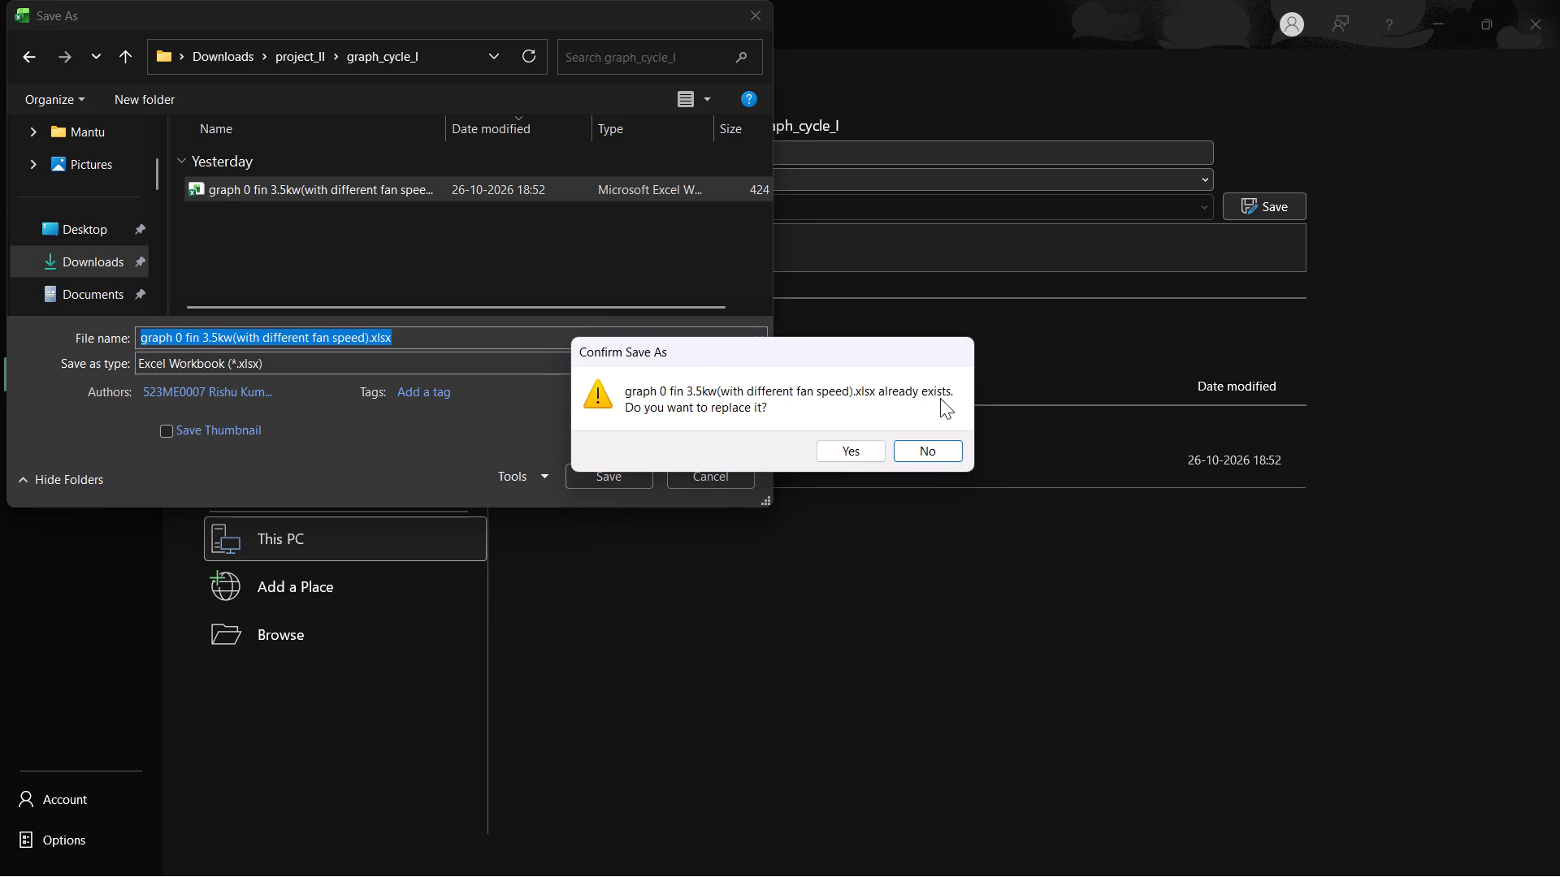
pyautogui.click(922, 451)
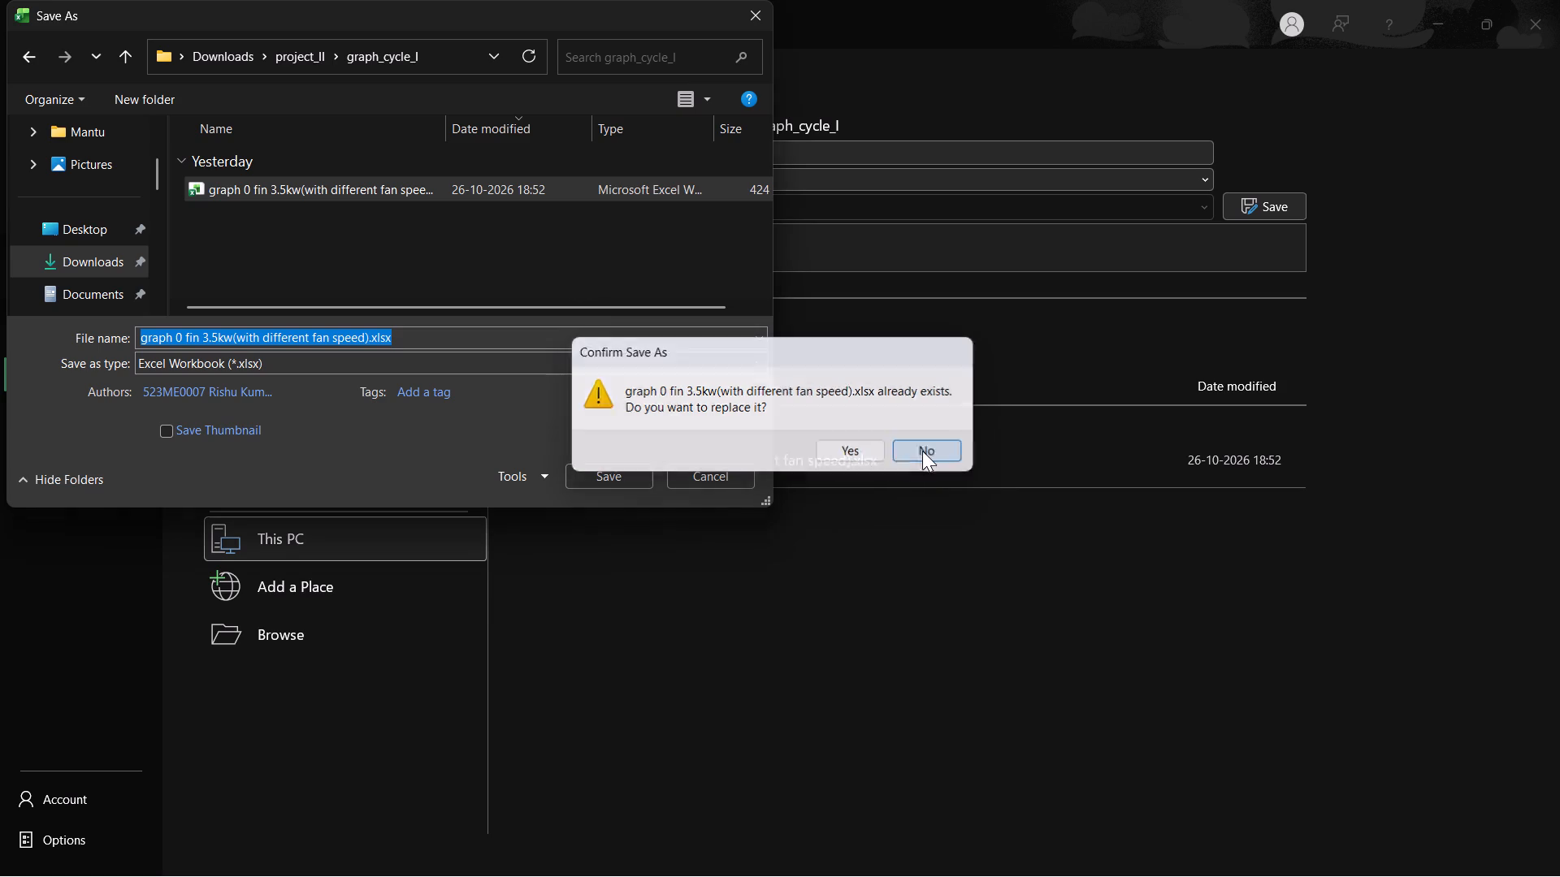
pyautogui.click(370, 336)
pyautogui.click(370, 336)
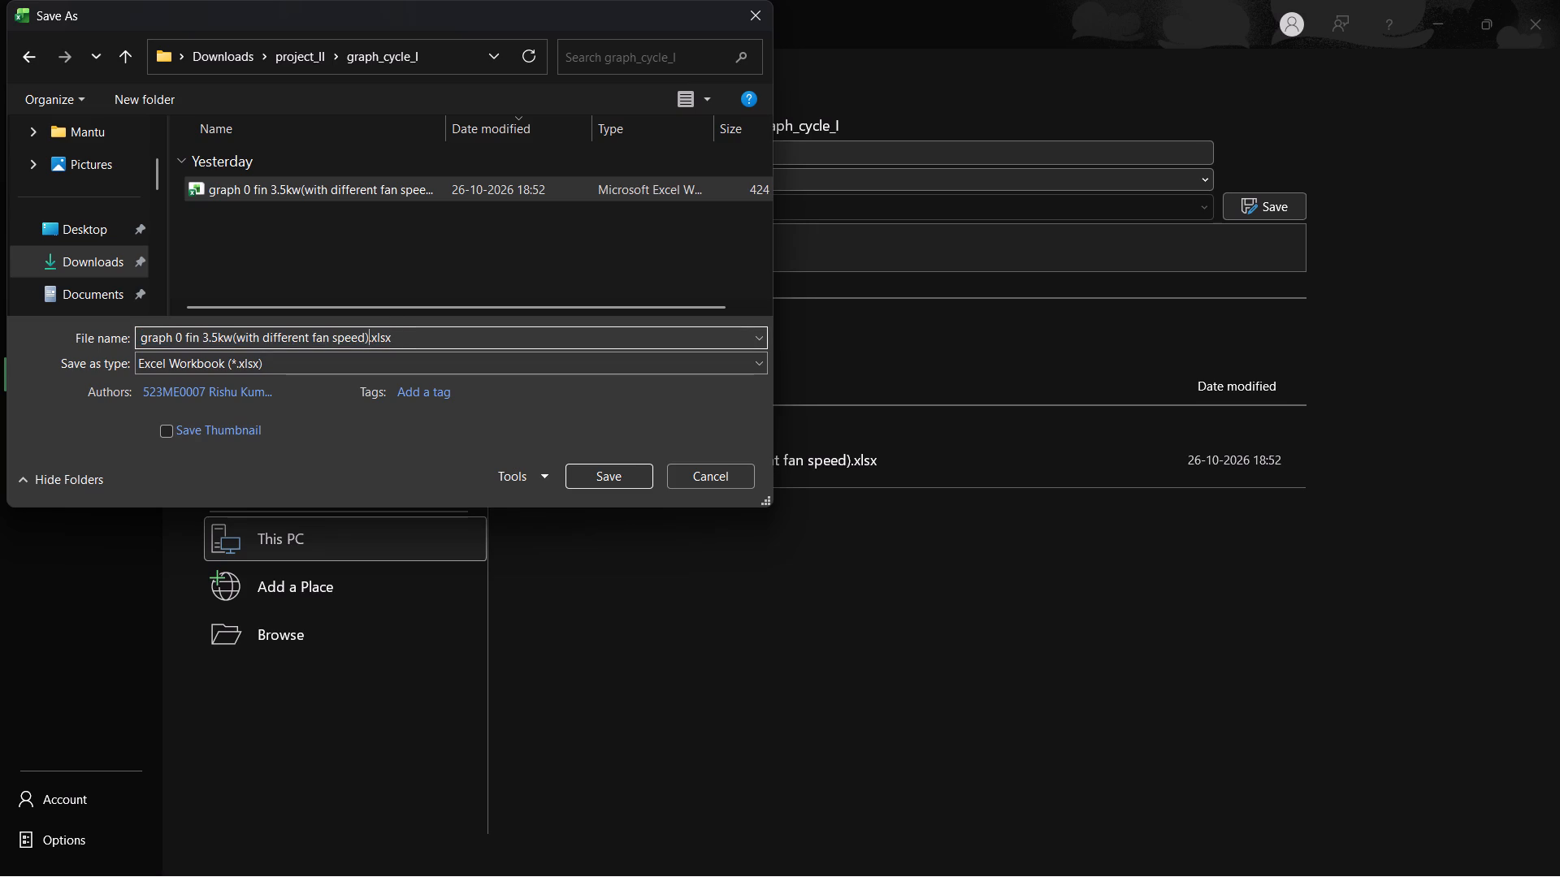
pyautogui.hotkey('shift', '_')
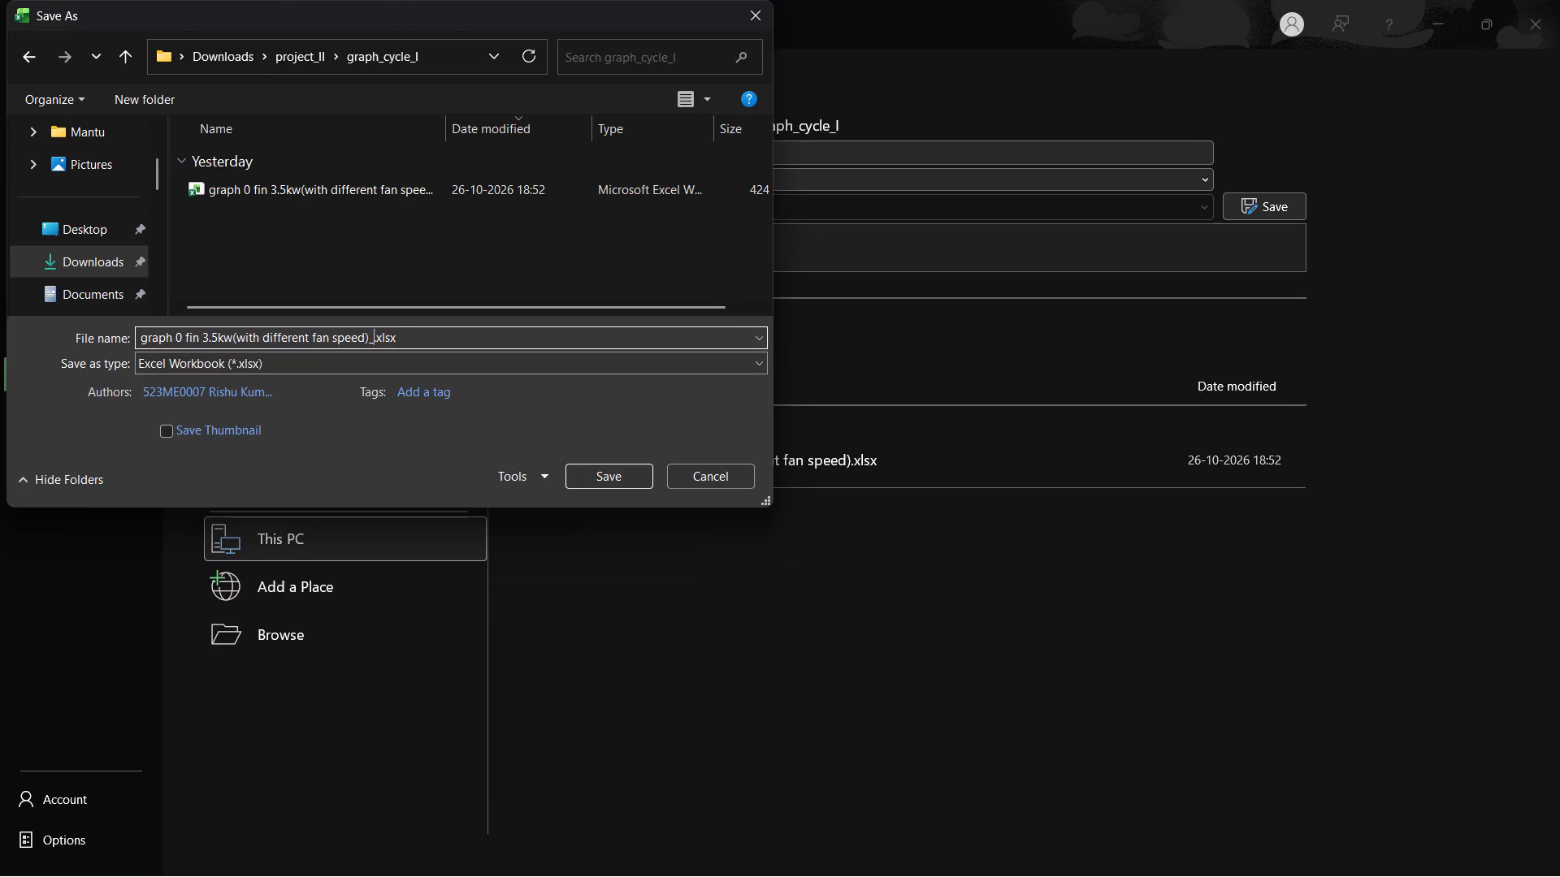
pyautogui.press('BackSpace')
# Save the workbook as graph 0 fin 3.5kw(with different fan speed).xlsx, replacing the existing file.
pyautogui.click(382, 182)
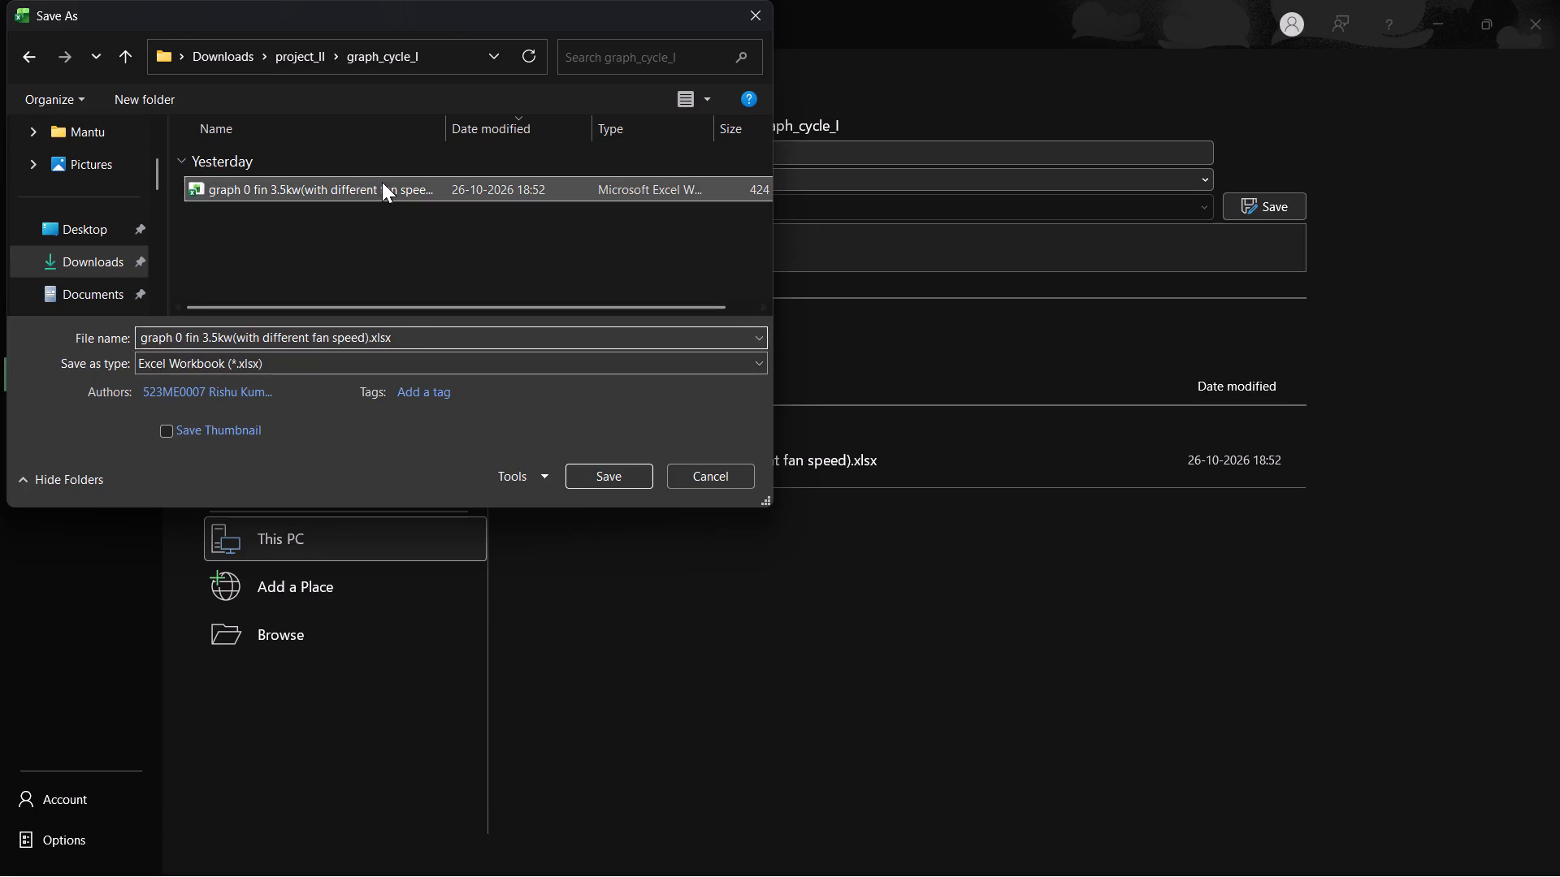
pyautogui.click(573, 473)
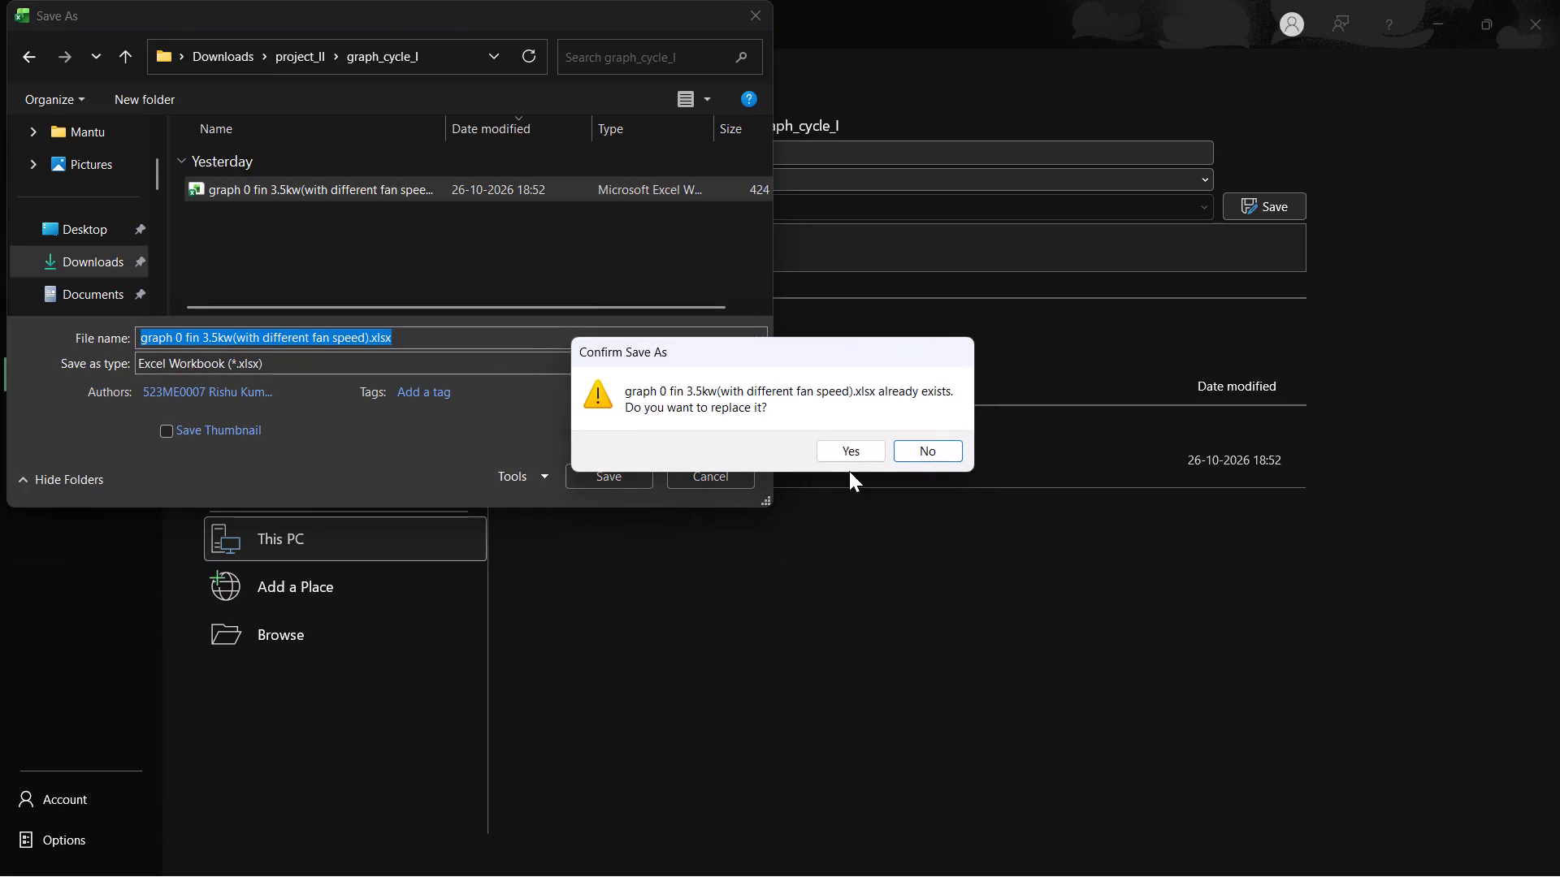
pyautogui.click(847, 451)
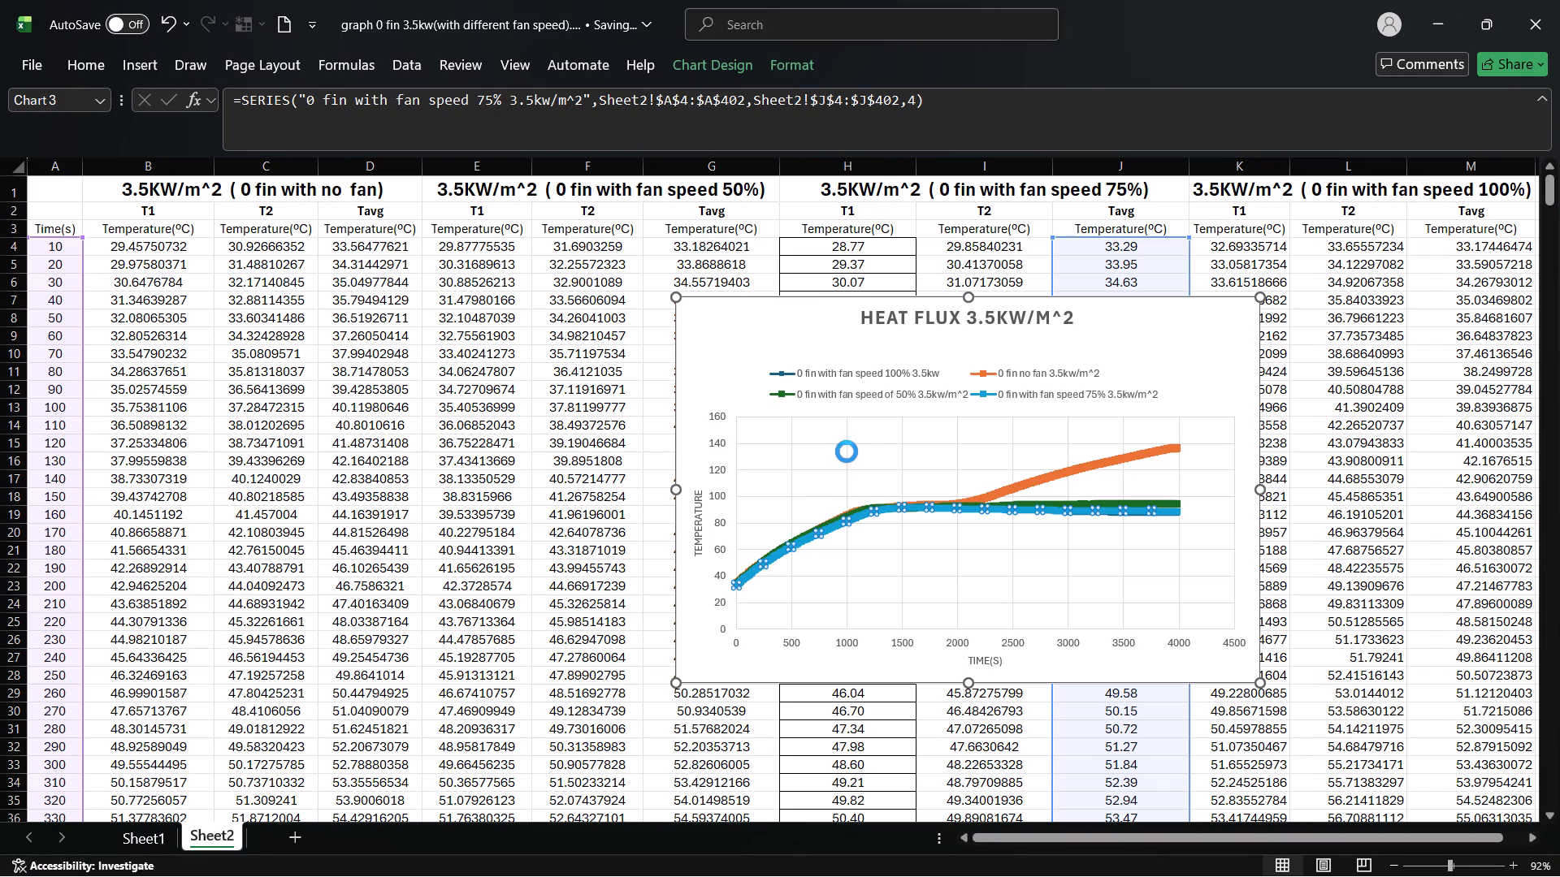
# Look through the temperature rows on Sheet2 to the end of the no-fan data, and check the heat flux chart.
pyautogui.scroll(-6, 308, 419)
pyautogui.scroll(-5, 792, 426)
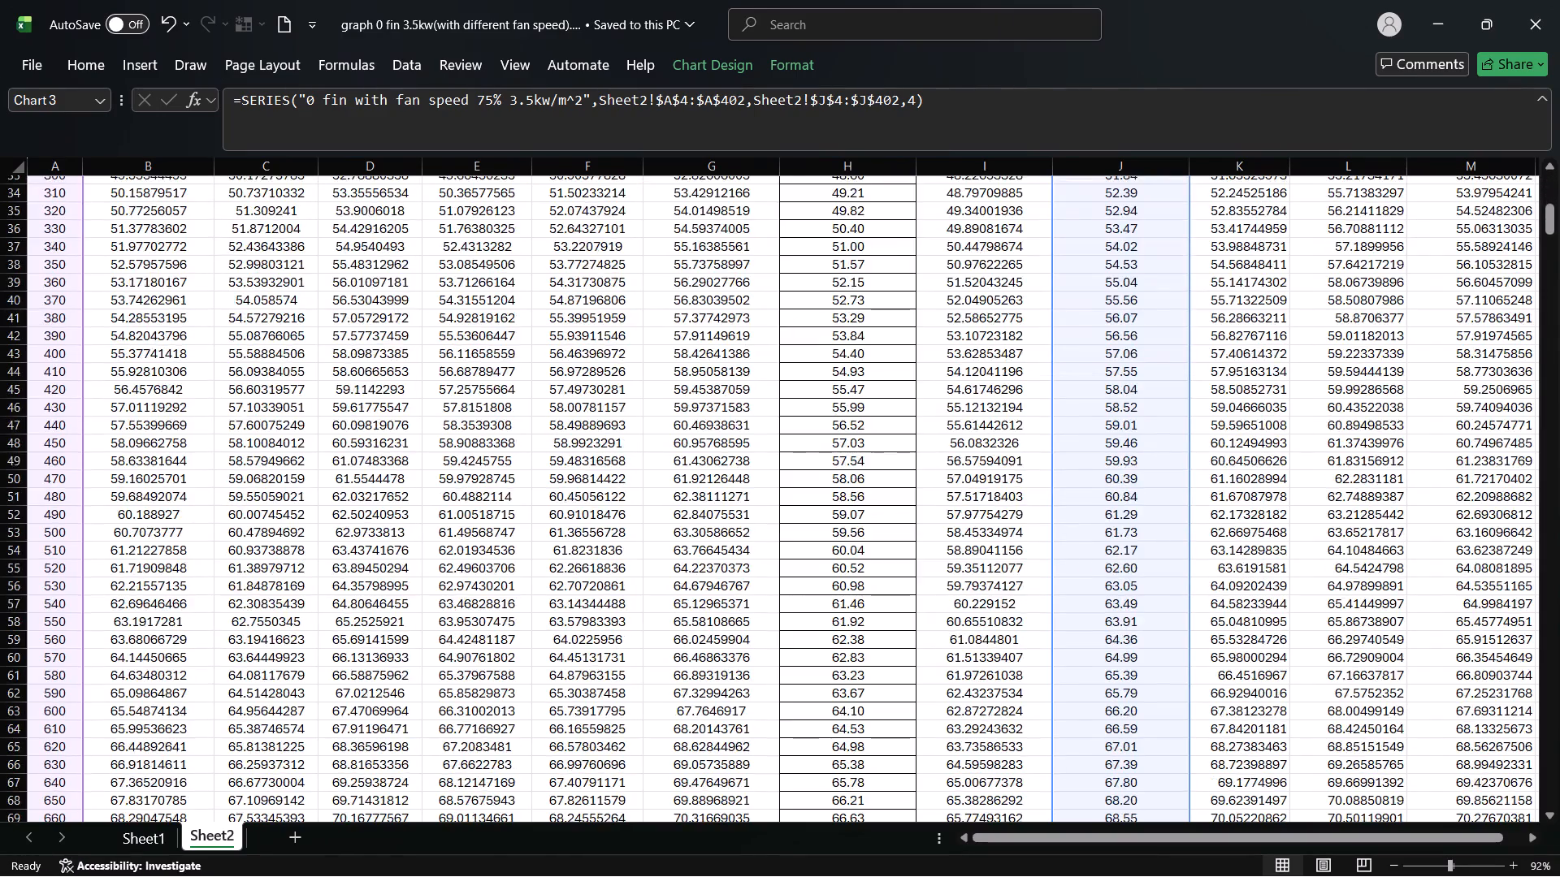
pyautogui.scroll(1, 995, 403)
pyautogui.scroll(-2, 995, 403)
pyautogui.moveTo(1551, 222); pyautogui.dragTo(1544, 305)
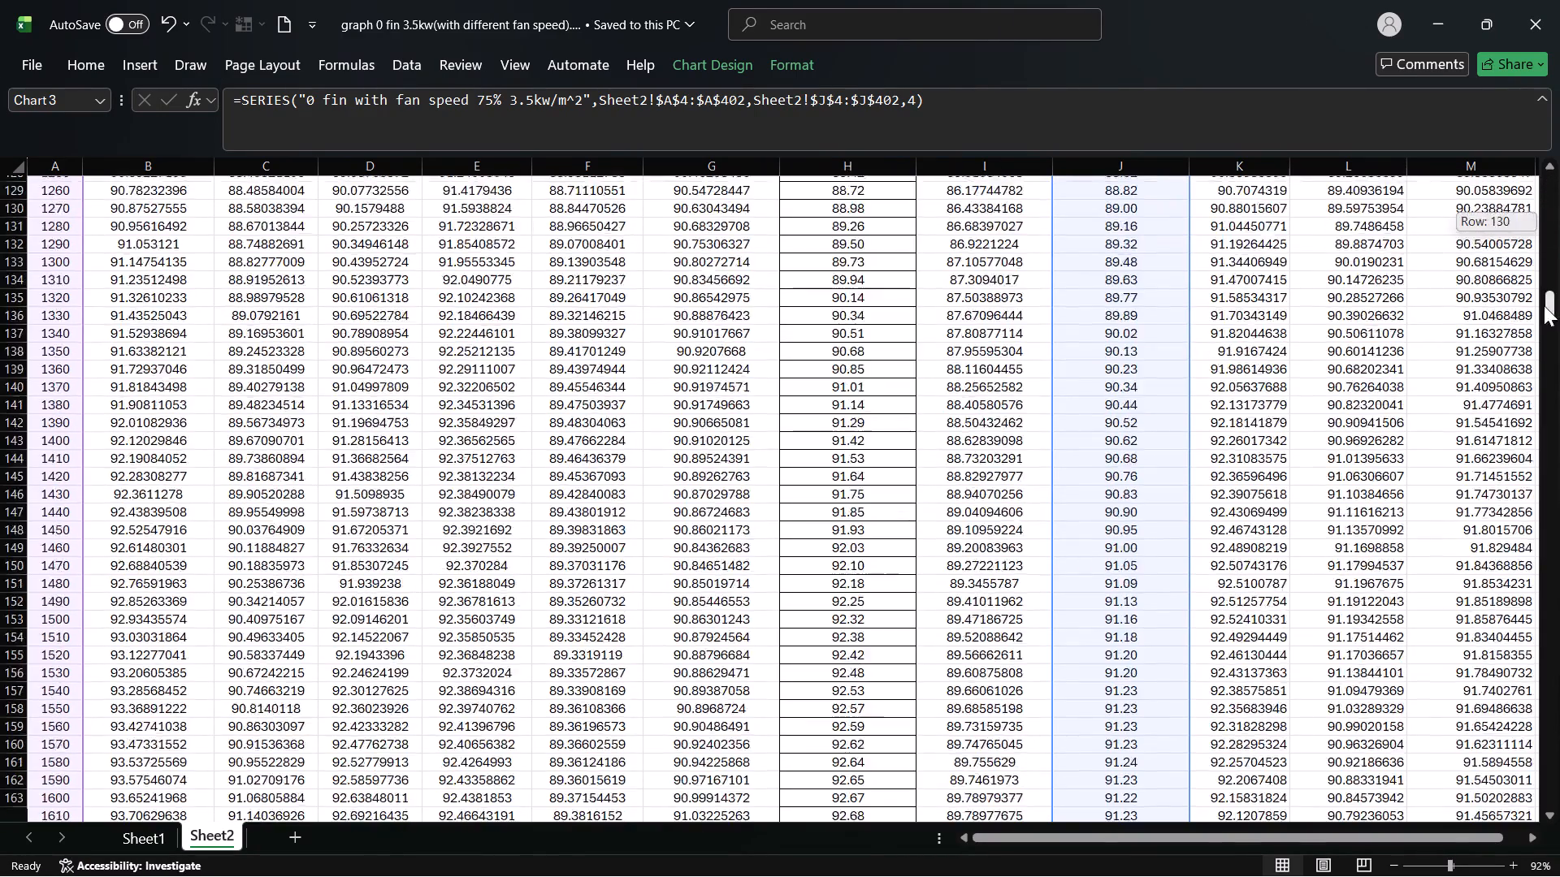
pyautogui.moveTo(1544, 305); pyautogui.dragTo(1559, 542)
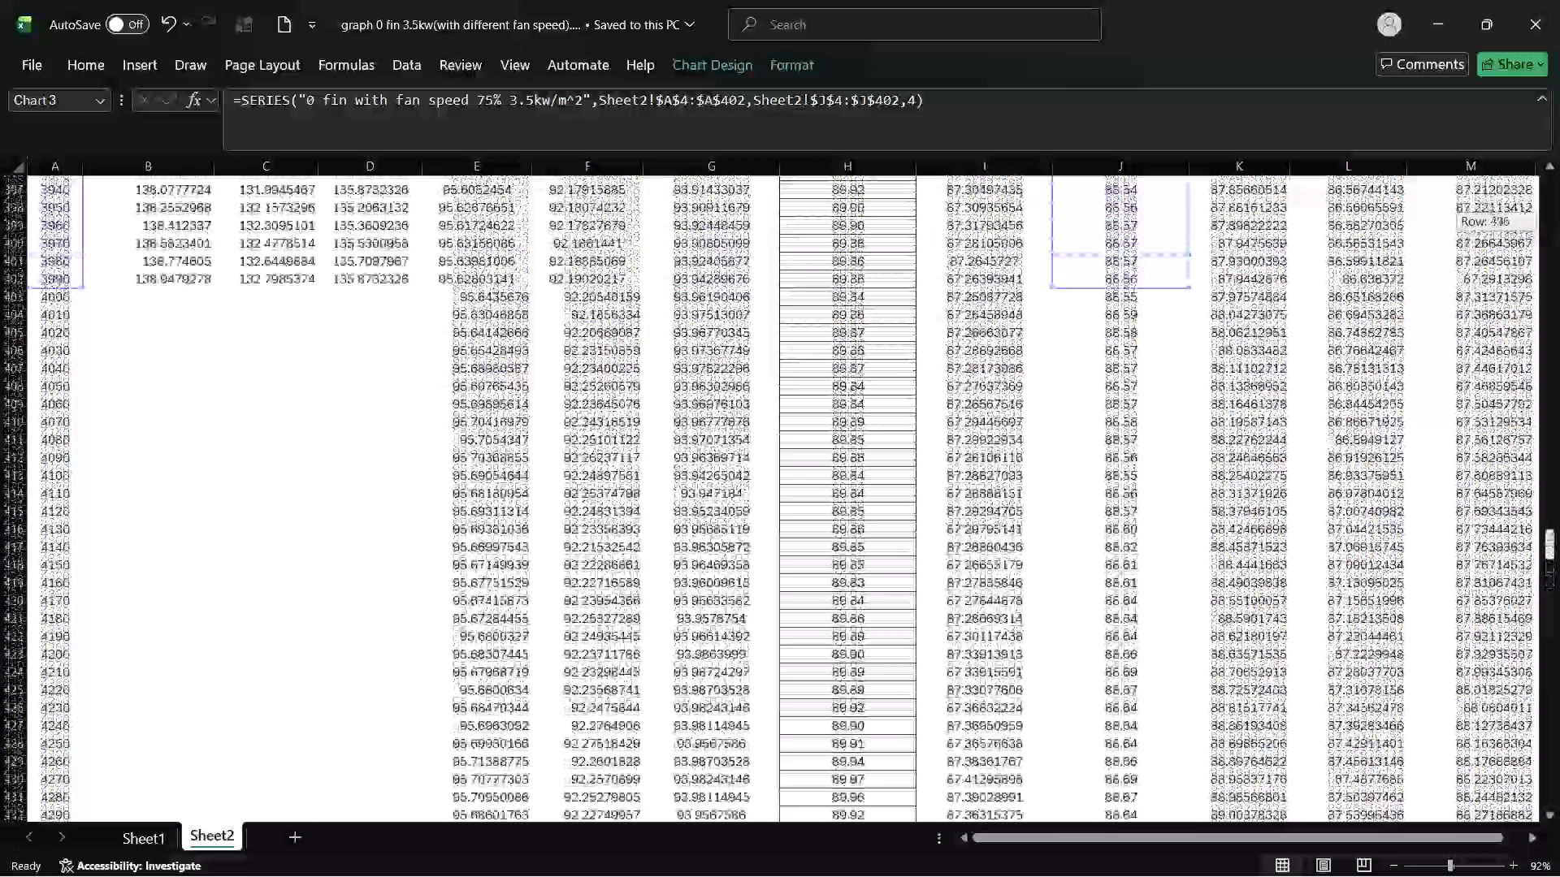
pyautogui.moveTo(1559, 542); pyautogui.dragTo(1559, 92)
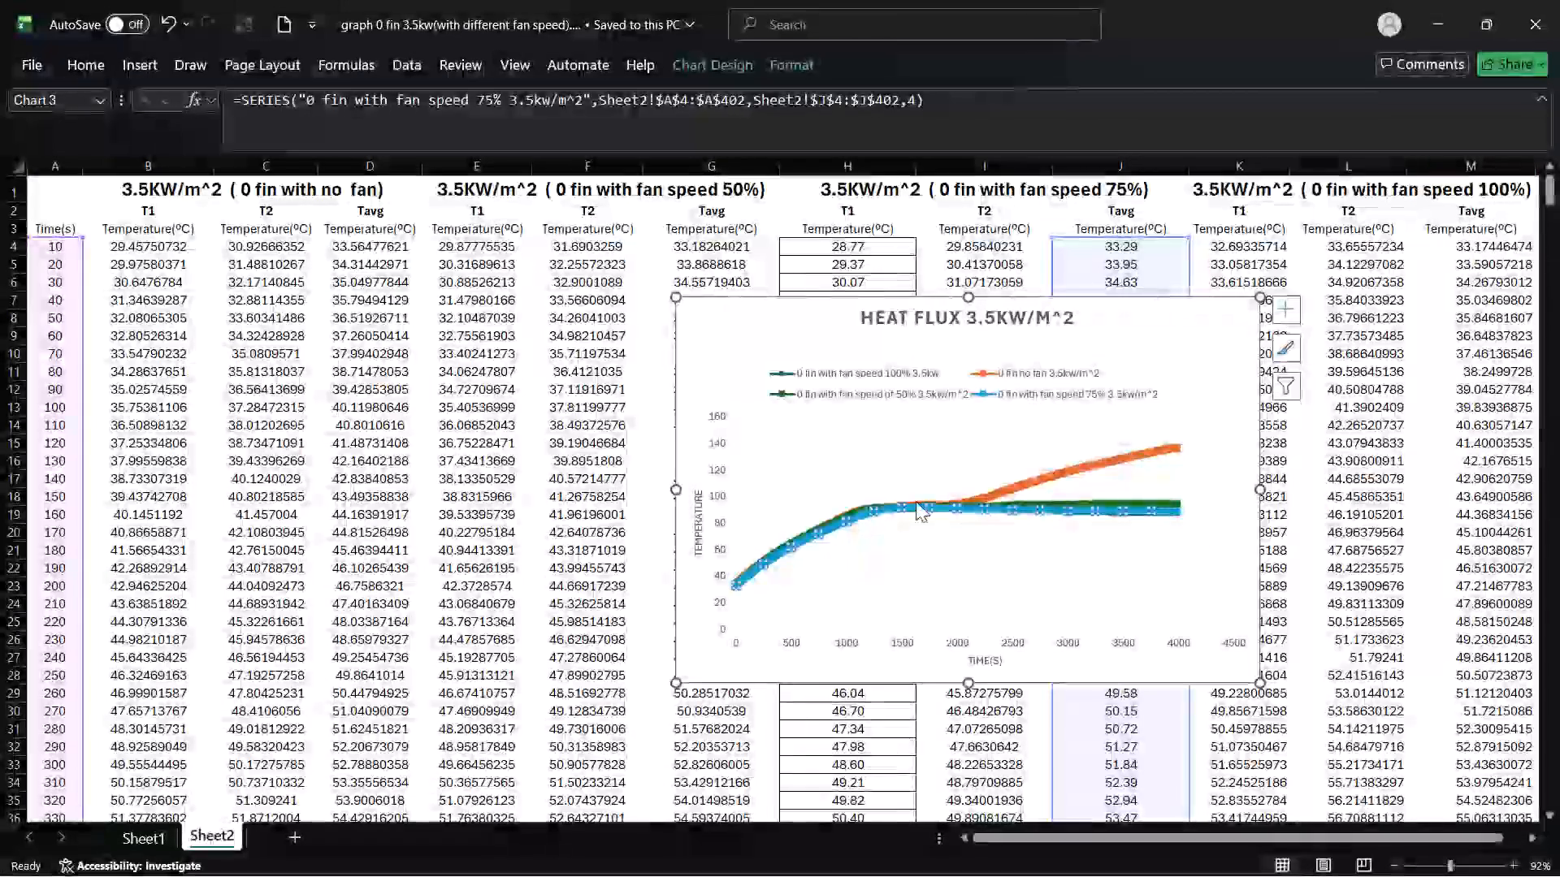
pyautogui.click(920, 501)
pyautogui.click(924, 462)
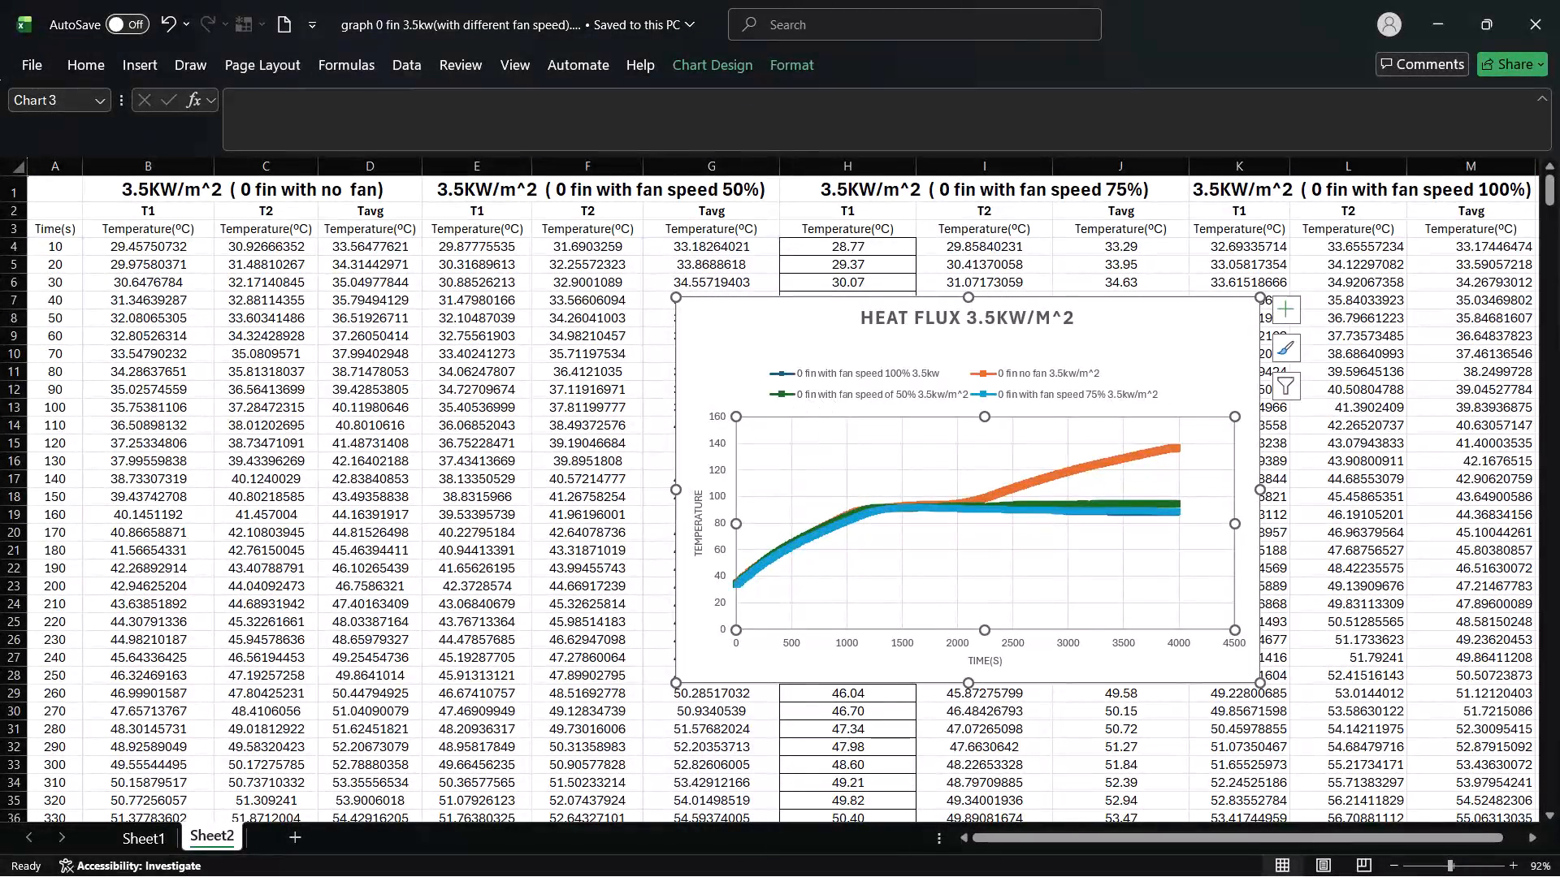
pyautogui.click(734, 323)
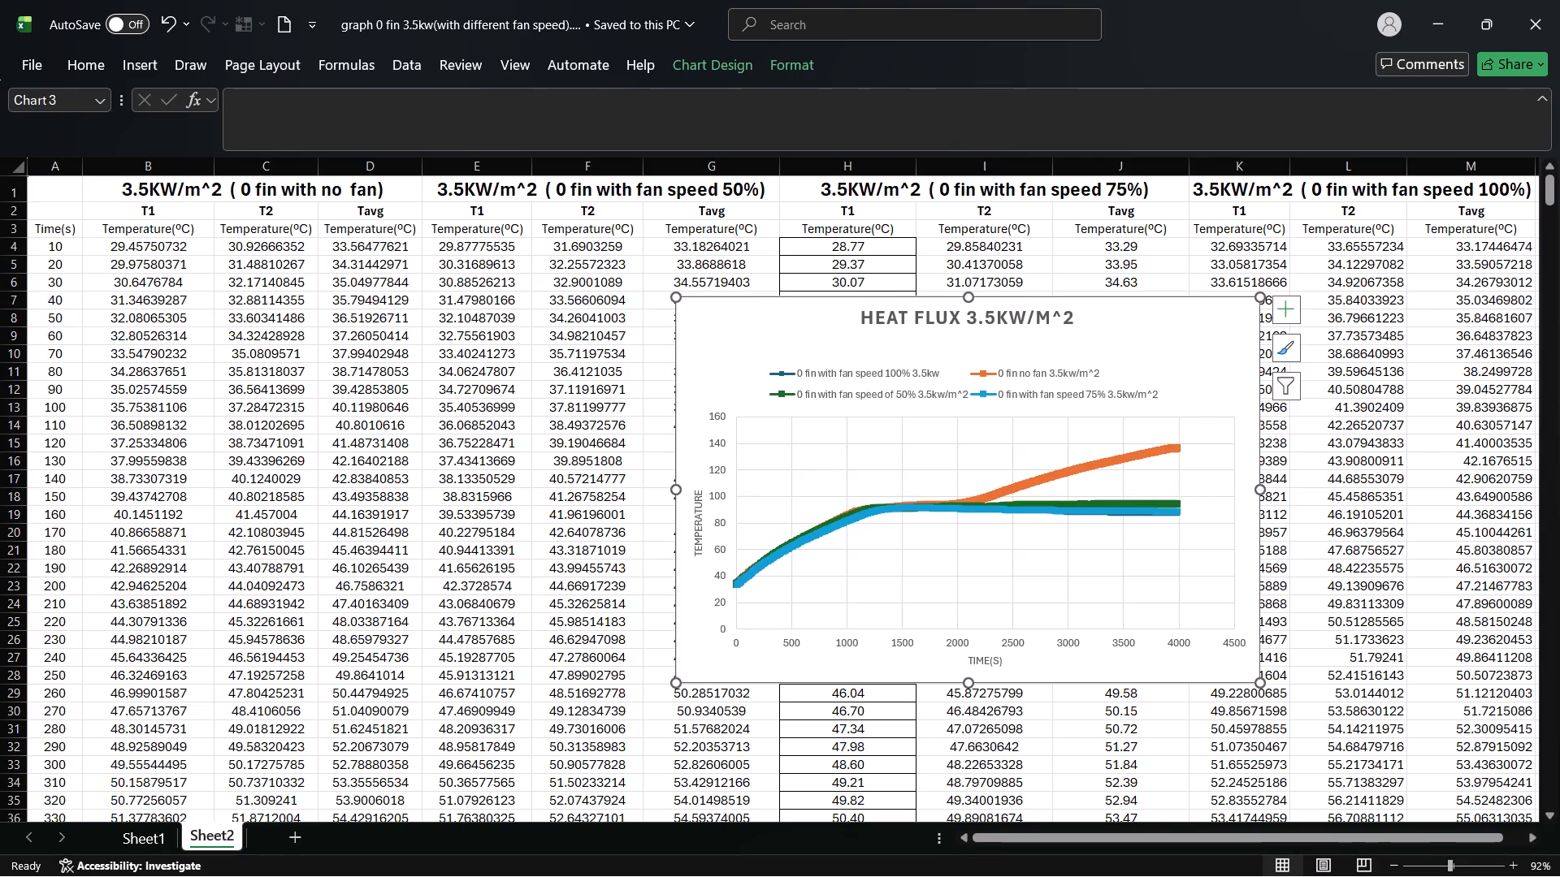
# Review the 3.5, 2.5 and 1.5 kW/m^2 data and charts on Sheet1 and compare them with the chart on Sheet2.
pyautogui.click(127, 836)
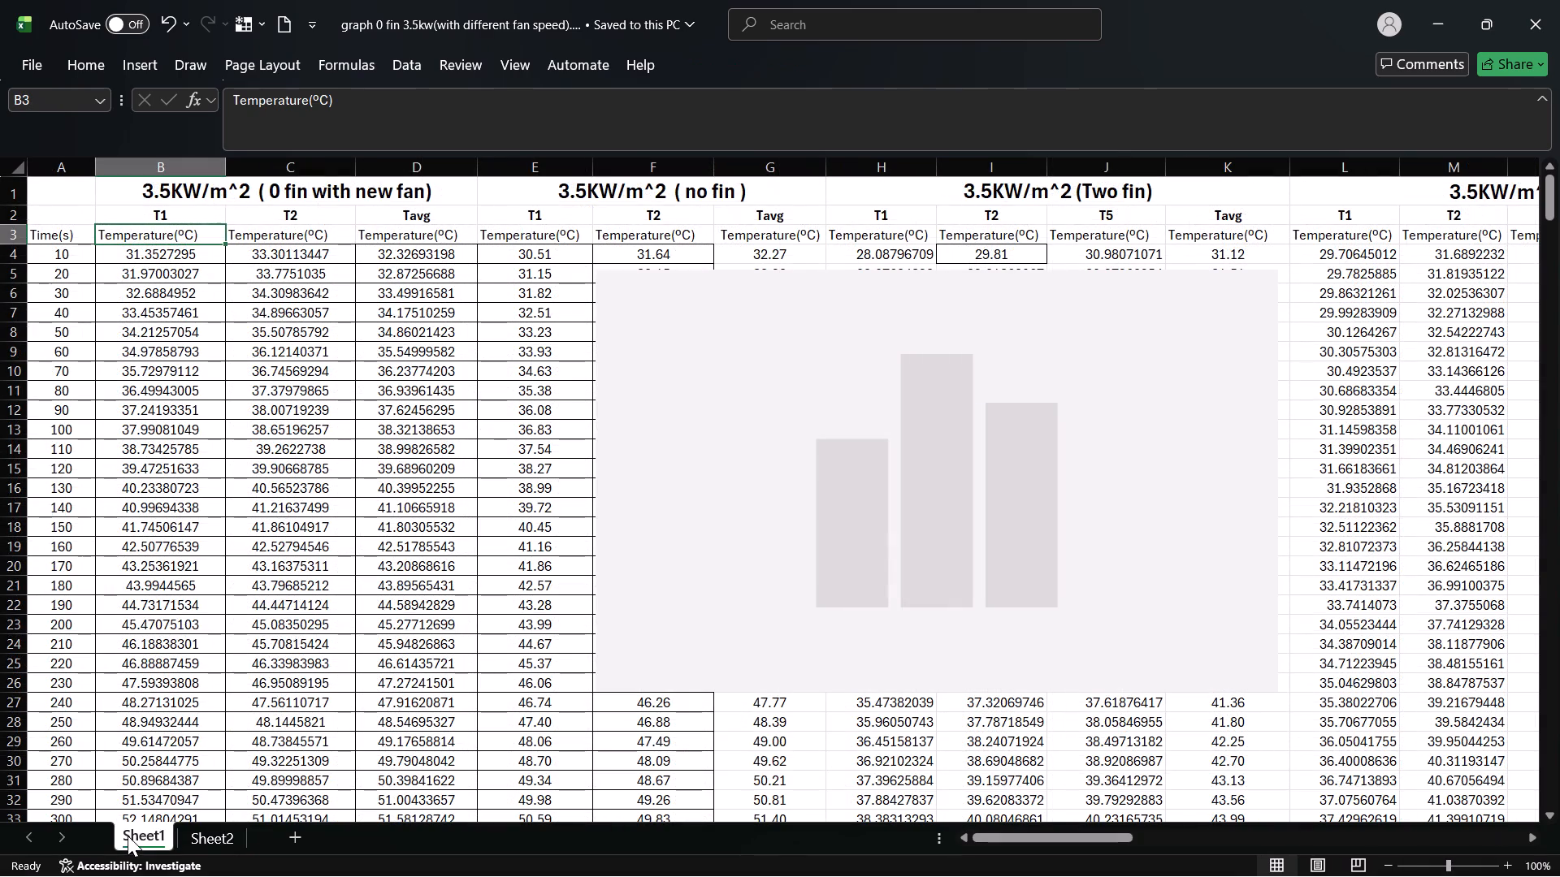
pyautogui.click(201, 840)
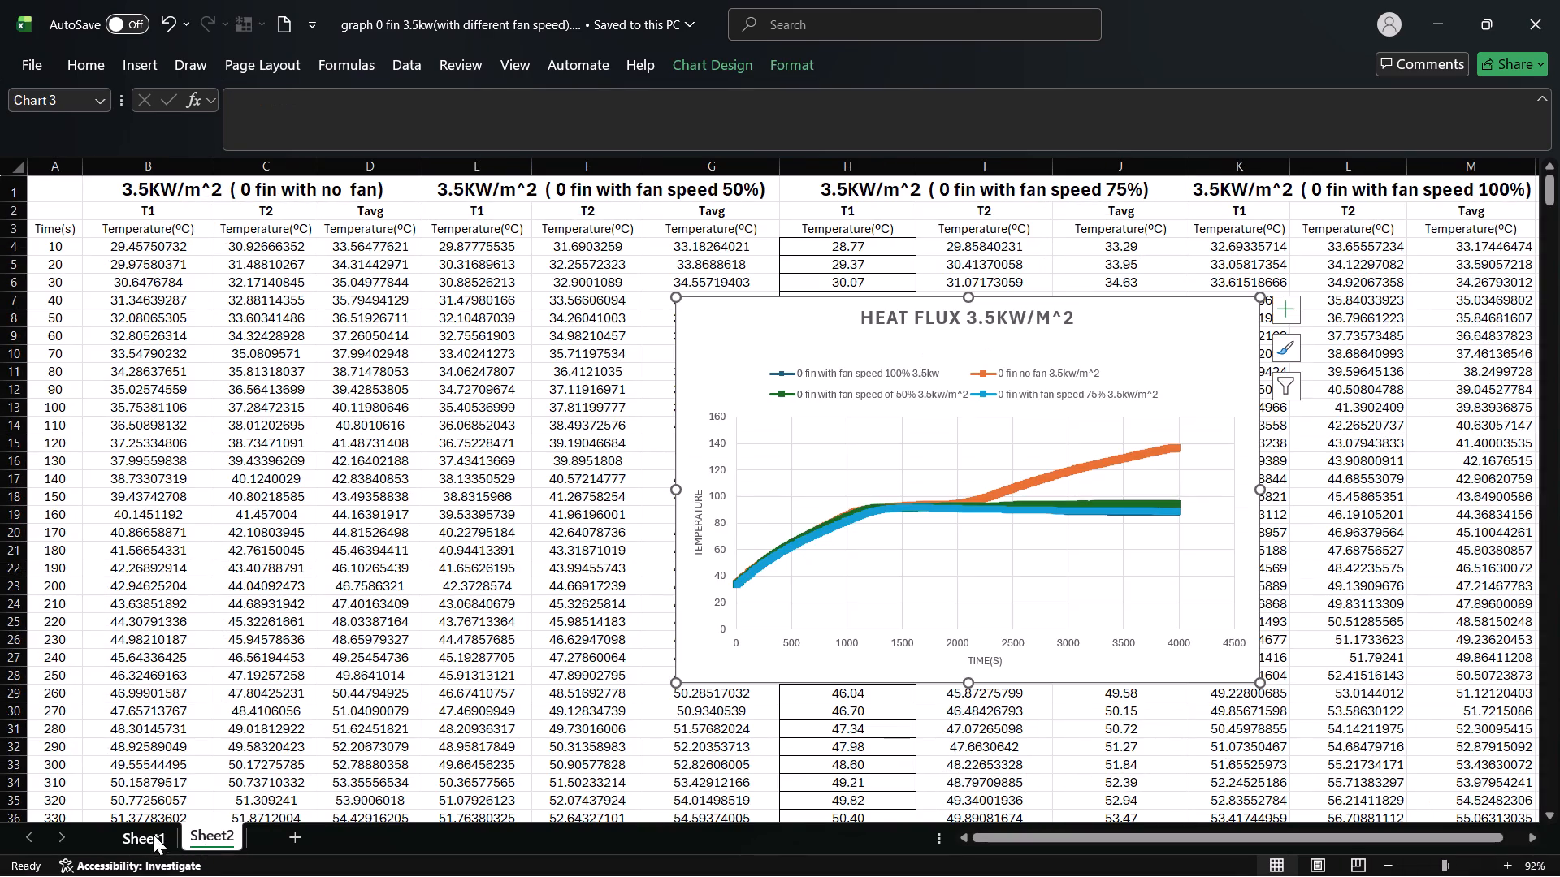
pyautogui.click(149, 831)
pyautogui.scroll(2, 573, 635)
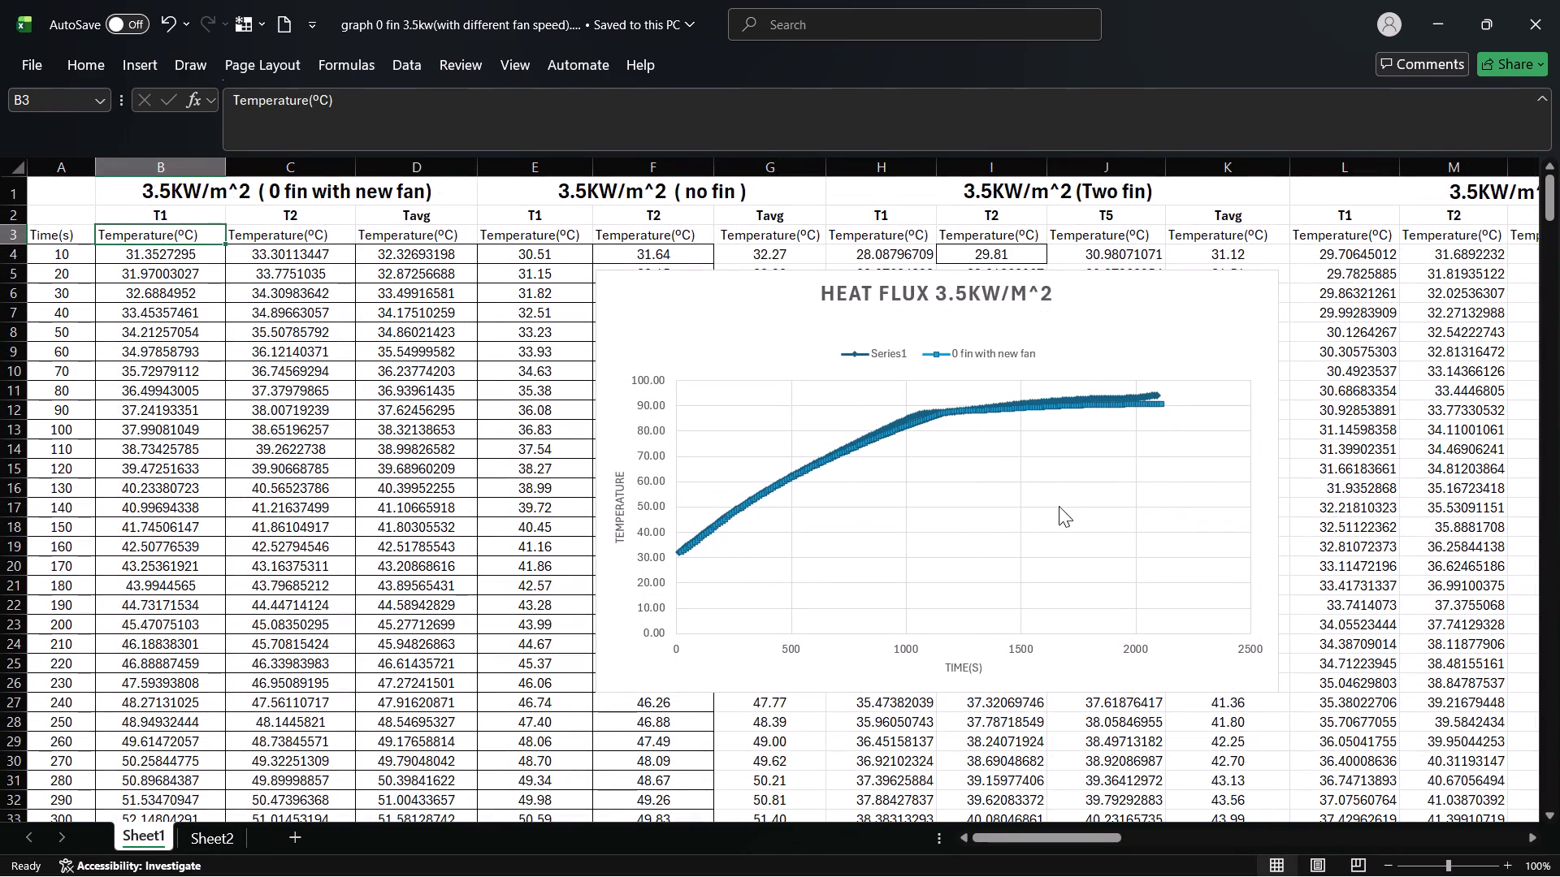
pyautogui.click(1053, 397)
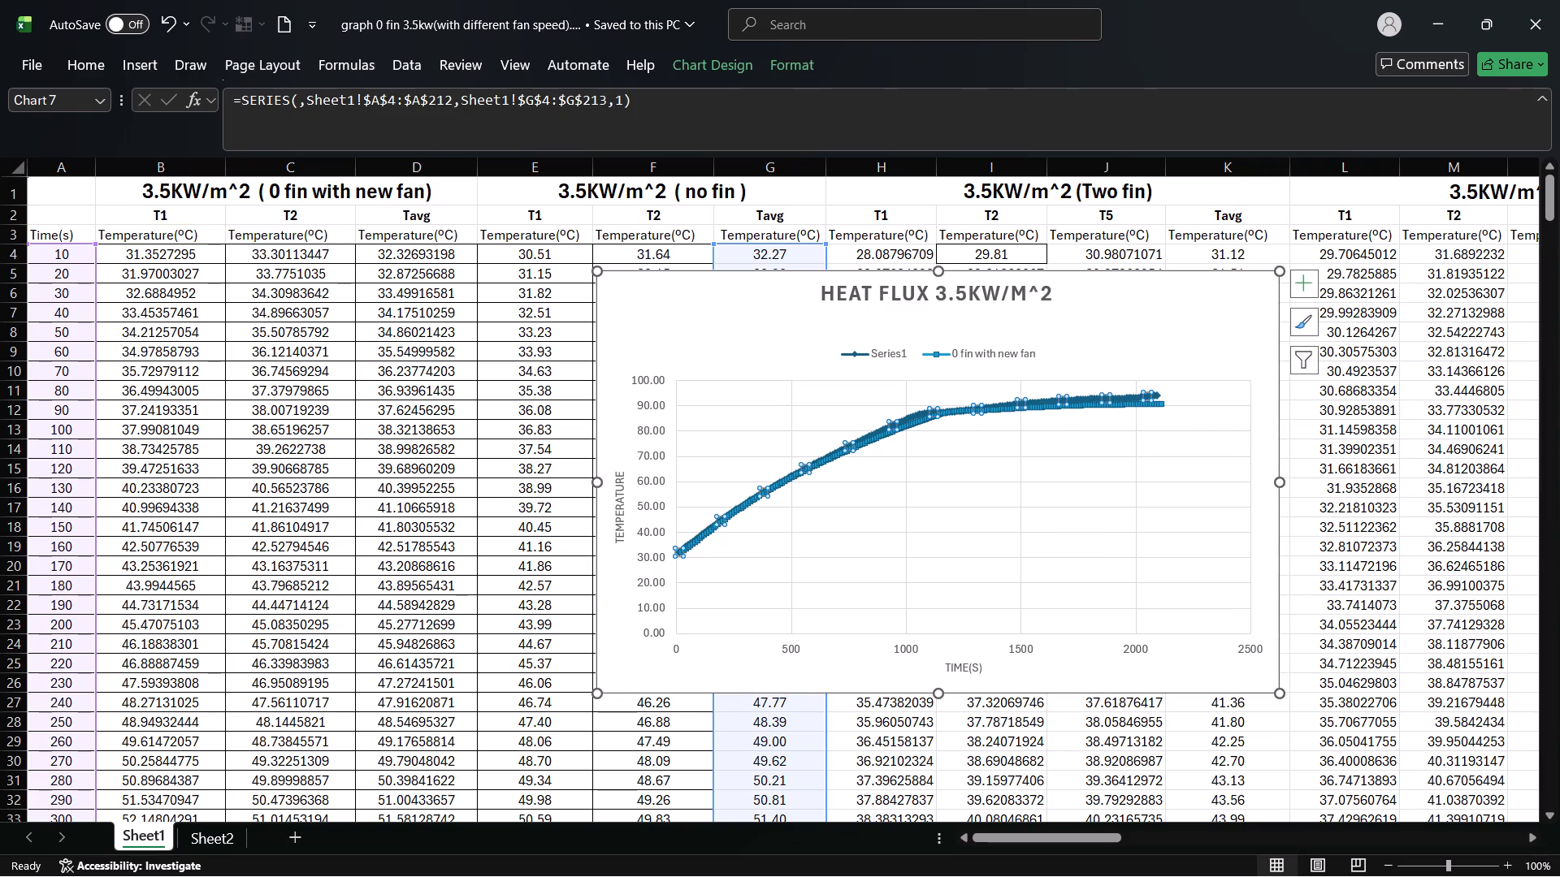
pyautogui.moveTo(1065, 832); pyautogui.dragTo(1066, 832)
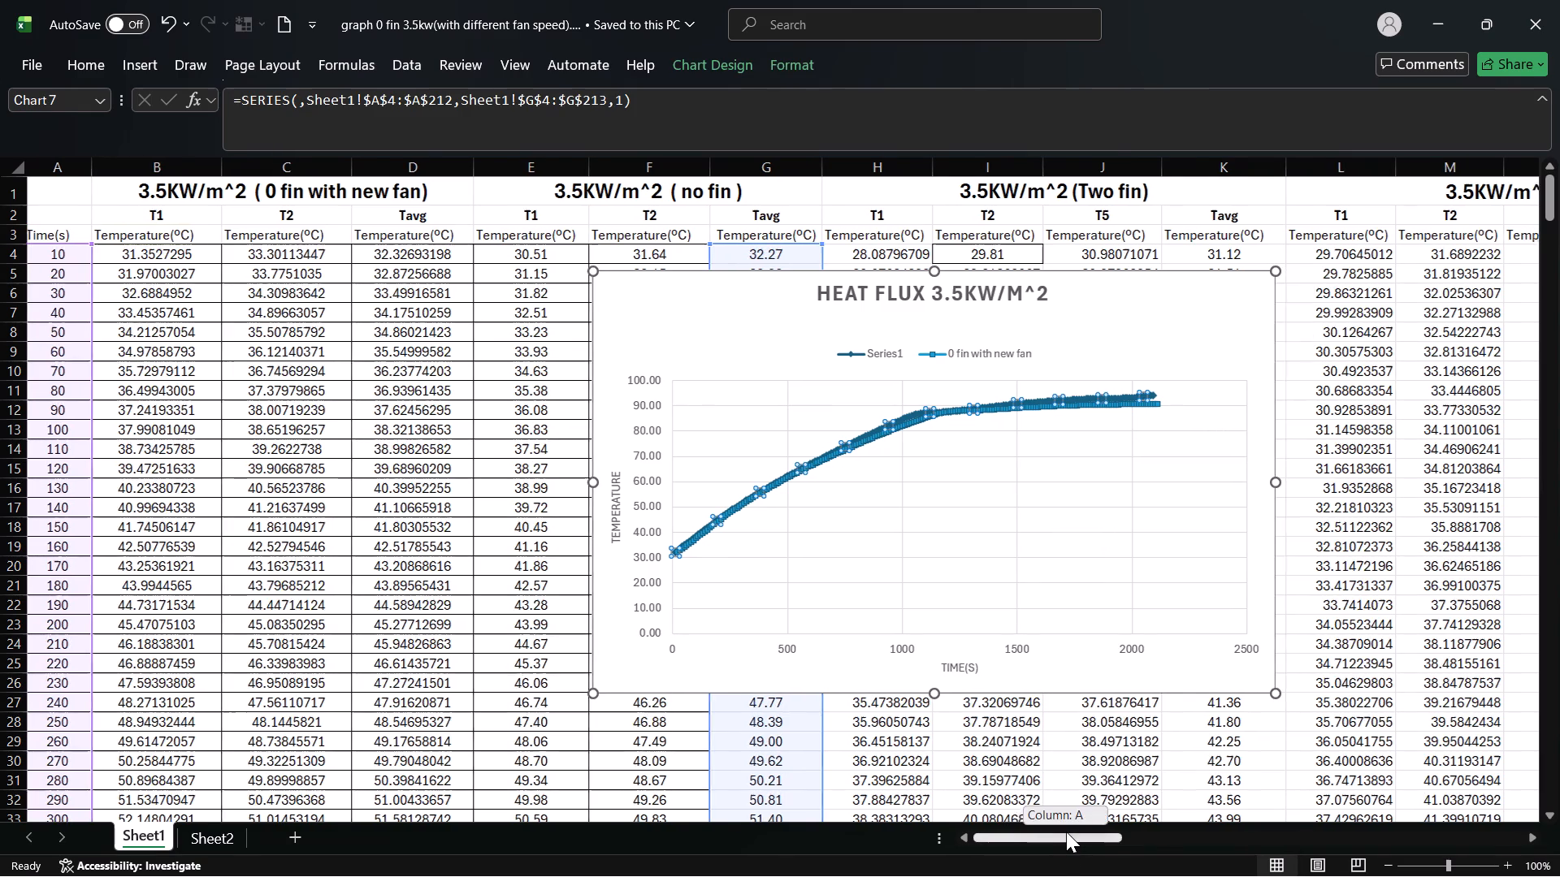
pyautogui.moveTo(1066, 832); pyautogui.dragTo(1472, 807)
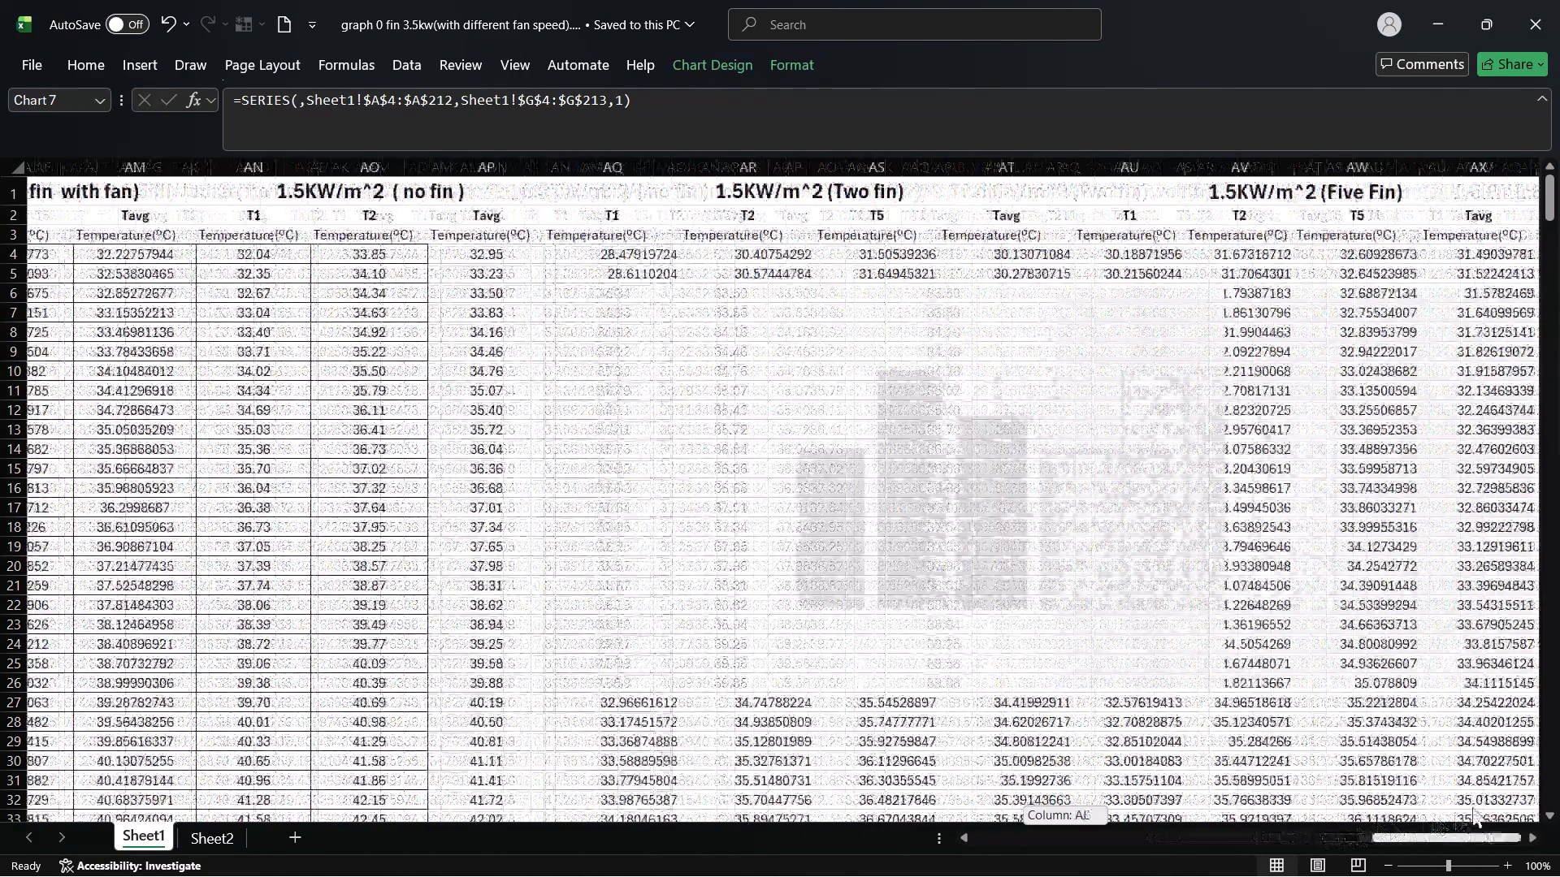
pyautogui.moveTo(1472, 807); pyautogui.dragTo(1445, 828)
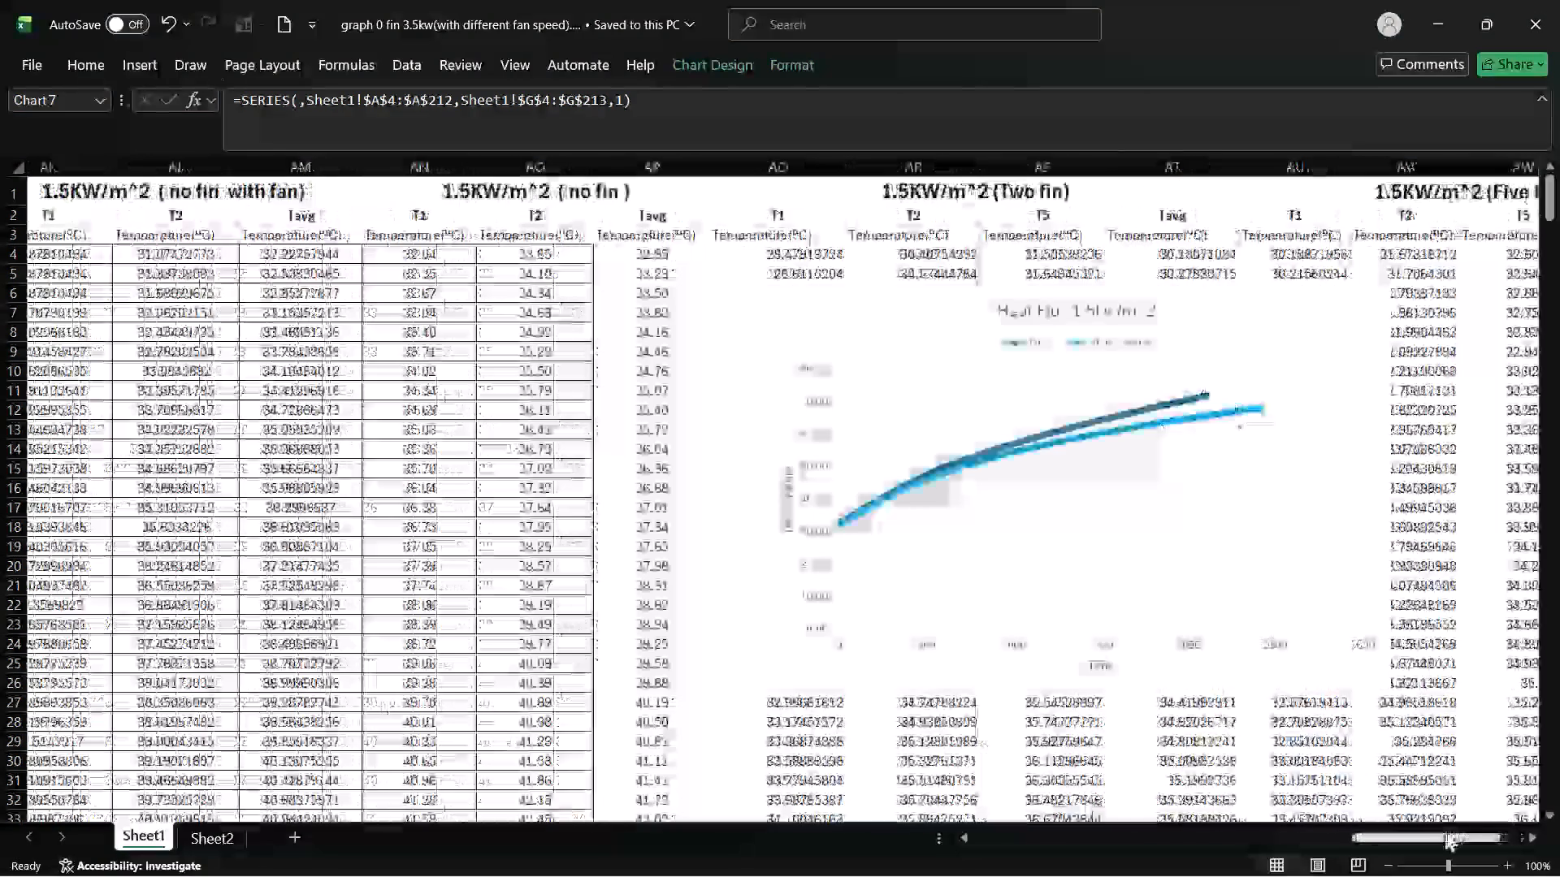
pyautogui.moveTo(1445, 832); pyautogui.dragTo(1286, 873)
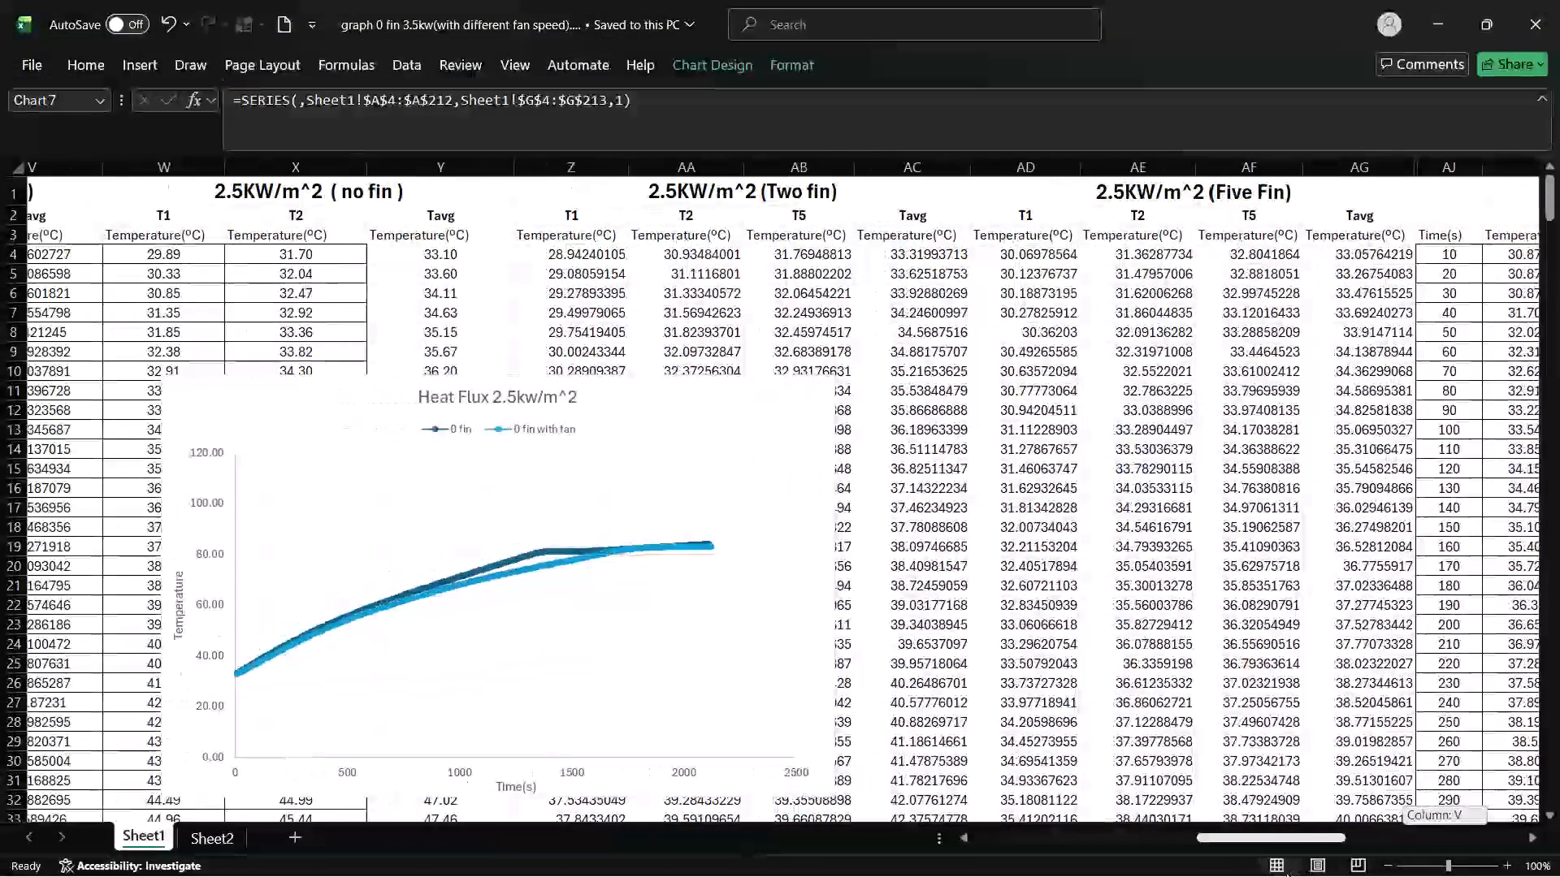
pyautogui.moveTo(1286, 873); pyautogui.dragTo(1276, 875)
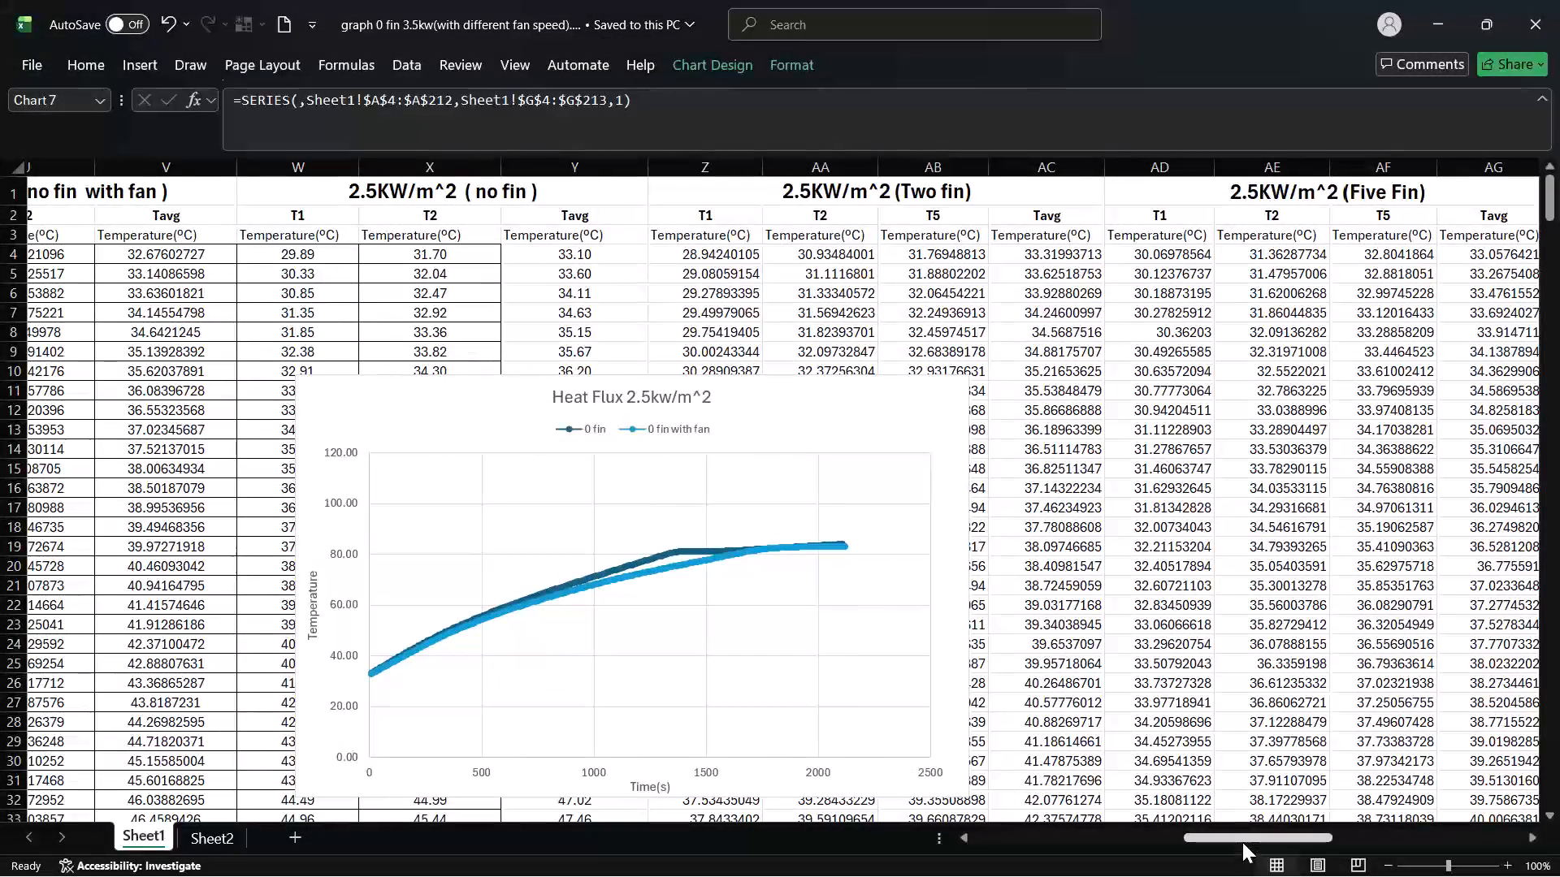
pyautogui.moveTo(1242, 837); pyautogui.dragTo(973, 846)
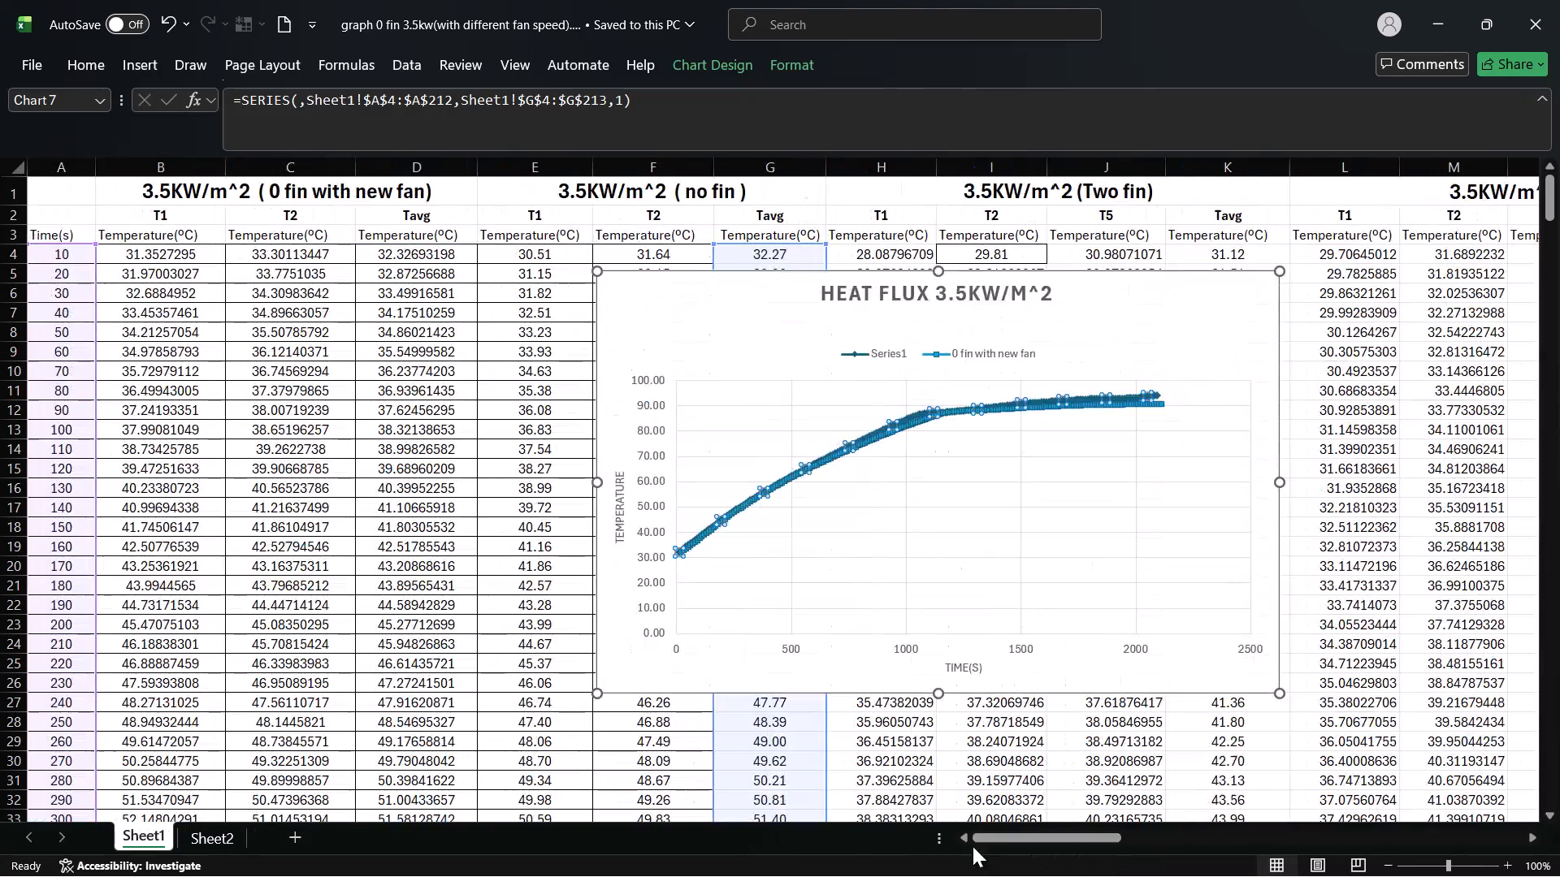
pyautogui.moveTo(973, 846); pyautogui.dragTo(983, 853)
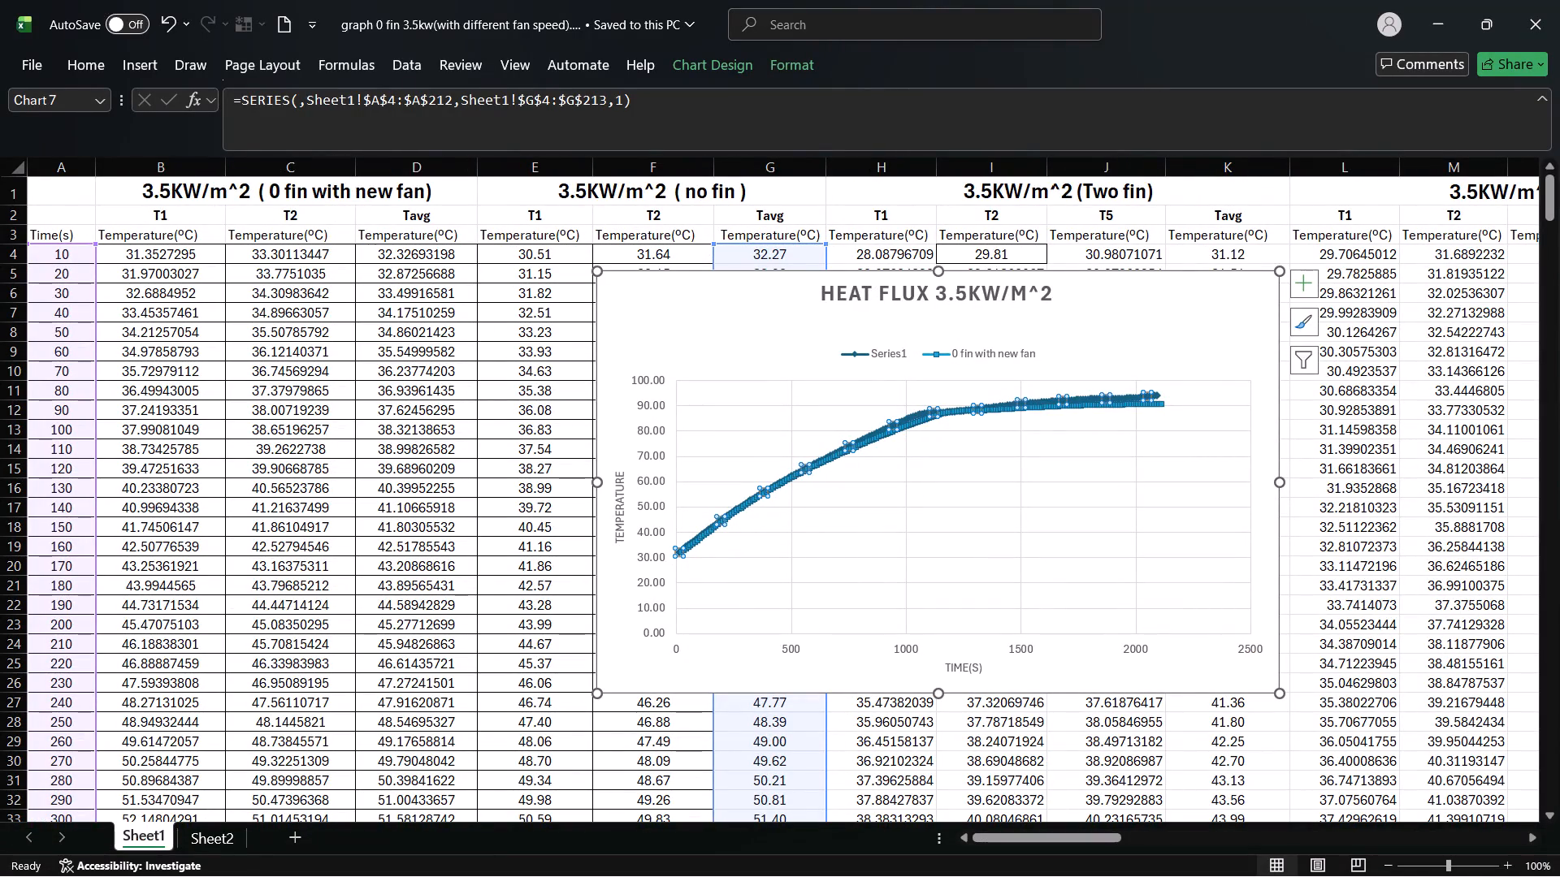
pyautogui.click(217, 845)
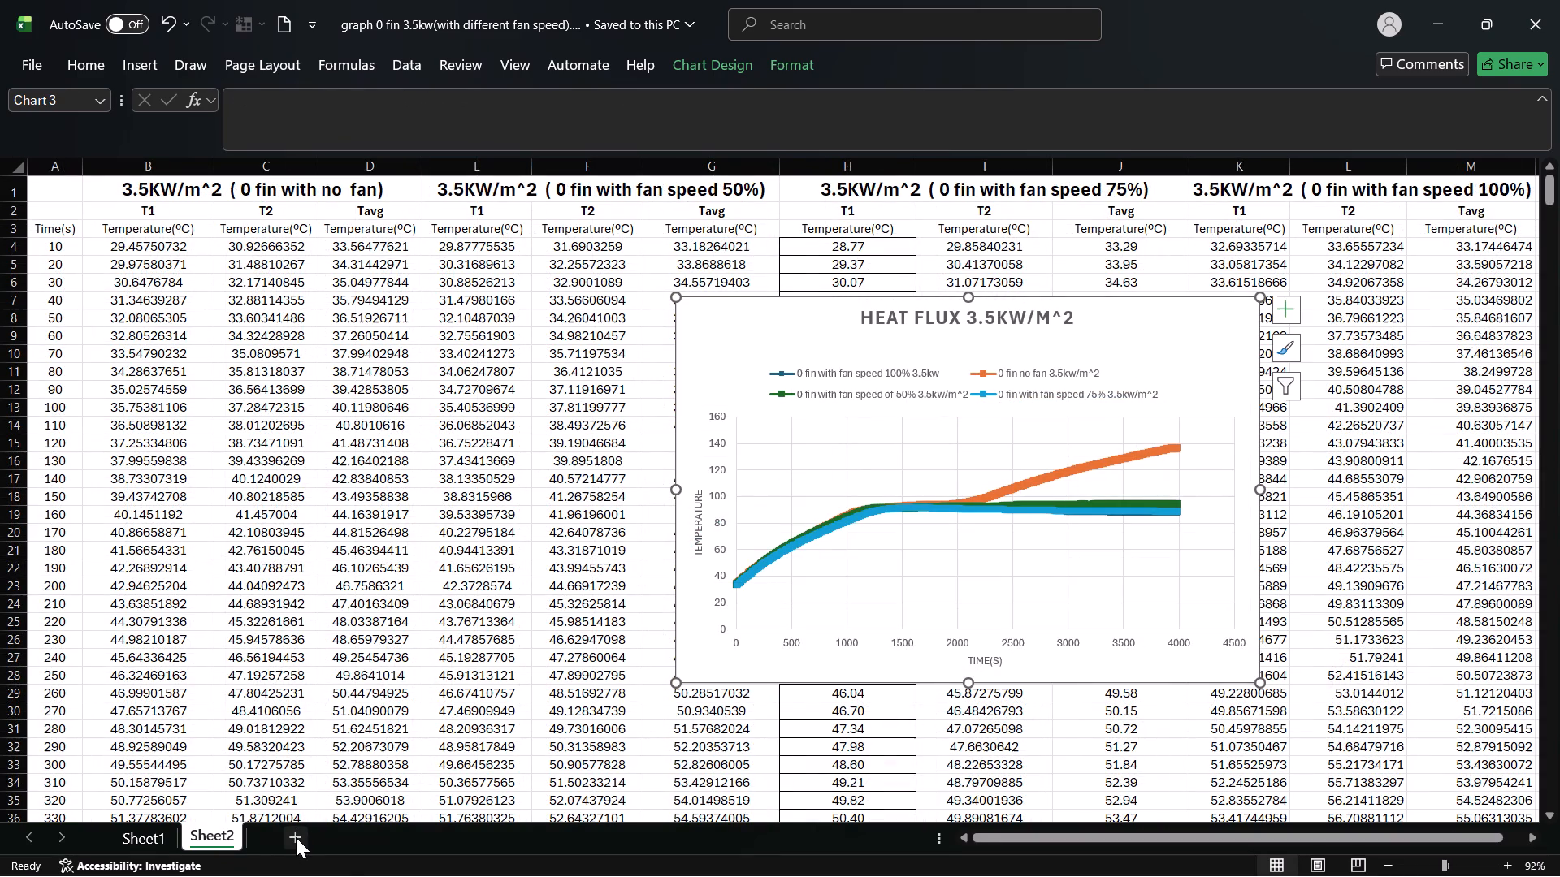
pyautogui.click(141, 840)
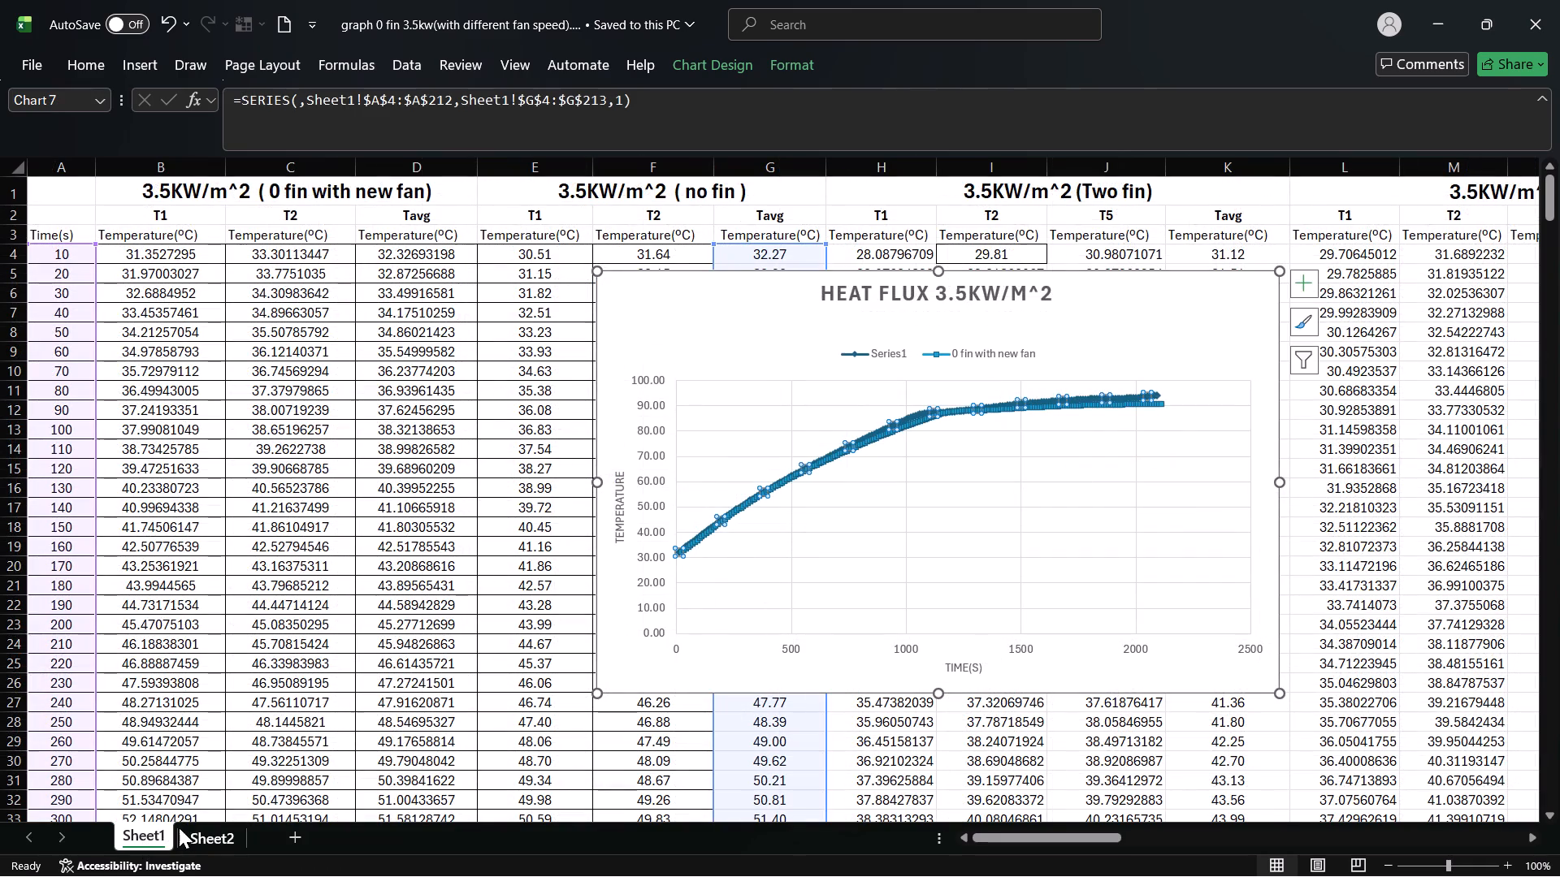
pyautogui.click(193, 828)
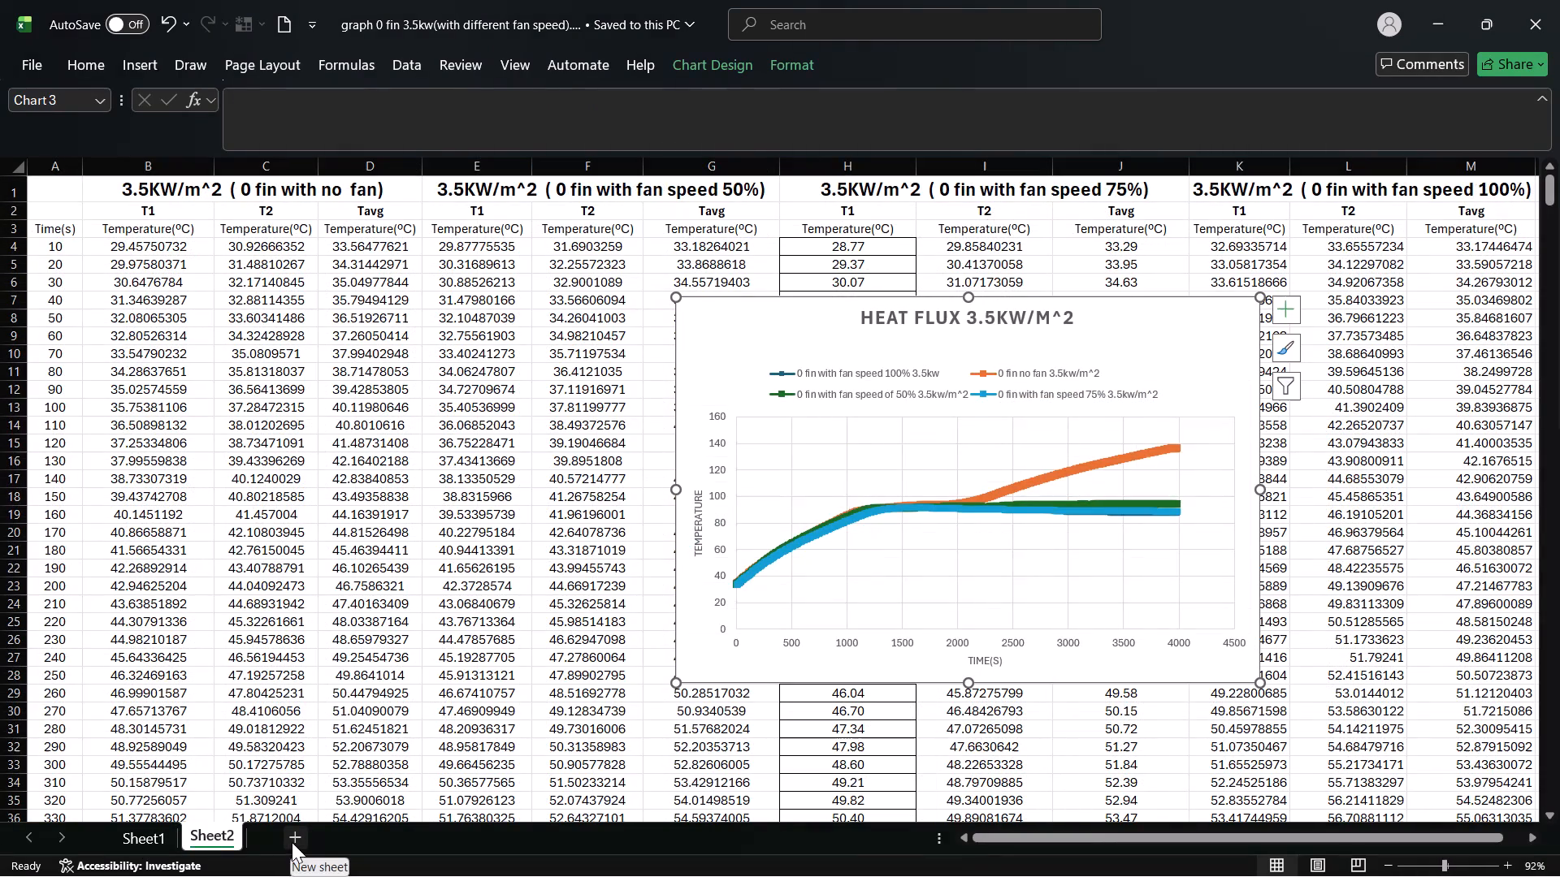
pyautogui.click(156, 834)
pyautogui.click(219, 834)
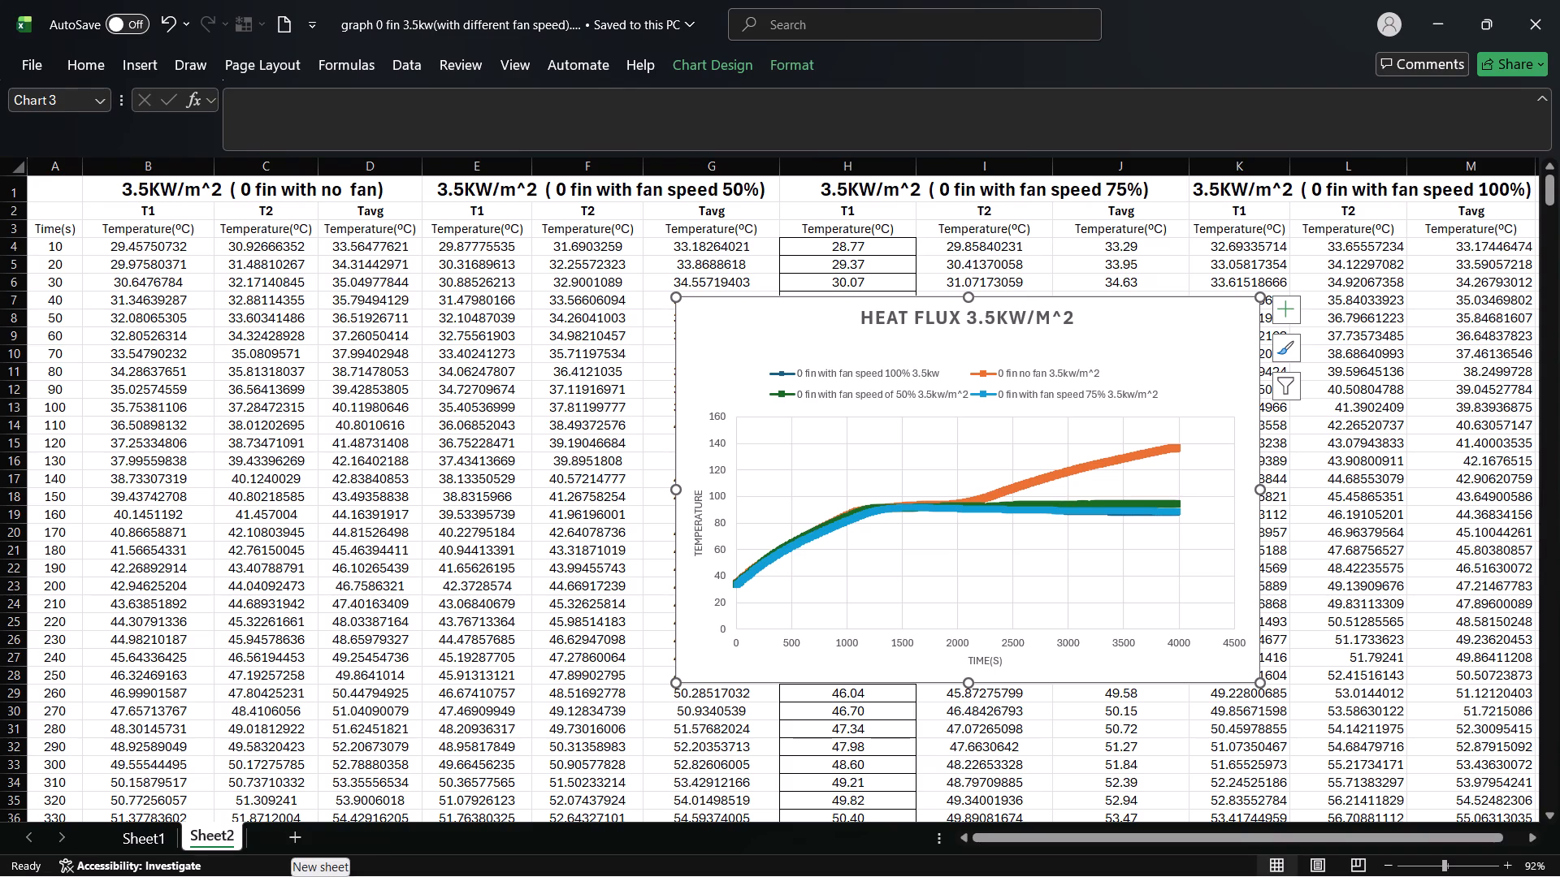
# Minimize the graph workbook and close the 0 fin 3.5kw processed data workbook for 75% fan speed.
pyautogui.click(1438, 36)
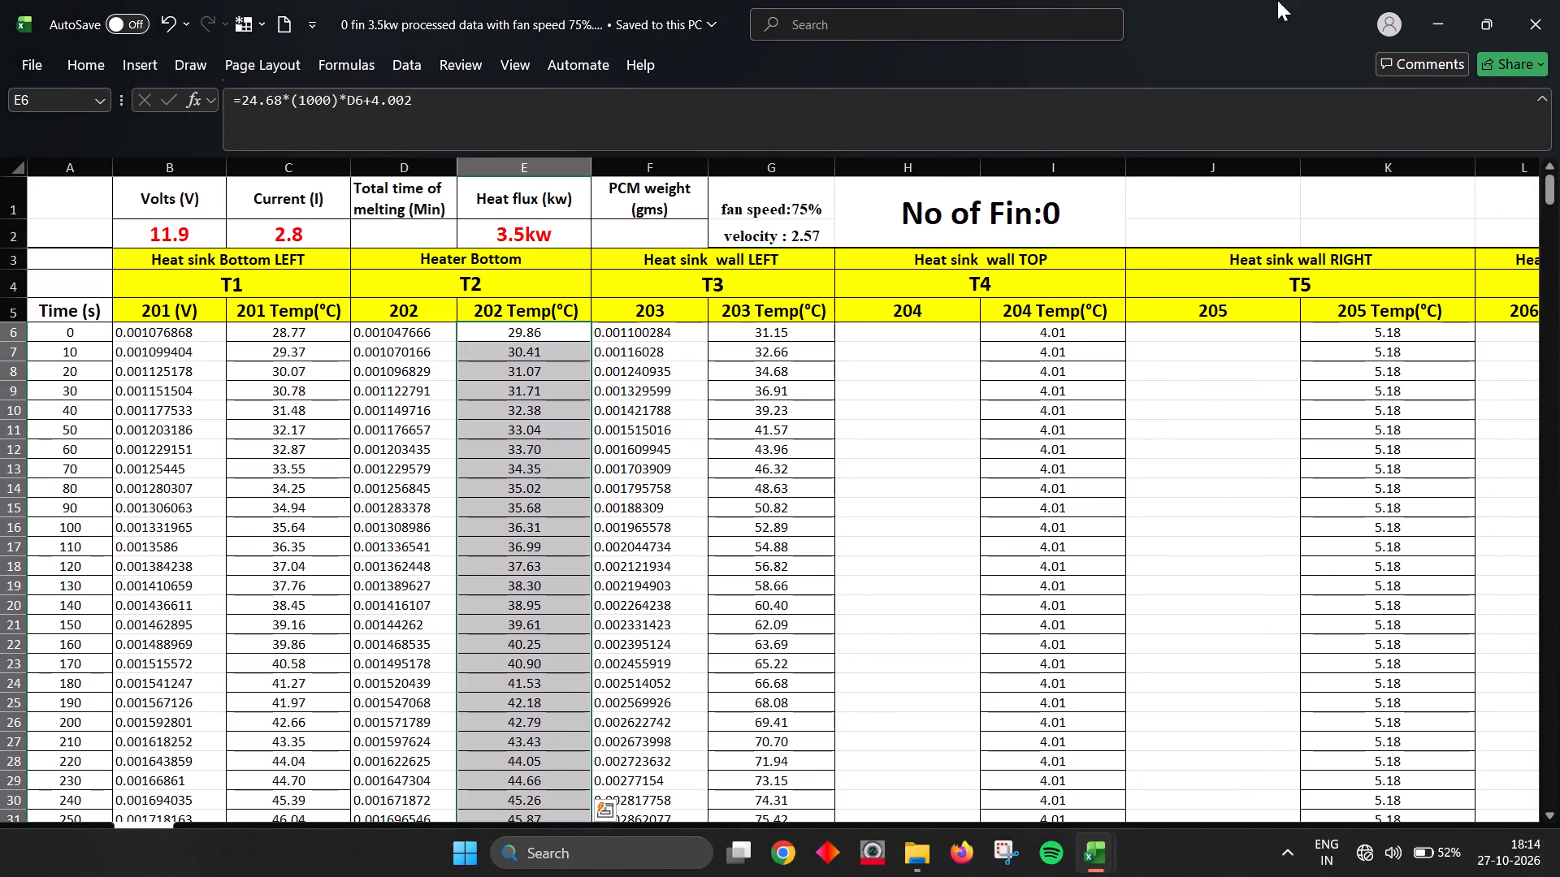
pyautogui.click(1559, 2)
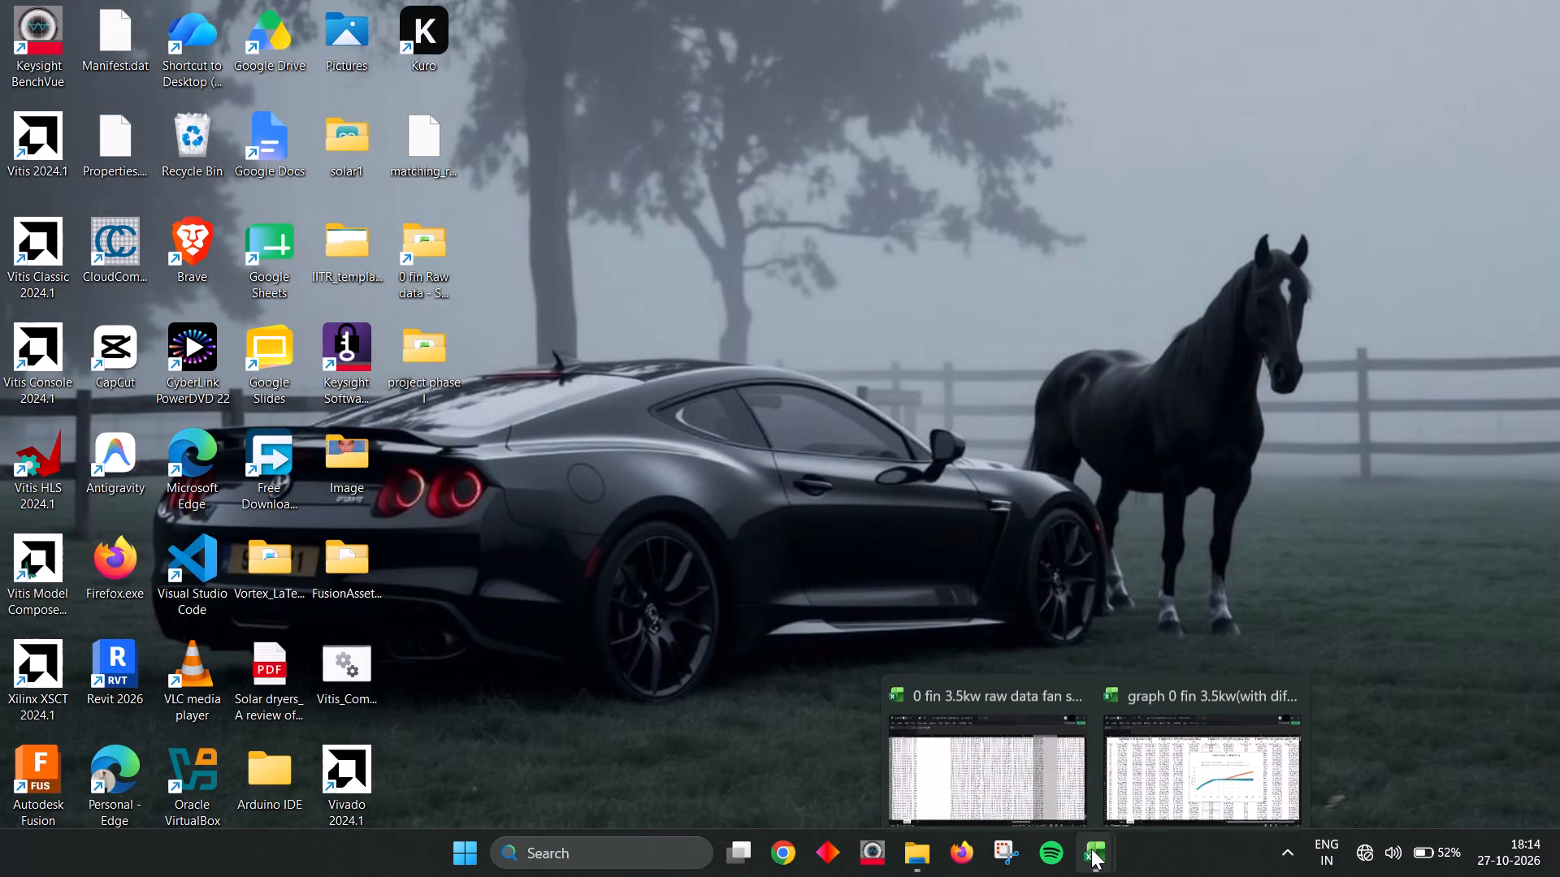
# Bring up the 0 fin 3.5kw raw data workbook for 75% fan speed and close it.
pyautogui.click(1091, 849)
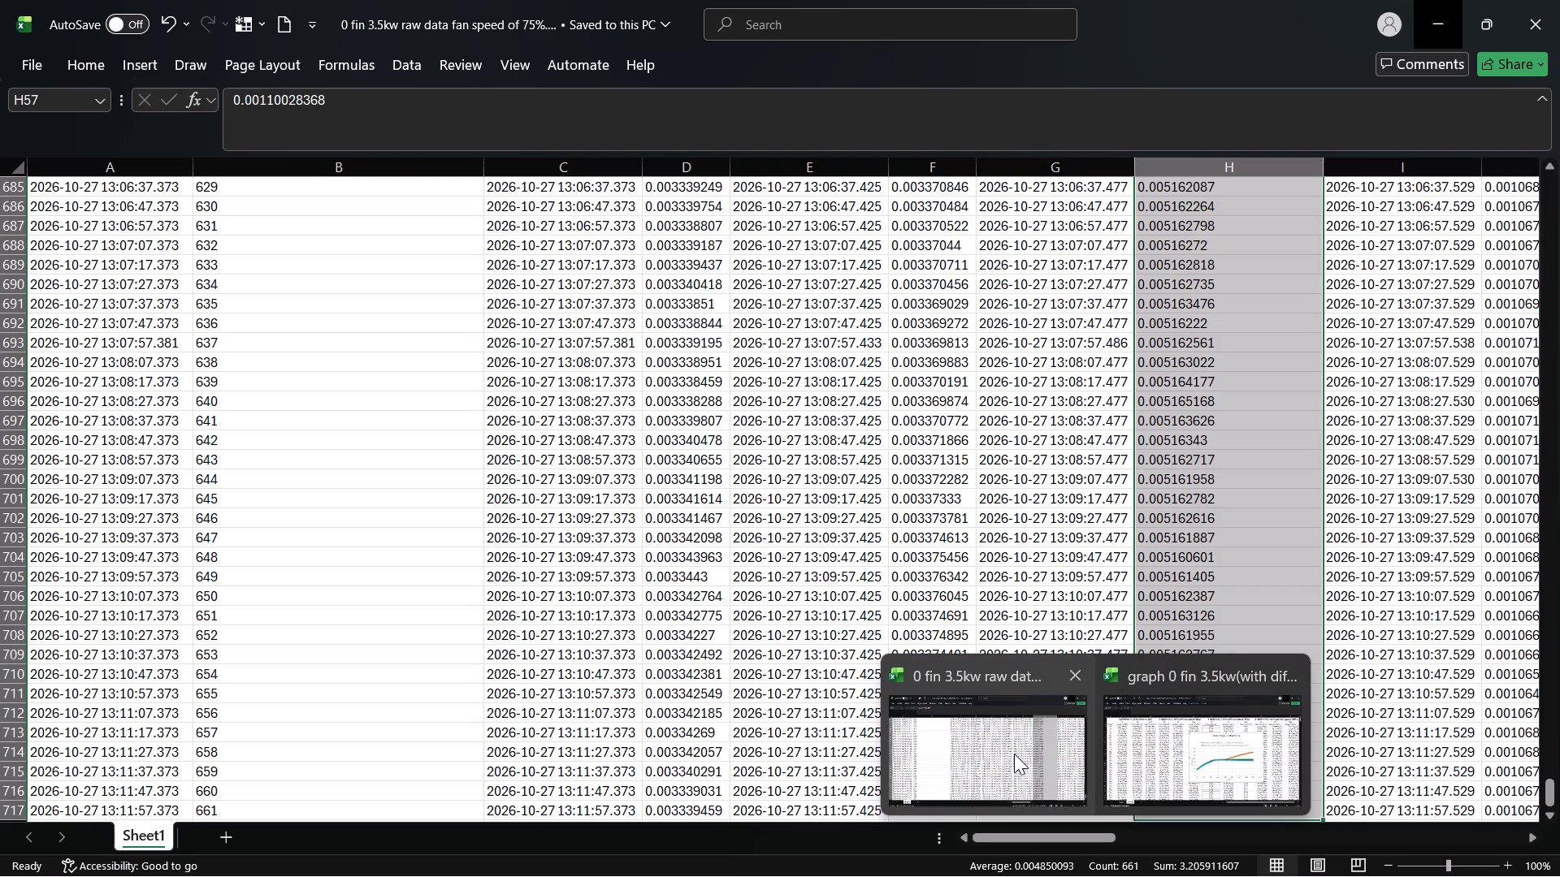
pyautogui.click(1000, 745)
pyautogui.click(1554, 2)
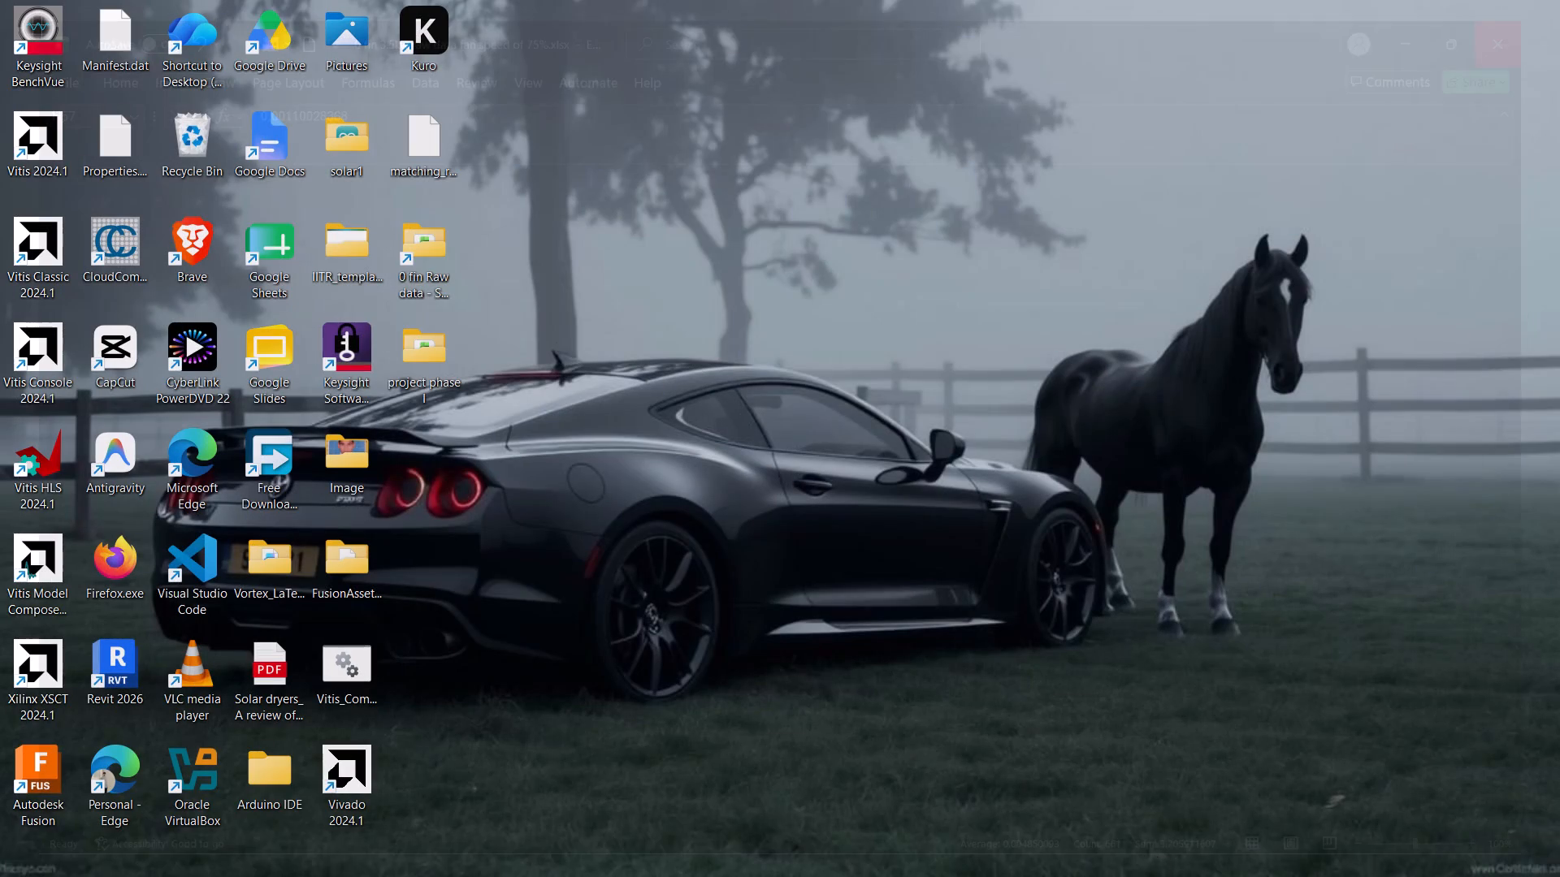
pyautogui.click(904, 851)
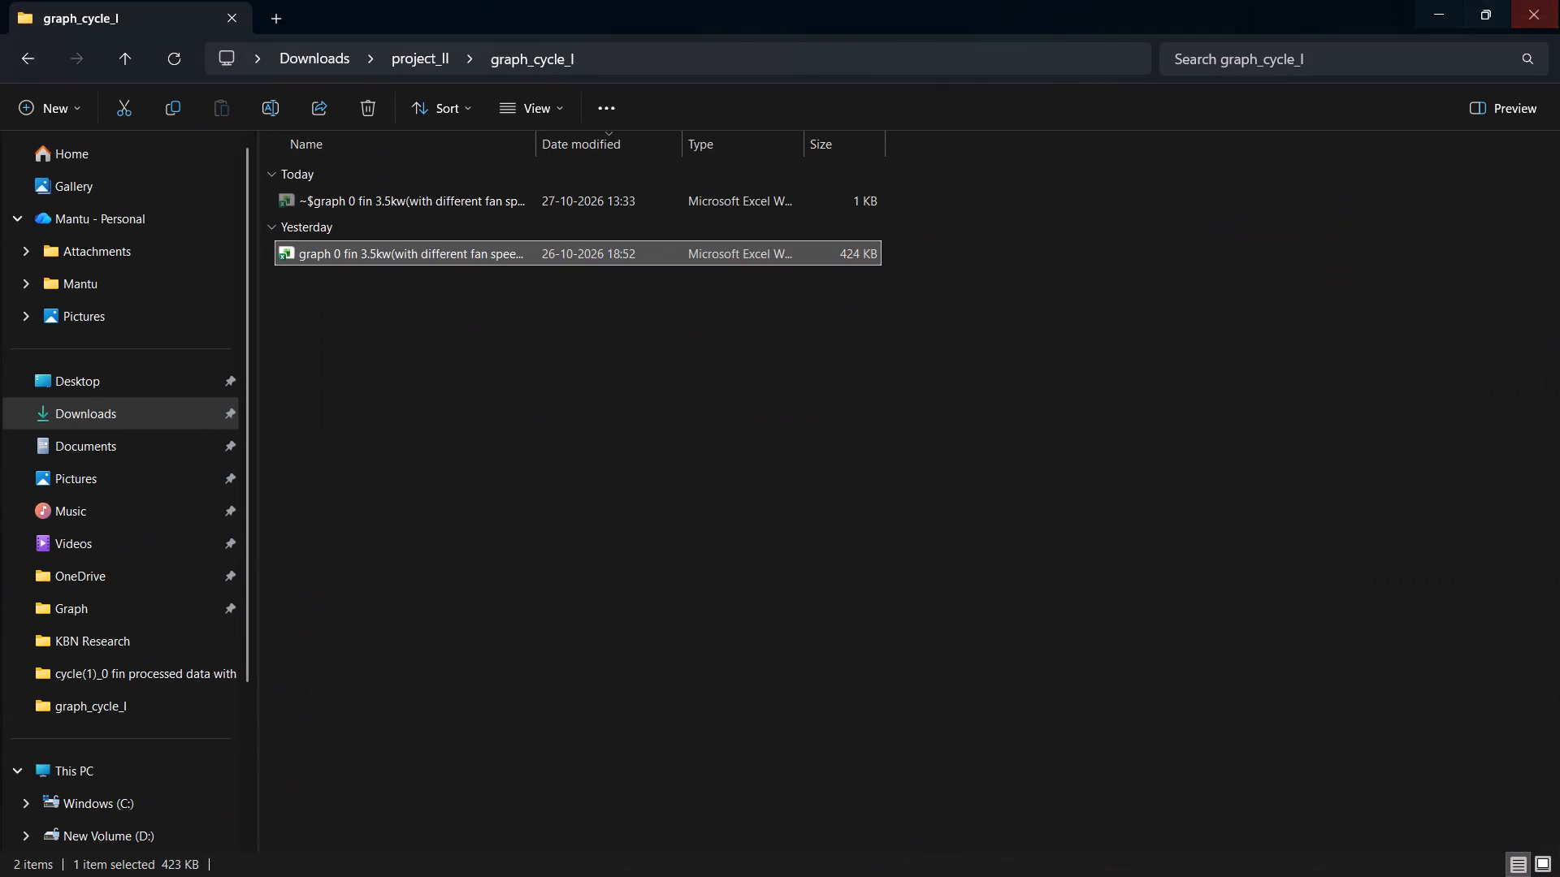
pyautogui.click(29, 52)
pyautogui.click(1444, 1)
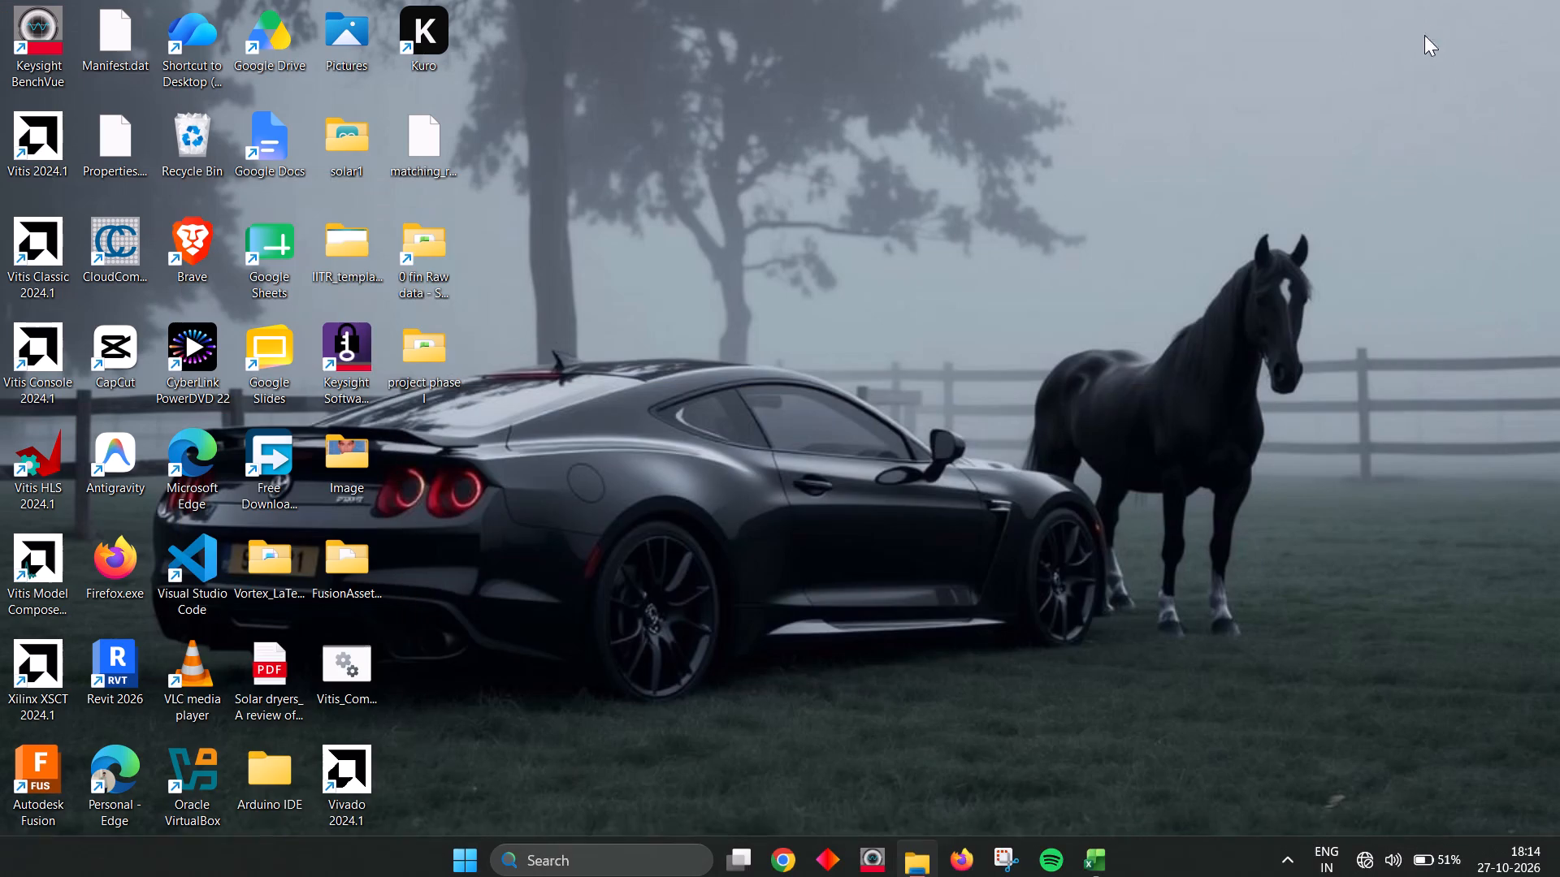
# Open Chrome with the iiitk.ac.in profile that has a photo and run the earlier Google search for chagpt.
pyautogui.click(793, 855)
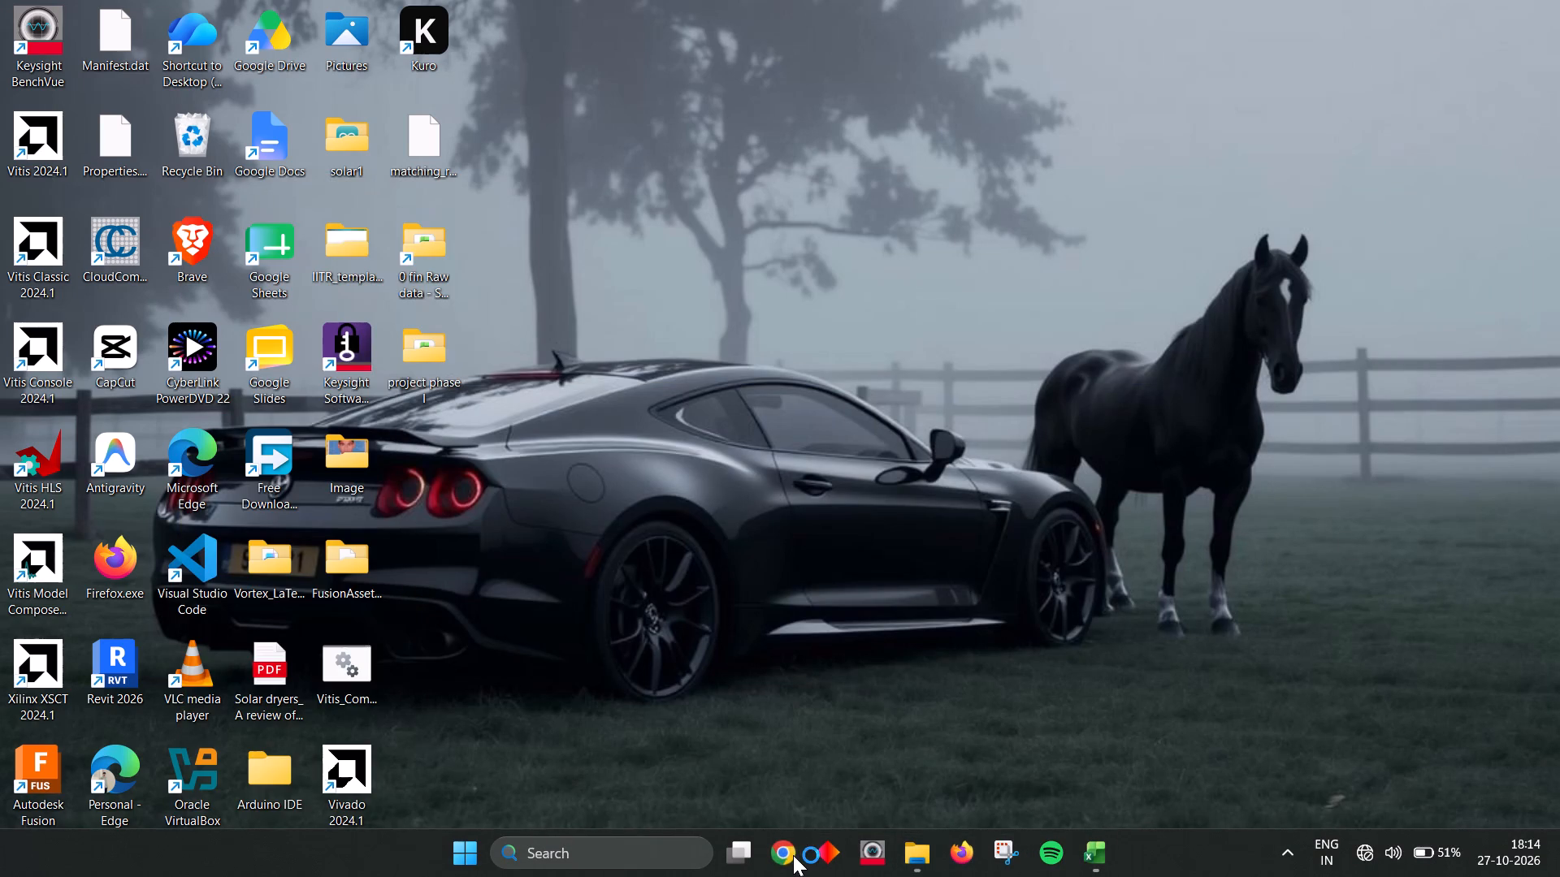
pyautogui.click(844, 389)
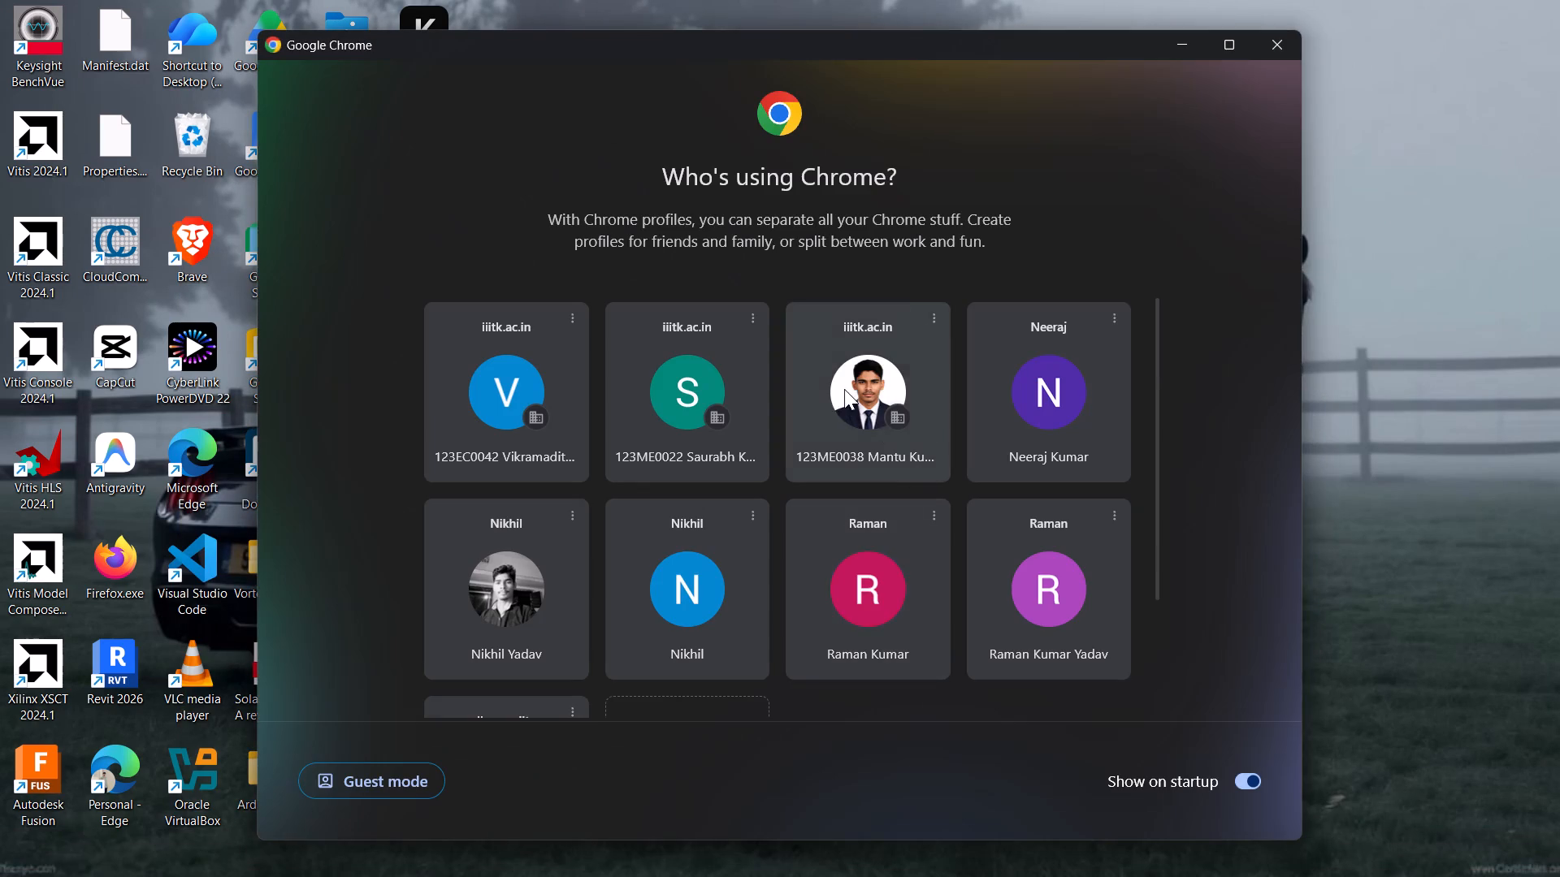
pyautogui.click(676, 387)
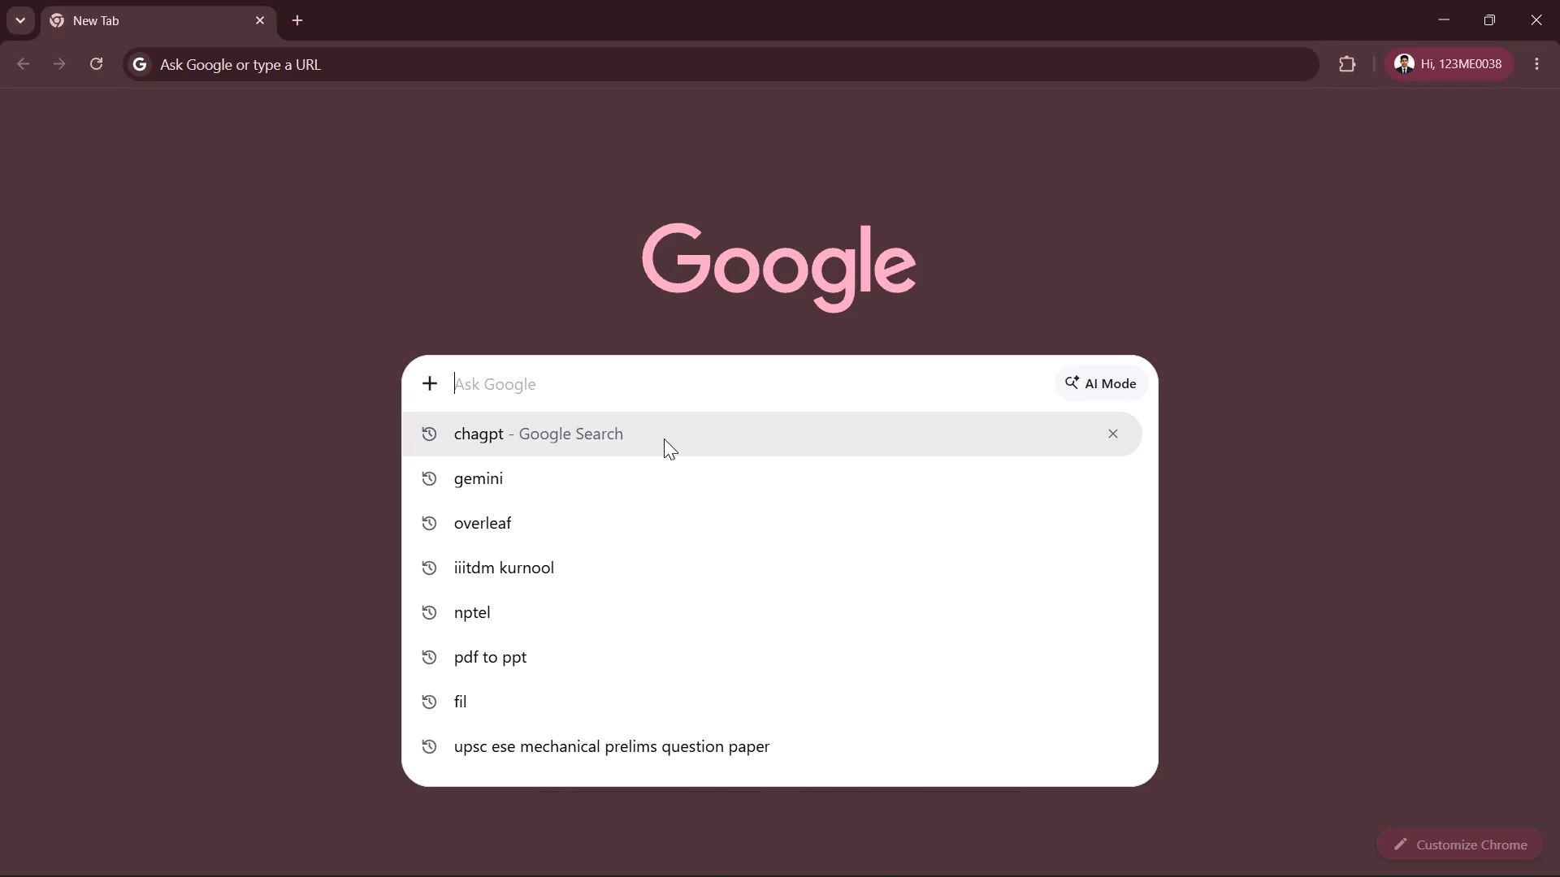
pyautogui.click(664, 438)
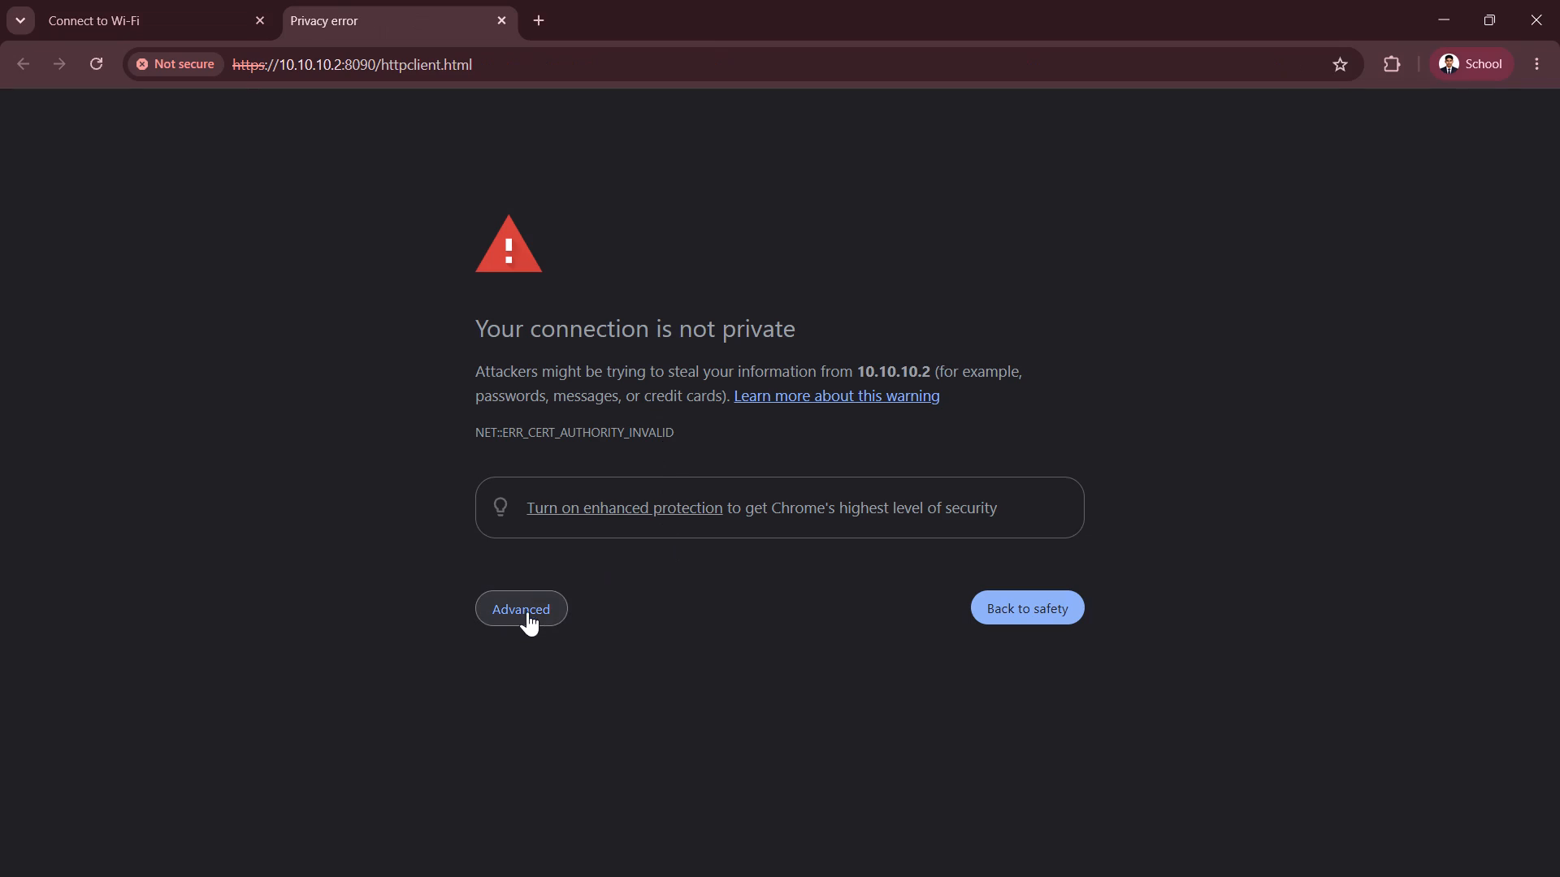
# Proceed past the certificate warning to the Wi-Fi login page at 10.10.10.2, continuing with the form resubmission.
pyautogui.click(527, 611)
pyautogui.click(603, 768)
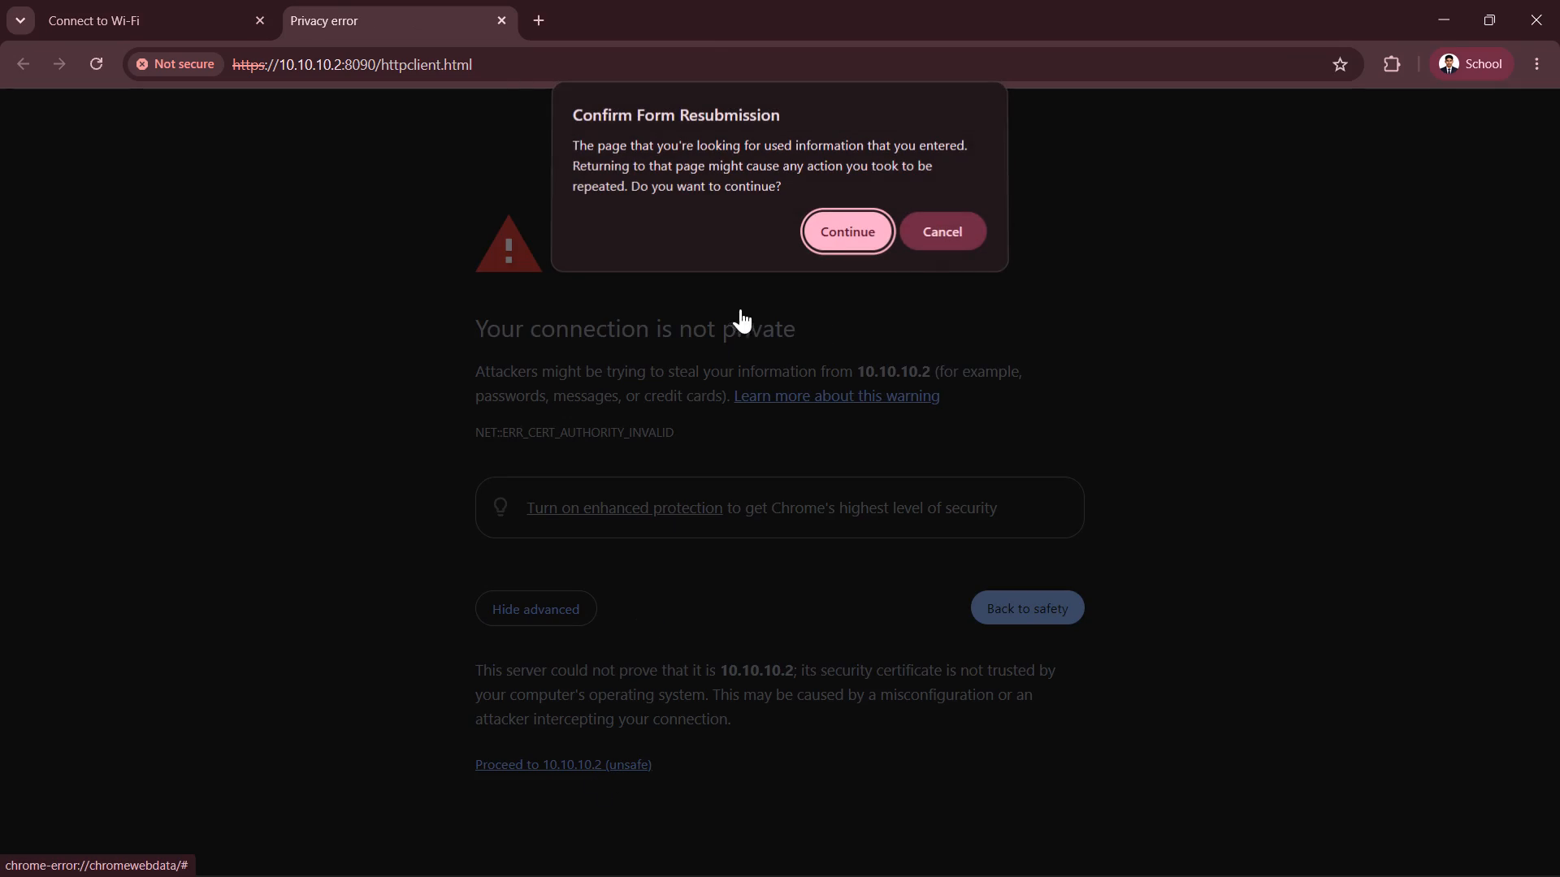
pyautogui.click(831, 236)
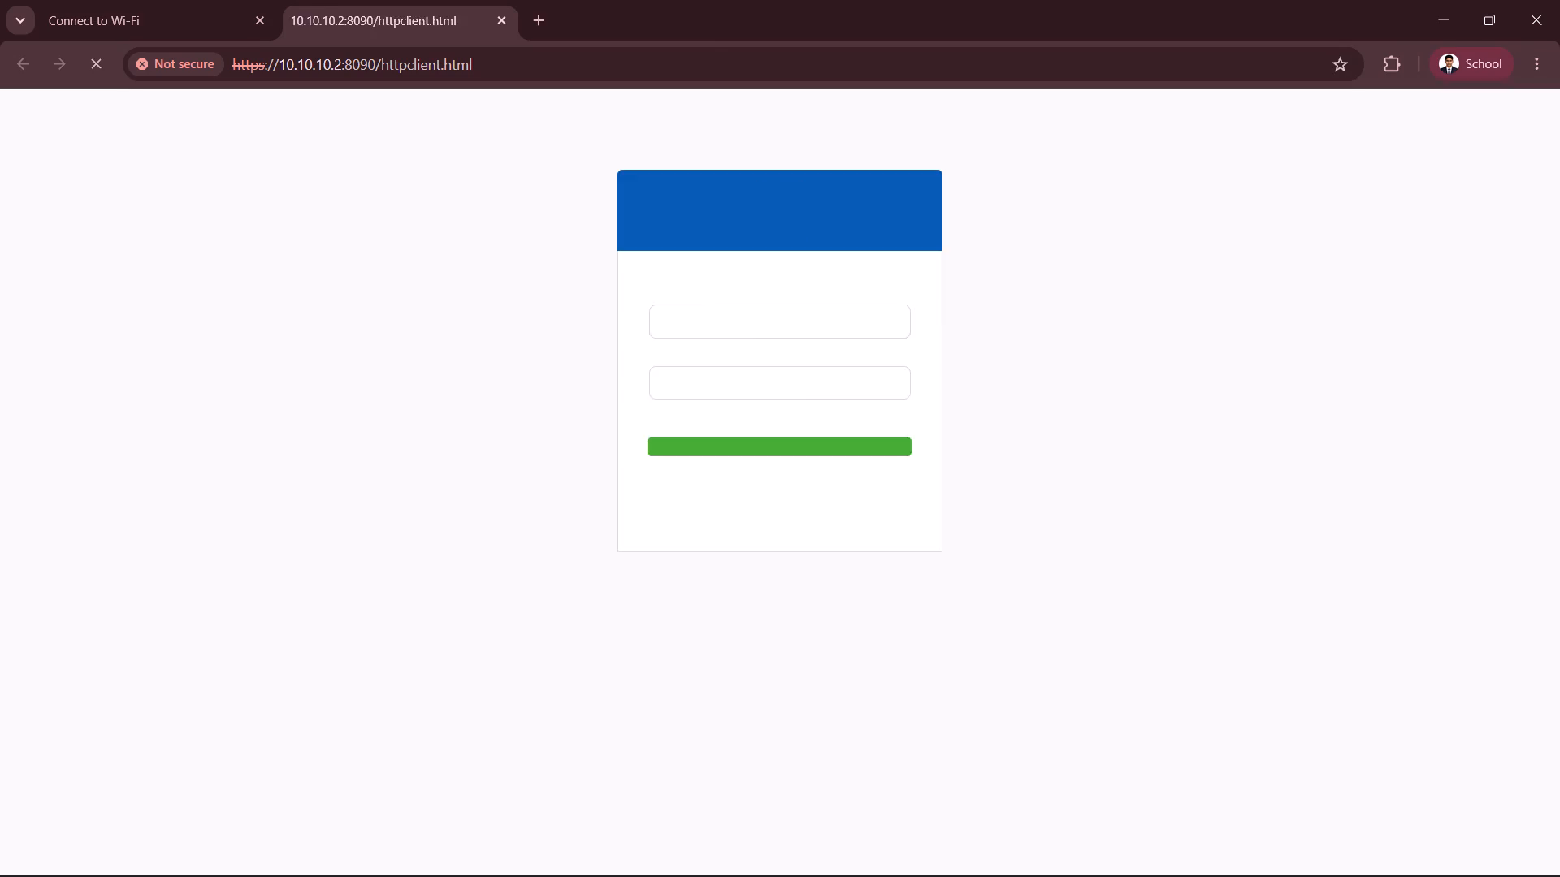